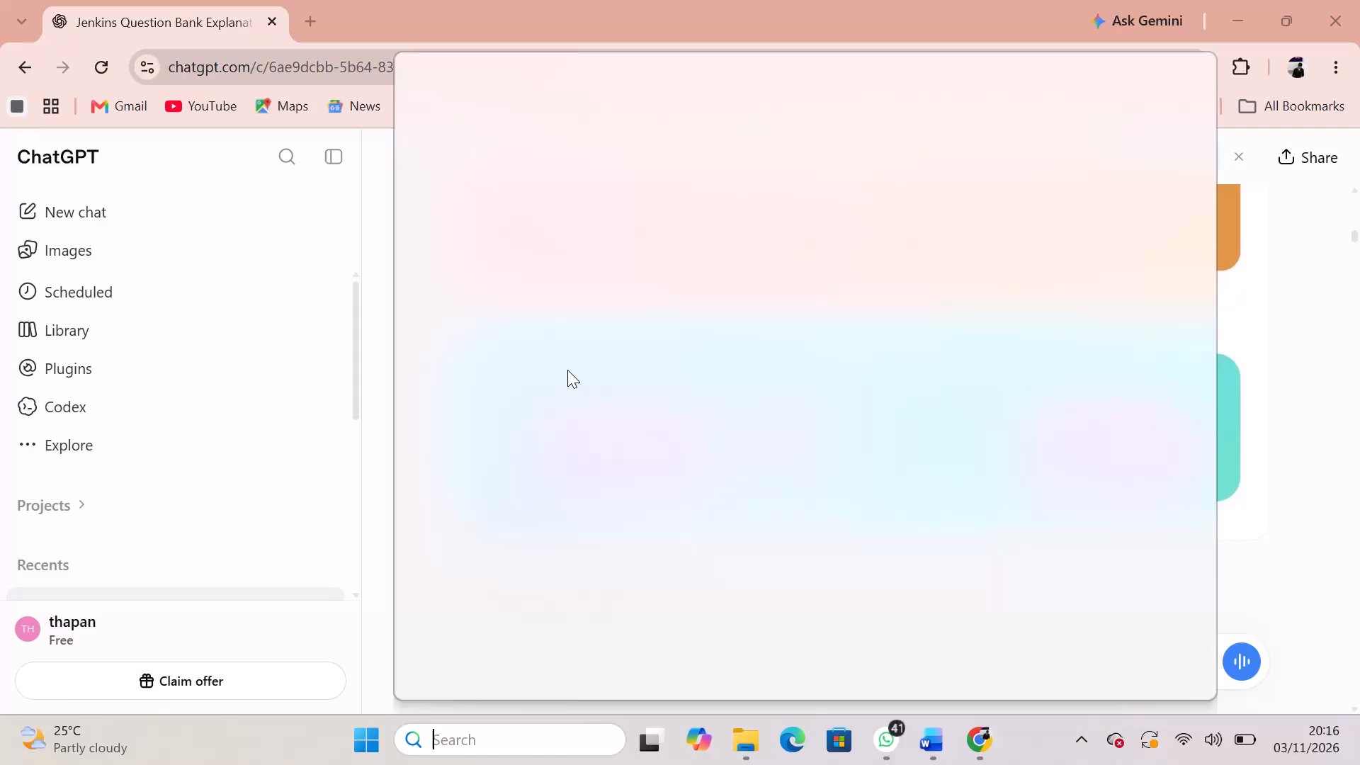
Open a separate Chrome window under the Poojya profile.
click(654, 254)
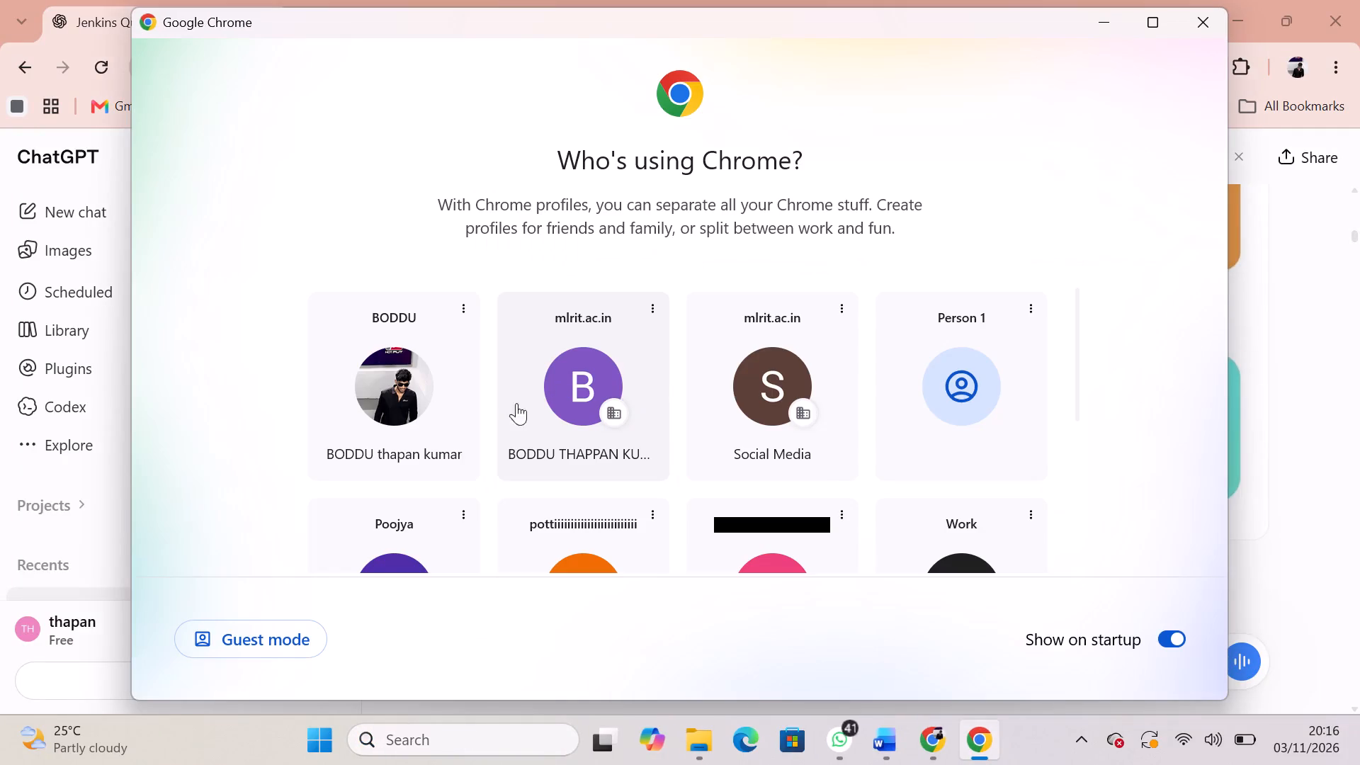
scroll(773, 395, down, 1)
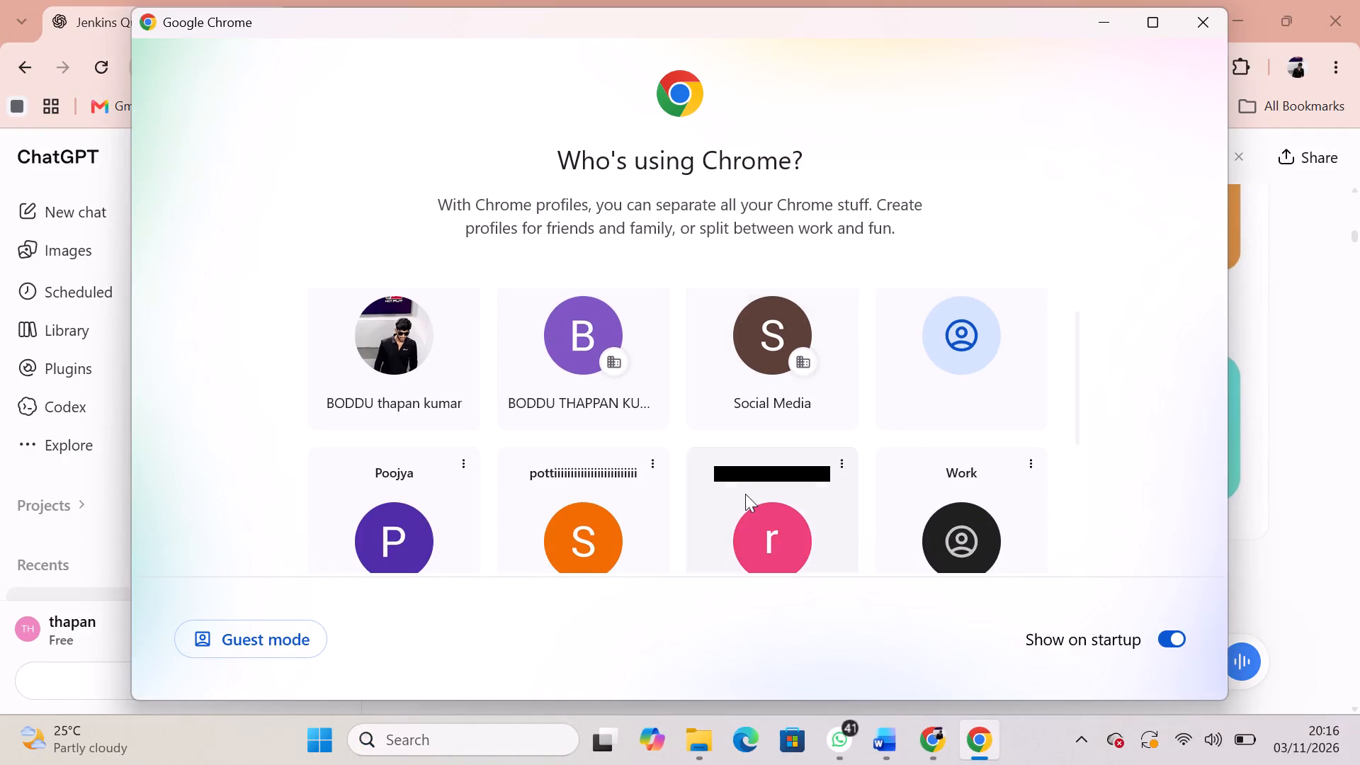
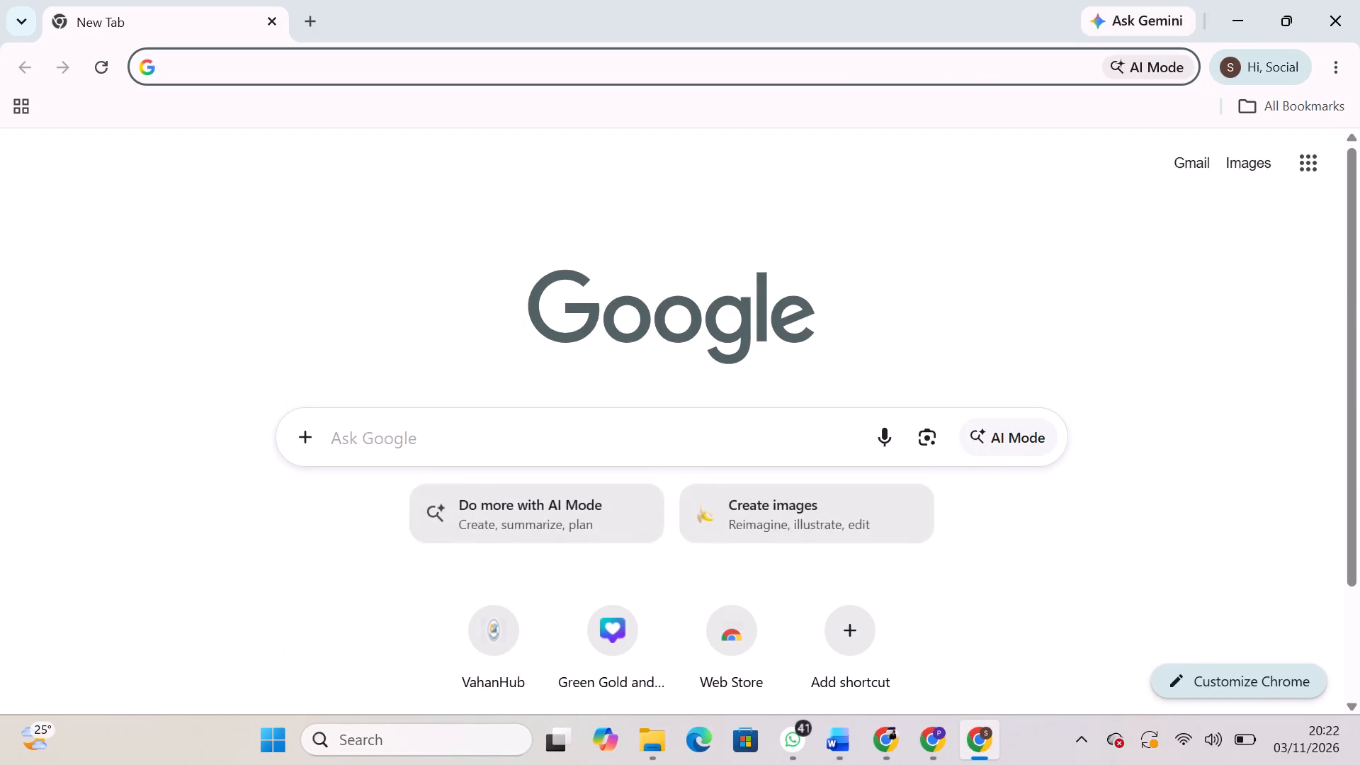
Search Google for canva from the new tab of the Social profile's Chrome window.
click(391, 456)
click(489, 494)
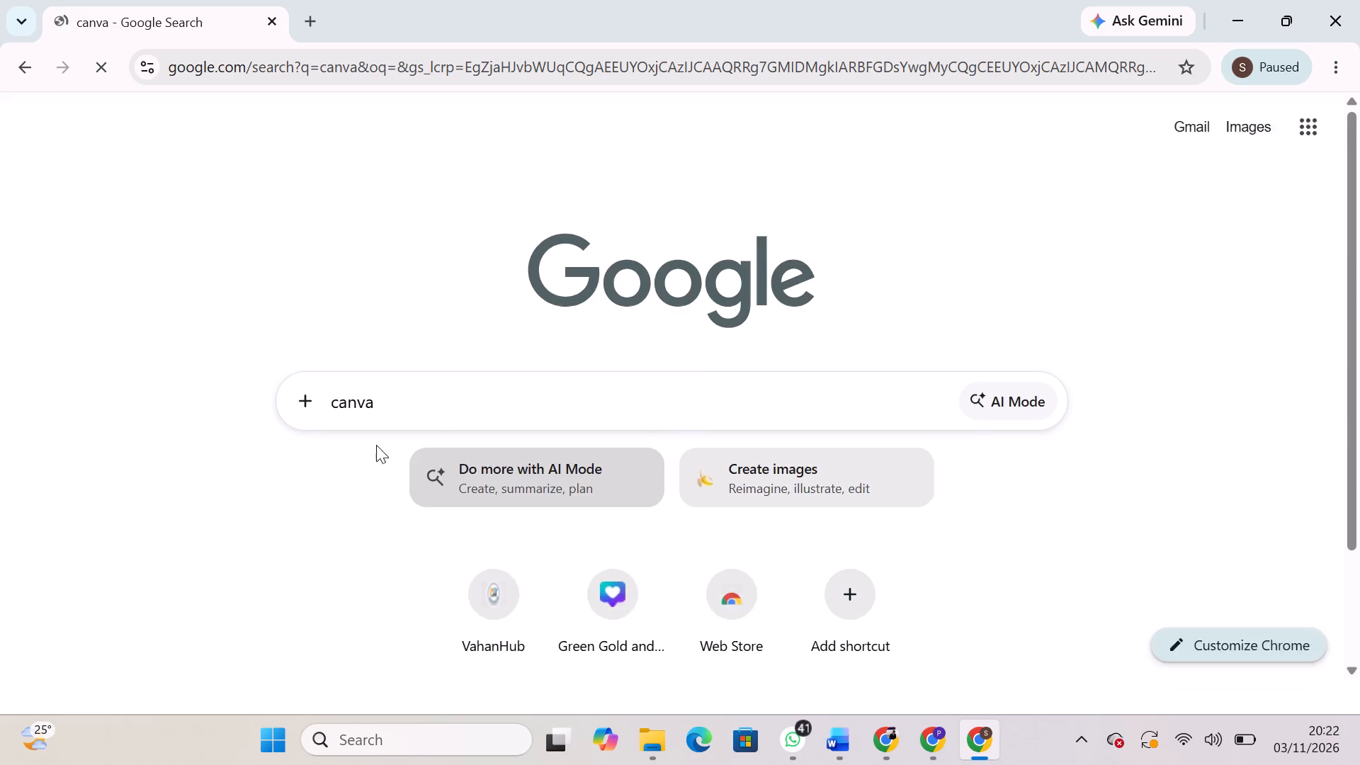
Go to the Canva home page from the search results and open the recent Cyber Suraksha panel discussion design for editing.
click(242, 328)
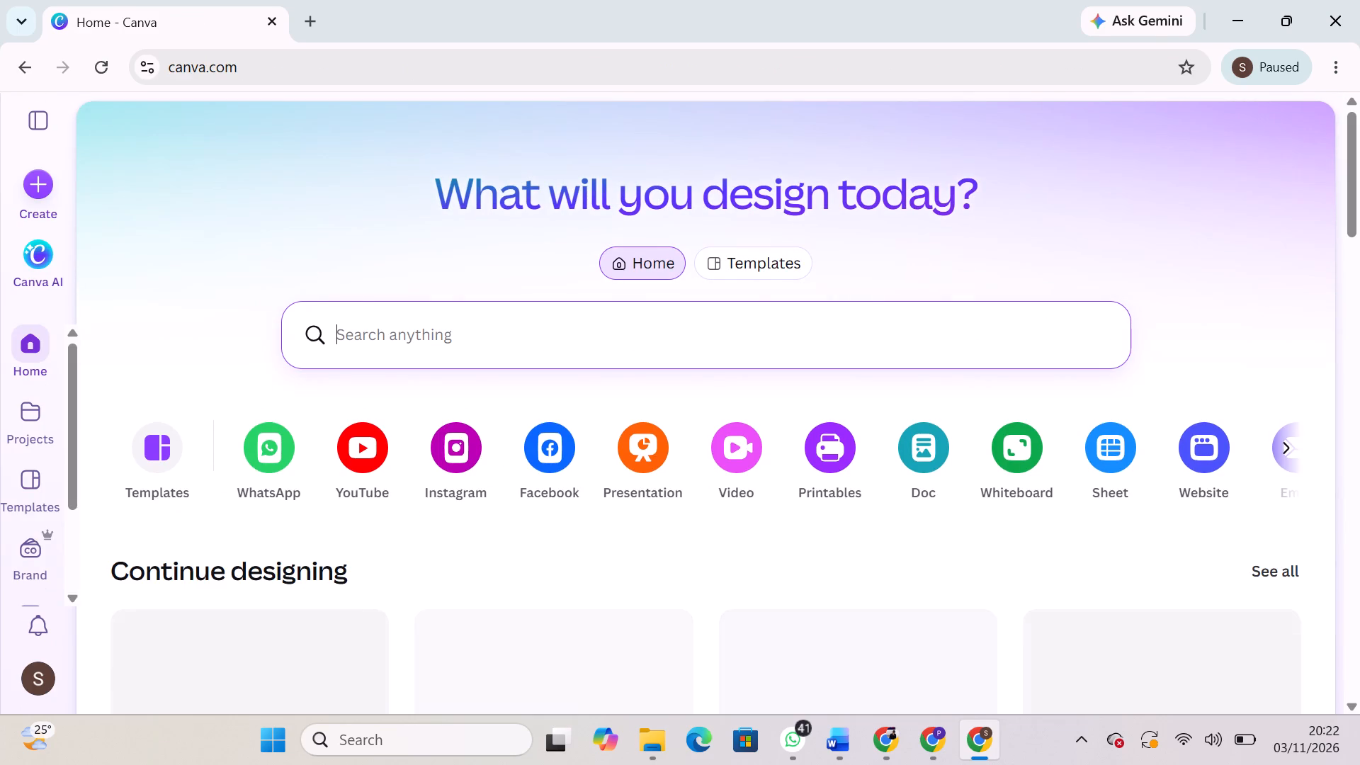
click(365, 320)
scroll(489, 362, down, 1)
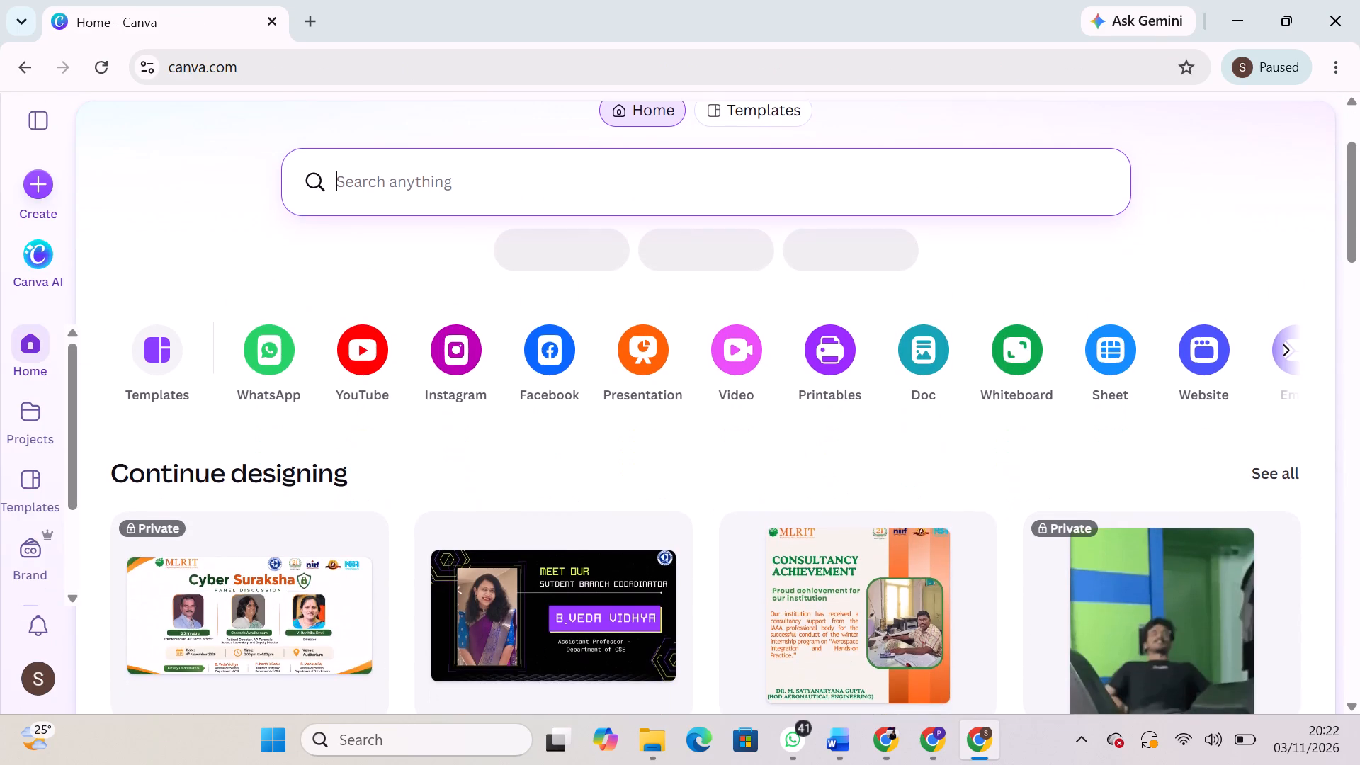
scroll(528, 518, down, 1)
click(304, 517)
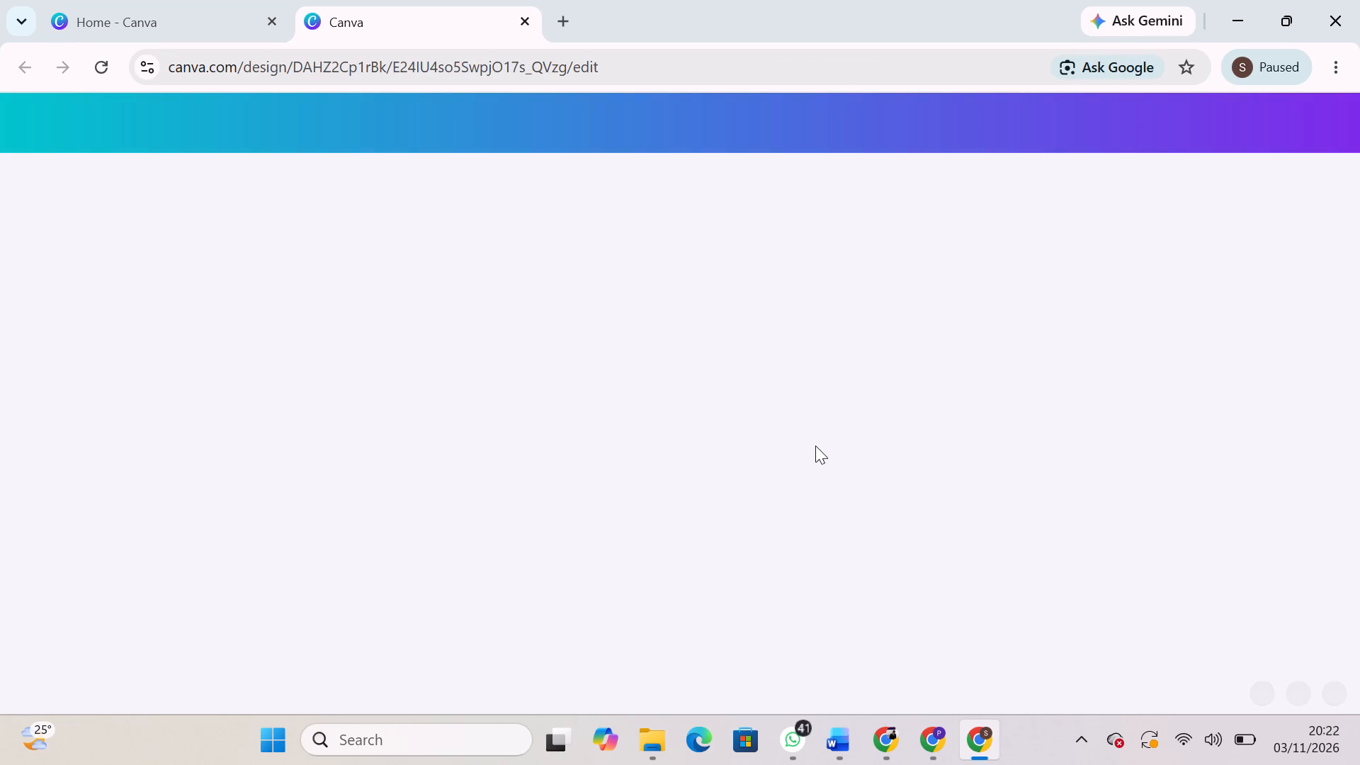
scroll(987, 481, down, 1)
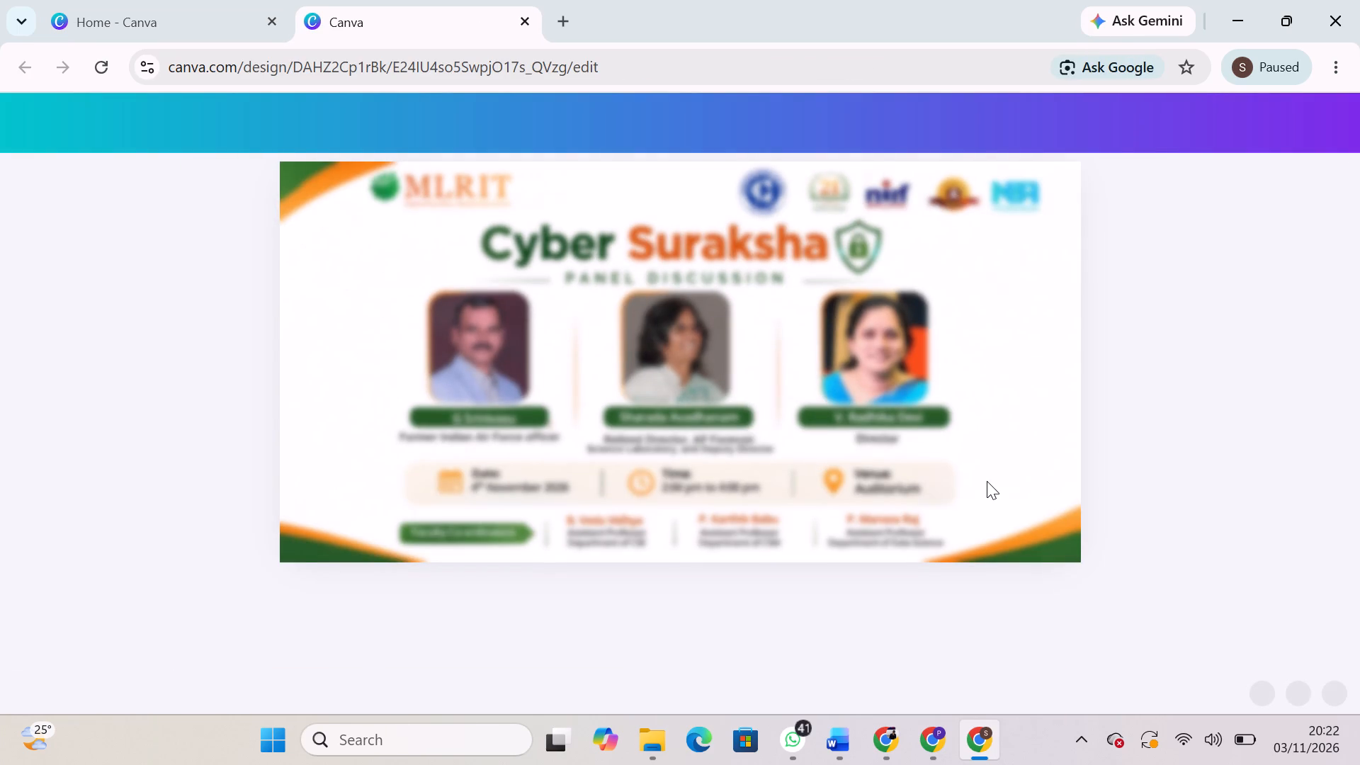
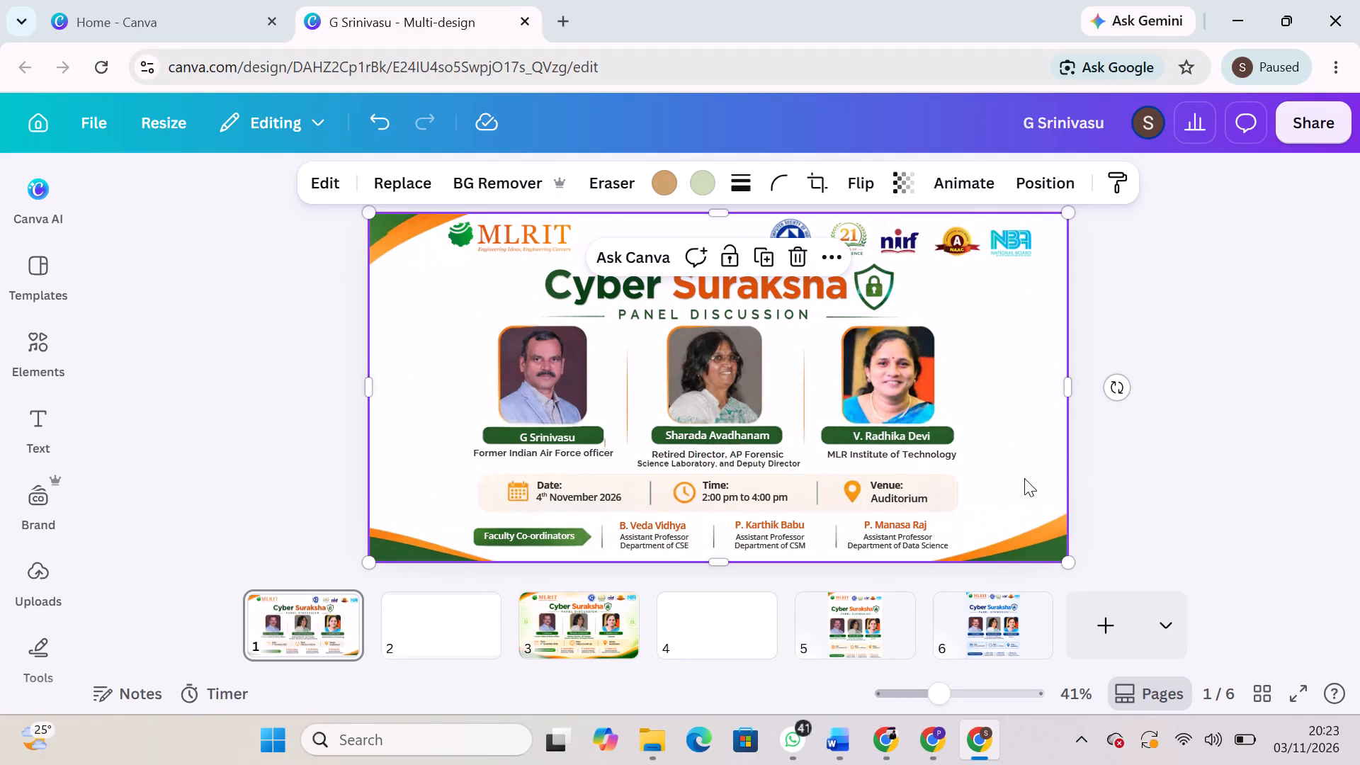
Widen the "MLR Institute of Technology" text box under the third panelist's name on page 1 to about 371 wide.
double_click(938, 455)
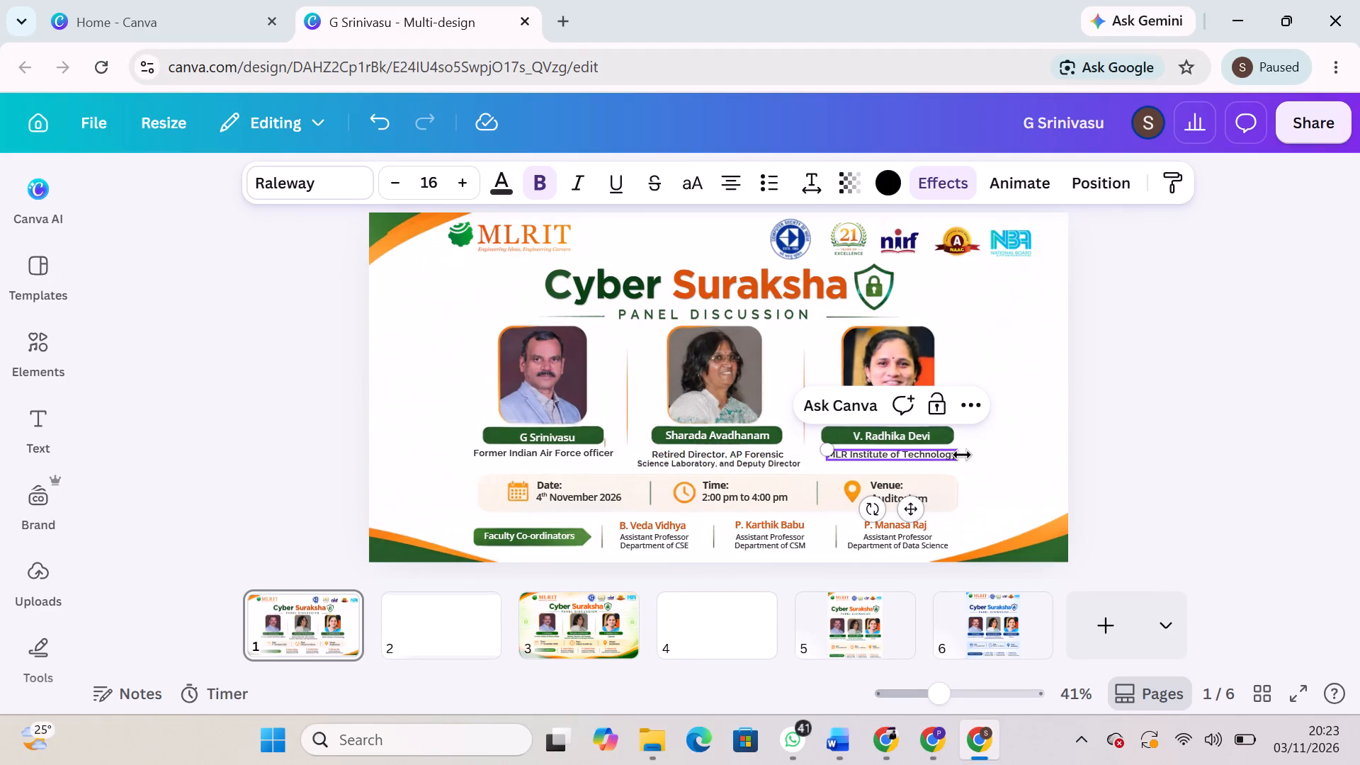
drag(956, 455, 990, 455)
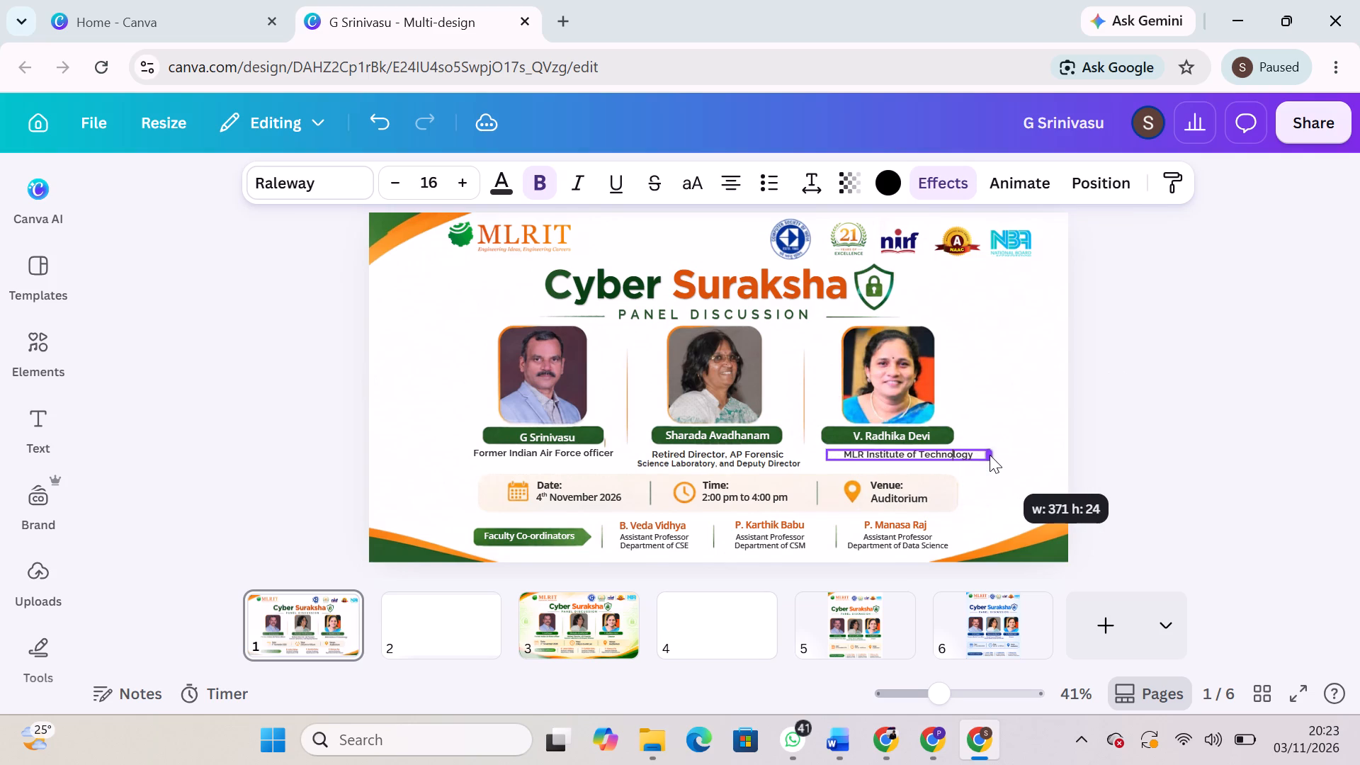
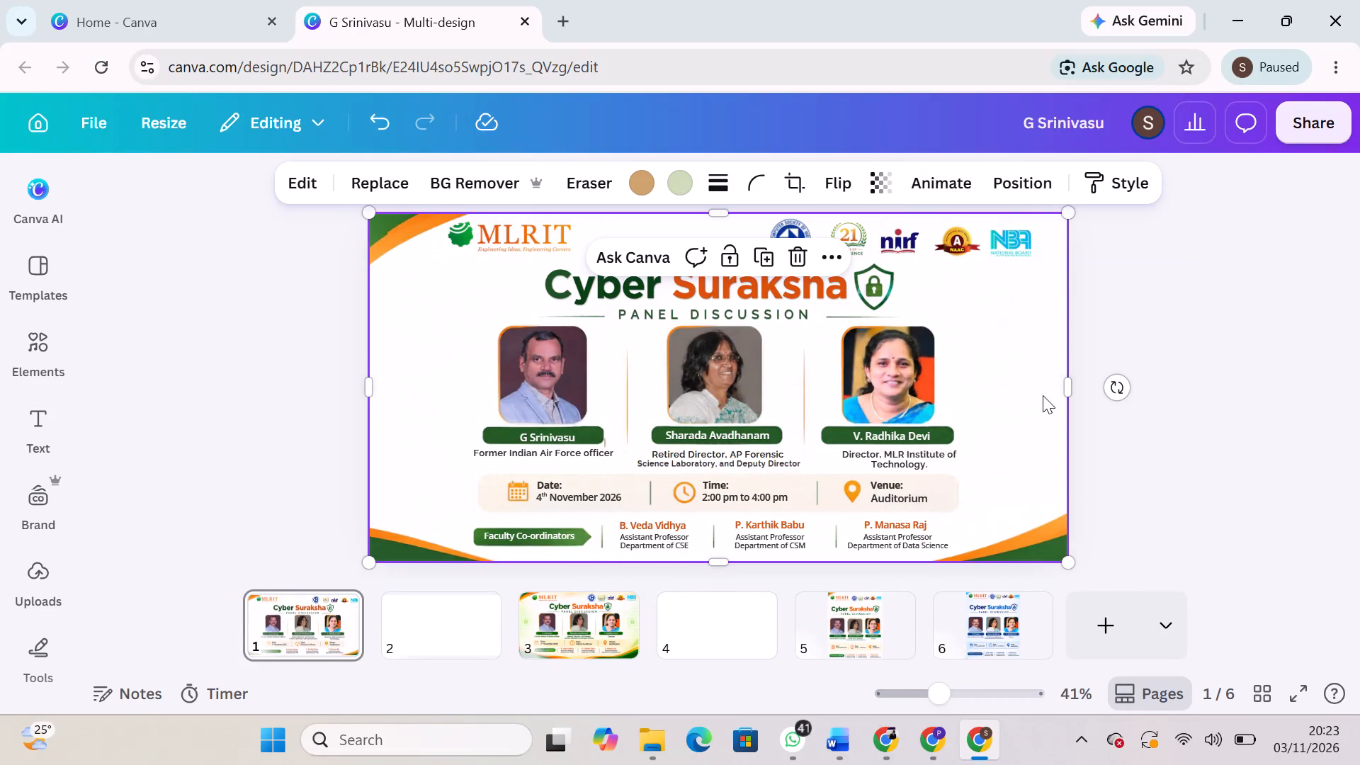
Move the round blue emblem in the page 1 poster's logo row slightly left, away from the 21 years logo.
scroll(1043, 395, down, 1)
scroll(1043, 395, up, 1)
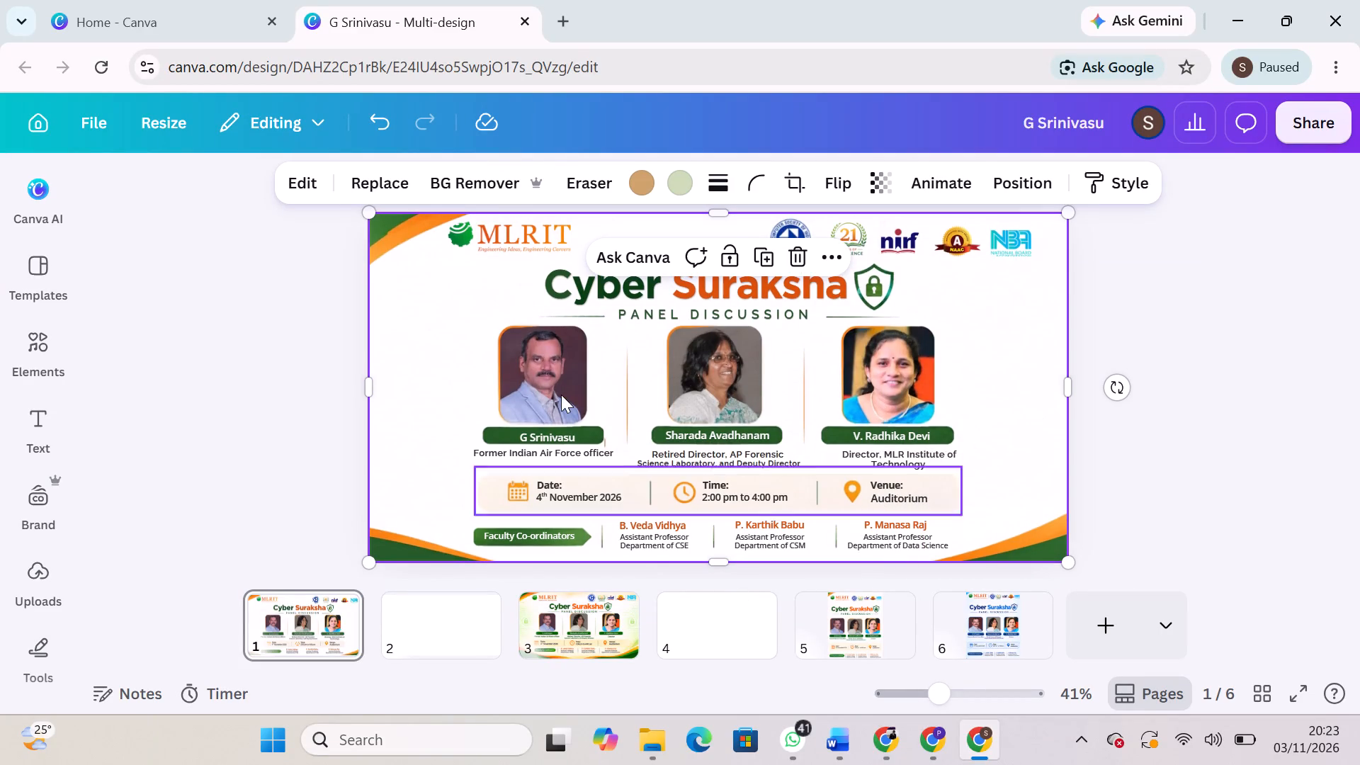
drag(782, 227, 766, 227)
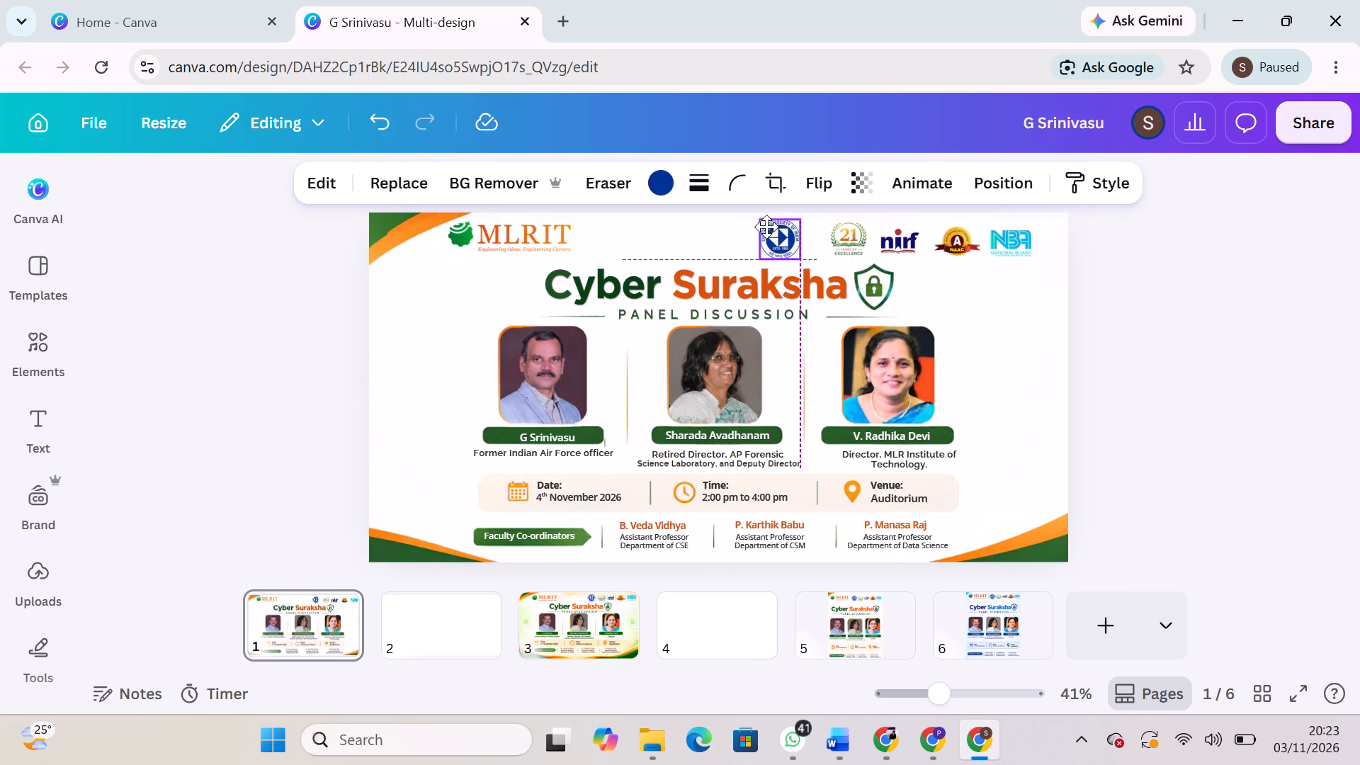
Move the round blue emblem on page 1 of the Cyber Suraksha poster slightly left, towards the MLRIT logo, and deselect it.
drag(766, 227, 742, 225)
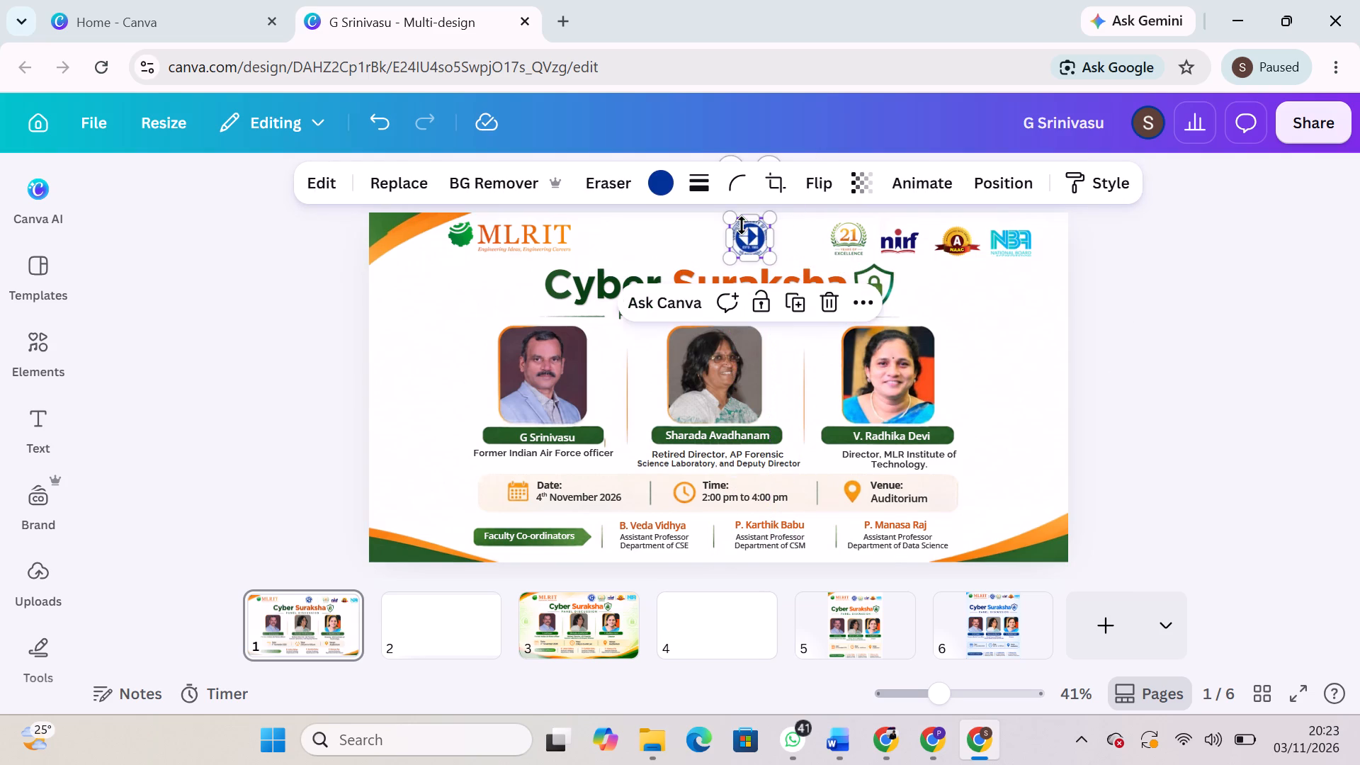
click(1149, 325)
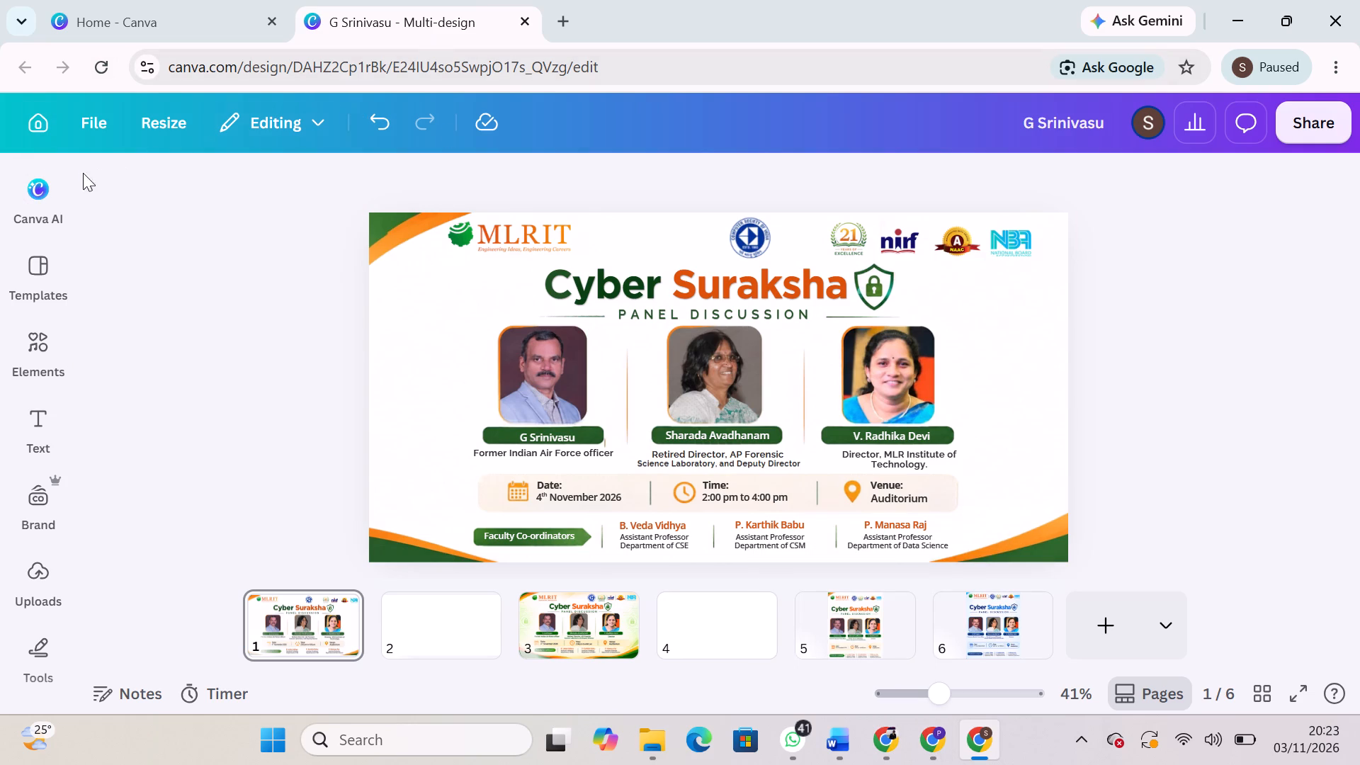
Search the Canva home page for ieee and open the untitled IEEE Day 2026 design.
click(146, 1)
scroll(484, 367, down, 1)
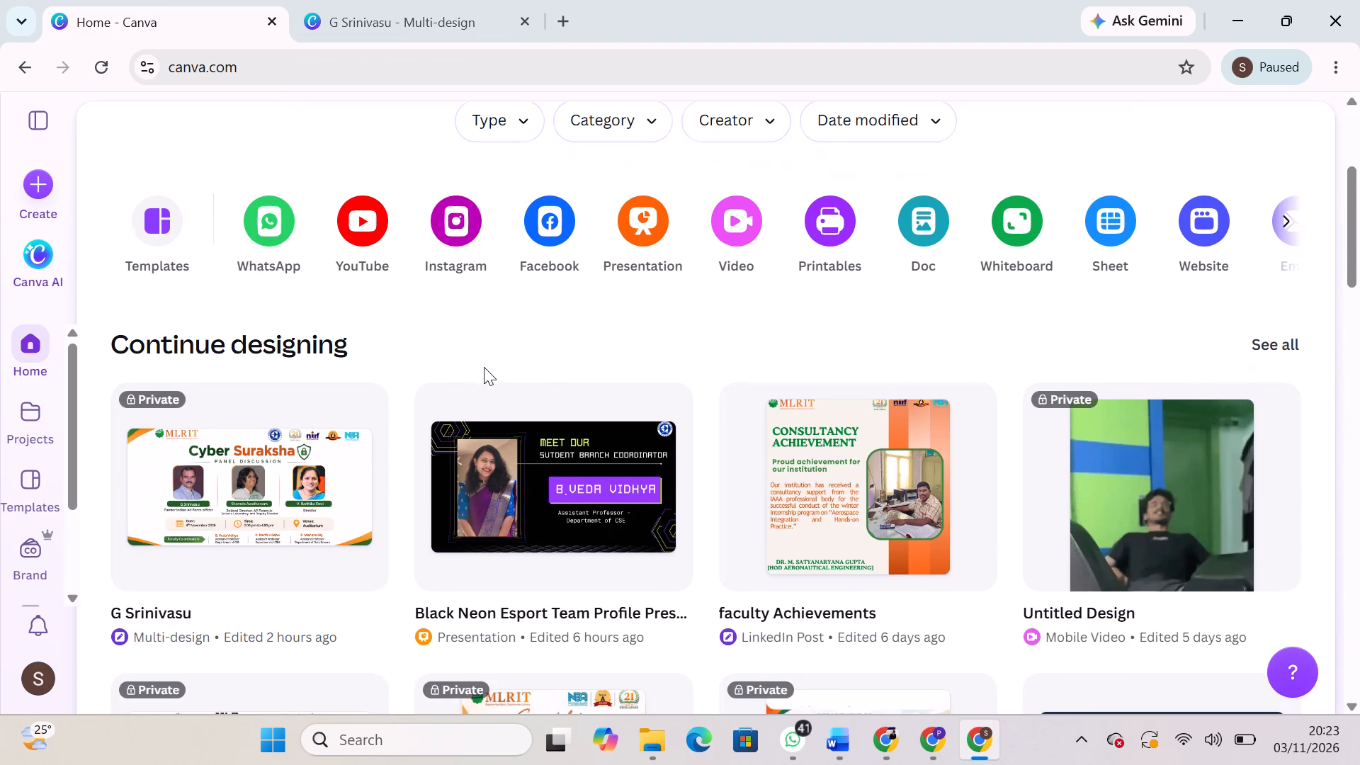
scroll(484, 367, down, 1)
scroll(472, 465, up, 1)
click(721, 129)
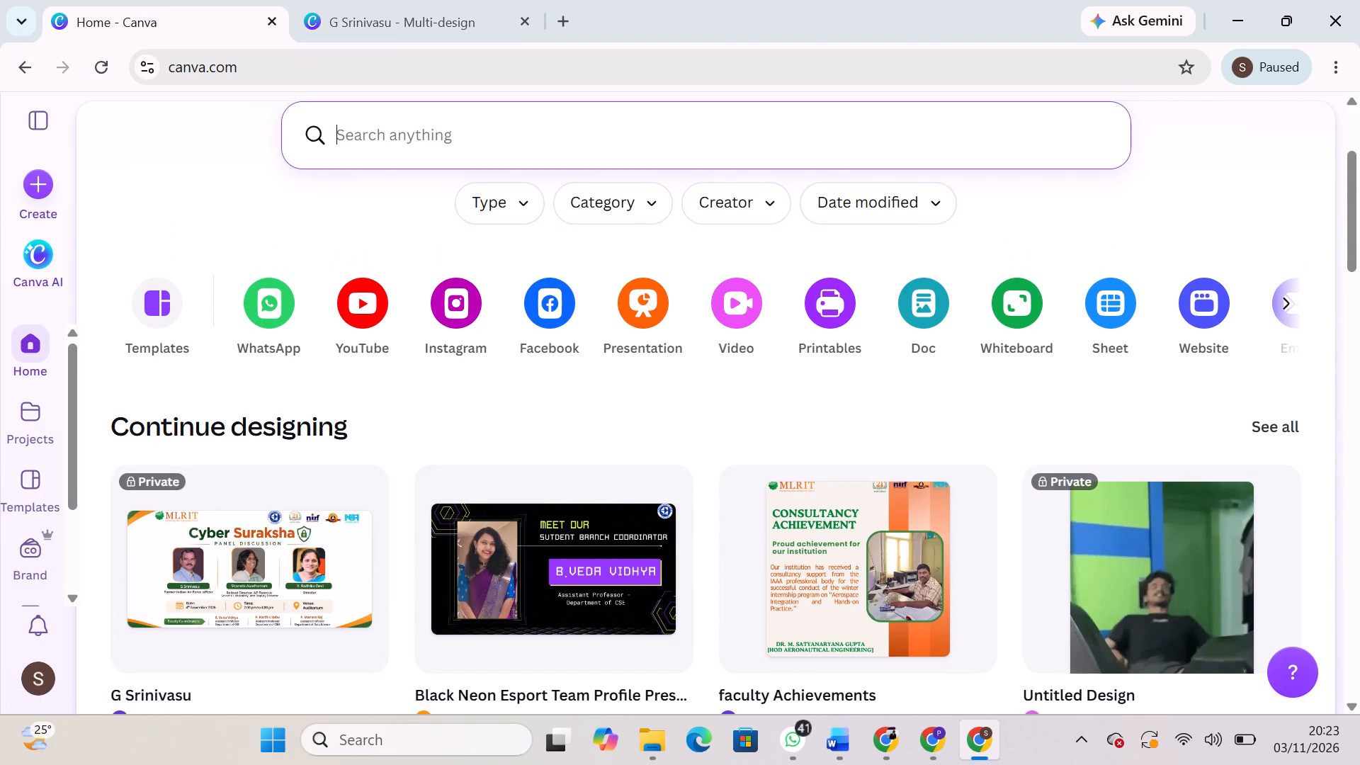
key(u)
key(BackSpace)
key(i)
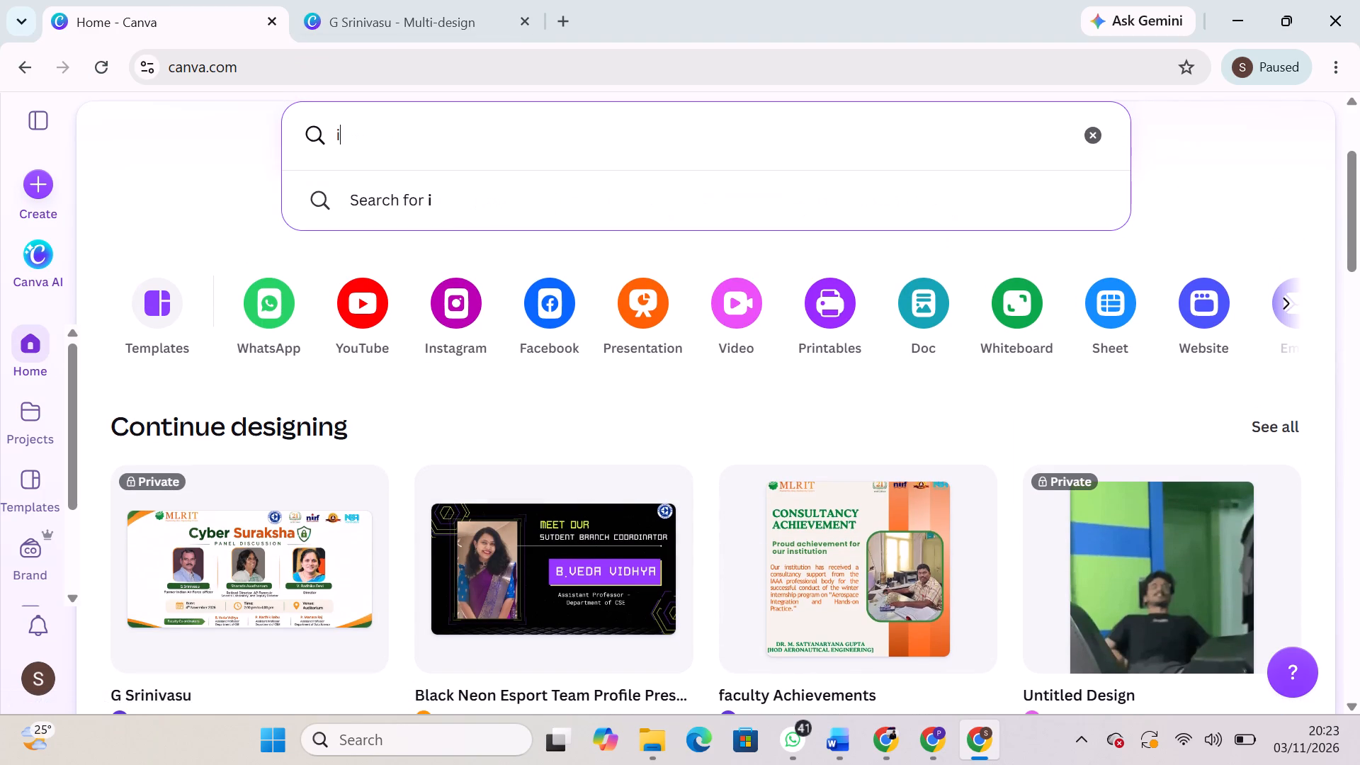
text(eee)
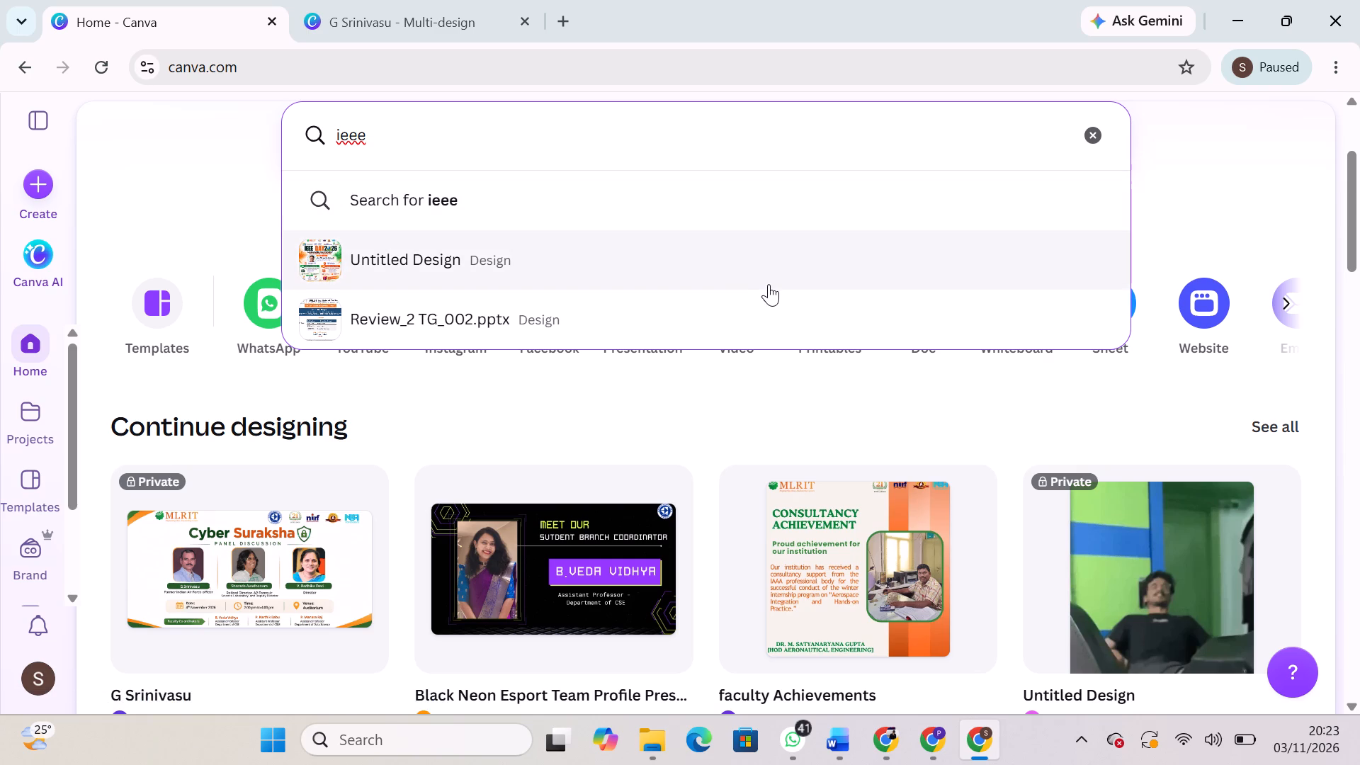
click(771, 287)
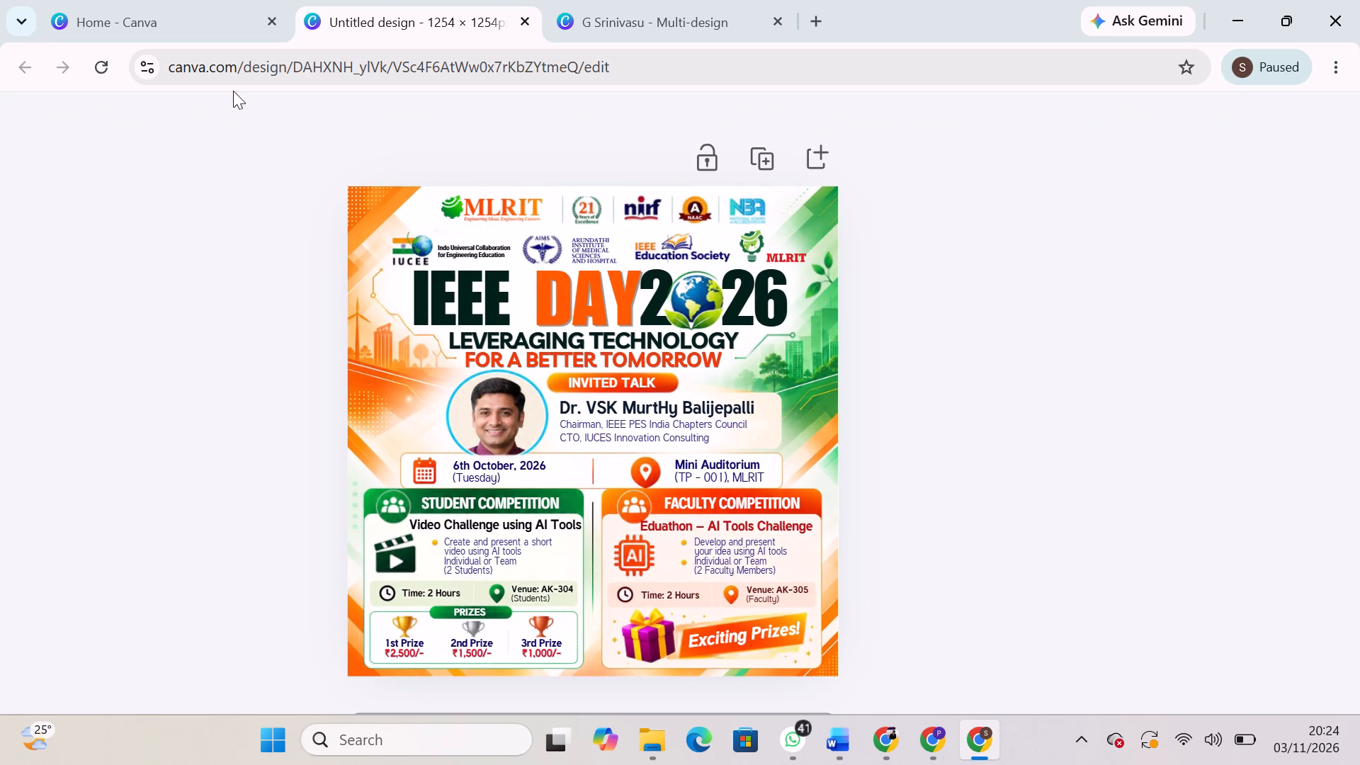
Clear the ieee search on the Canva home page, look through older recent designs, and open the Happy Raksha Bandhan post.
click(189, 8)
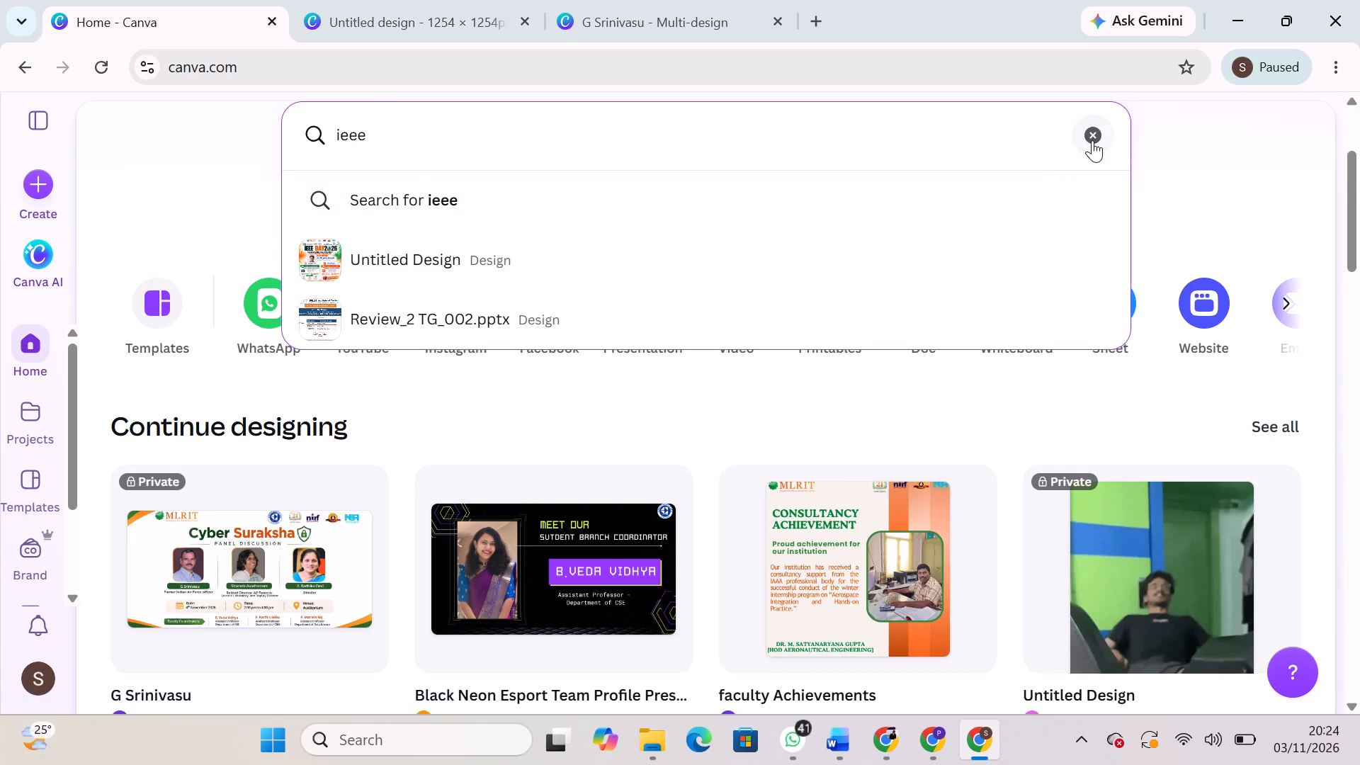
click(1092, 140)
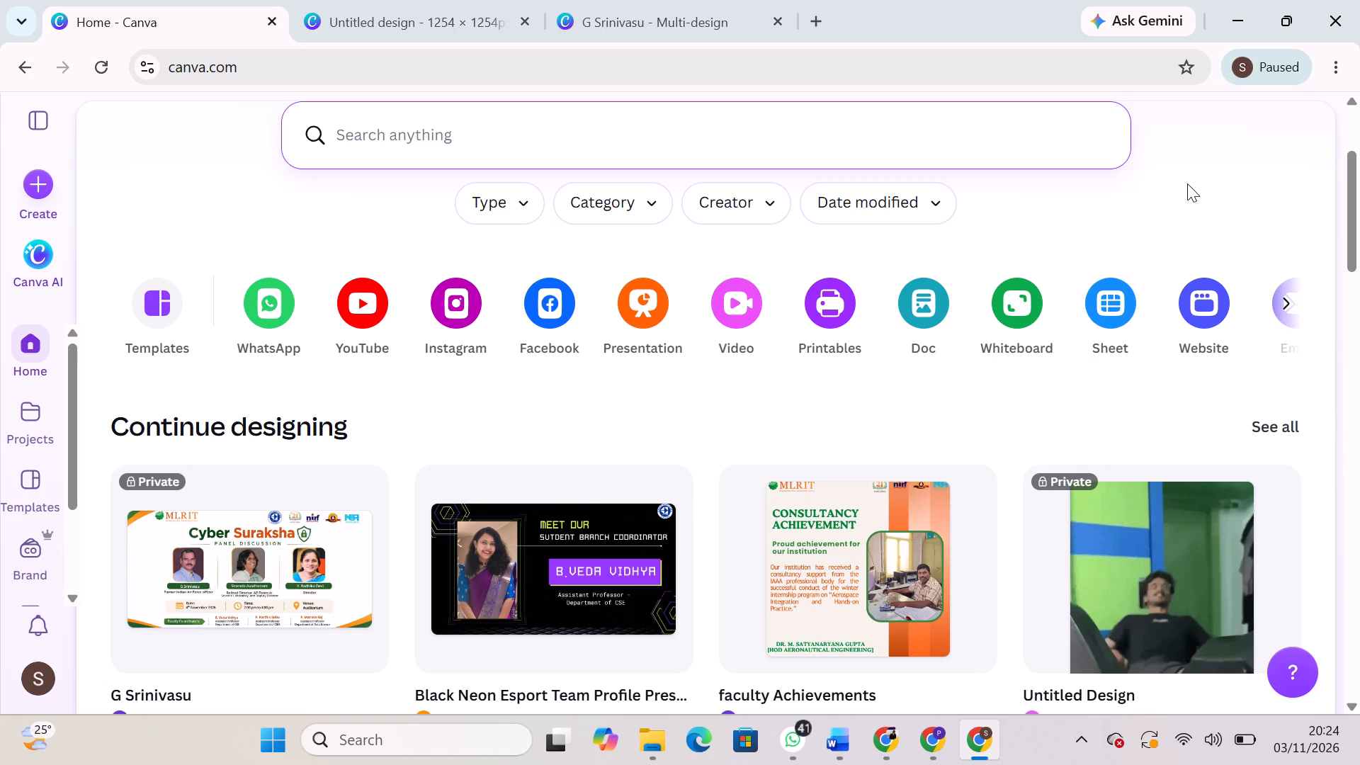
scroll(958, 526, down, 3)
scroll(1127, 581, down, 2)
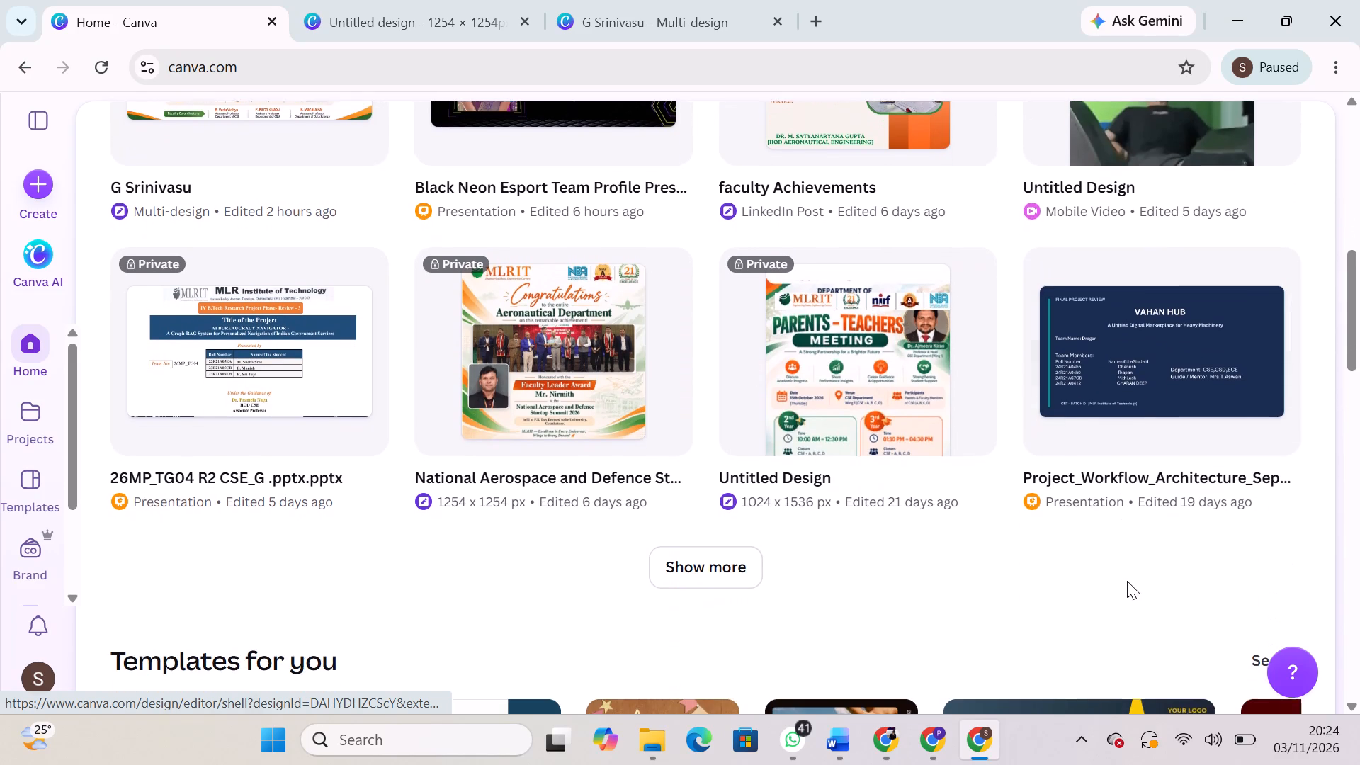
scroll(1127, 581, down, 4)
scroll(1159, 593, up, 2)
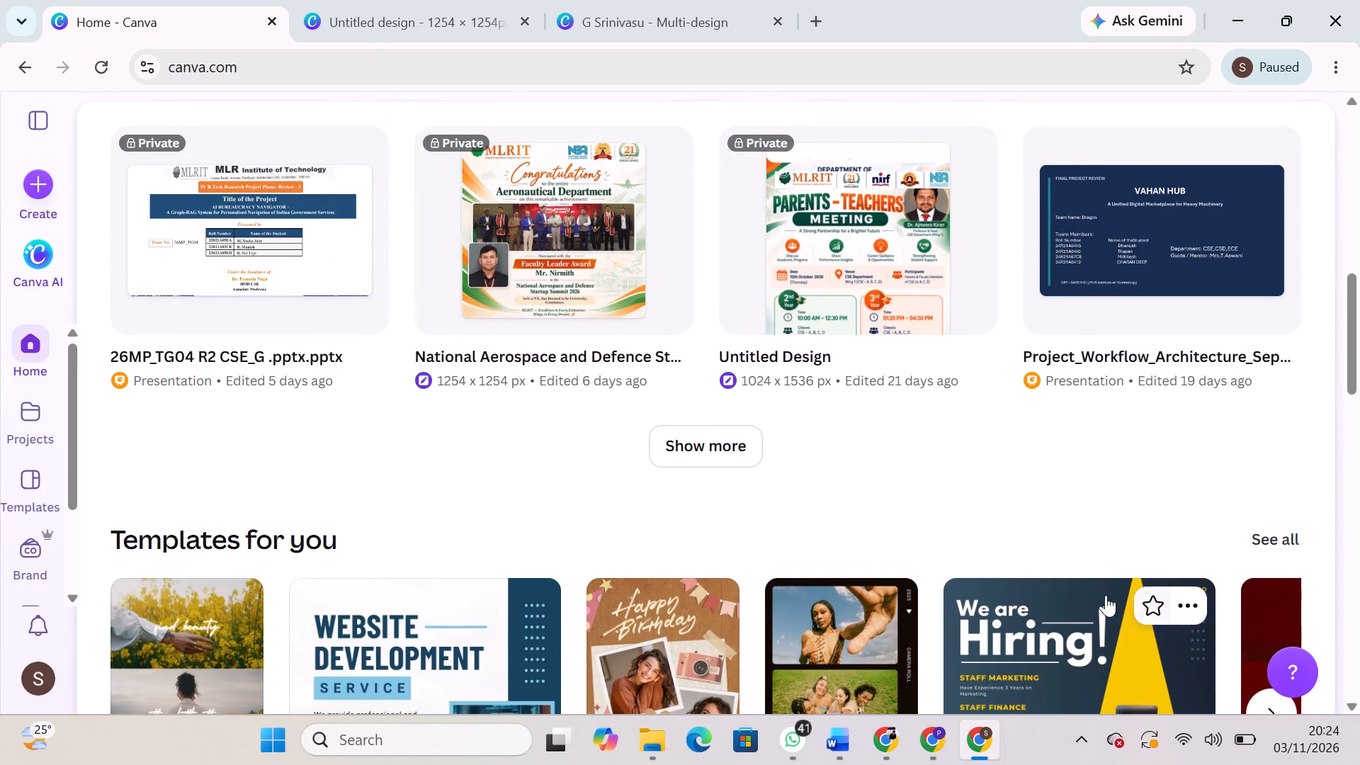
click(730, 447)
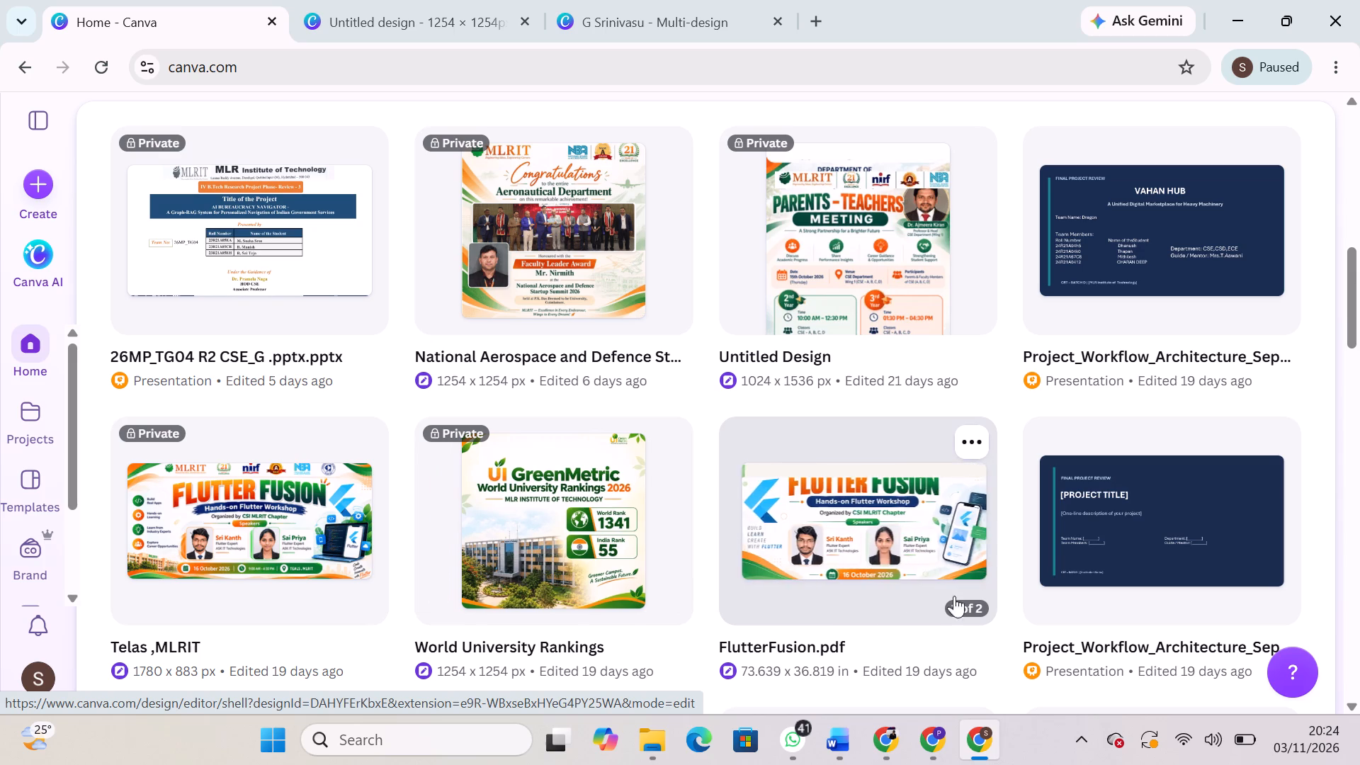
scroll(1005, 620, down, 2)
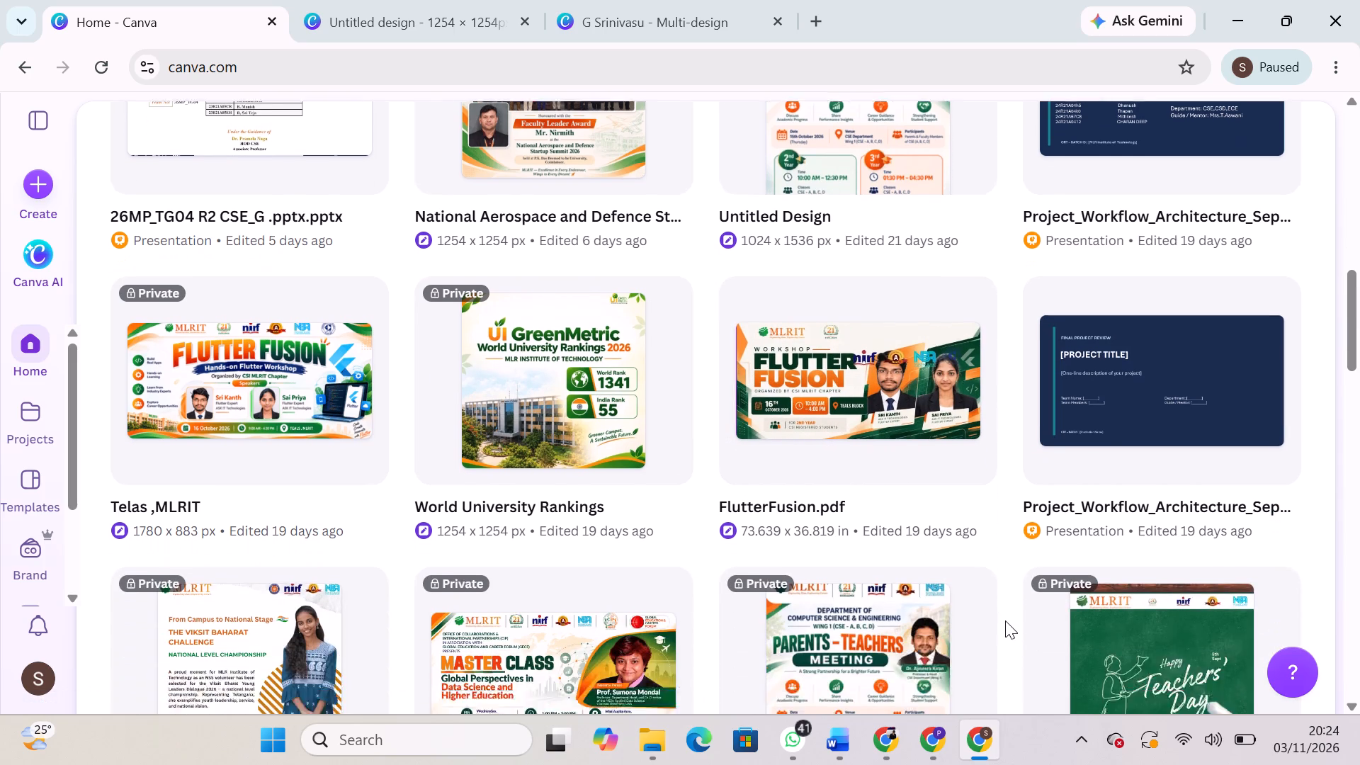
scroll(1005, 620, down, 2)
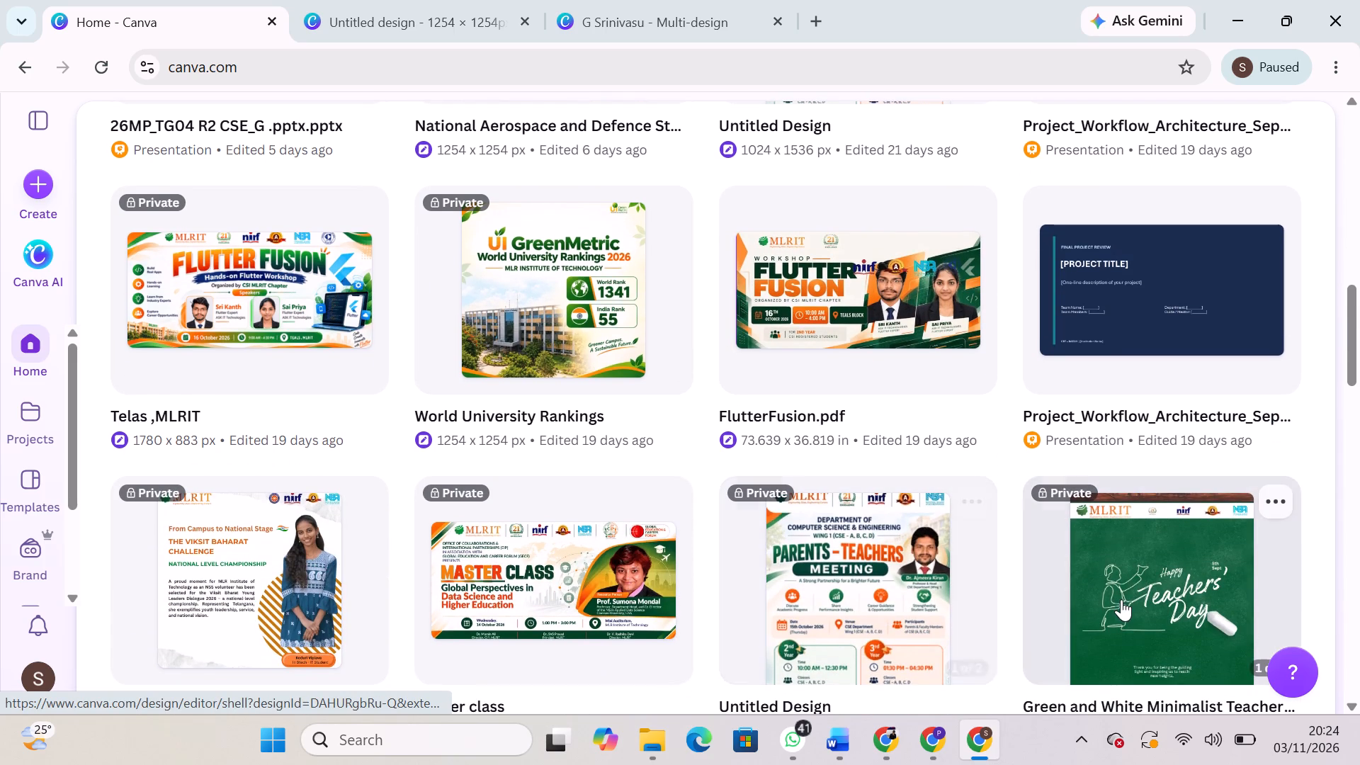
scroll(1121, 599, down, 2)
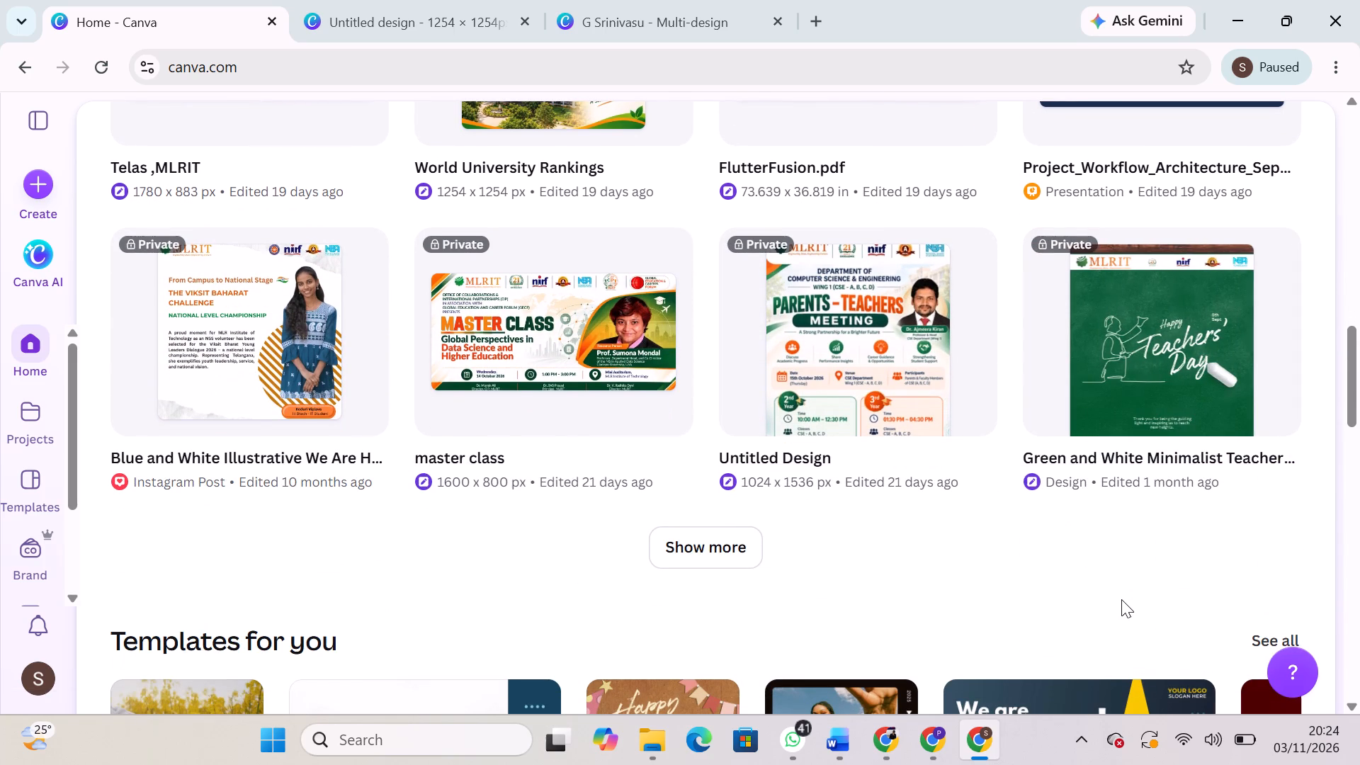
scroll(1121, 599, down, 2)
scroll(1121, 599, up, 1)
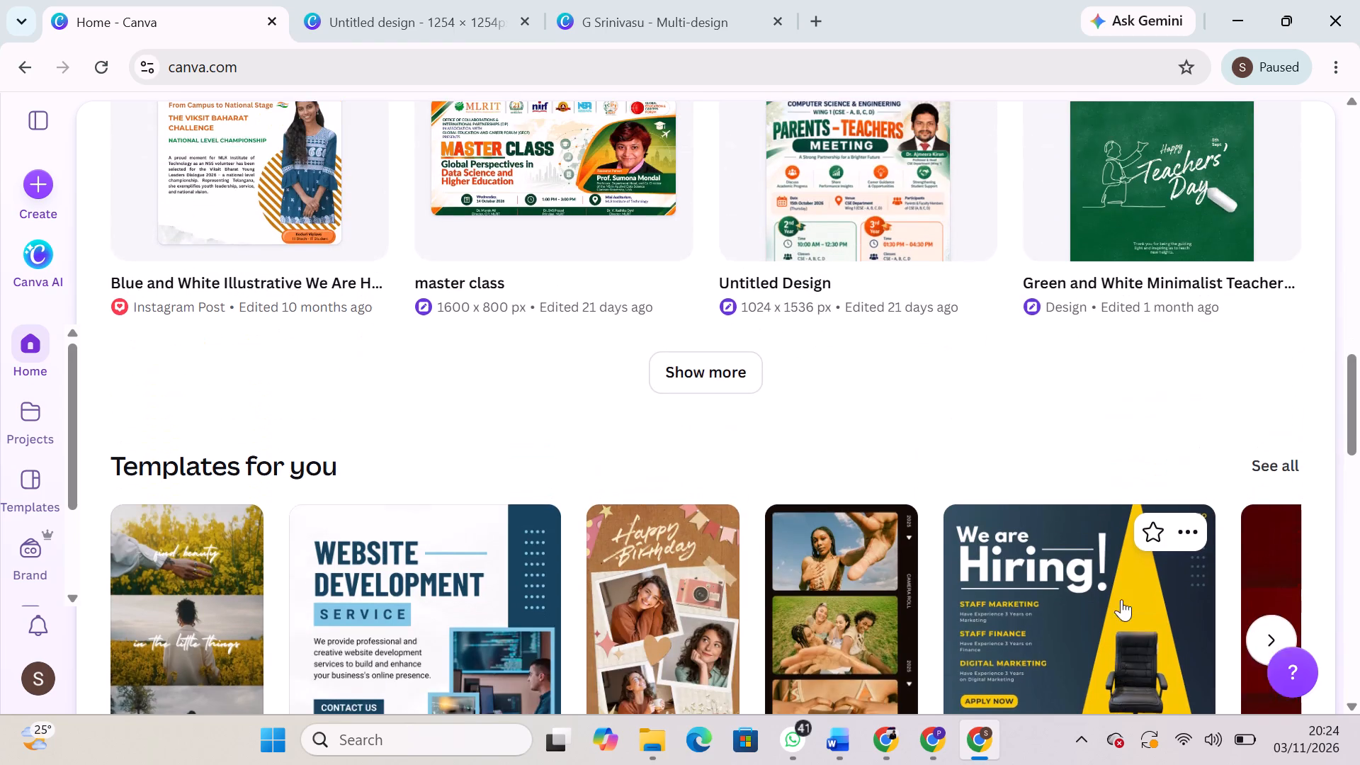
click(744, 423)
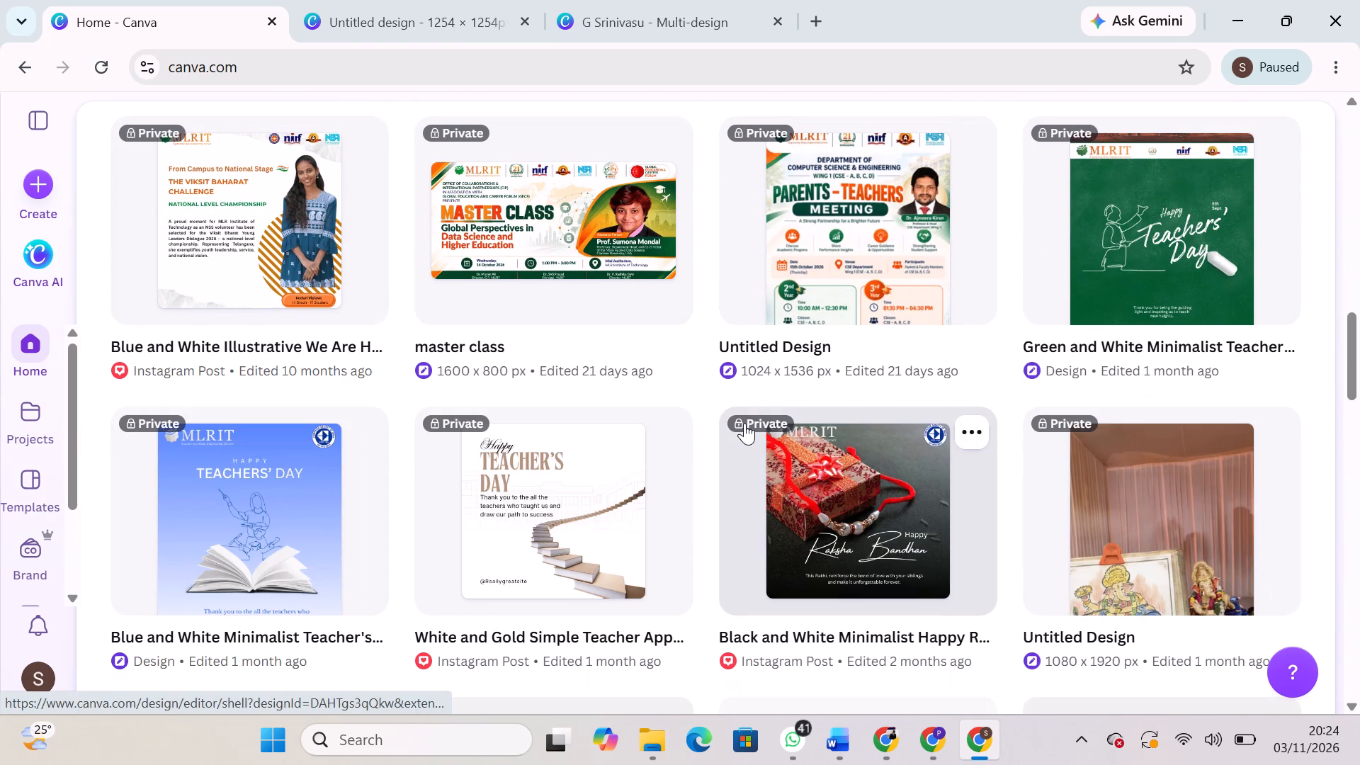
click(744, 423)
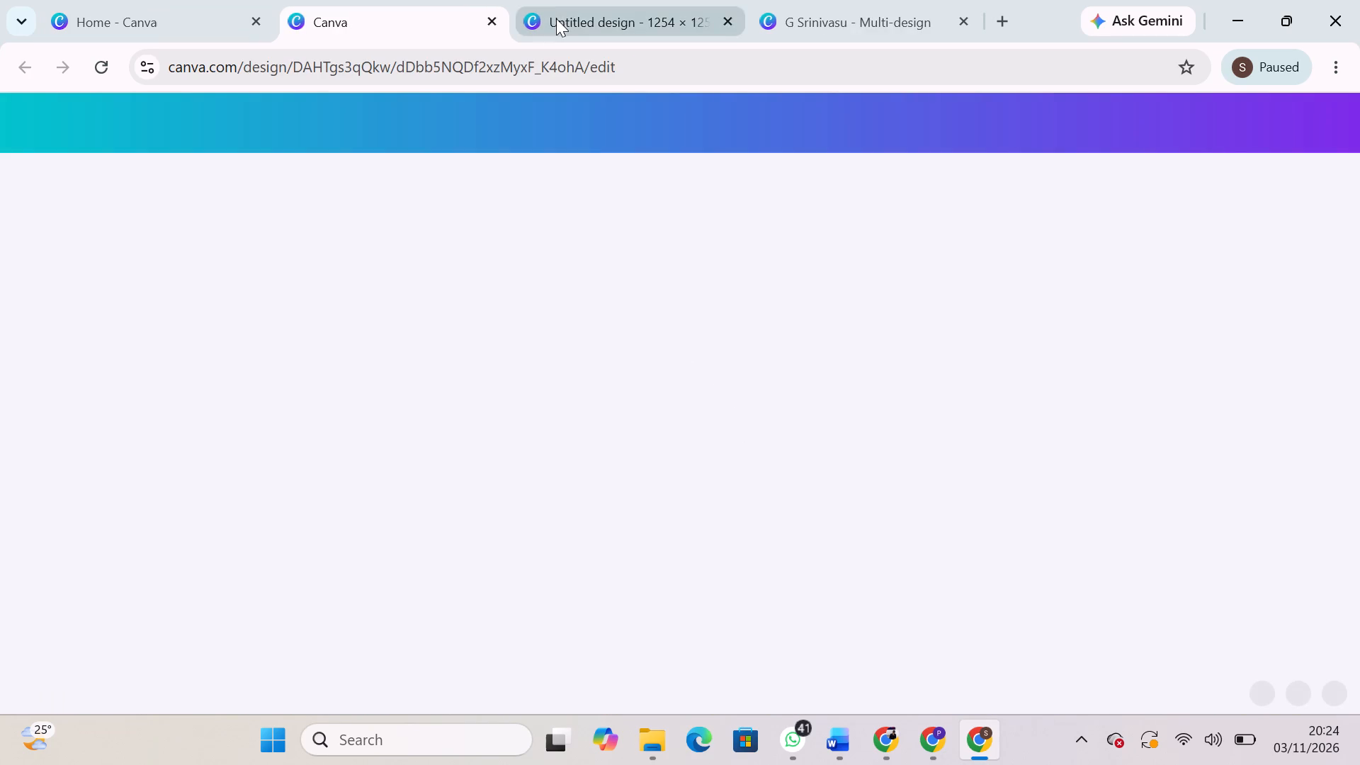
Return to the Canva home page and look through the designs listed below the Raksha Bandhan post.
click(131, 0)
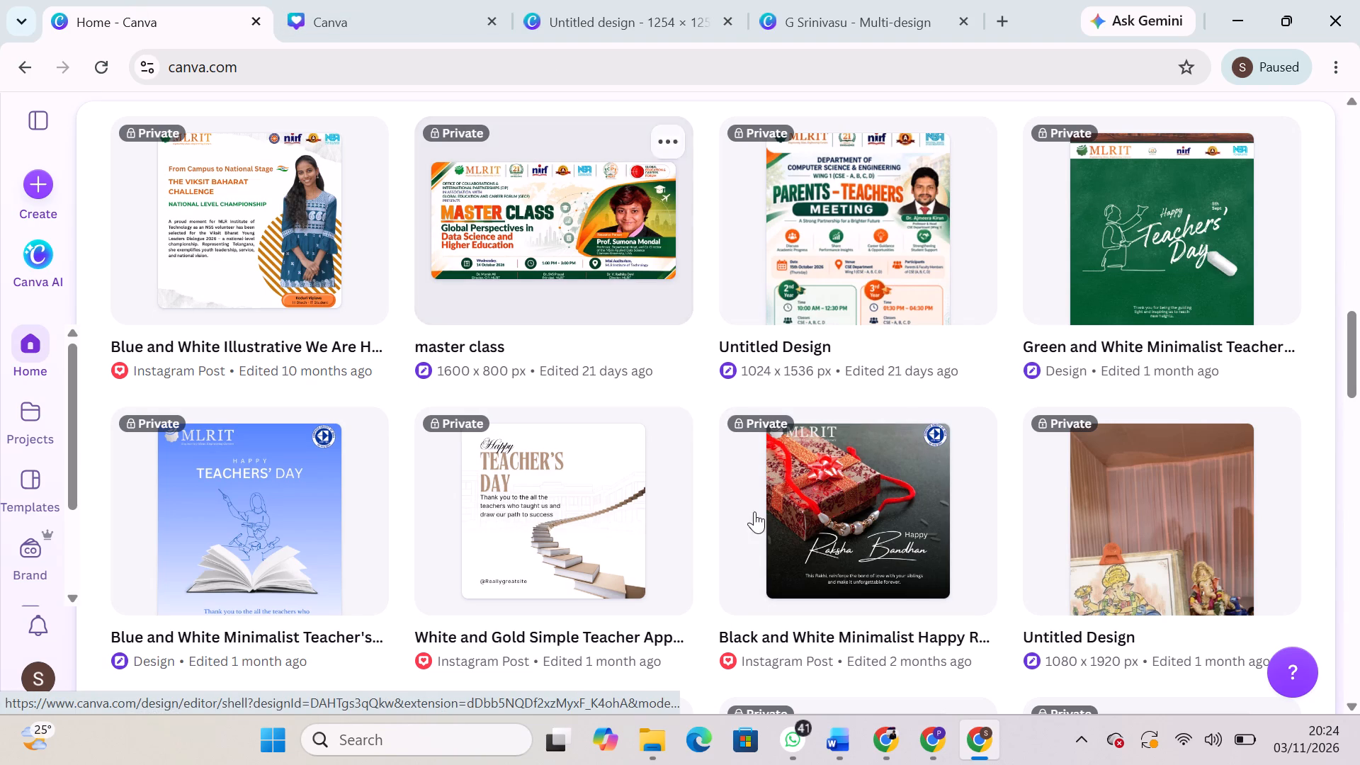
scroll(771, 543, down, 3)
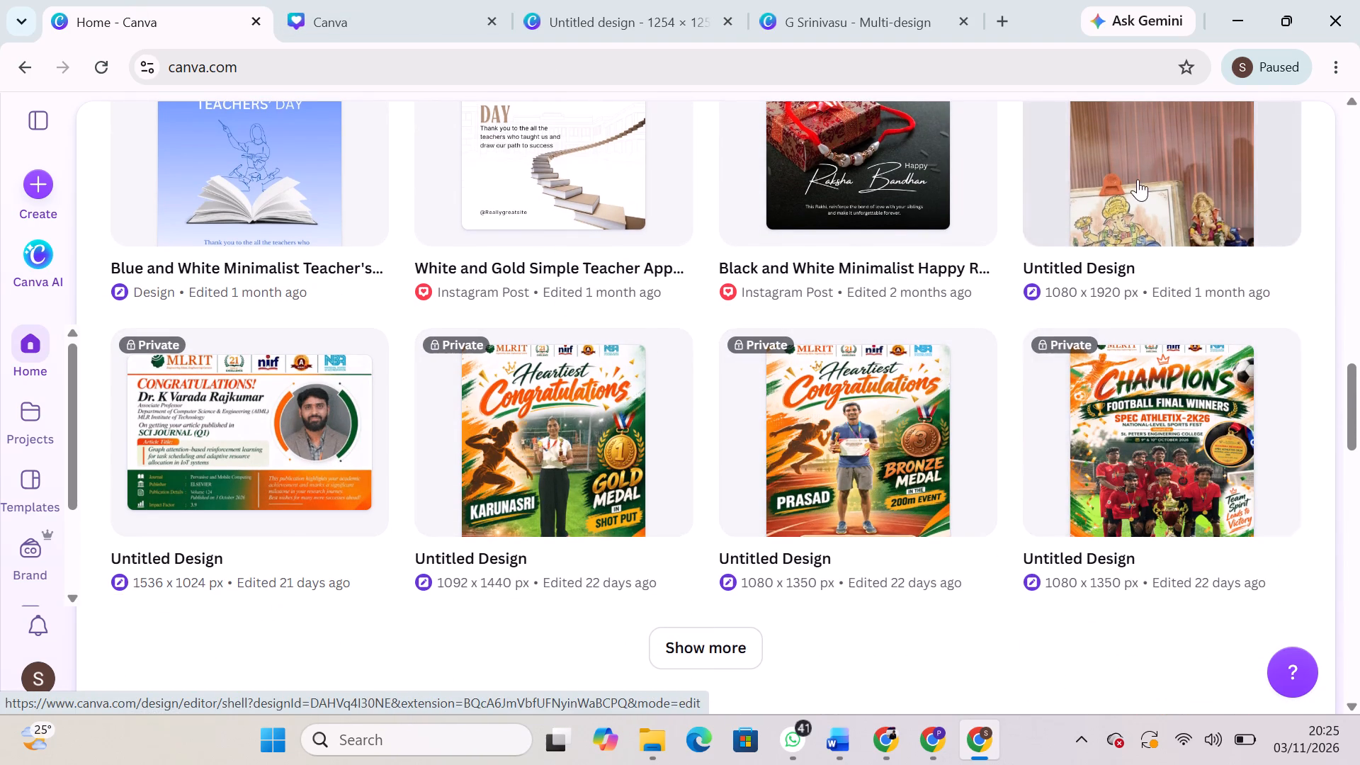
scroll(1138, 179, up, 2)
Search Google for ieee logo in a new tab.
click(999, 16)
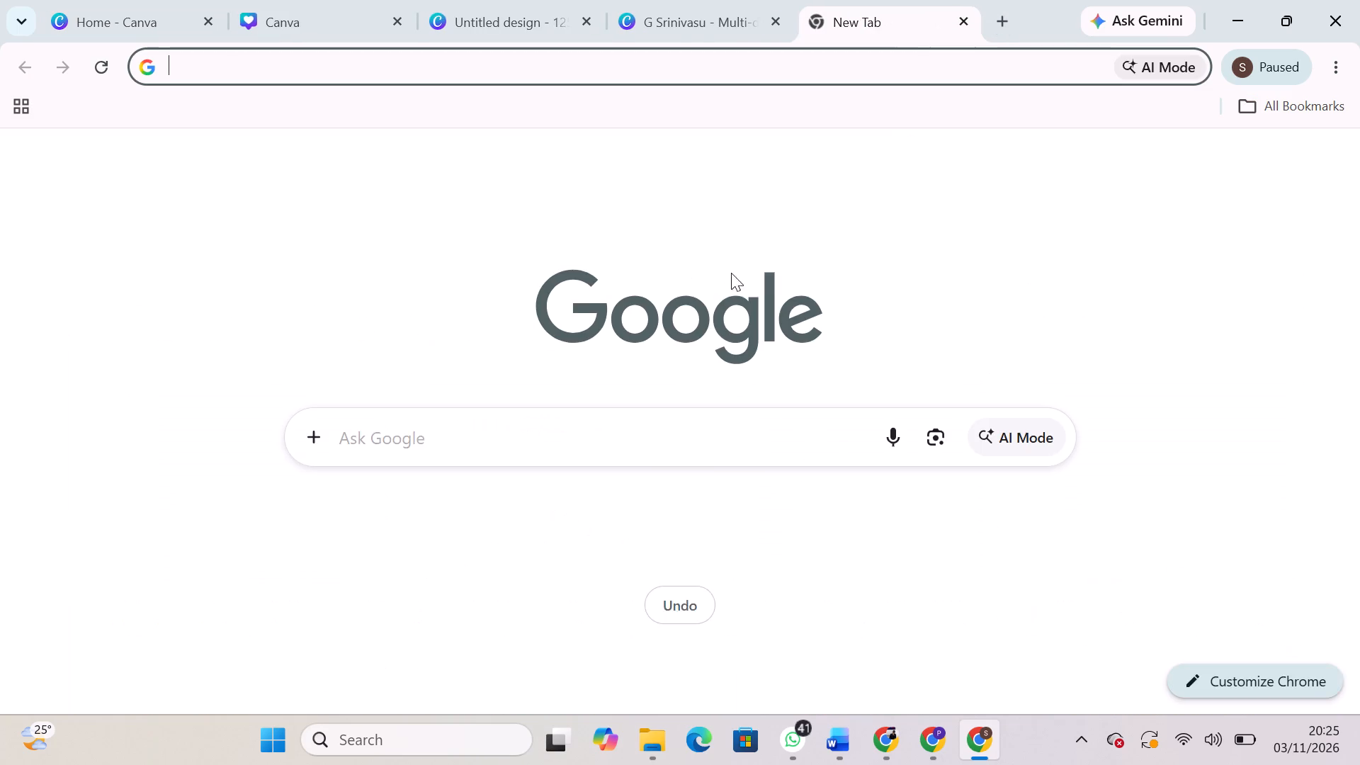
click(632, 444)
key(i)
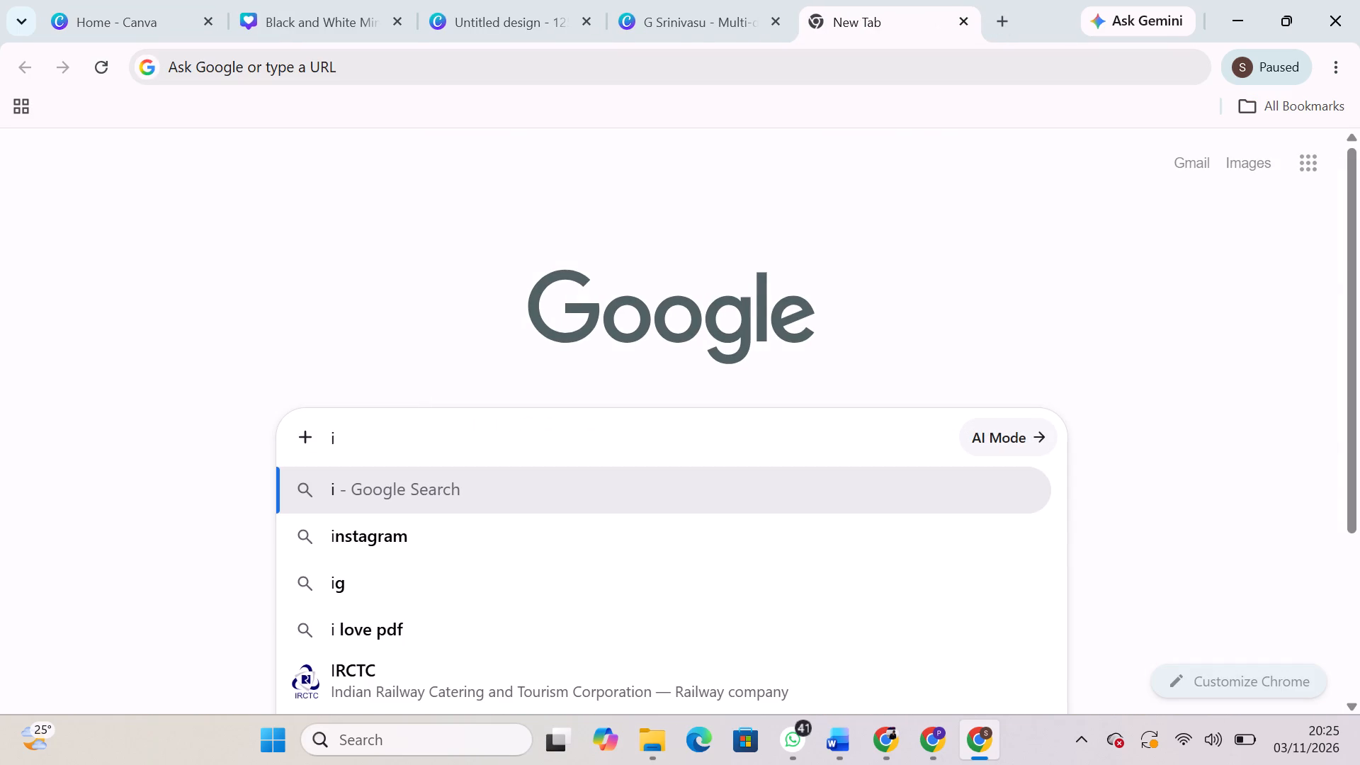
Search Google for ieee logo.
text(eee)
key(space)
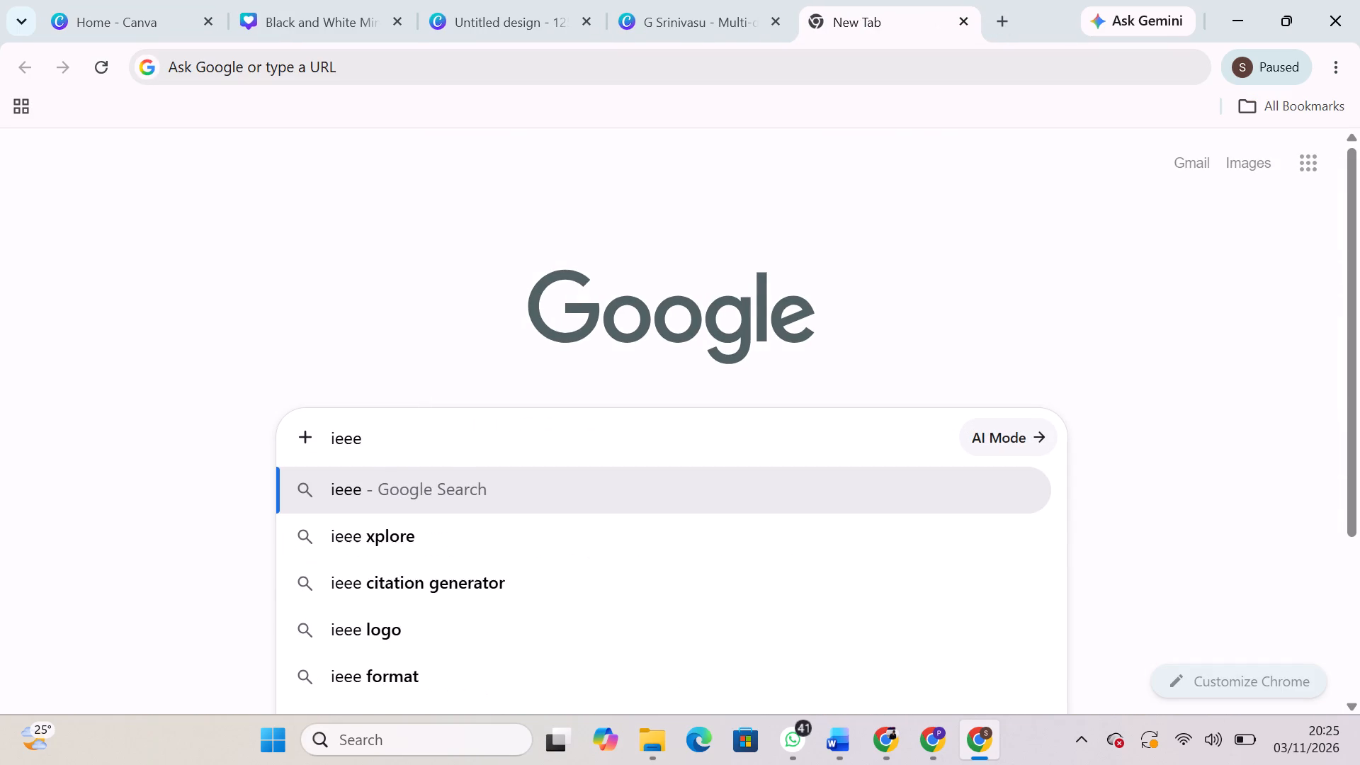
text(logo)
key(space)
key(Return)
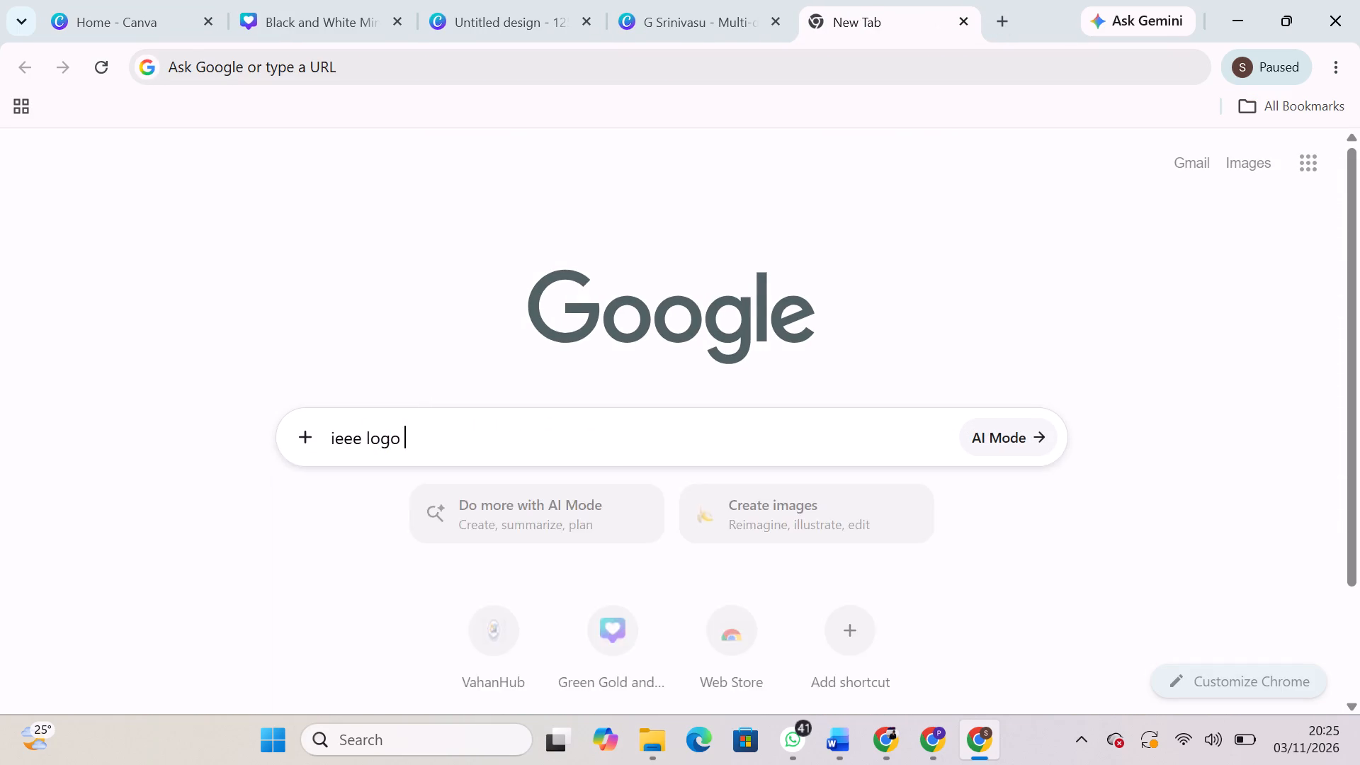
Expand the image results for the IEEE logo and look through the available logo variants.
scroll(970, 486, down, 2)
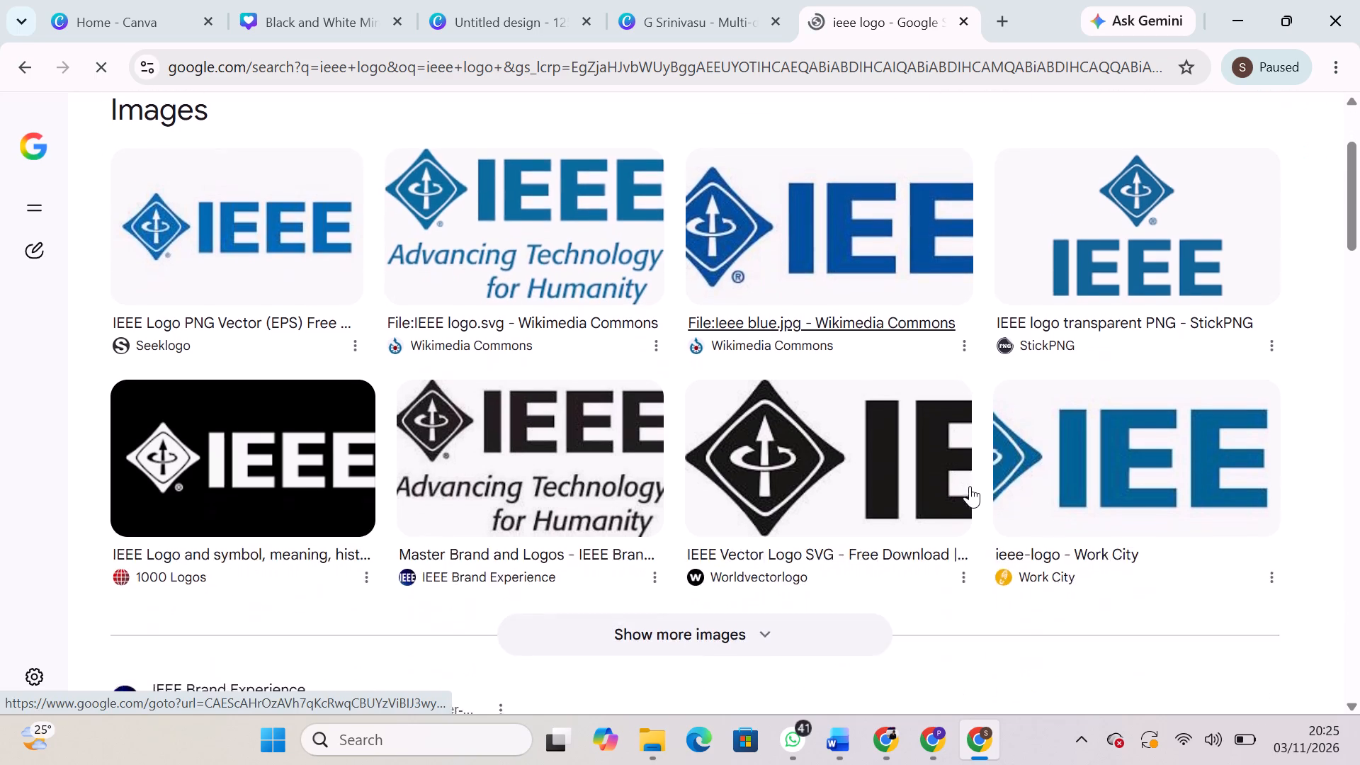
scroll(970, 486, down, 1)
click(781, 295)
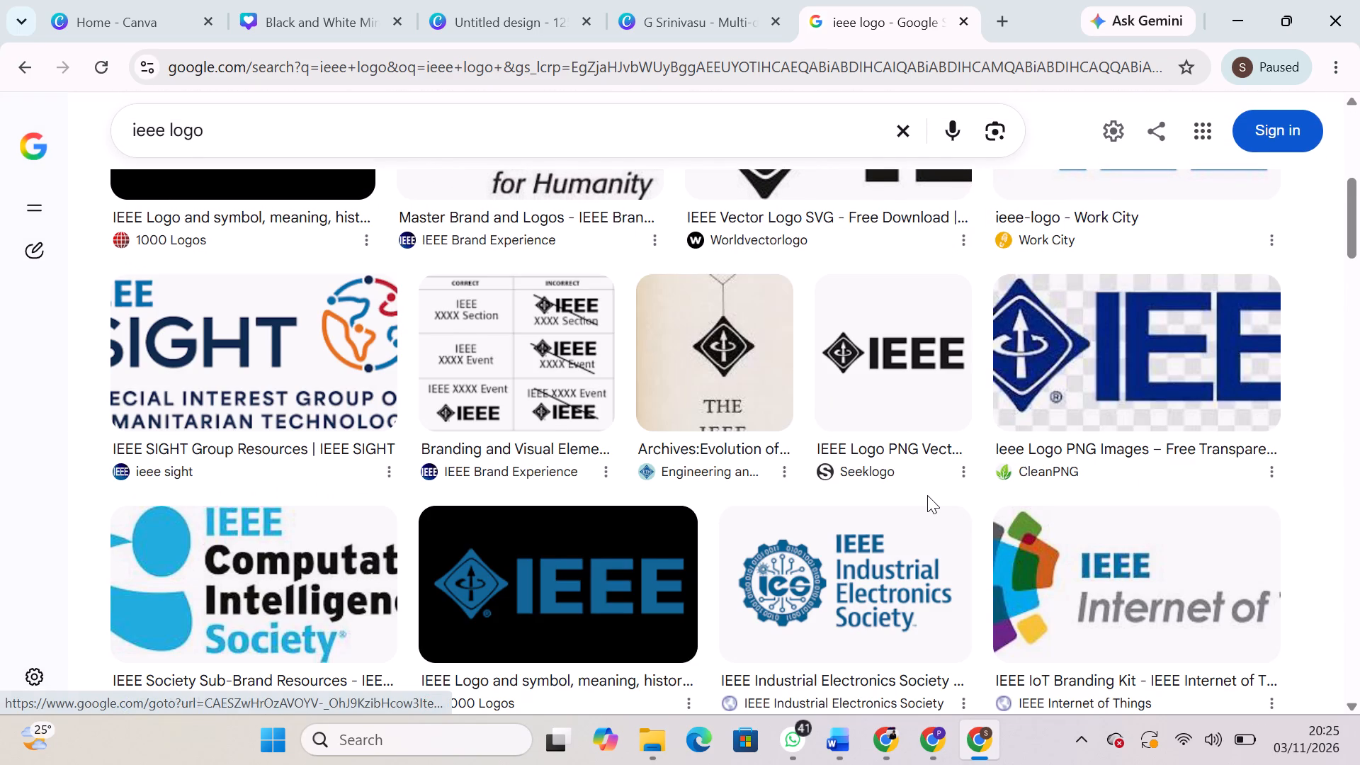
scroll(927, 495, down, 3)
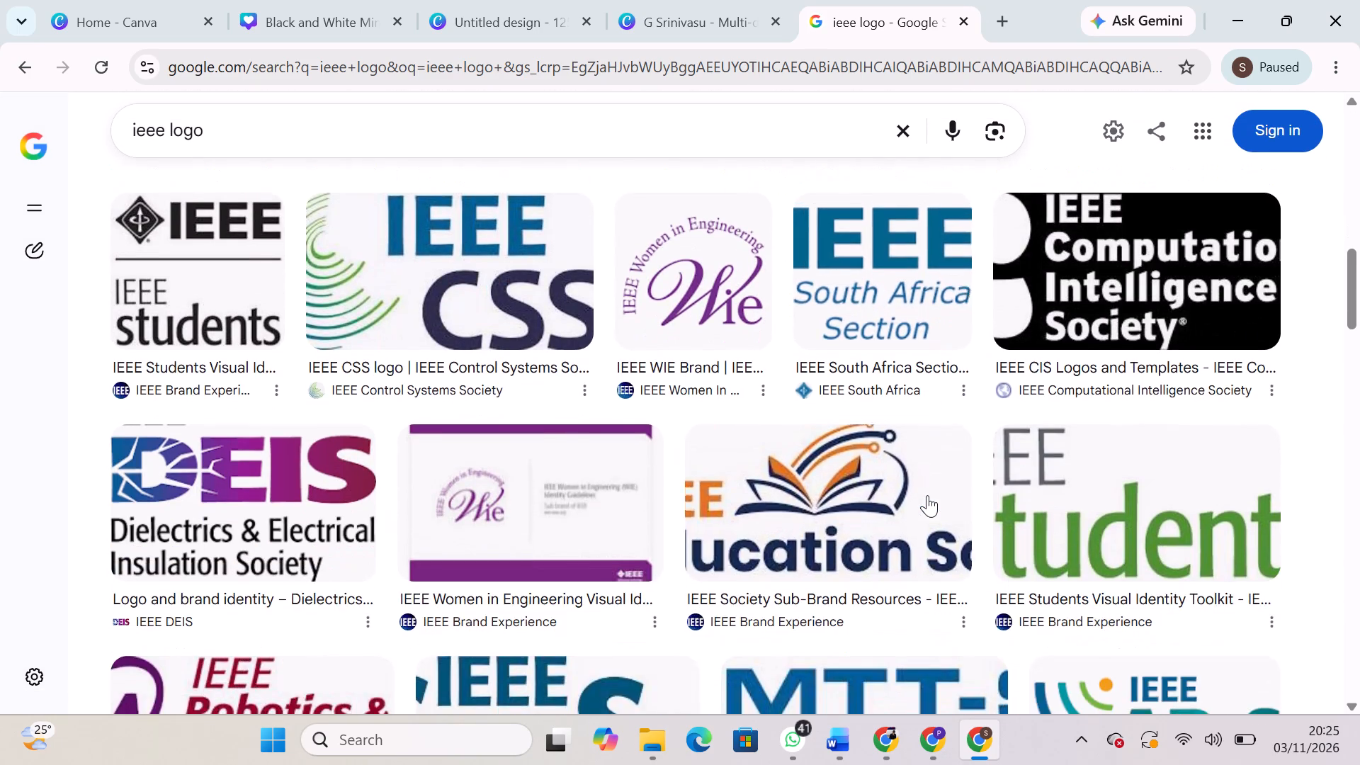
scroll(927, 495, down, 1)
scroll(927, 495, up, 5)
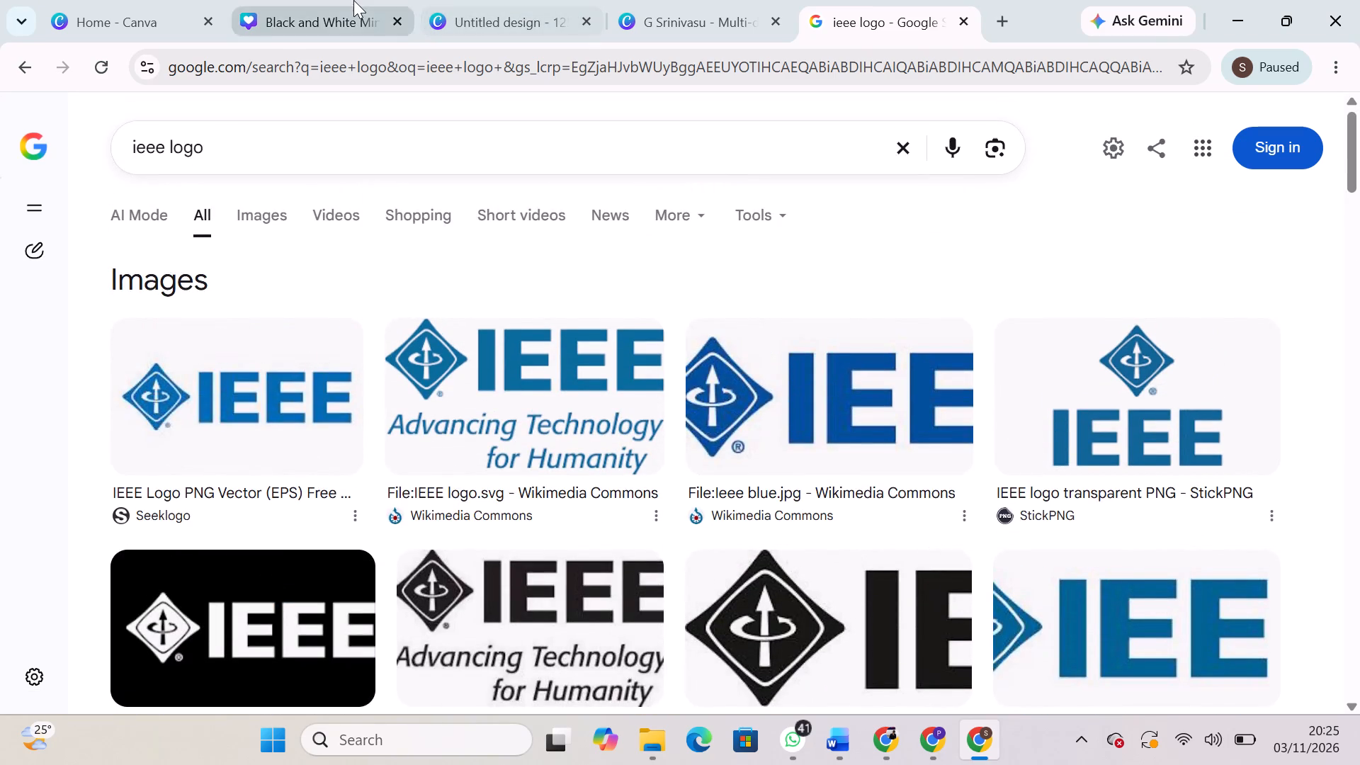
Check the Raksha Bandhan post again, return to the Canva home page and show more of the older recent designs.
click(353, 0)
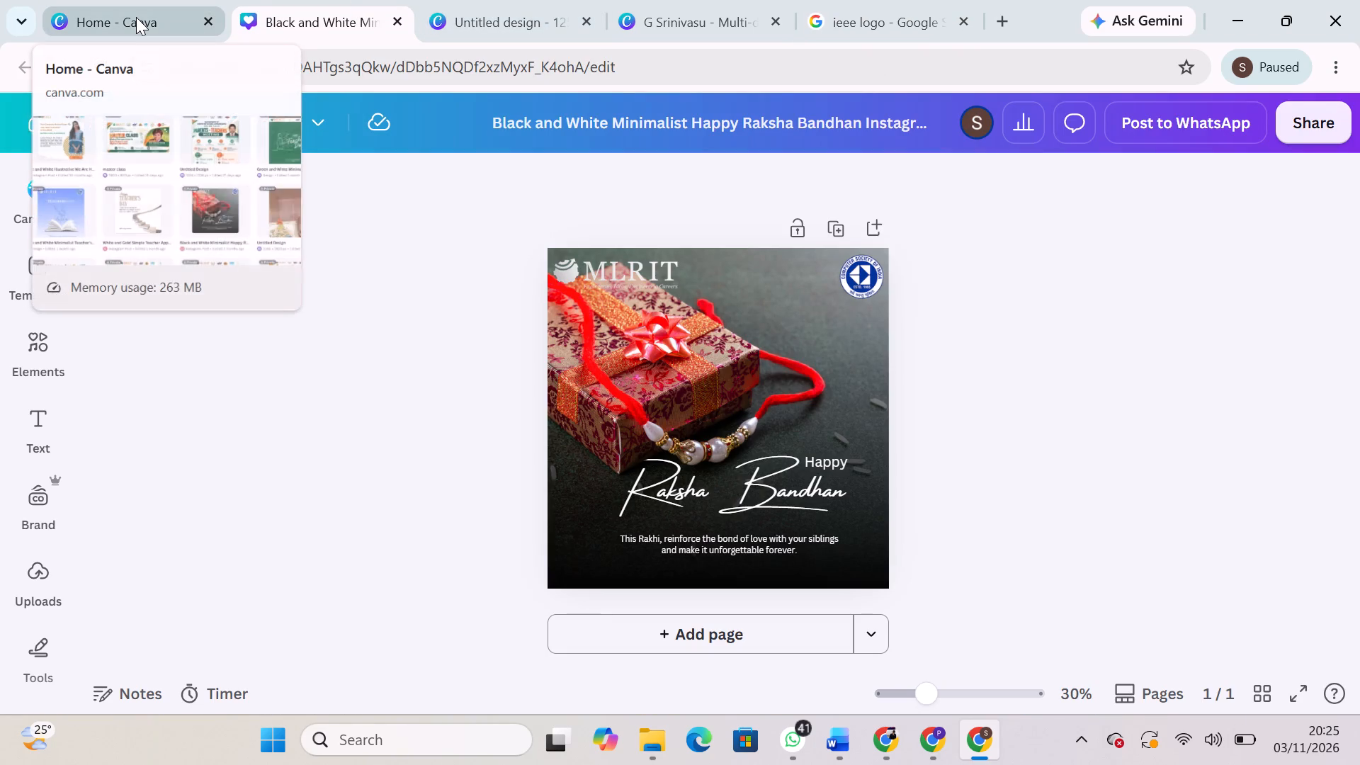
scroll(669, 464, up, 2)
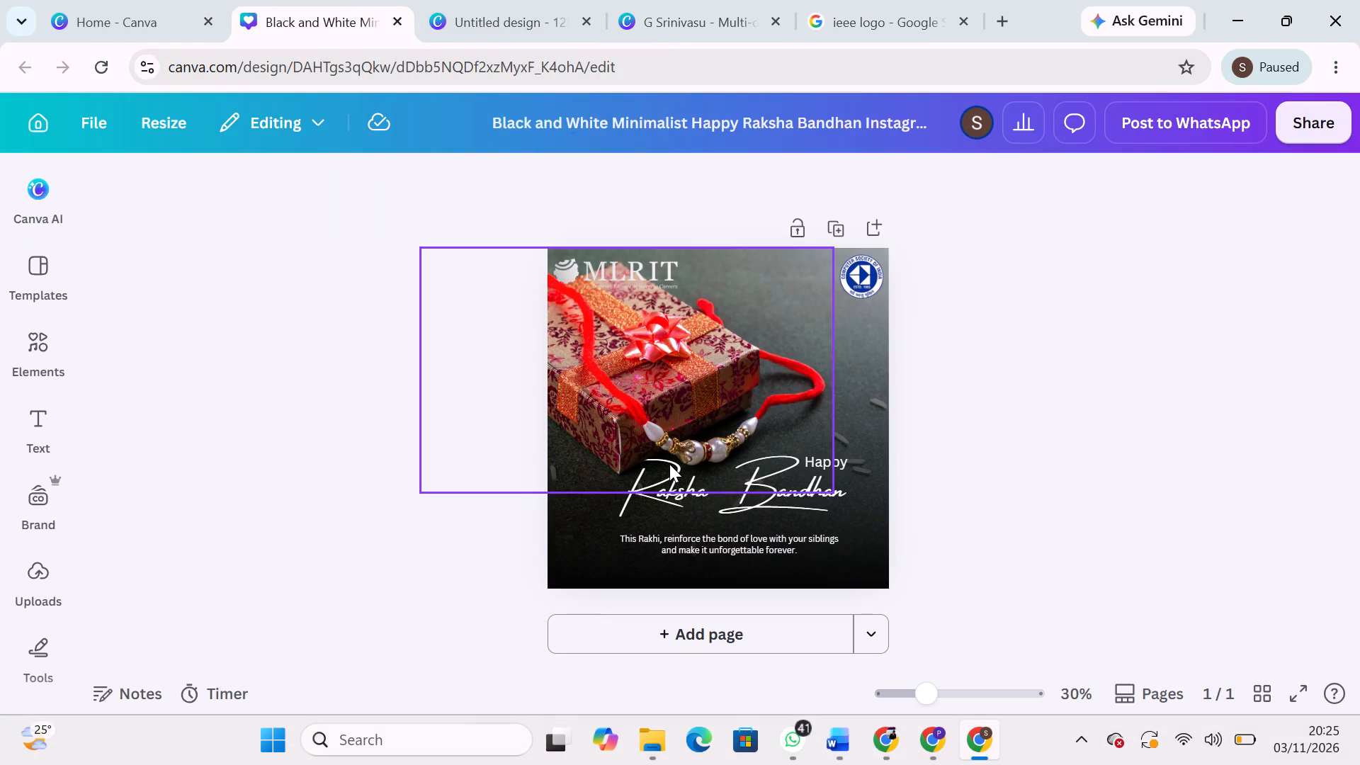
click(168, 0)
scroll(689, 428, down, 1)
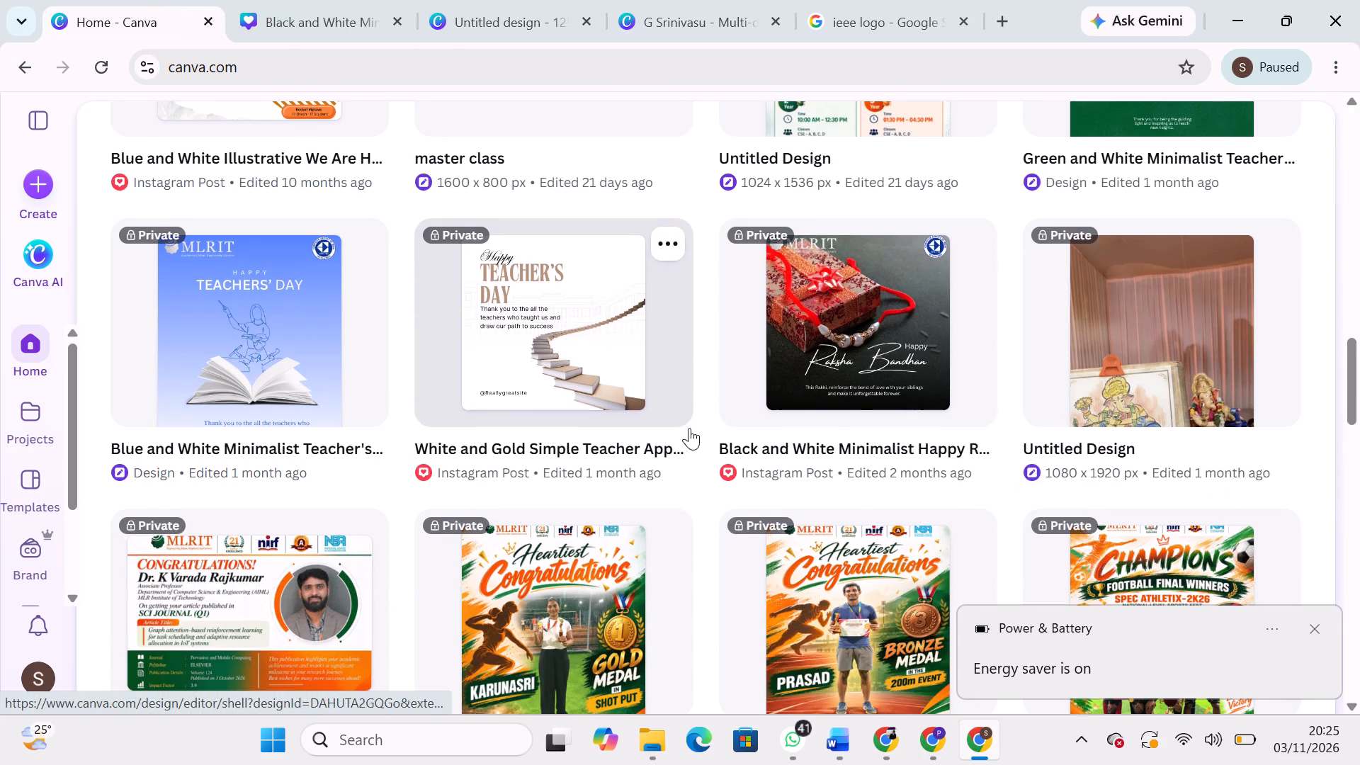
scroll(895, 486, down, 3)
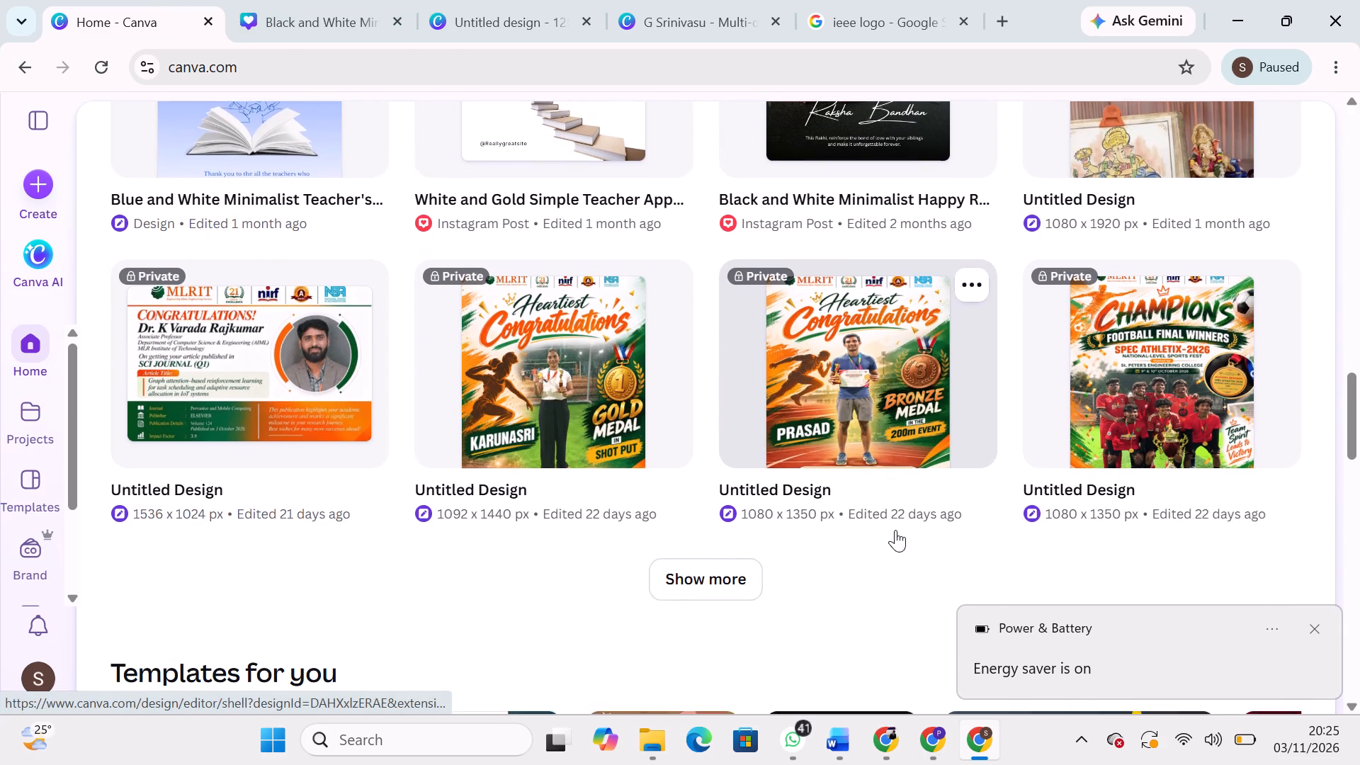
click(729, 563)
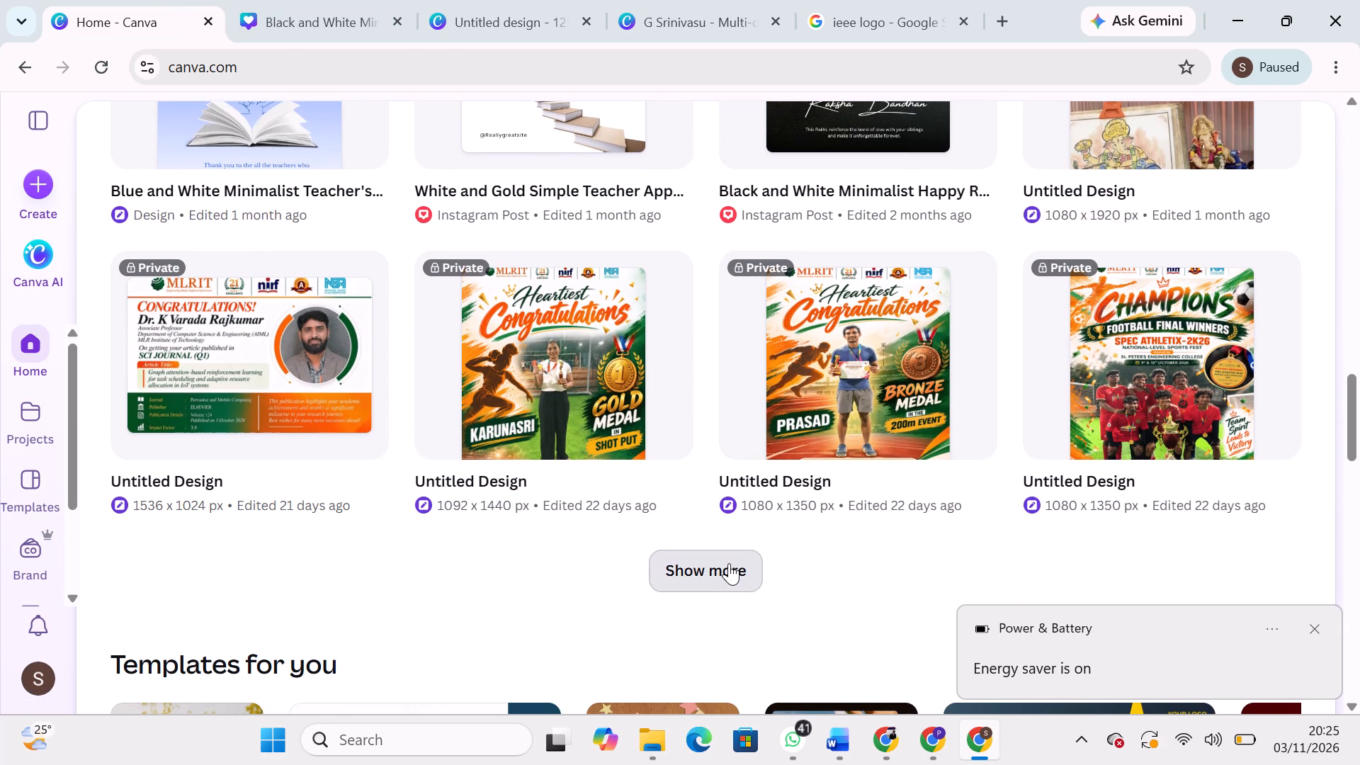
scroll(710, 690, down, 2)
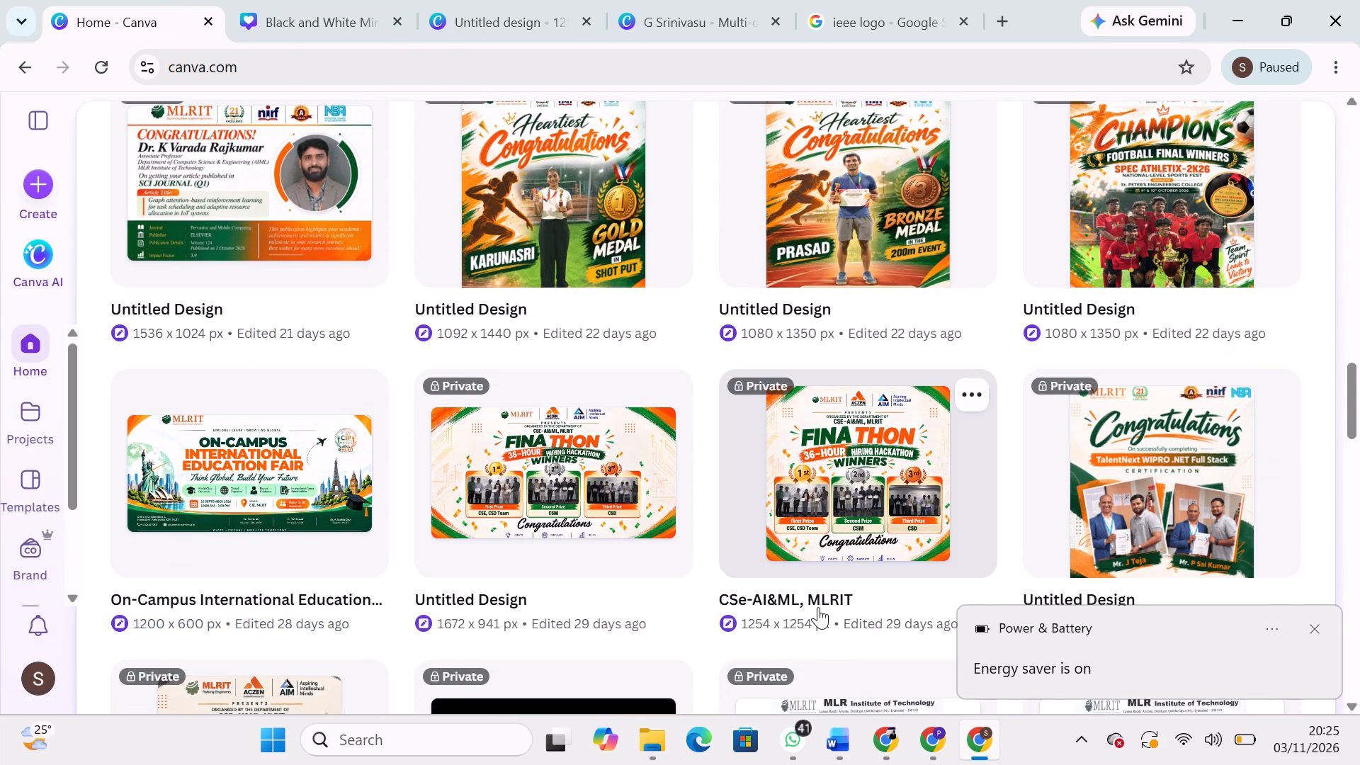
Look further back through the recent designs on the Canva home page, loading more of them past the FINATHON posters.
scroll(1028, 458, down, 1)
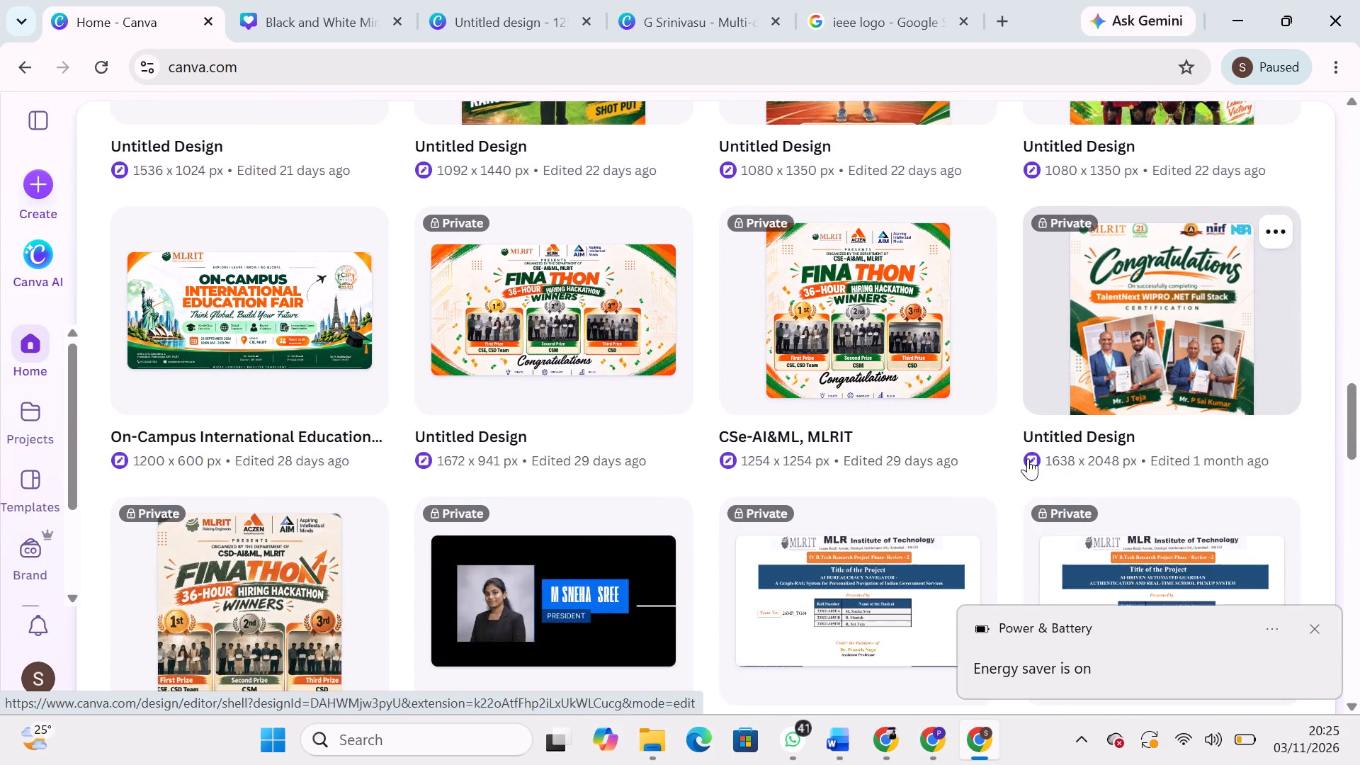
scroll(1028, 458, down, 3)
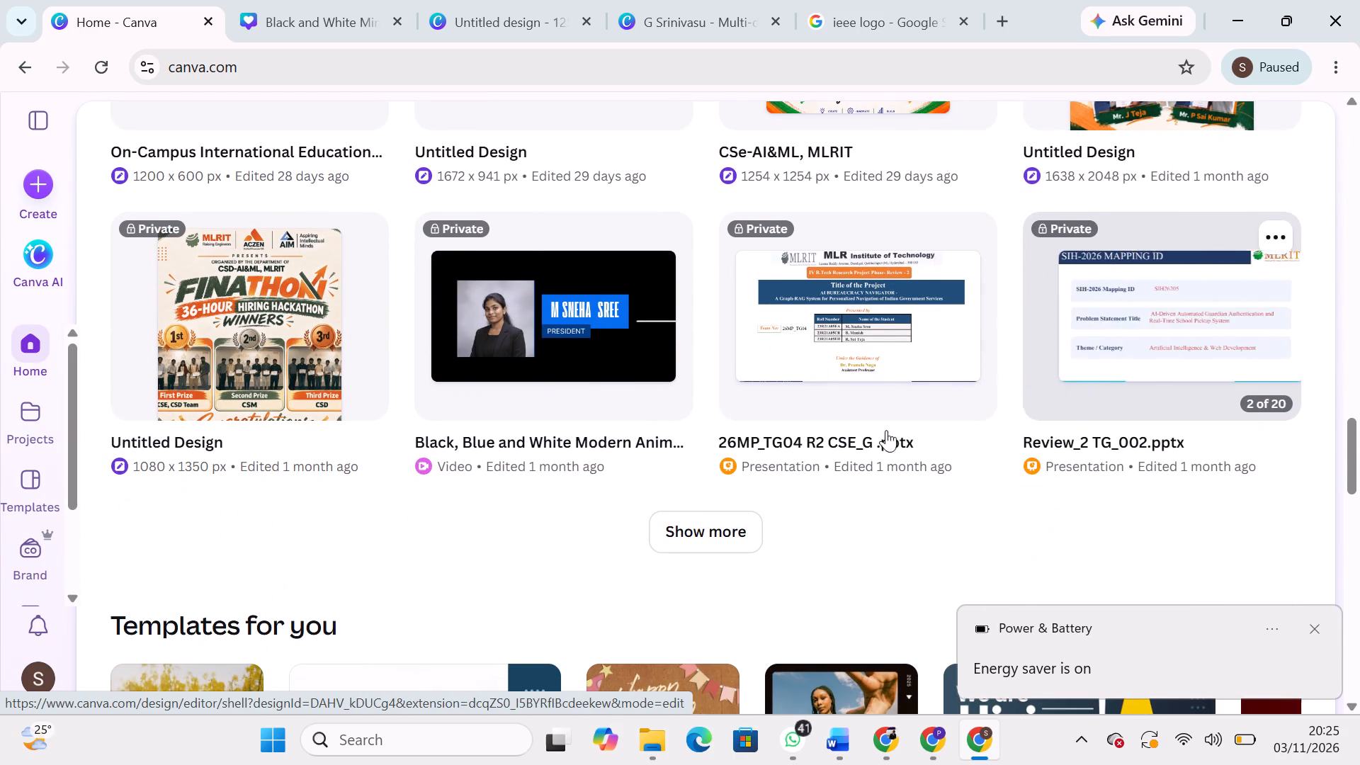
click(737, 517)
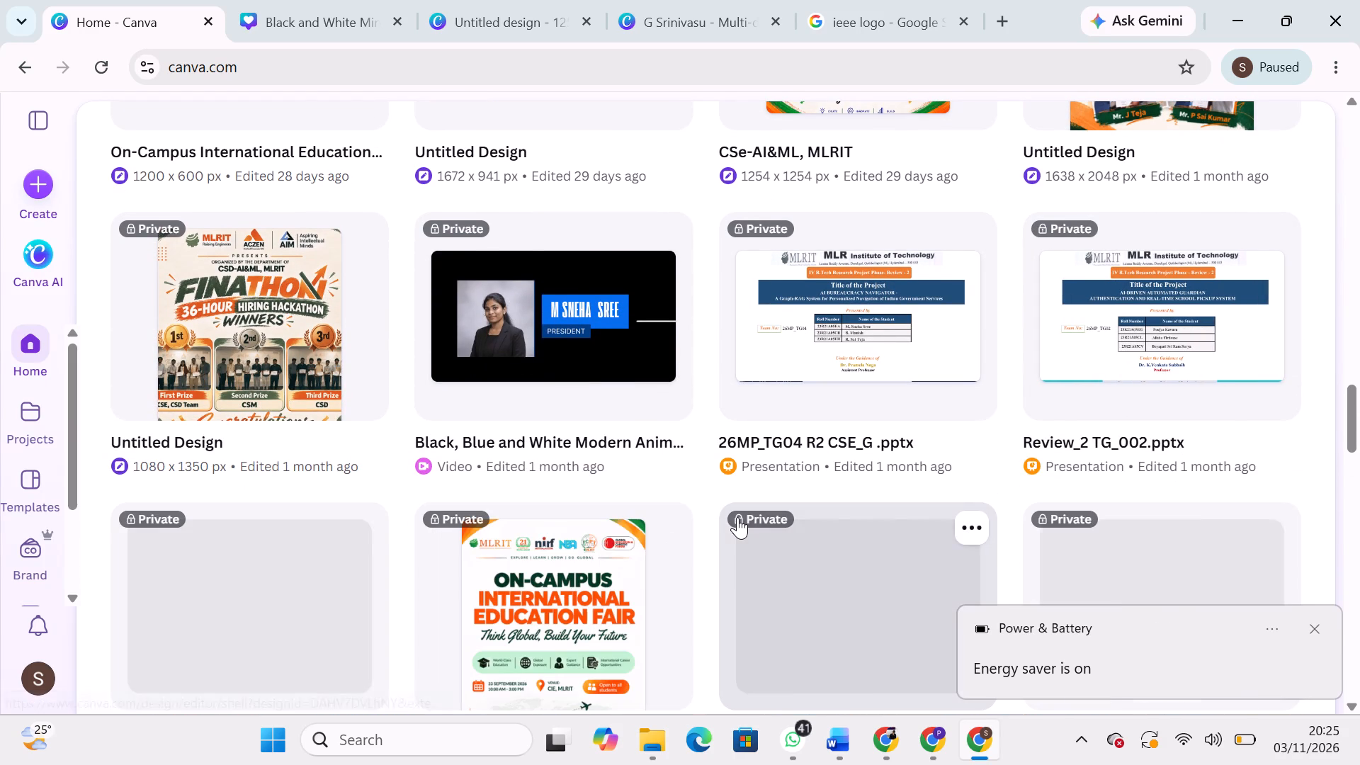
scroll(798, 525, down, 2)
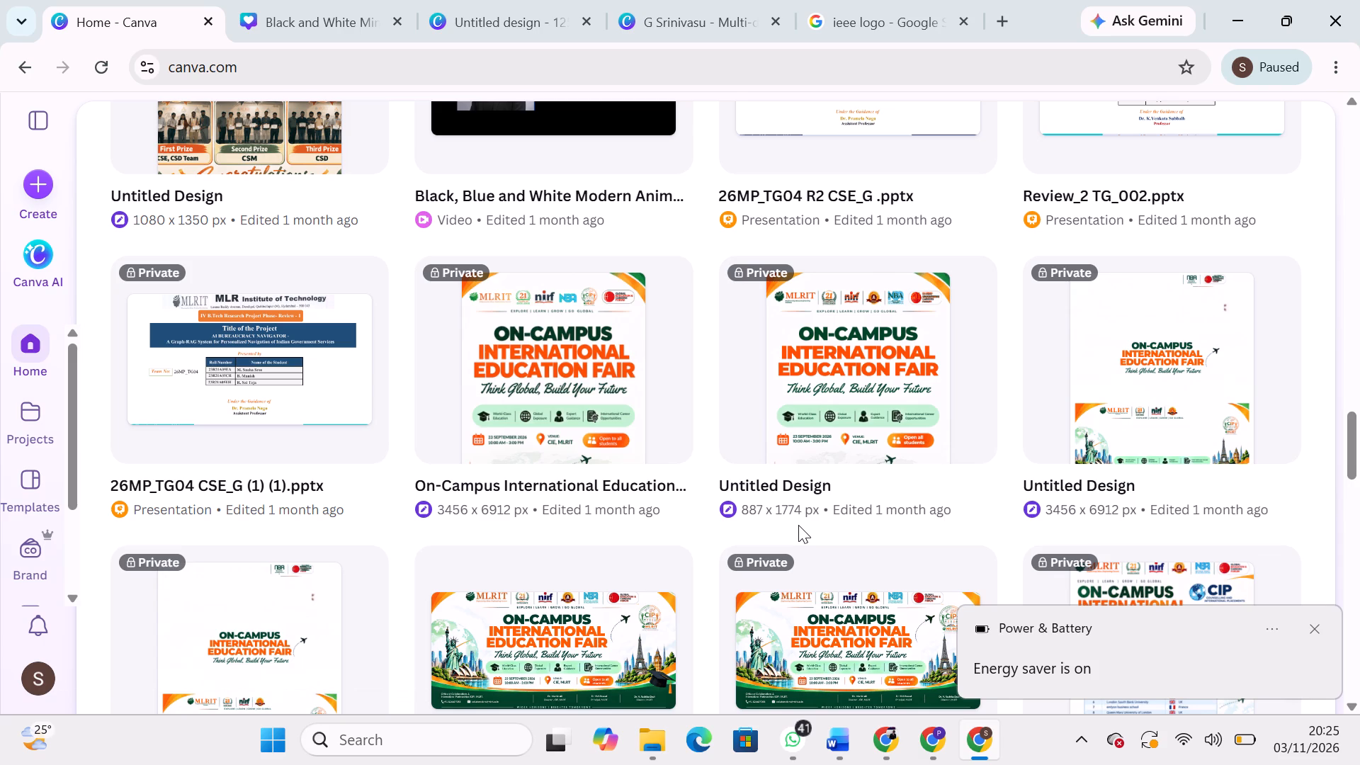
scroll(926, 492, down, 2)
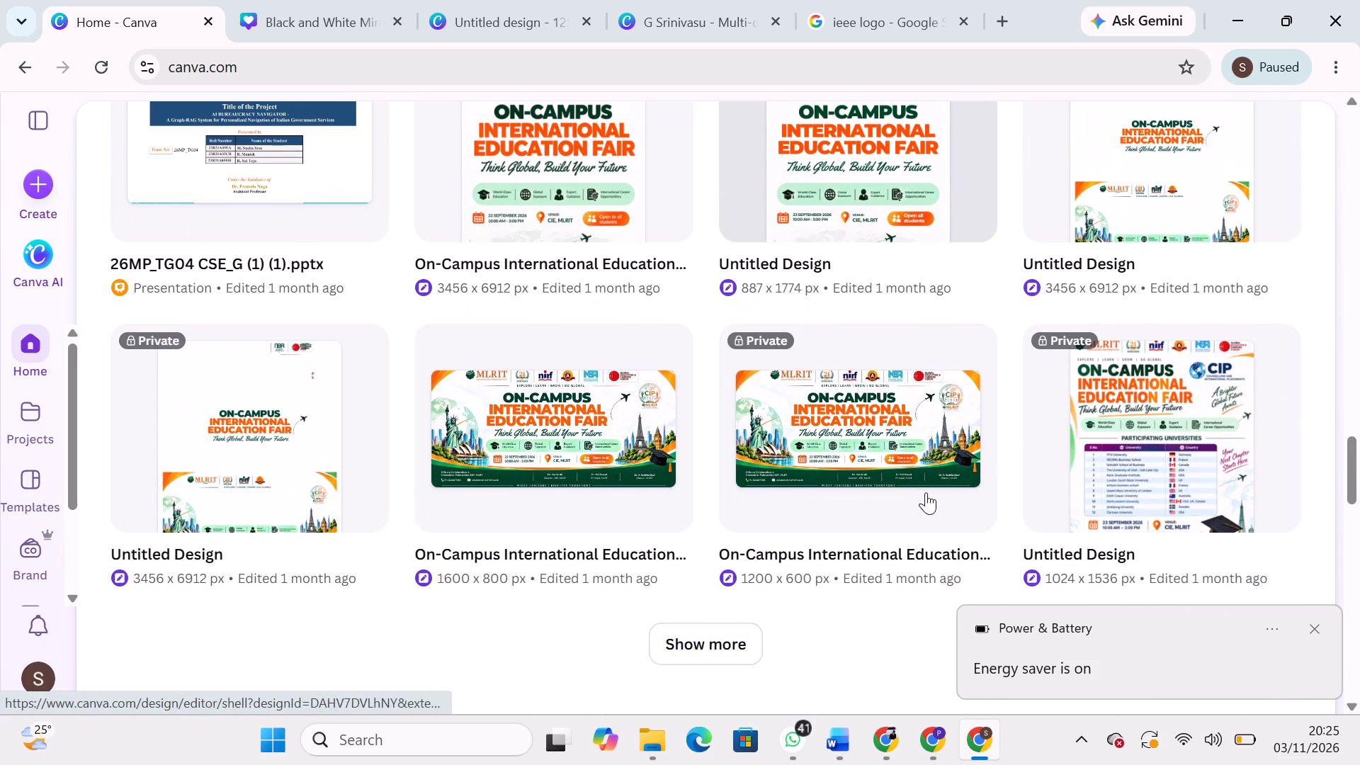
scroll(846, 276, up, 1)
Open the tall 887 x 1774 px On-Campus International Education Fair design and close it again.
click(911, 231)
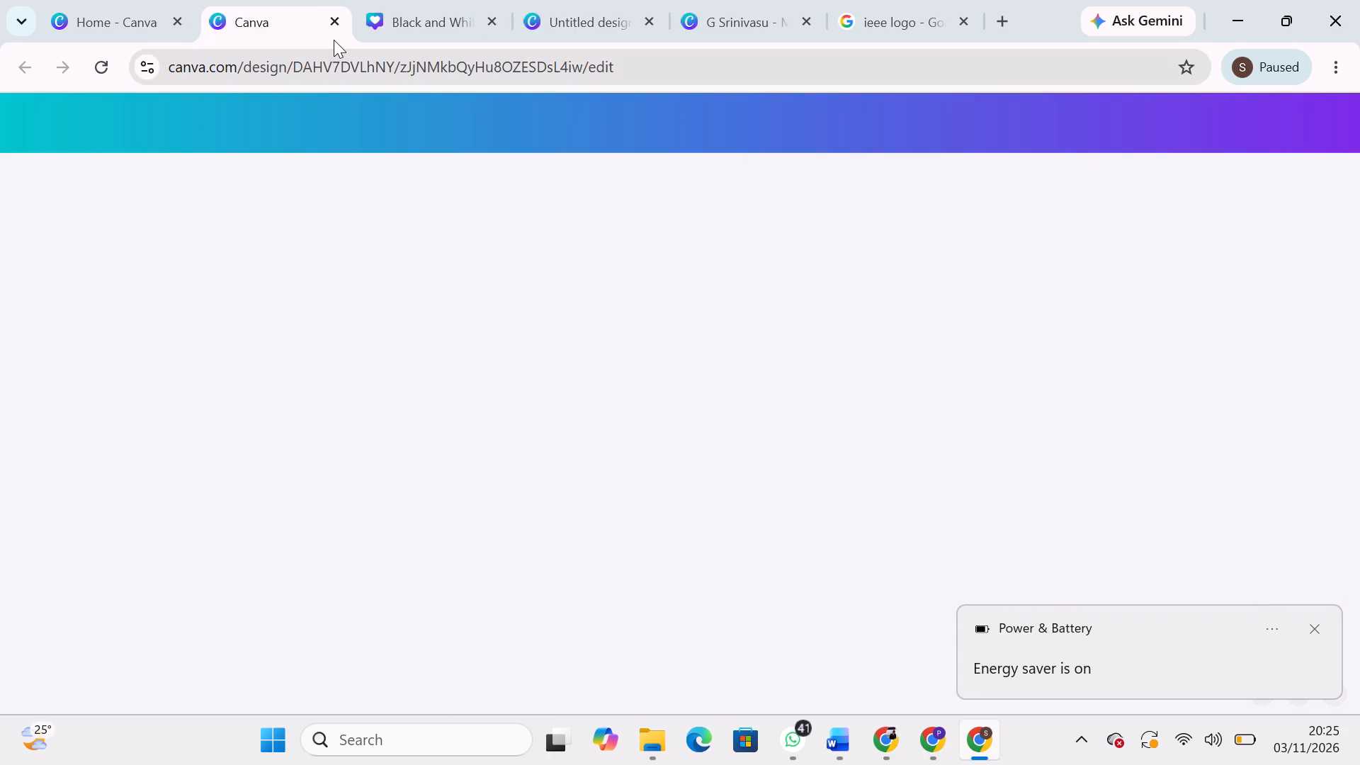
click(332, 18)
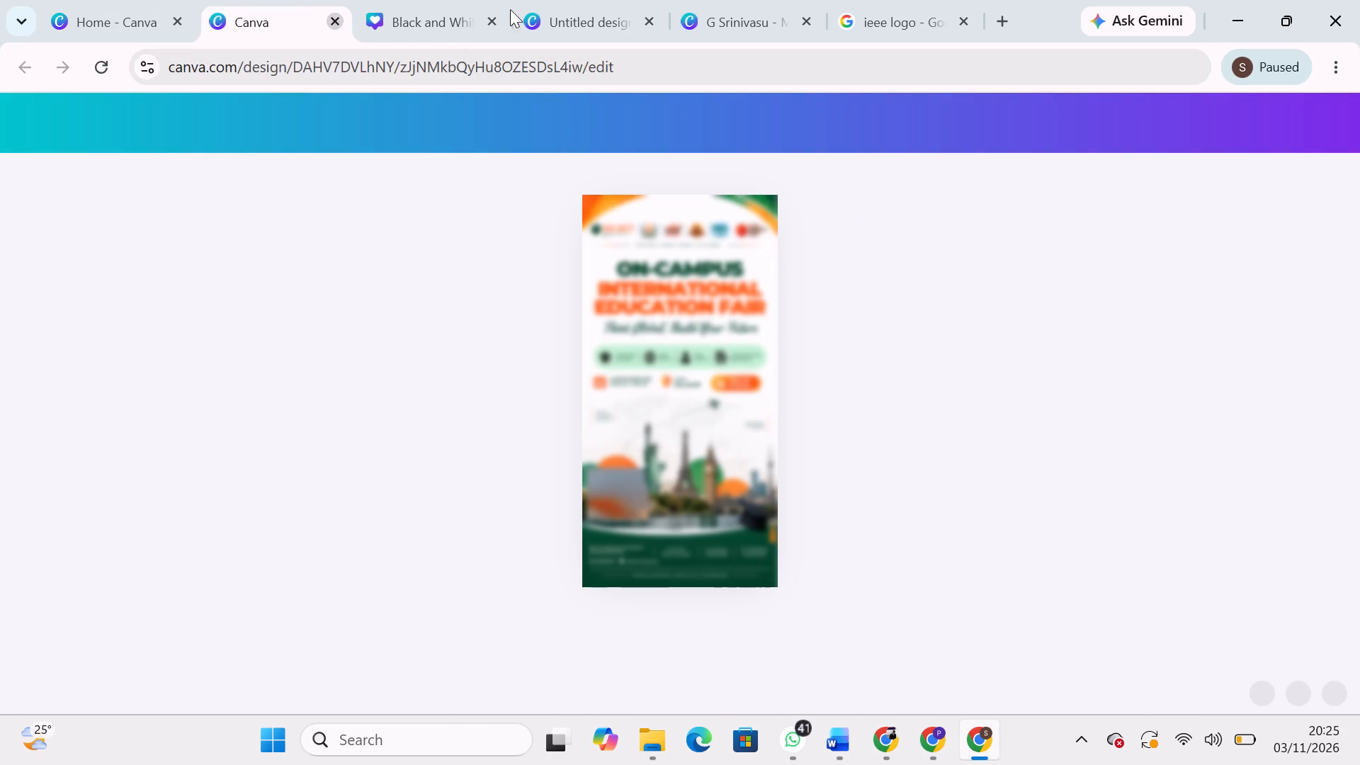
Load more recent designs past the On-Campus International Education Fair banners and look through them for an IEEE logo.
scroll(956, 554, down, 2)
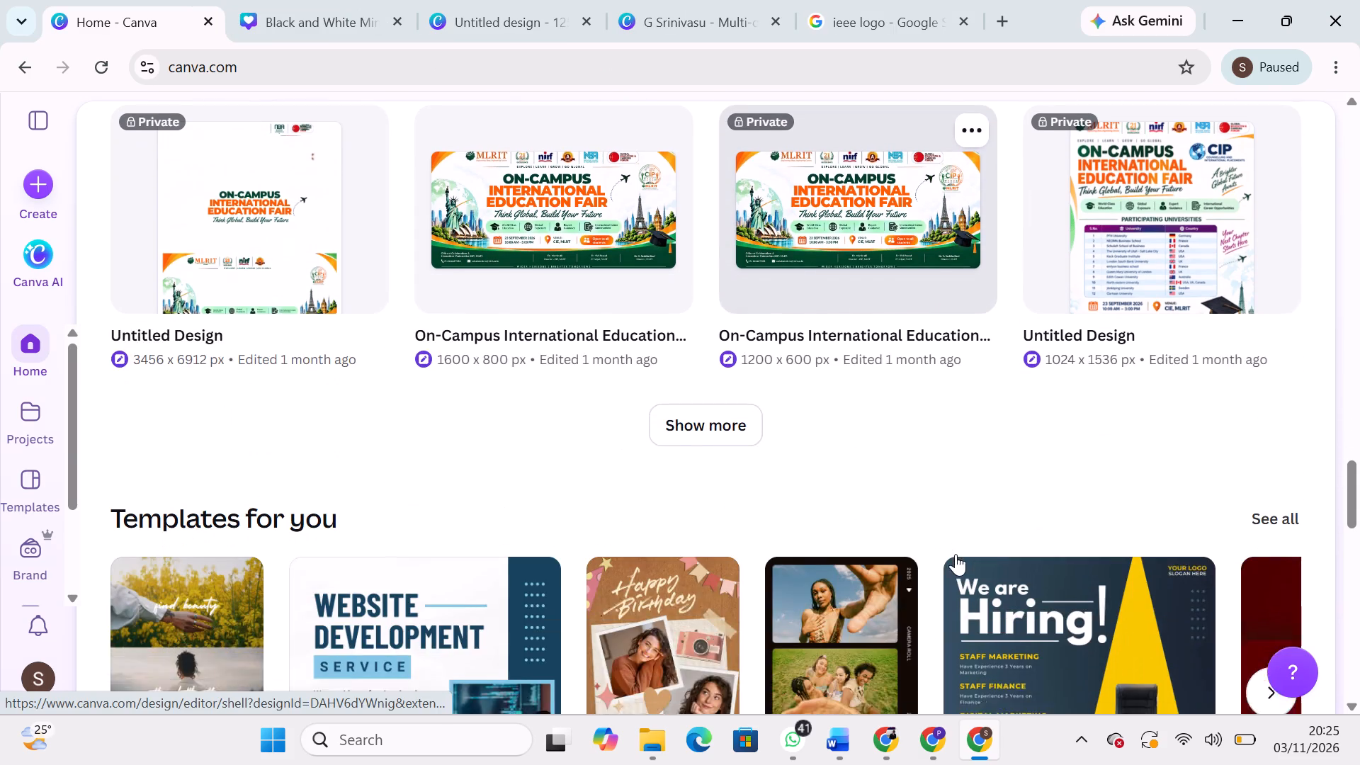
scroll(956, 554, down, 5)
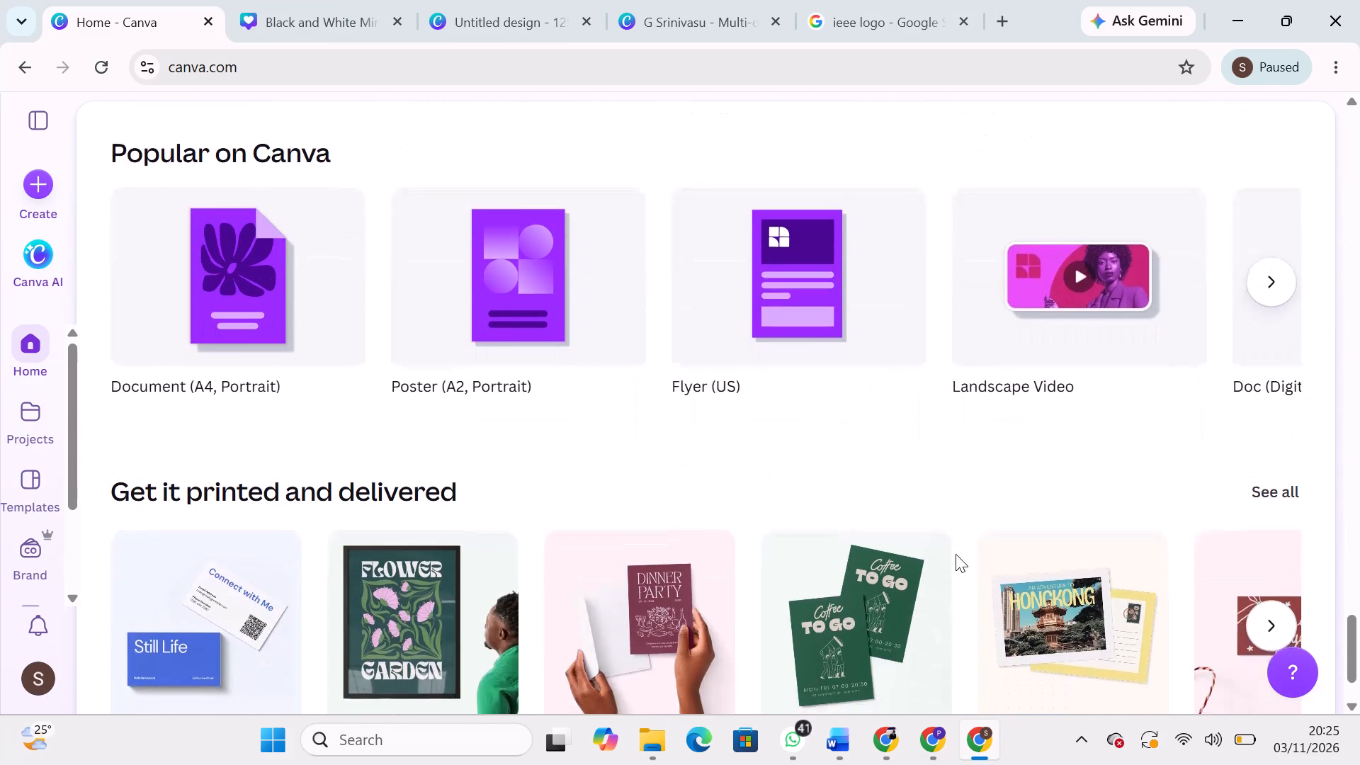
scroll(956, 537, down, 3)
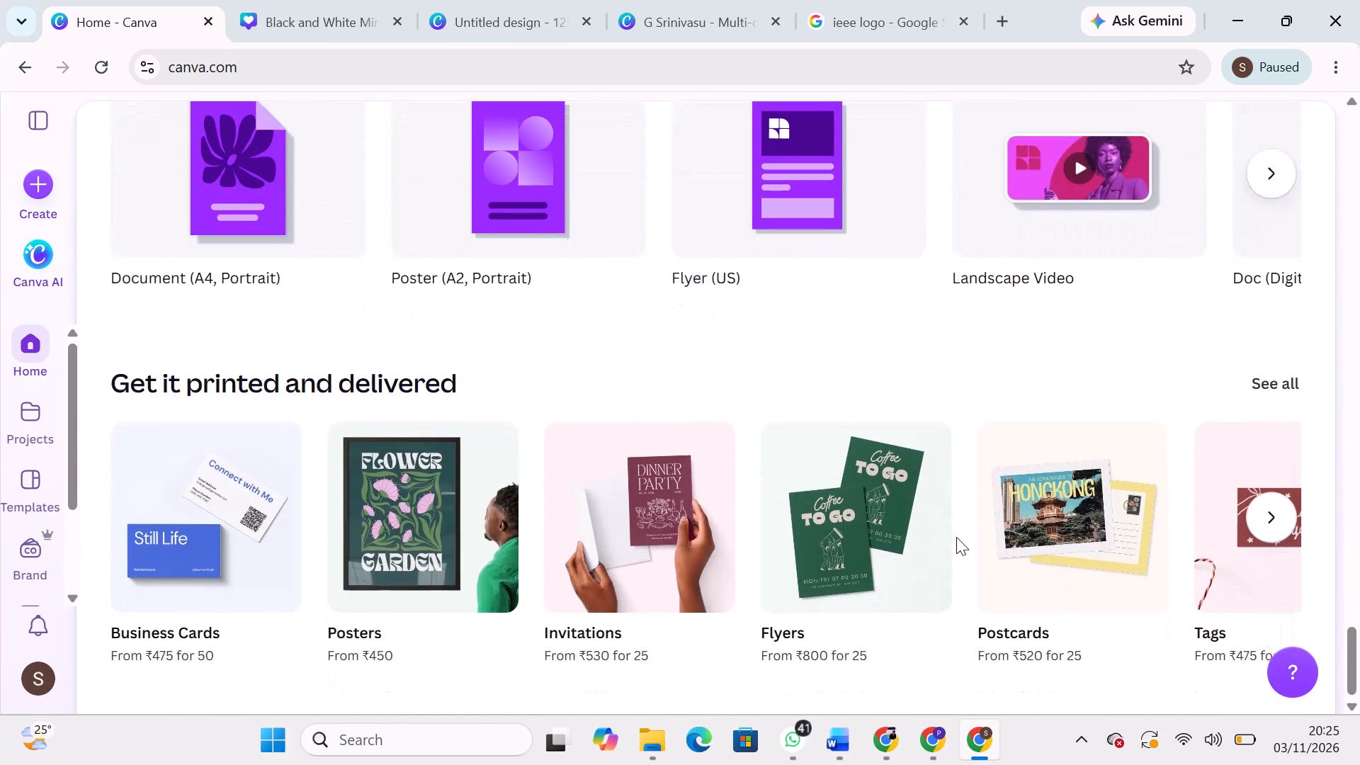
scroll(956, 537, down, 2)
scroll(956, 537, up, 4)
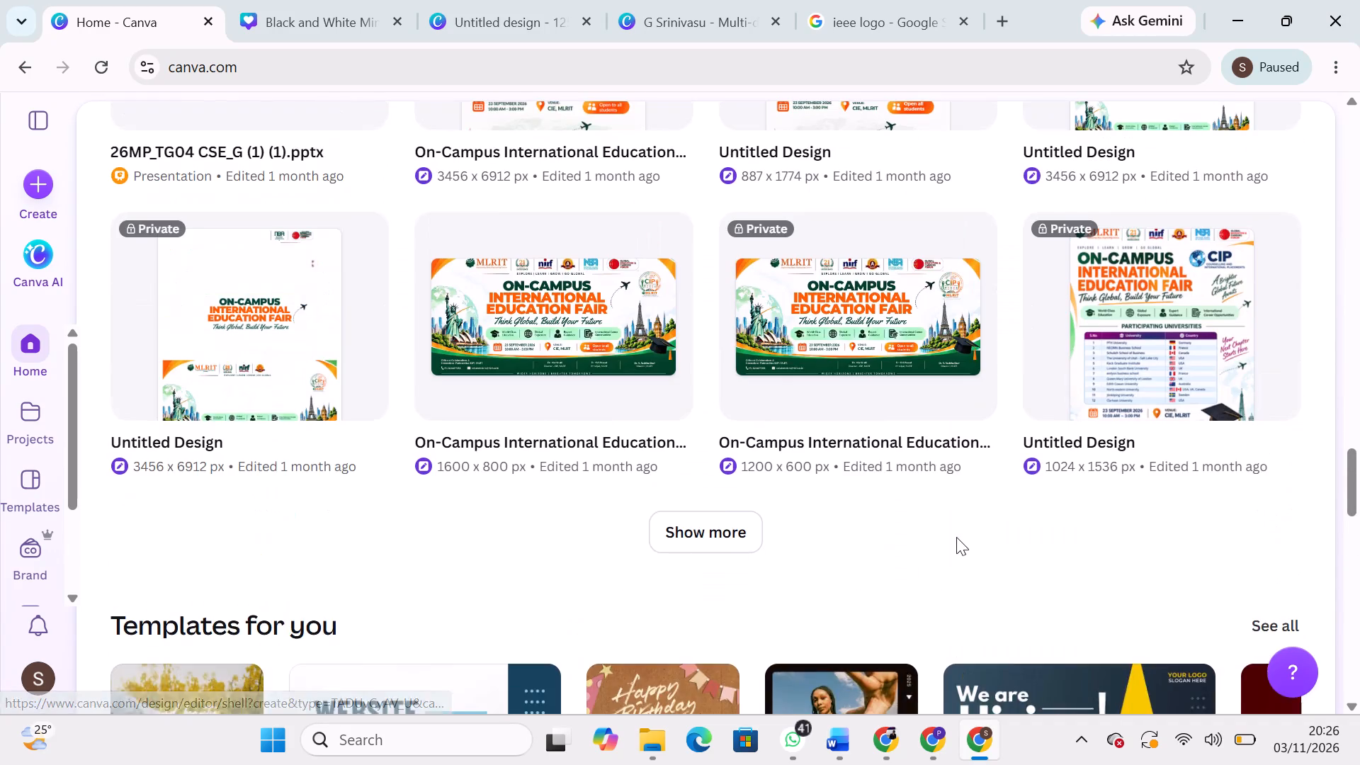
scroll(956, 537, up, 2)
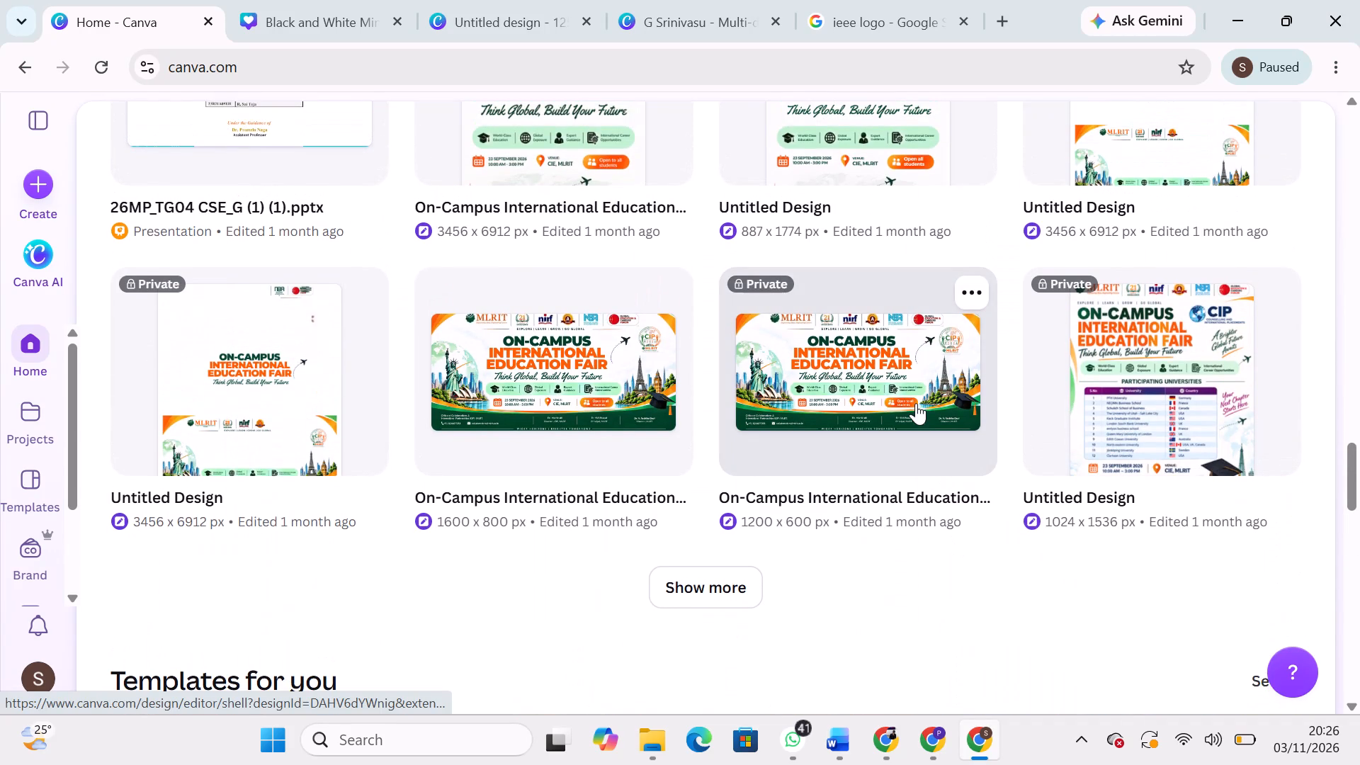
click(705, 598)
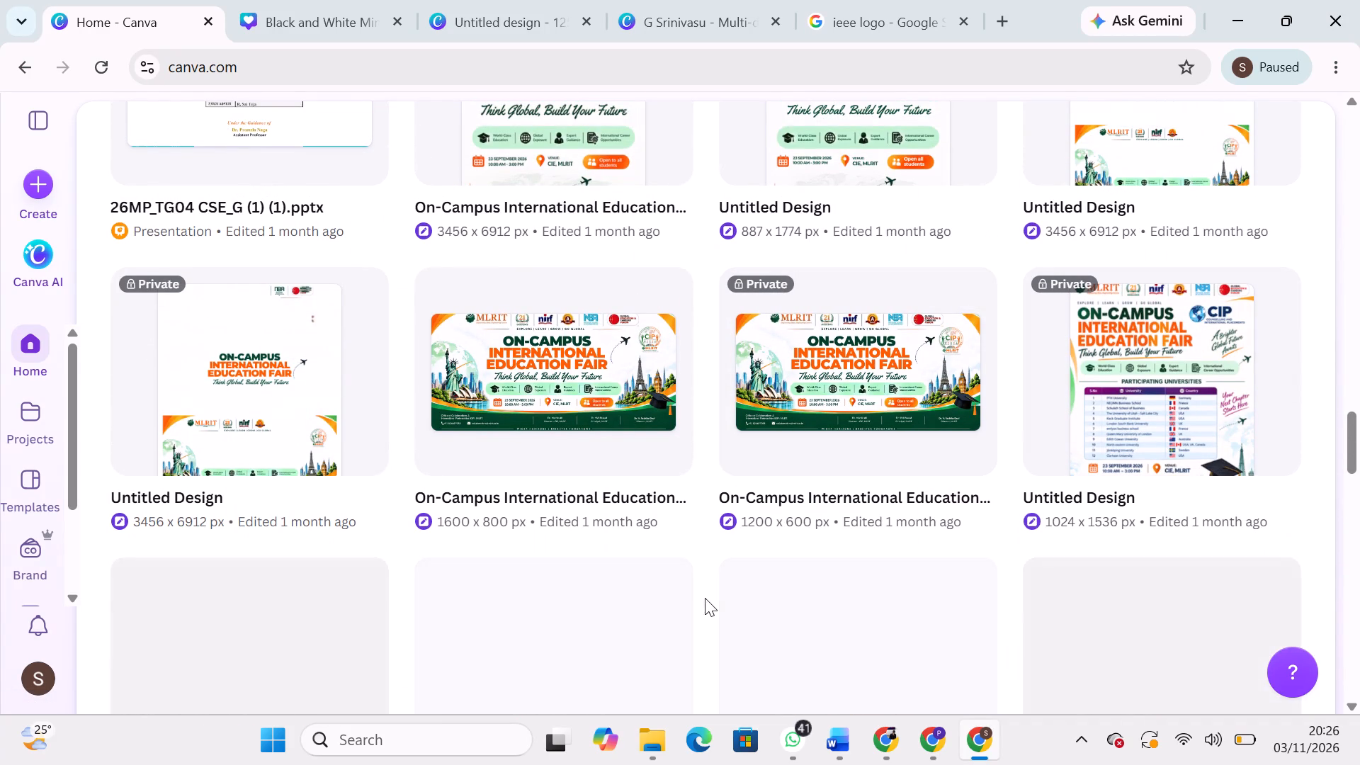
scroll(921, 498, down, 2)
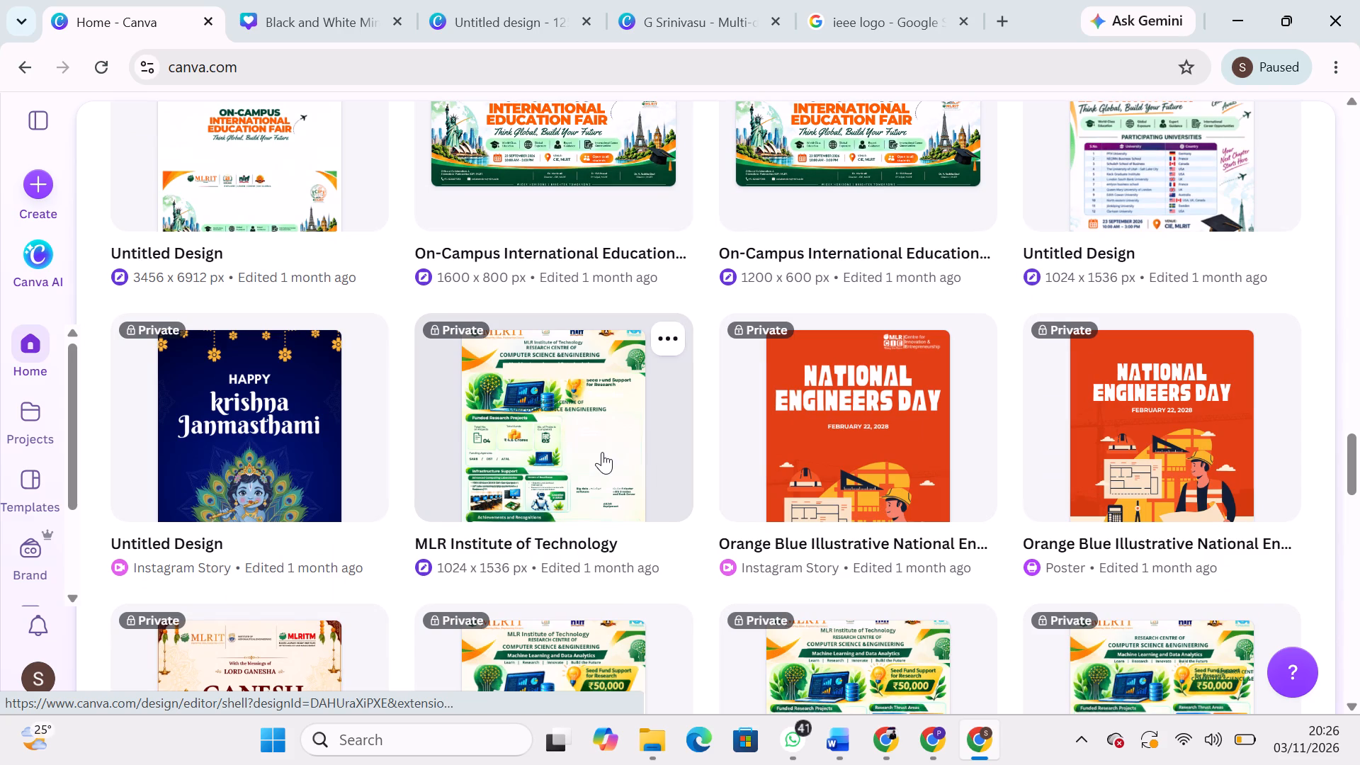
scroll(808, 540, down, 4)
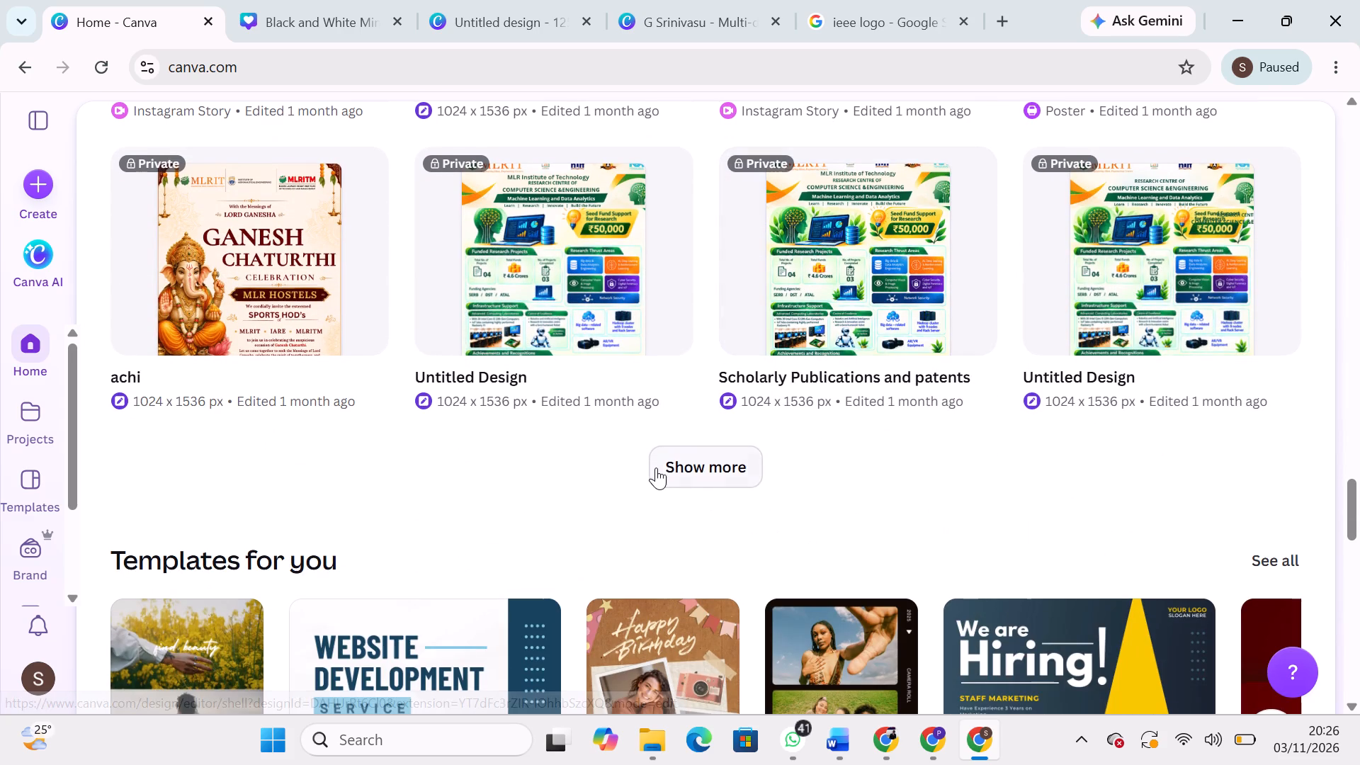
Load two more batches of designs past the Ganesh Chaturthi and research centre posters and check their logos.
click(654, 467)
scroll(749, 492, down, 1)
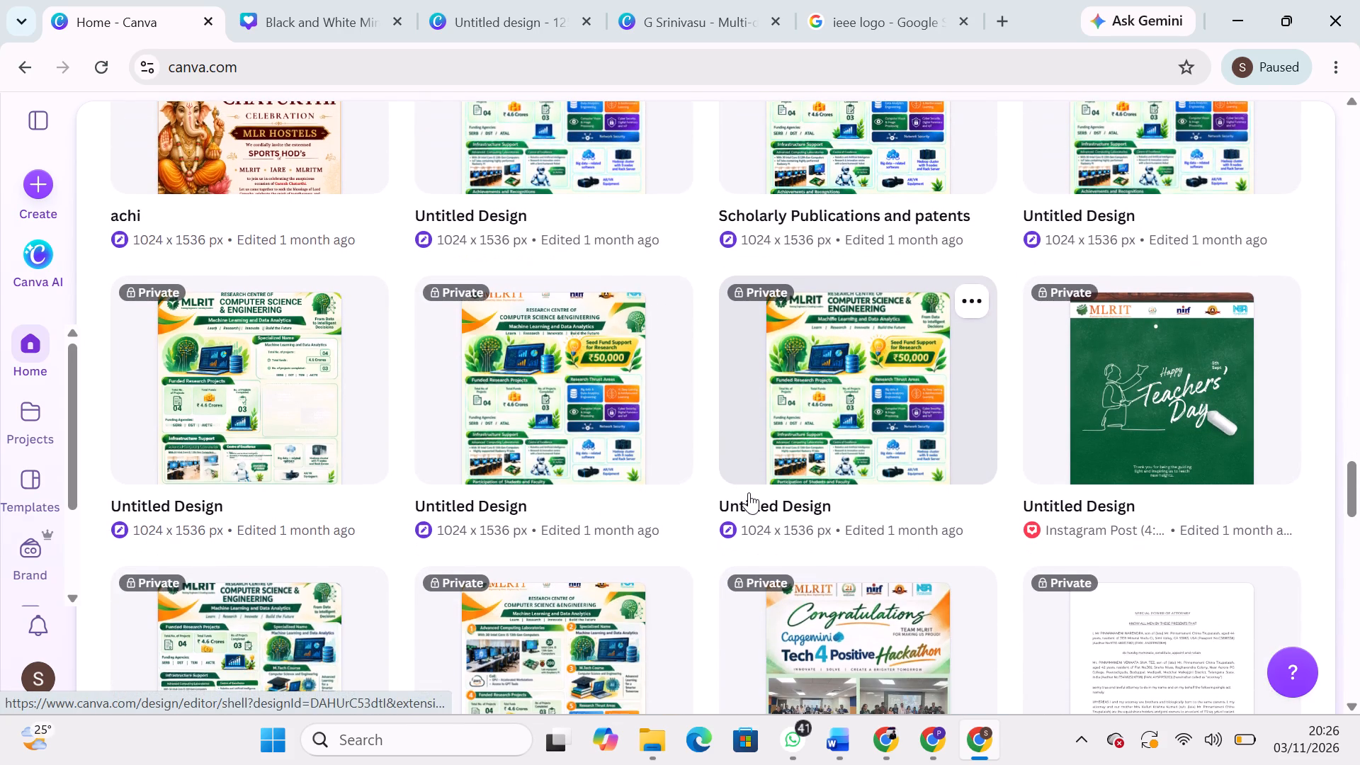
scroll(860, 494, down, 4)
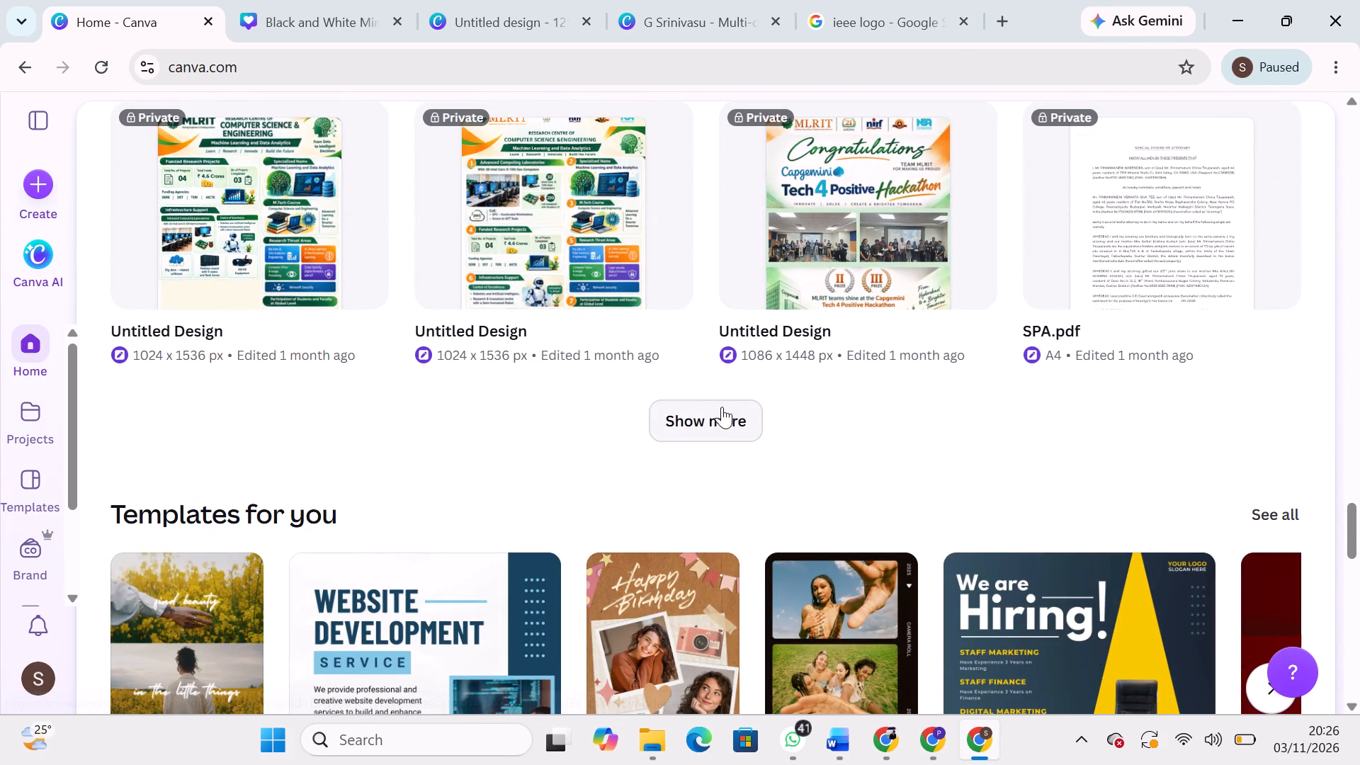
click(722, 425)
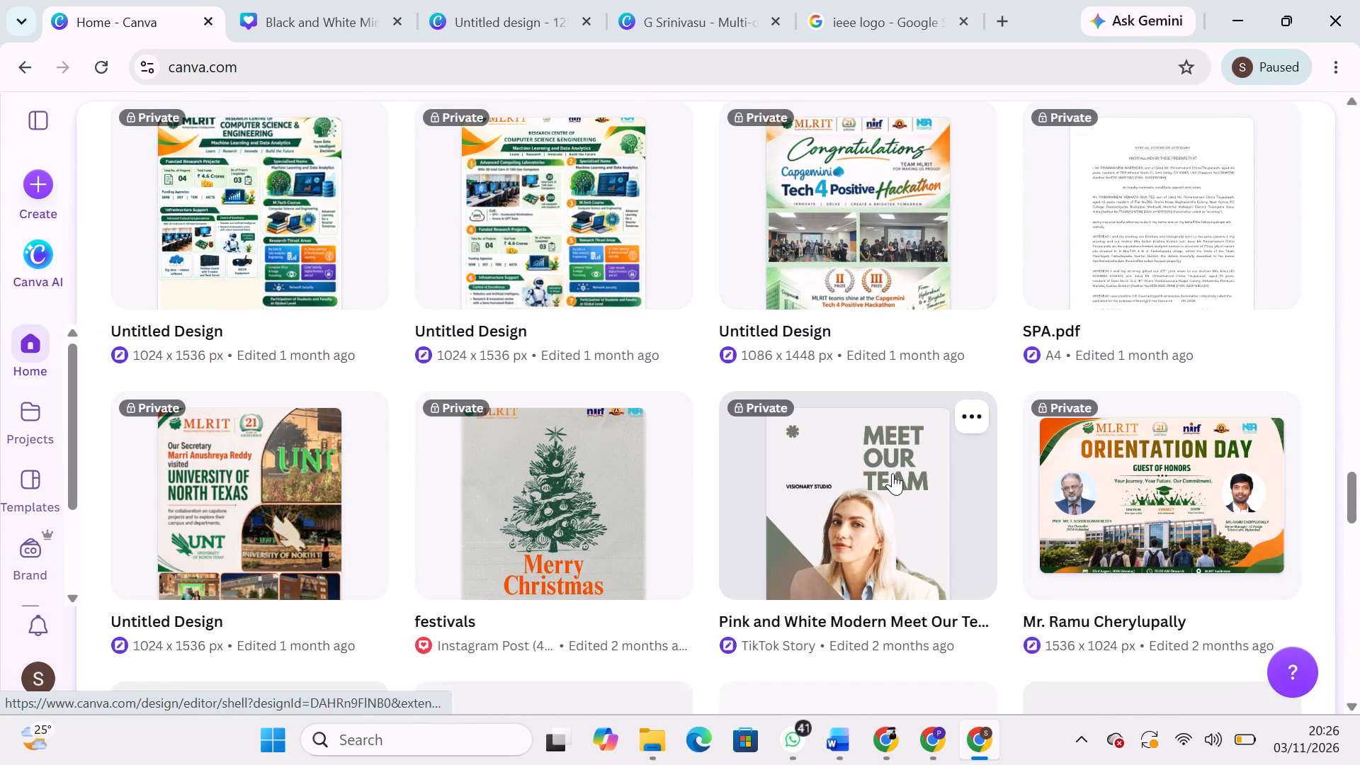
scroll(778, 509, down, 2)
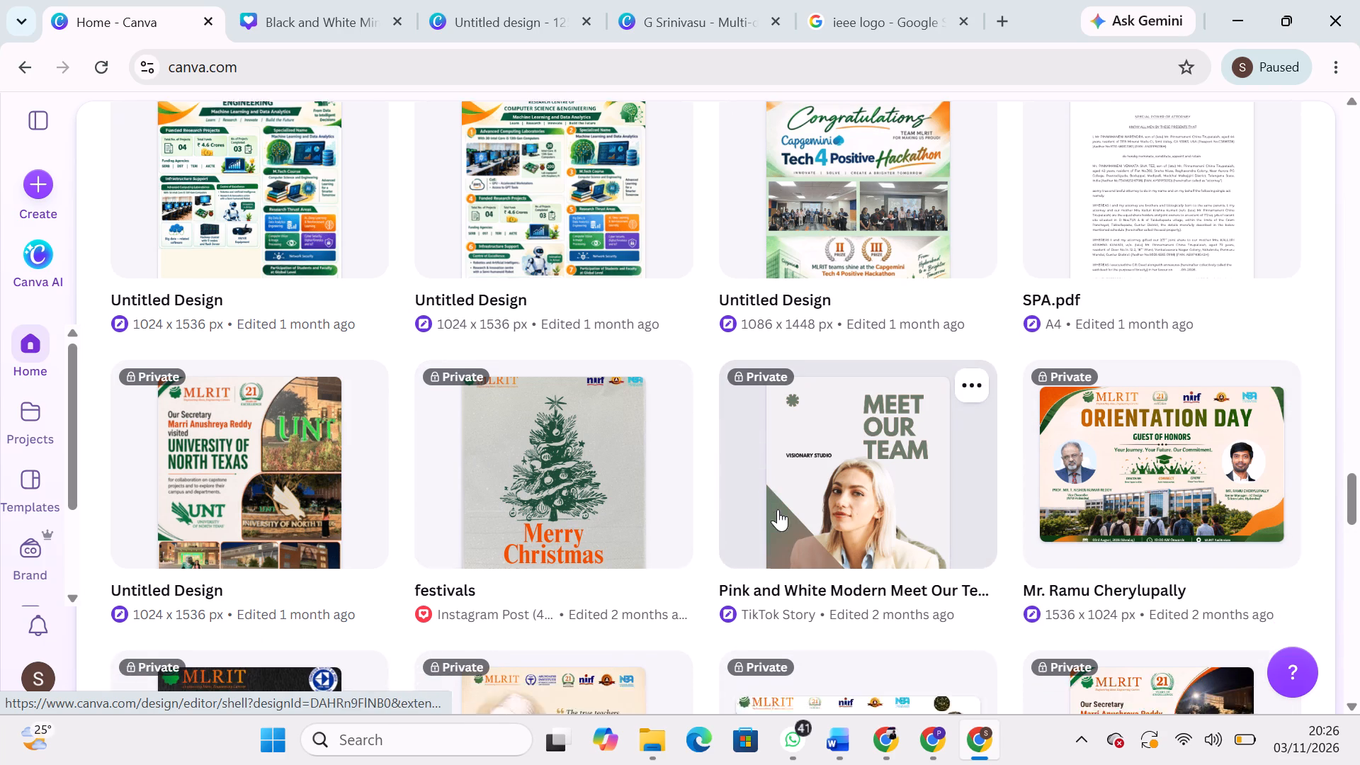
scroll(778, 509, down, 2)
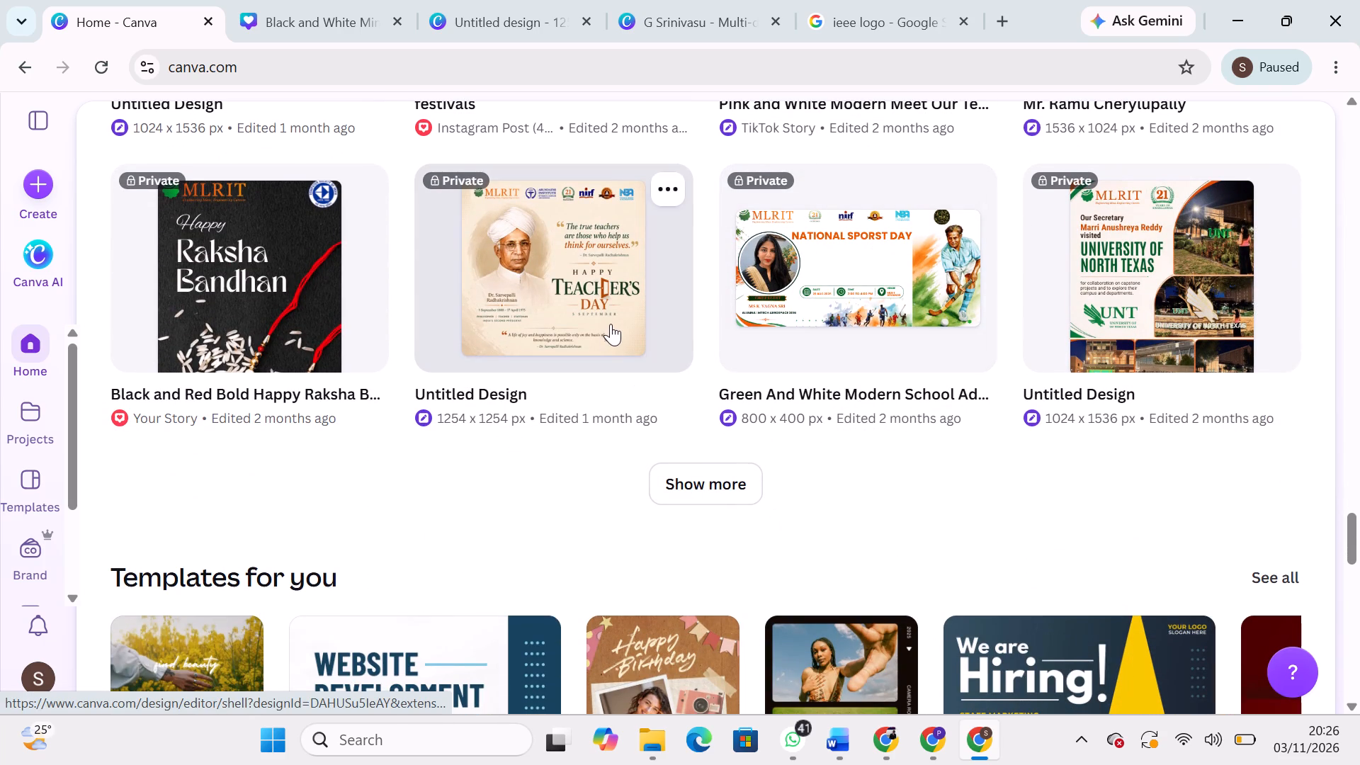
scroll(1029, 413, down, 1)
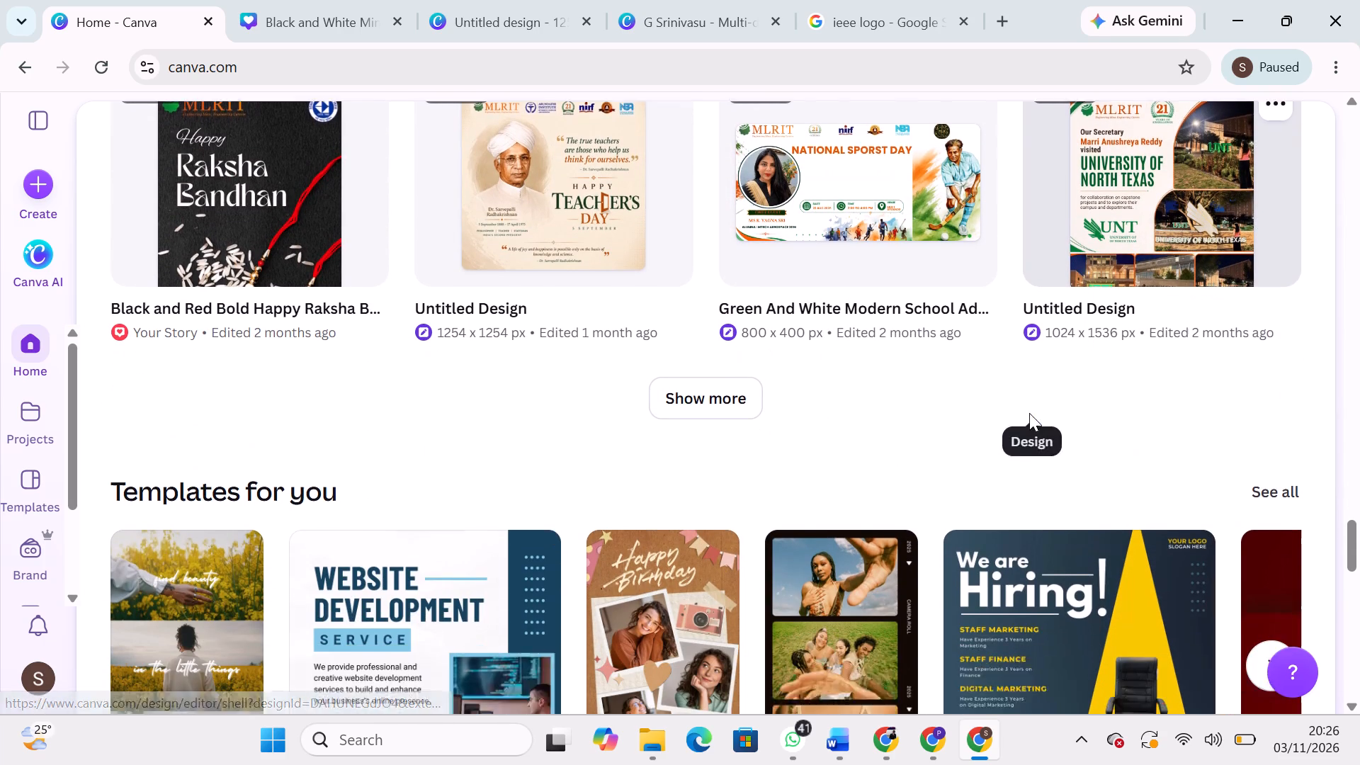
scroll(1029, 413, down, 1)
Load older designs past the Raksha Bandhan and Teacher's Day posts and examine the sports day, athletics and CSI banners.
click(722, 332)
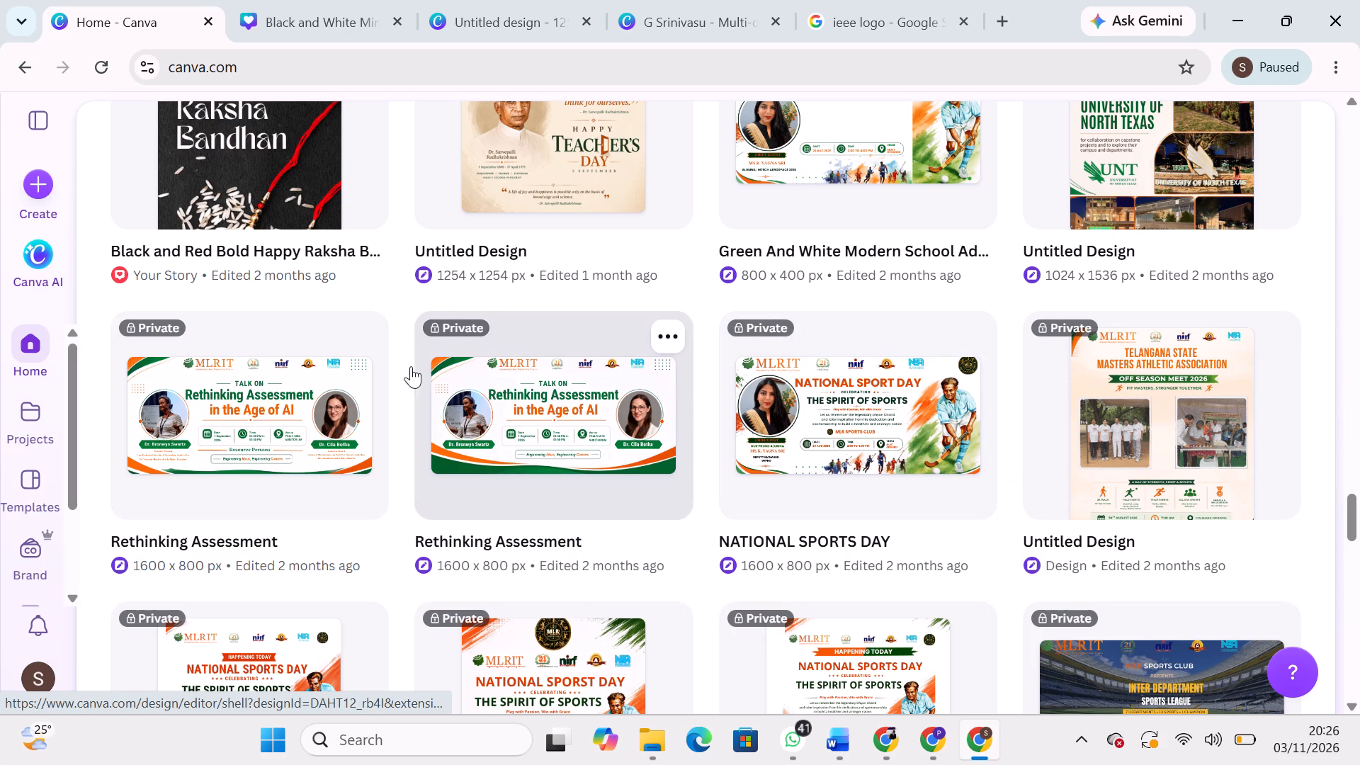
scroll(1140, 534, down, 1)
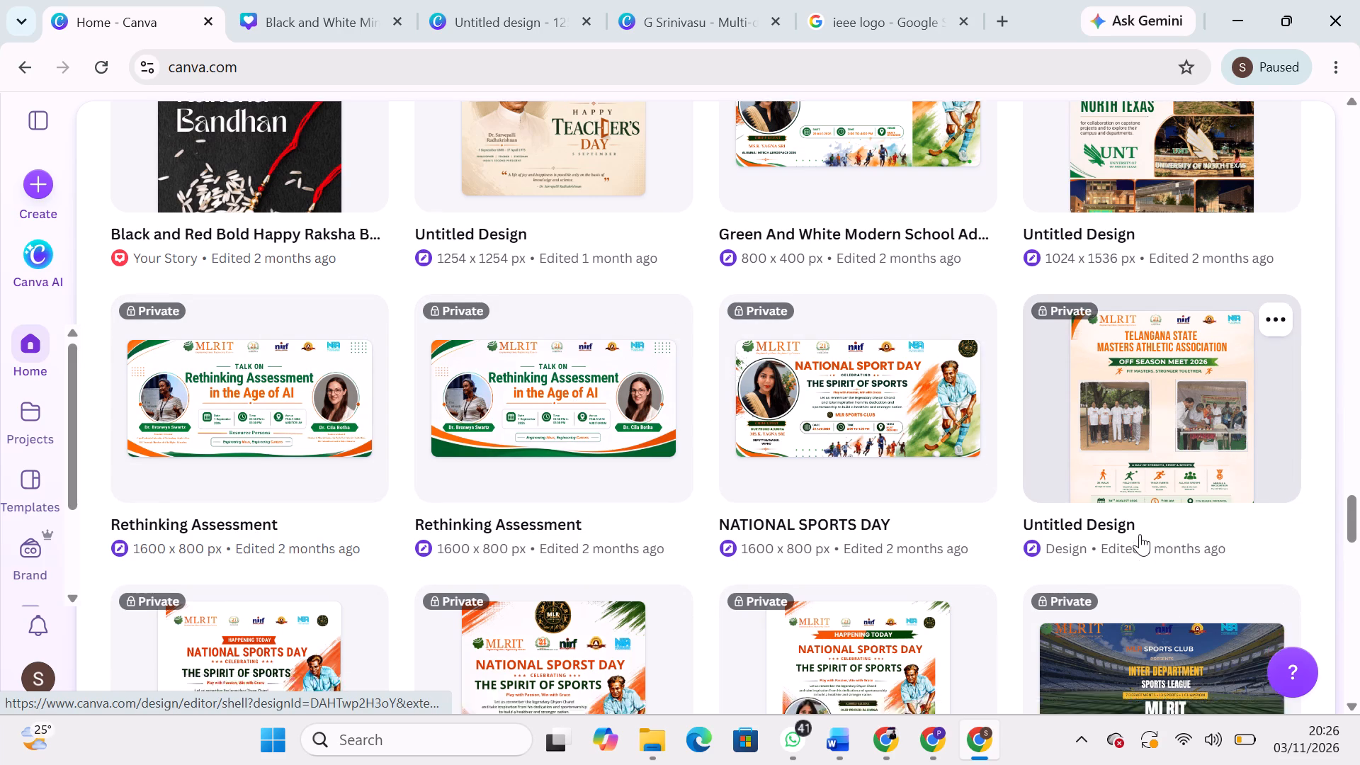
scroll(1140, 534, down, 1)
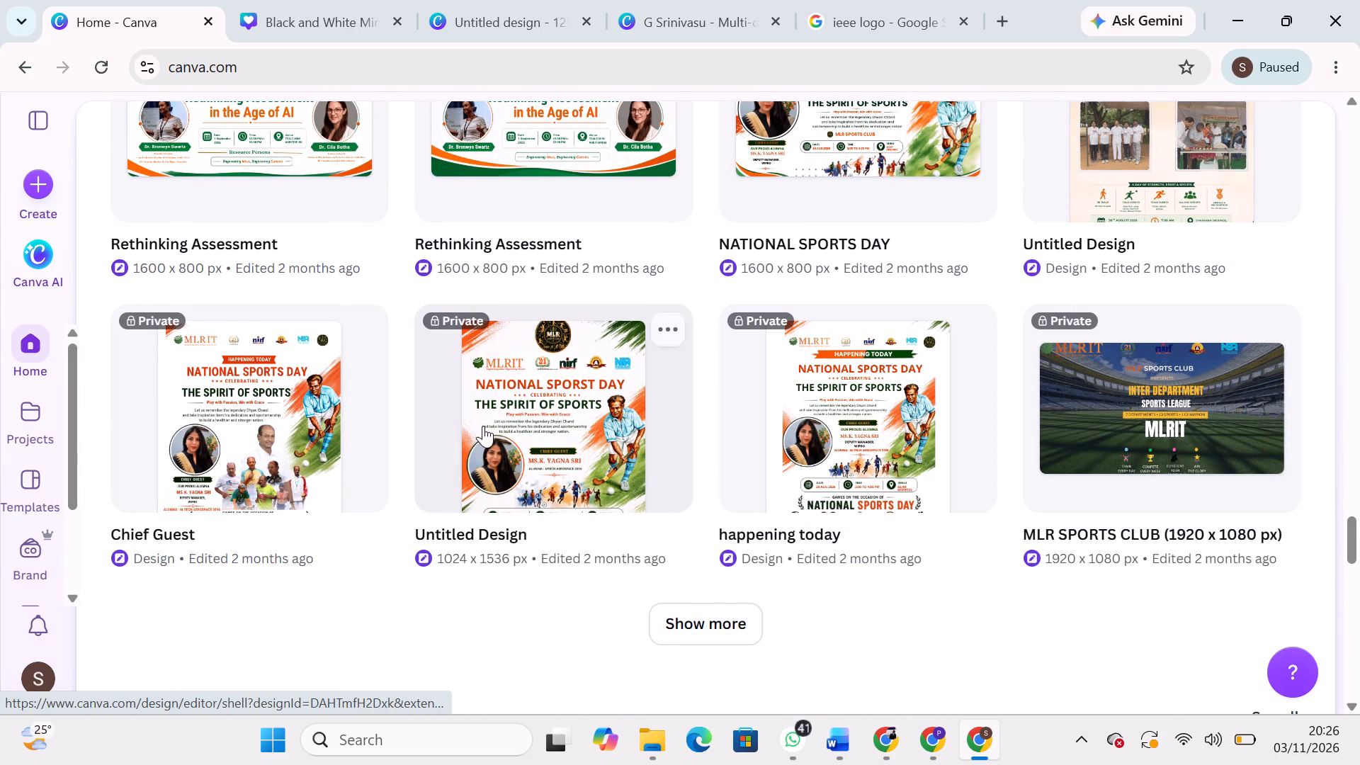
scroll(832, 441, down, 2)
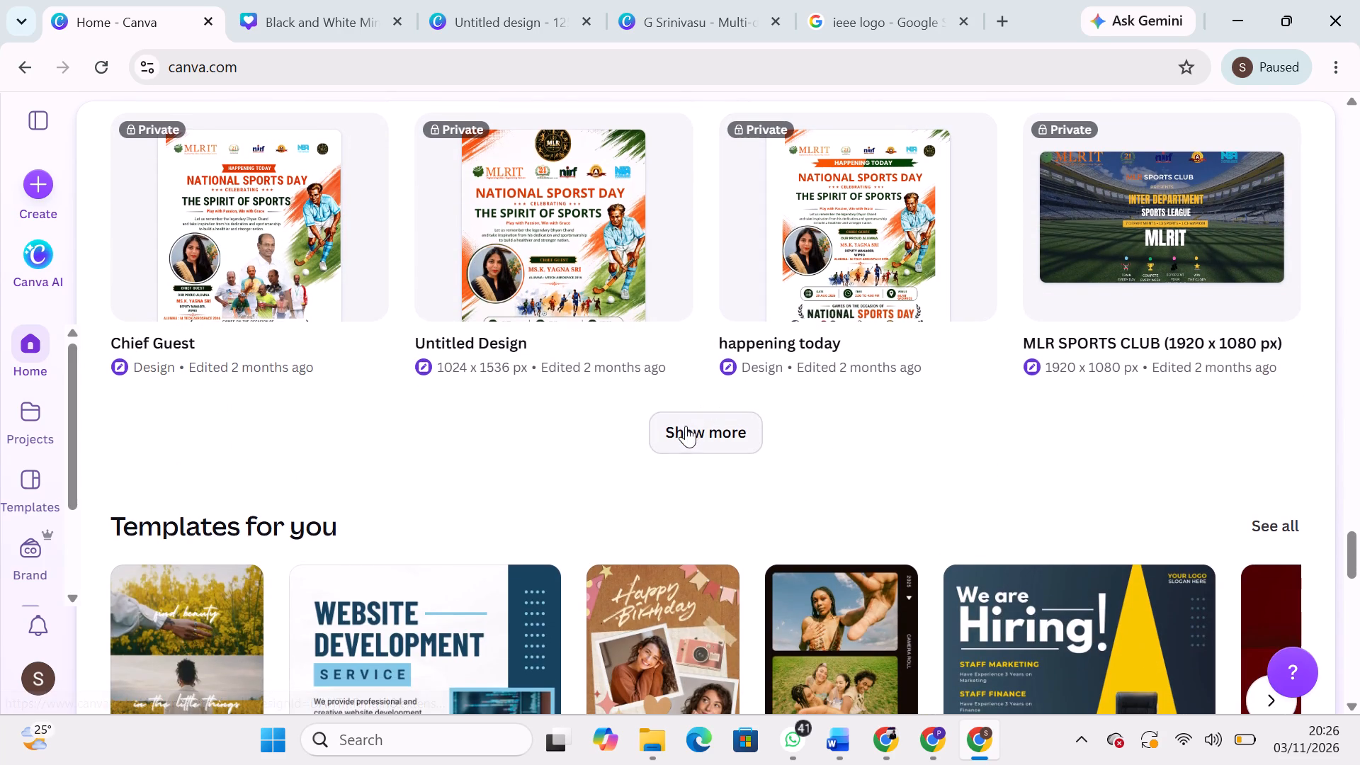
click(688, 428)
scroll(972, 516, down, 1)
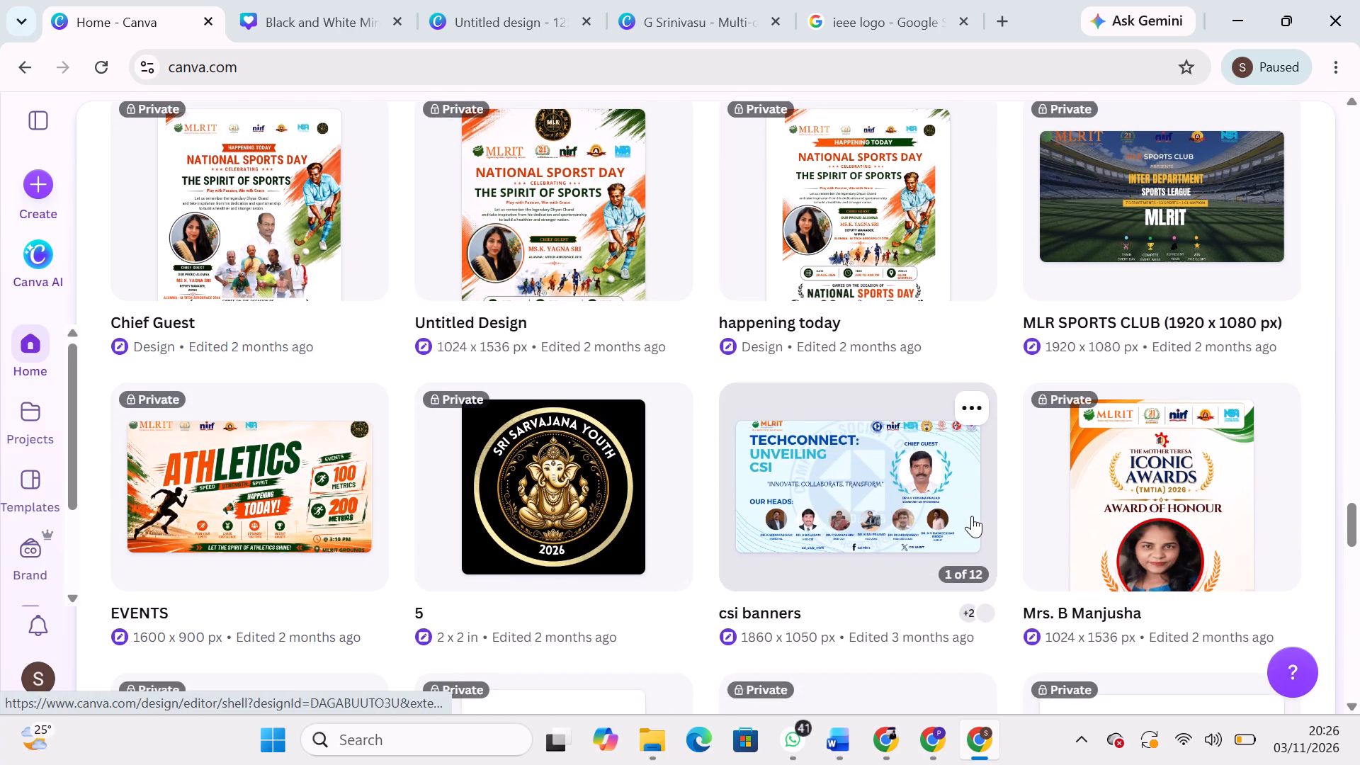
scroll(972, 516, down, 1)
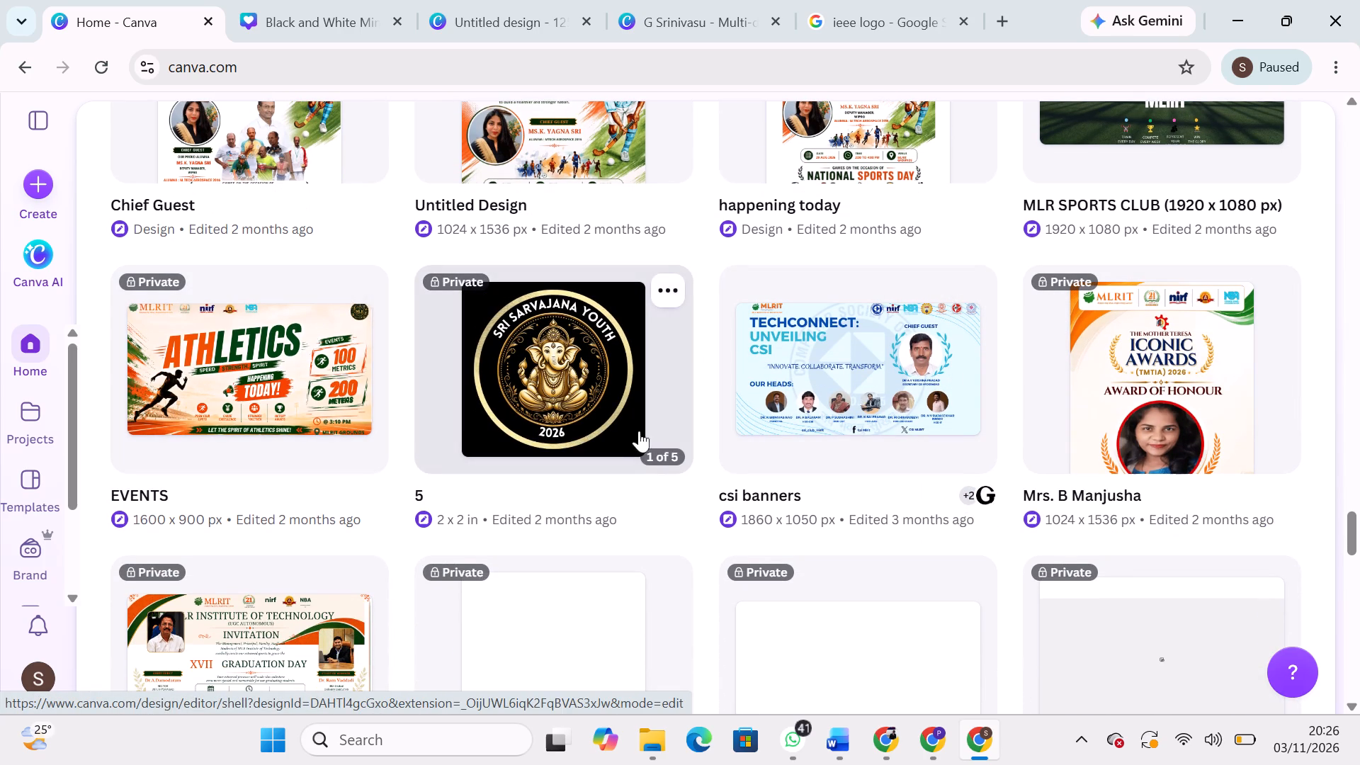
scroll(776, 545, down, 2)
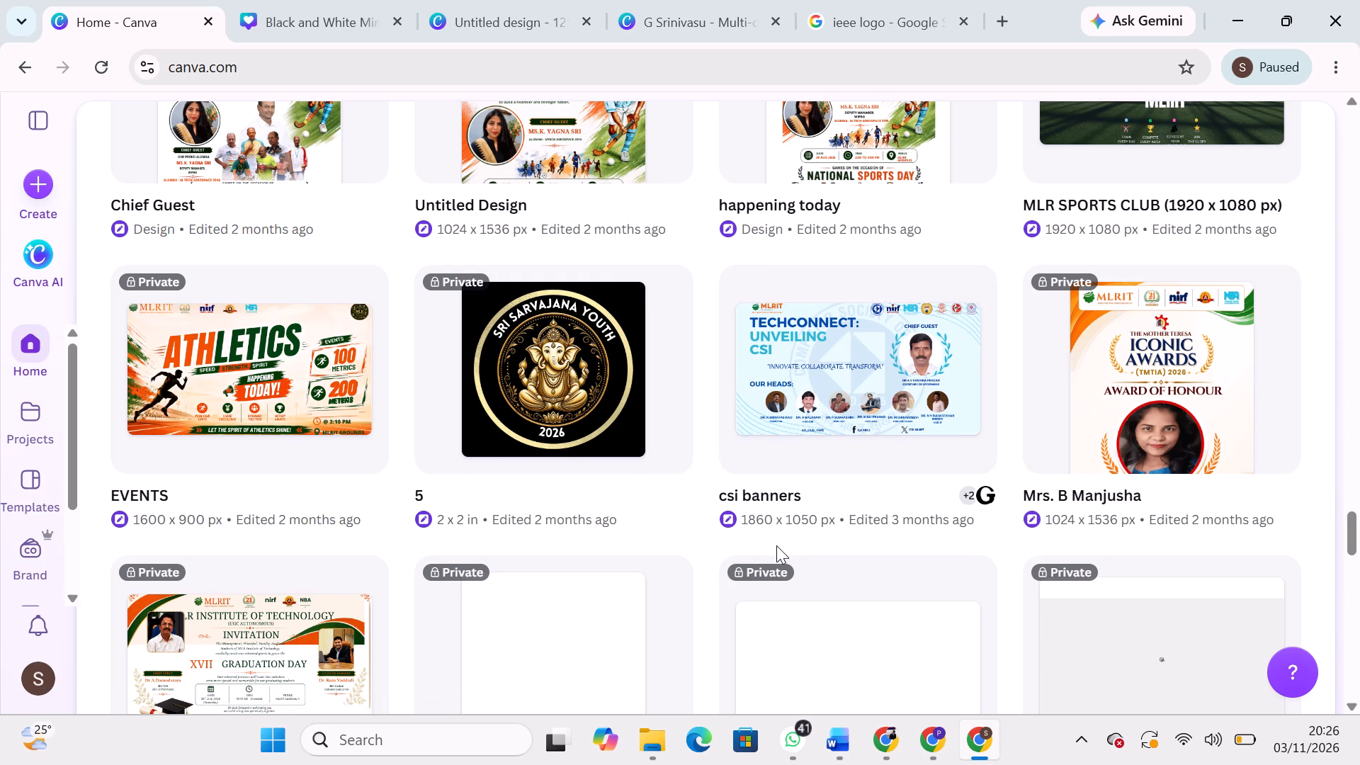
scroll(776, 545, down, 2)
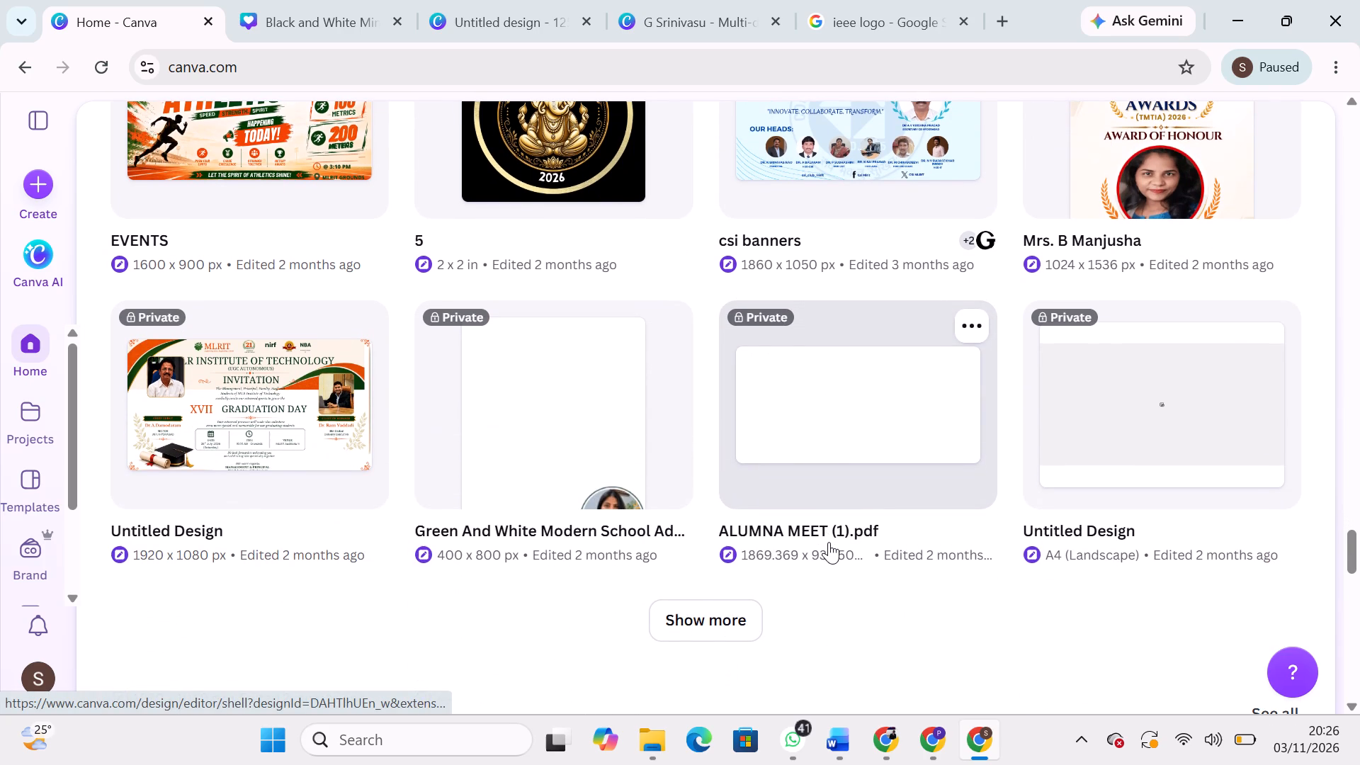
scroll(847, 572, down, 1)
Load three more batches of designs past the Graduation Day invitation and look through the event banners and Independence Day posts.
click(721, 504)
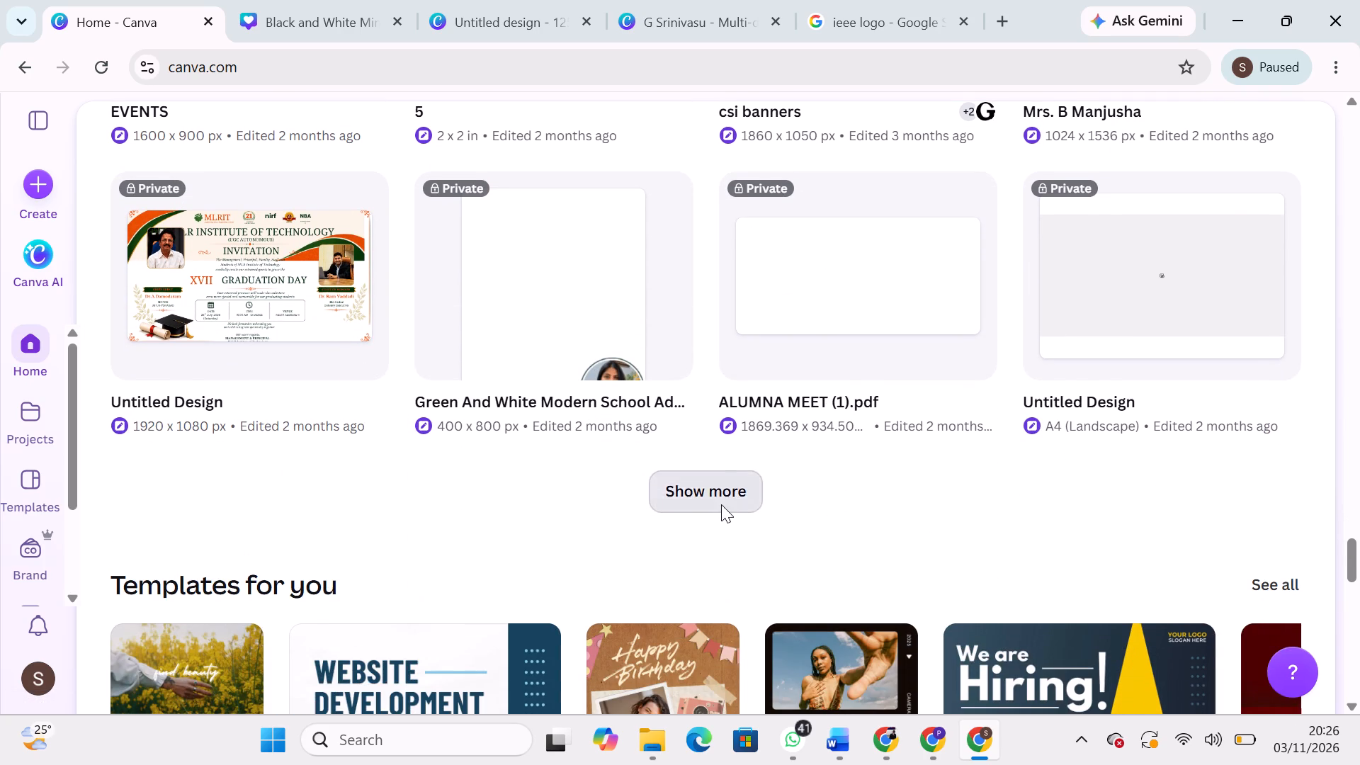
scroll(840, 529, down, 2)
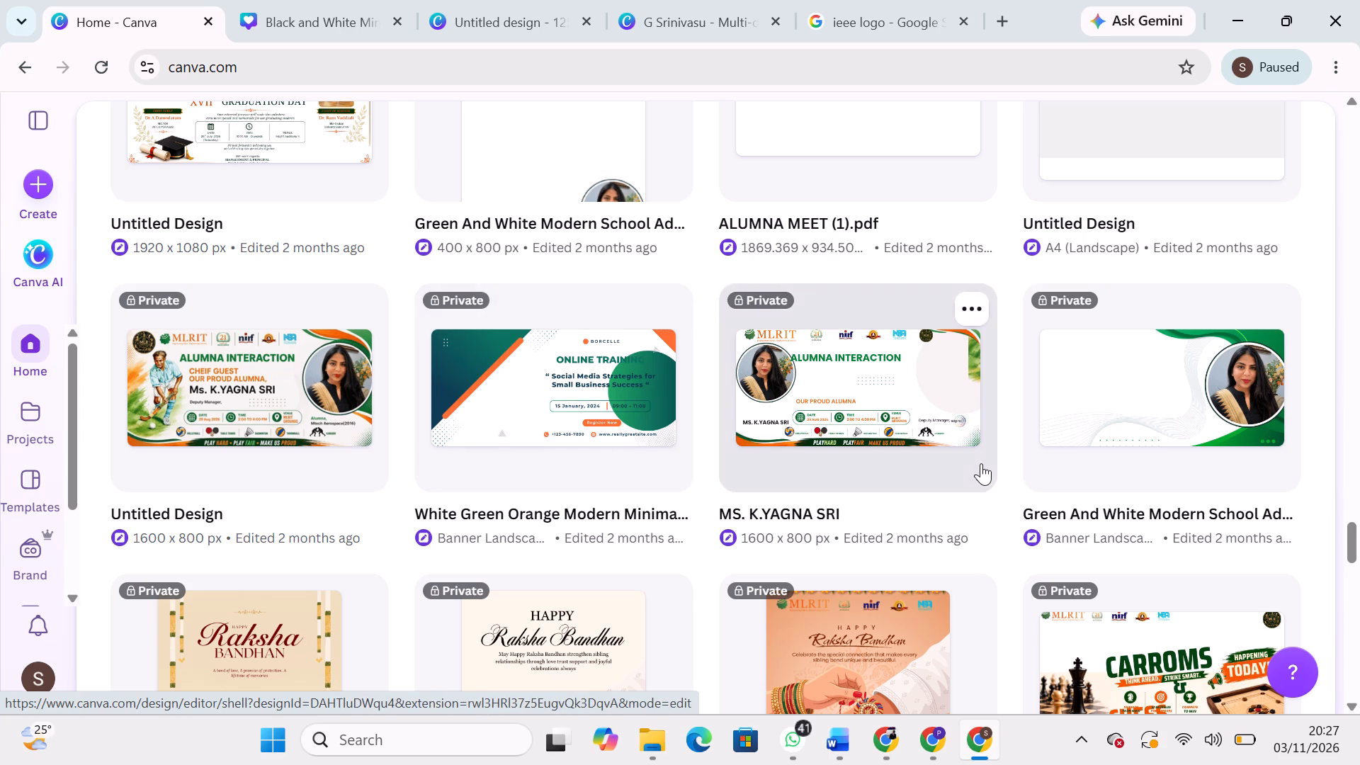
scroll(981, 463, down, 4)
scroll(786, 334, up, 2)
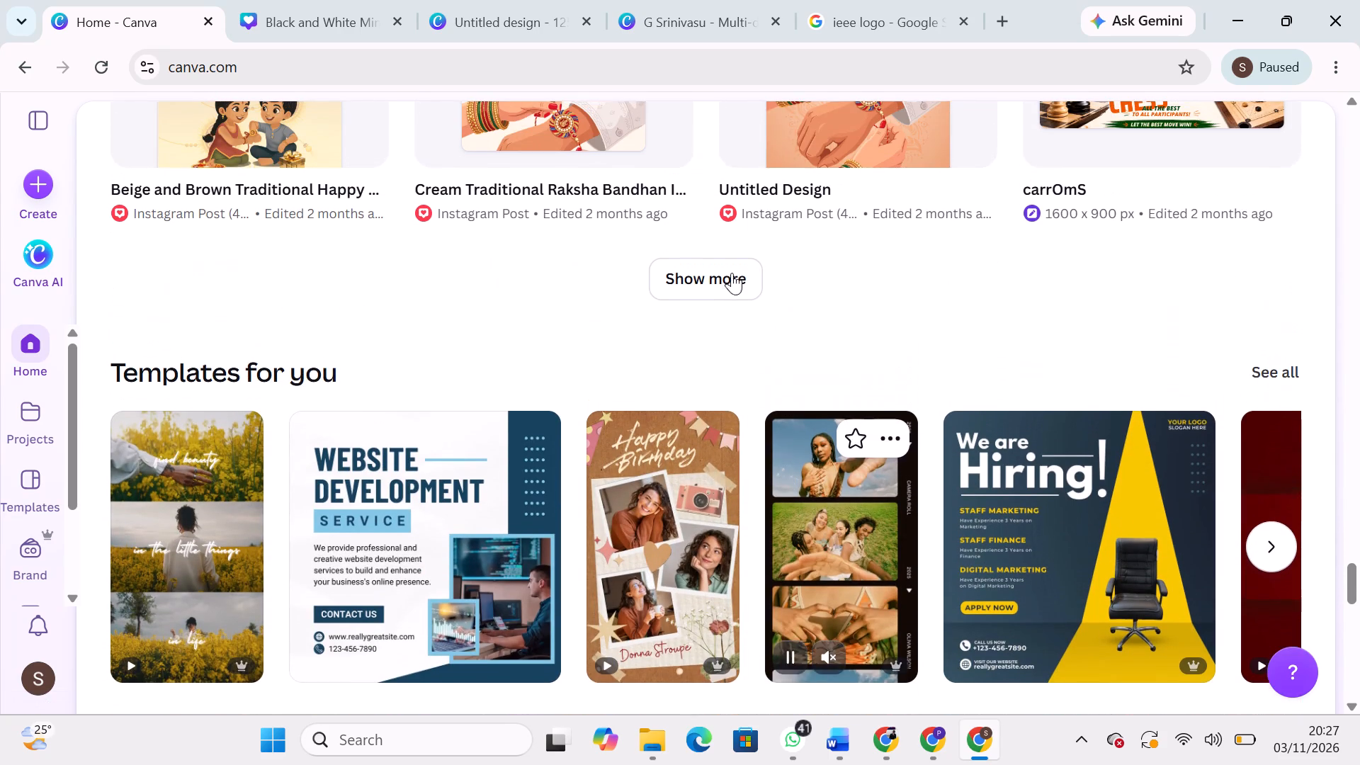
click(703, 282)
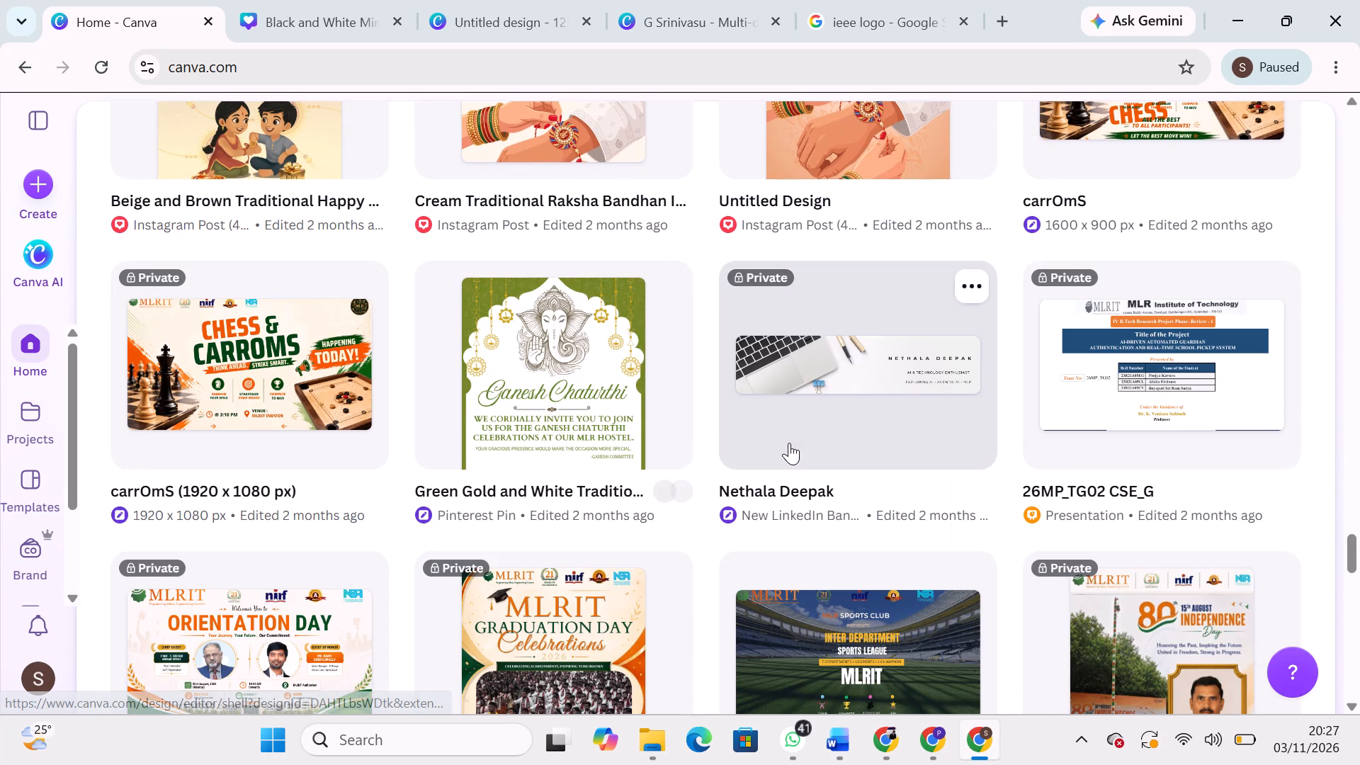
scroll(919, 450, down, 1)
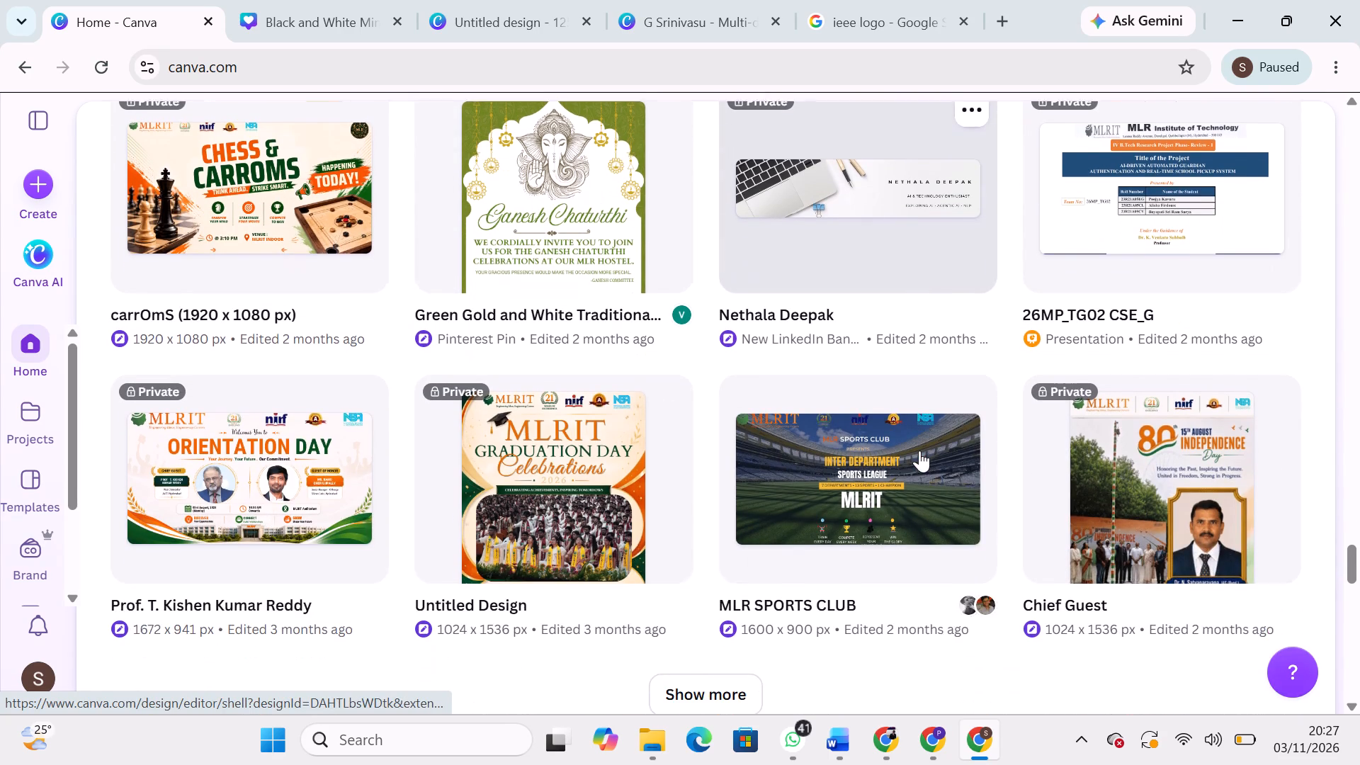
scroll(919, 450, down, 1)
scroll(1219, 544, down, 2)
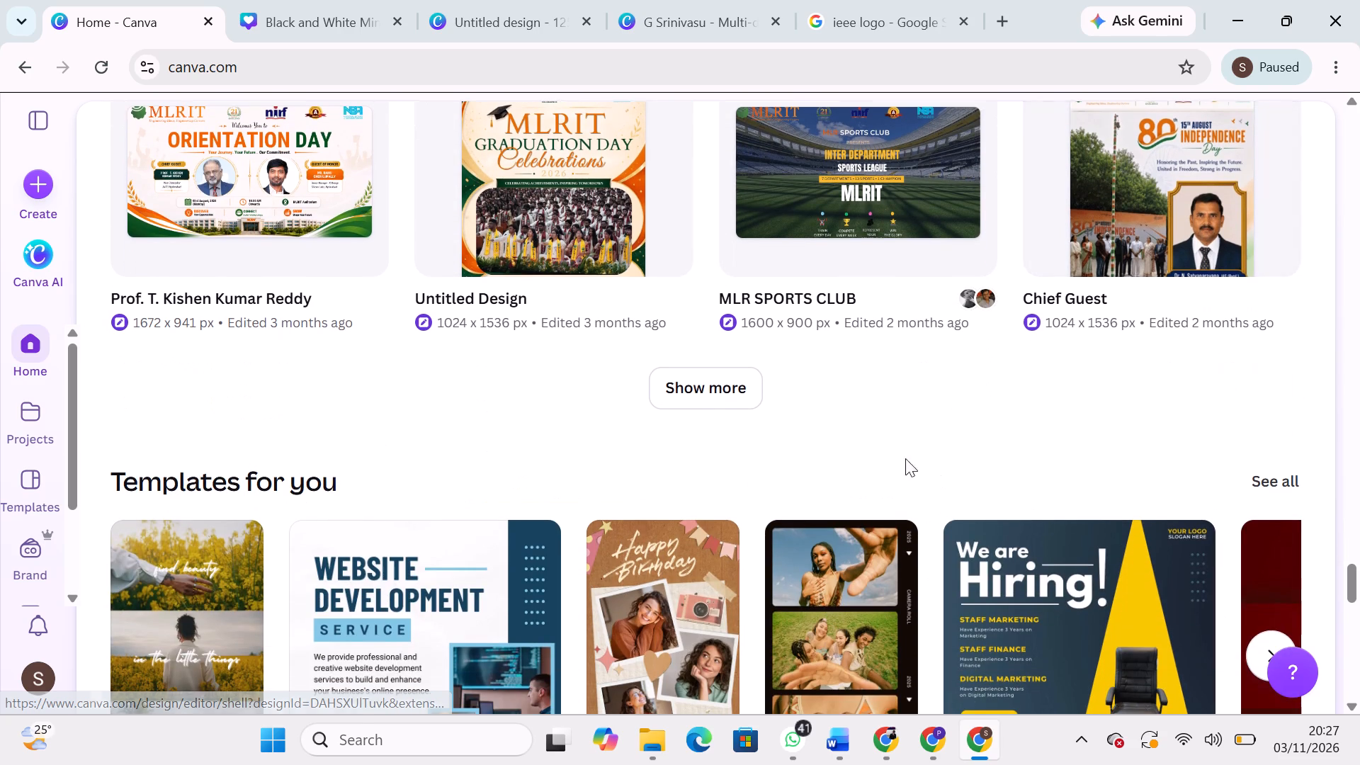
scroll(796, 406, left, 1)
click(744, 394)
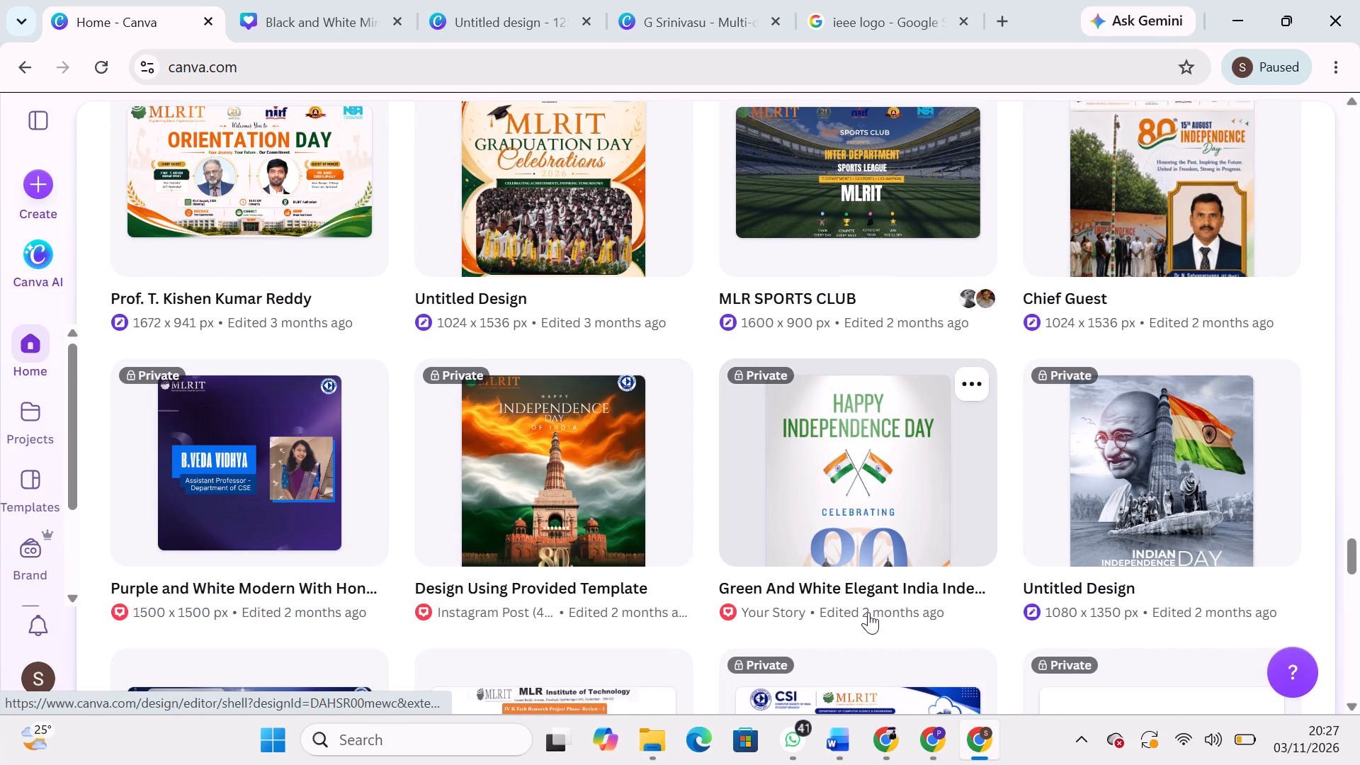
scroll(868, 612, down, 3)
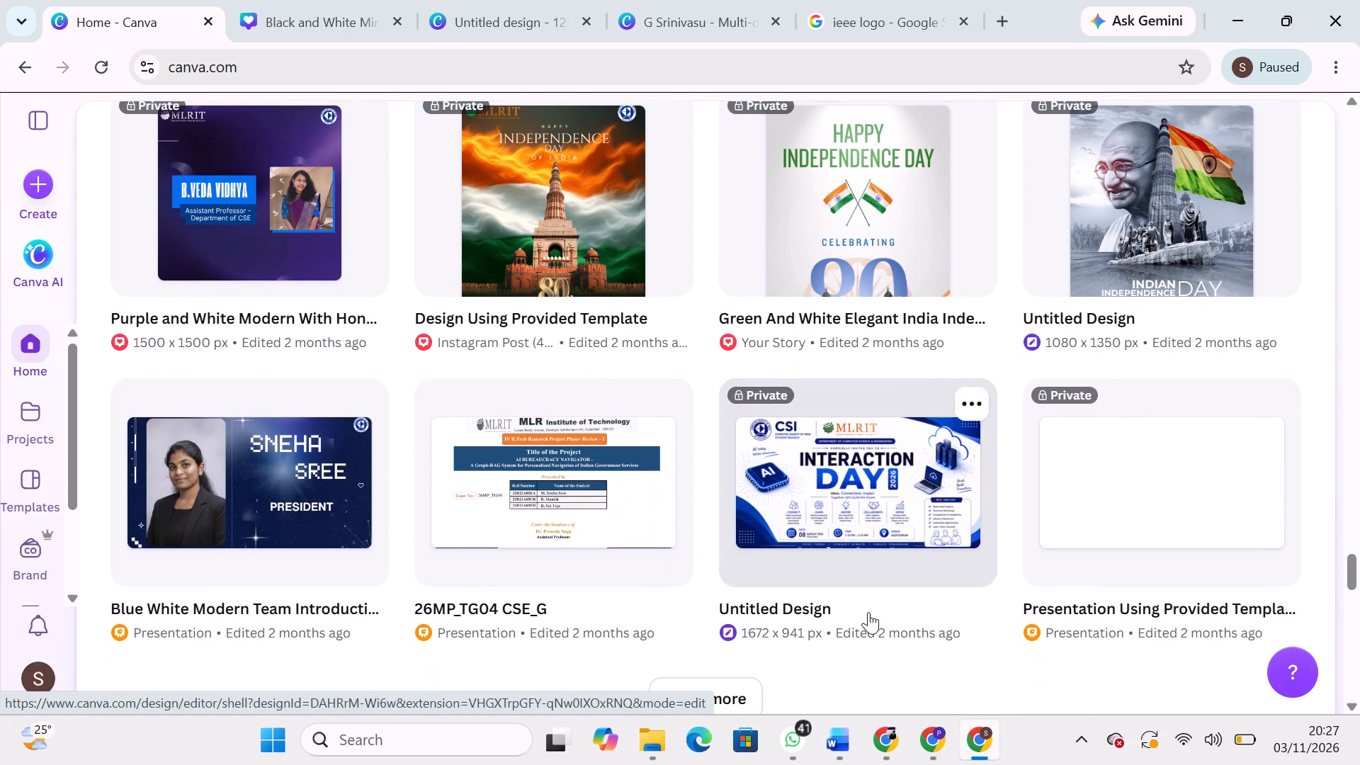
scroll(868, 612, down, 4)
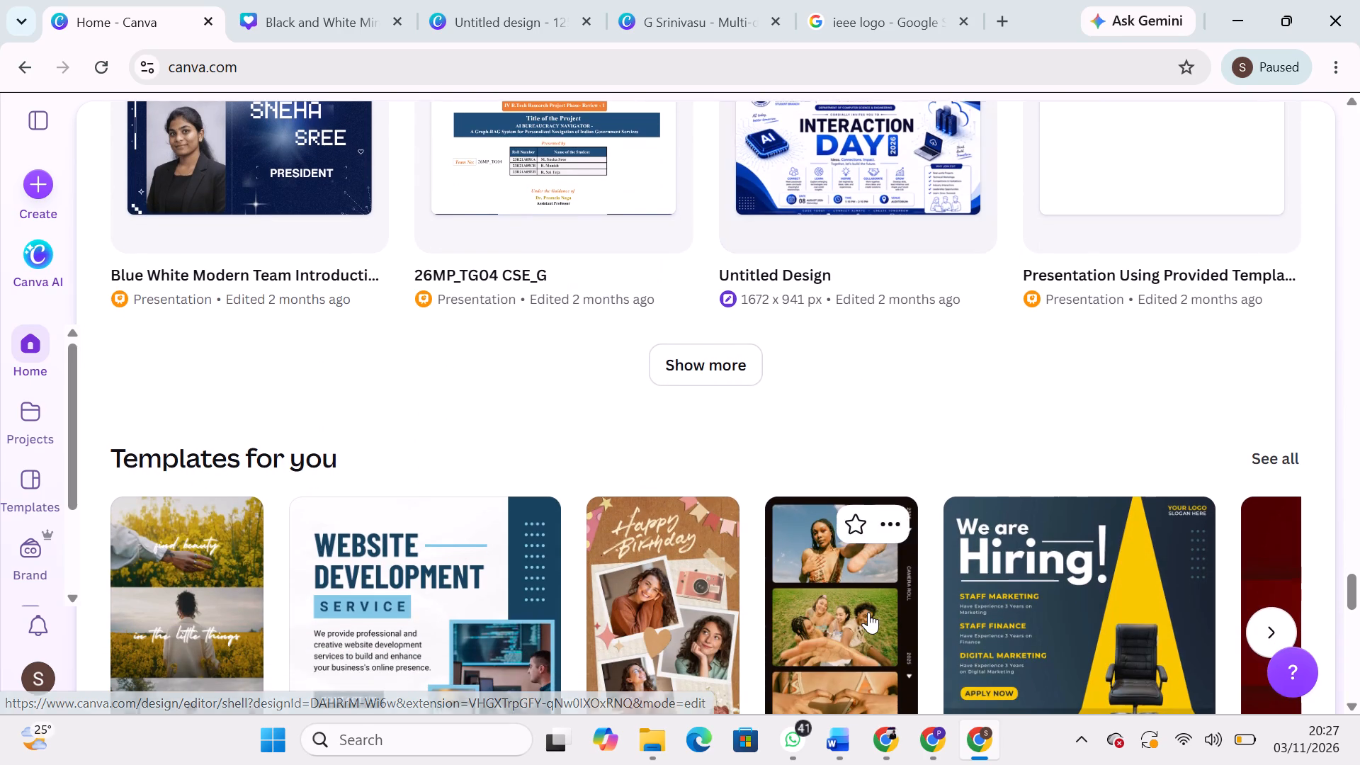
Load two more batches of designs past the Interaction Day poster and check the Graduation Day and Orientation Day designs for an IEEE logo.
click(702, 379)
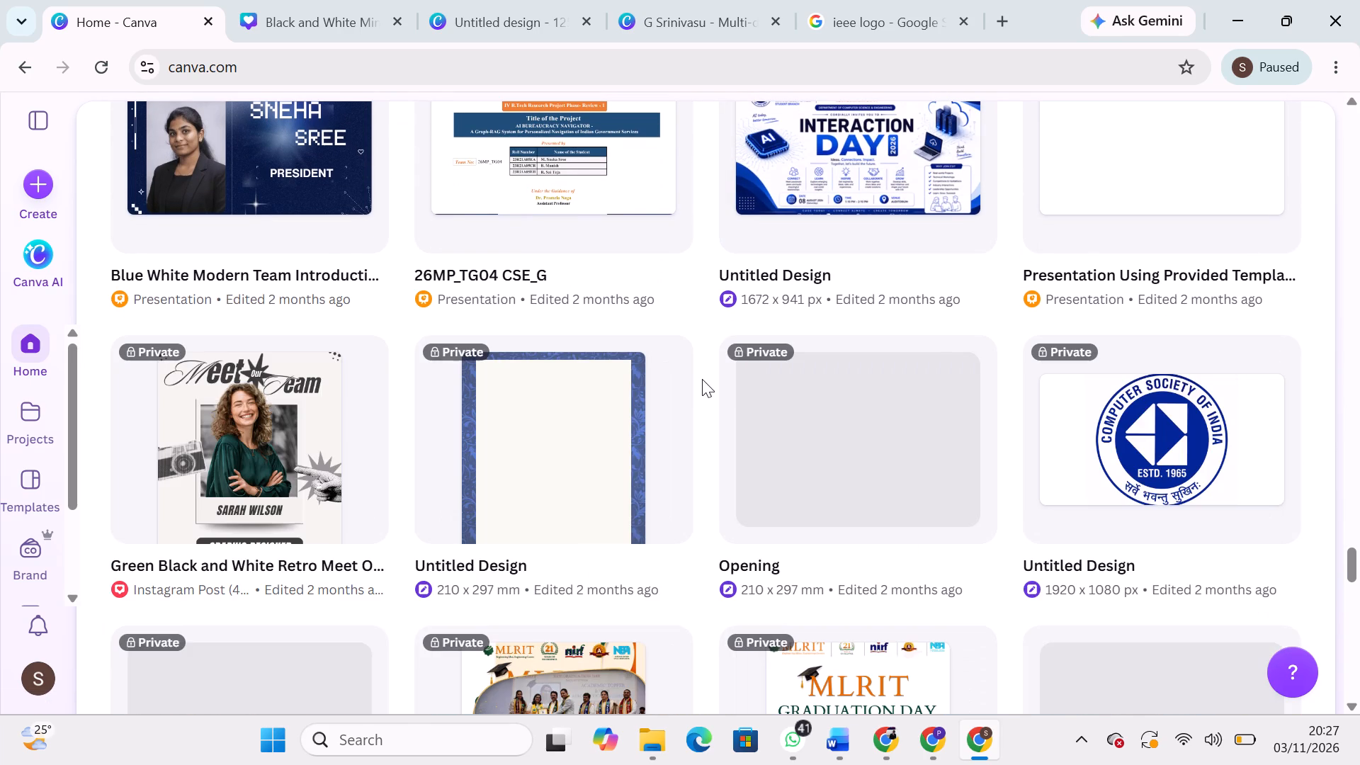
scroll(715, 553, down, 2)
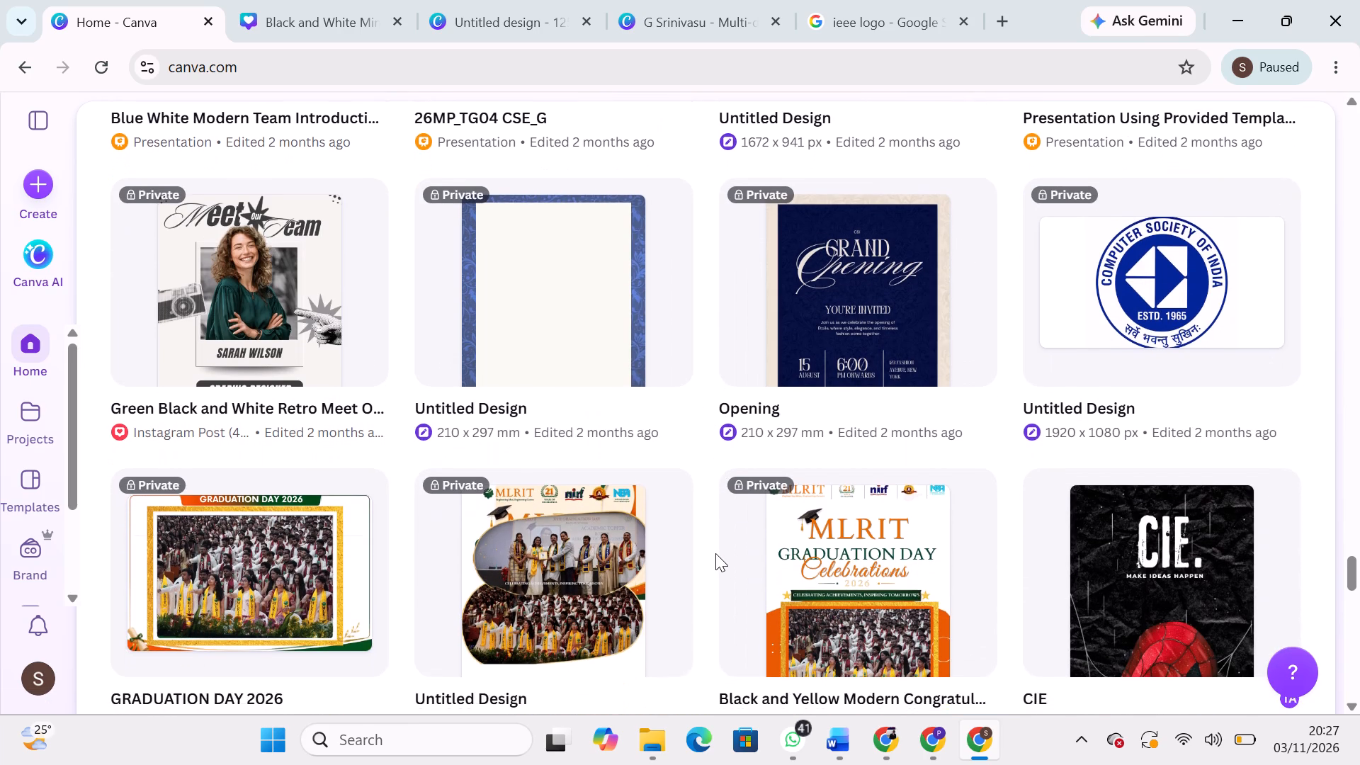
scroll(715, 553, down, 1)
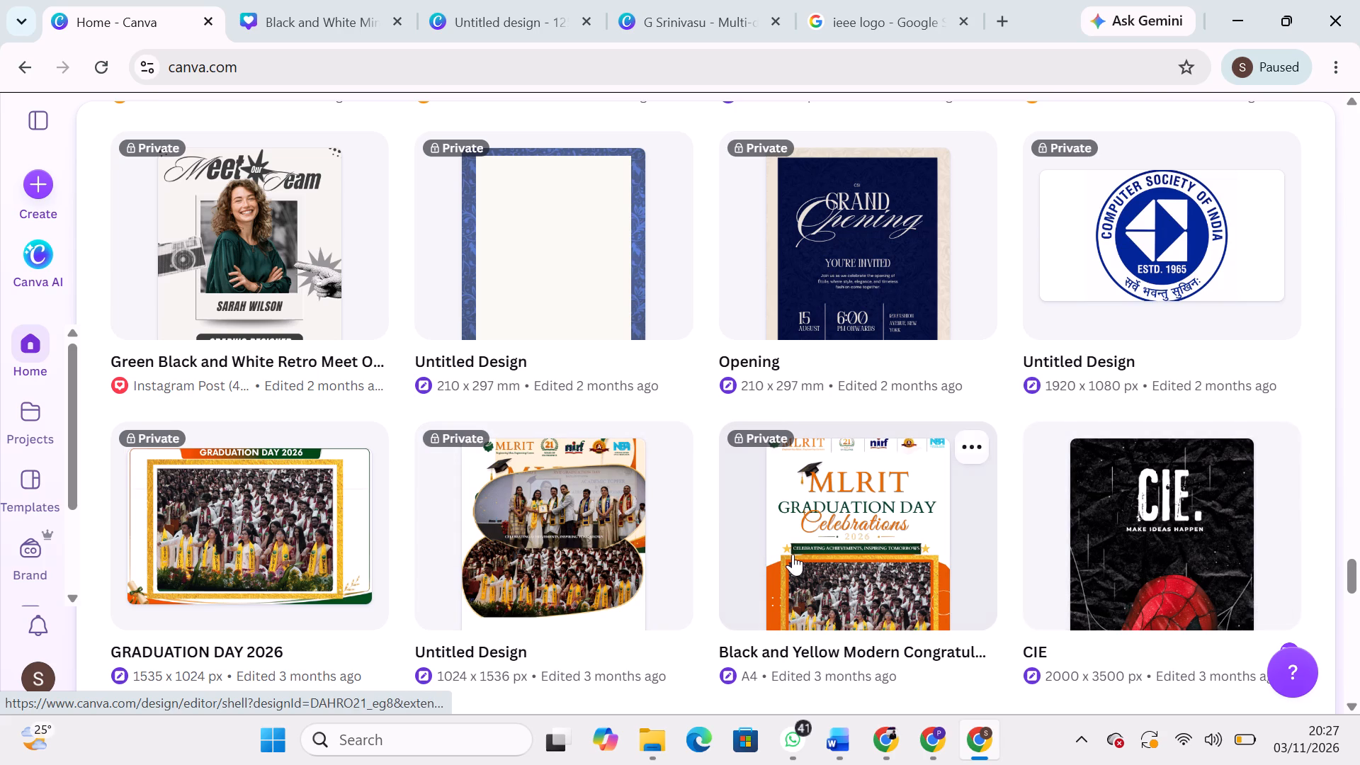
scroll(793, 554, down, 2)
click(696, 453)
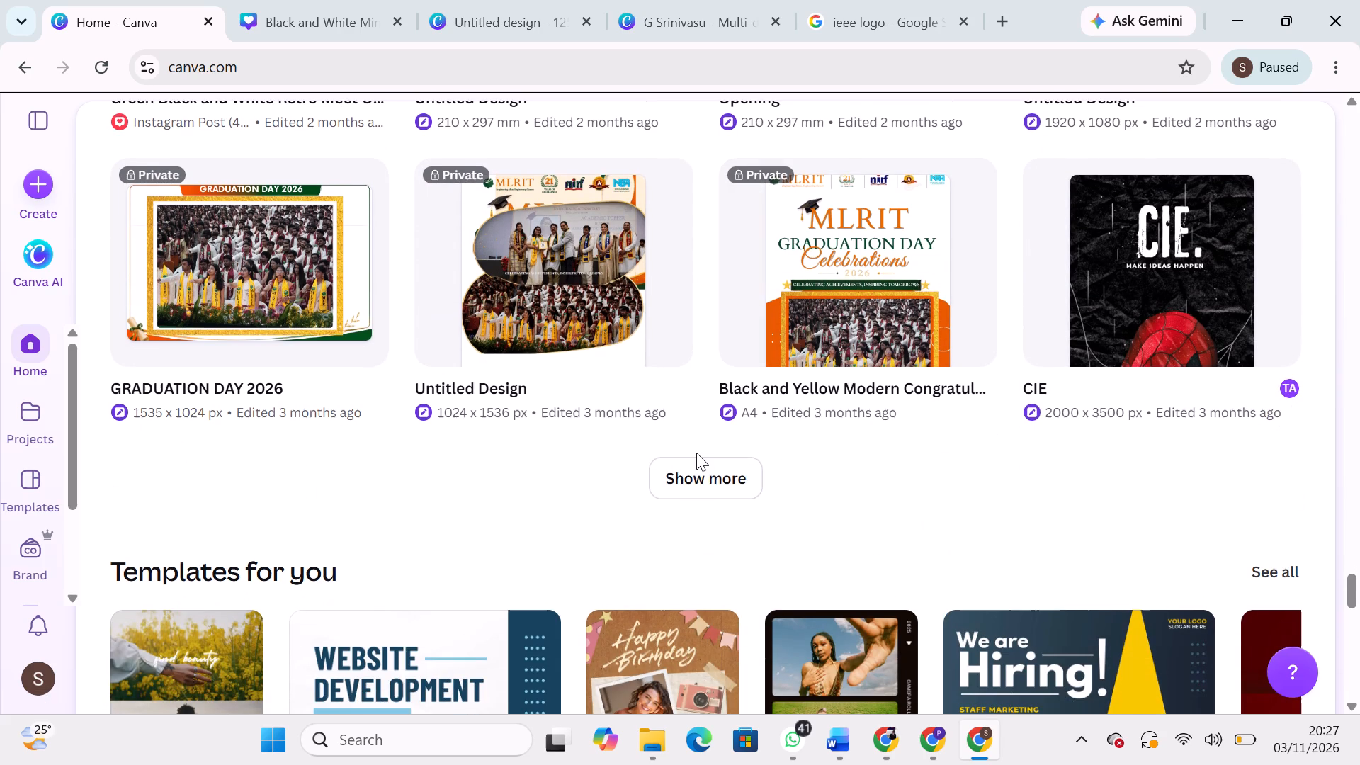
click(698, 470)
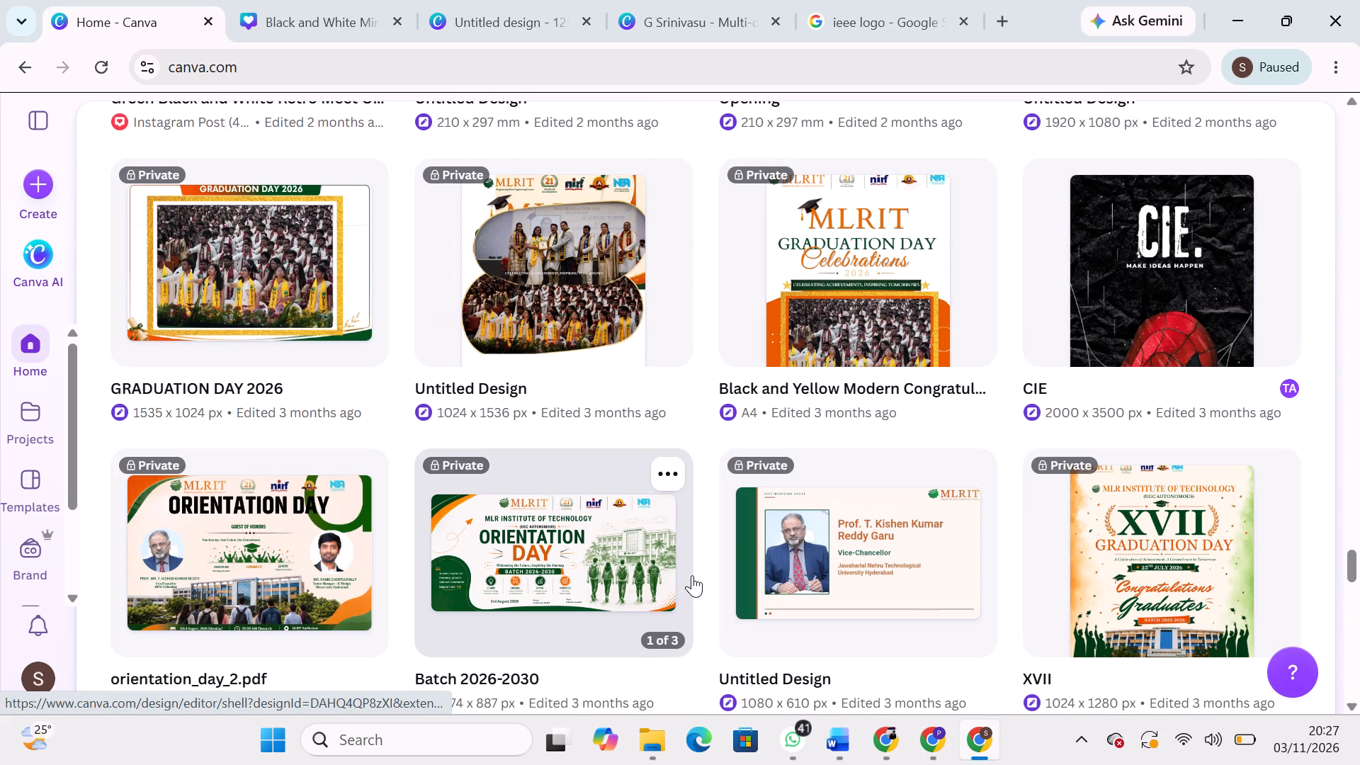
scroll(692, 575, down, 2)
scroll(618, 557, down, 2)
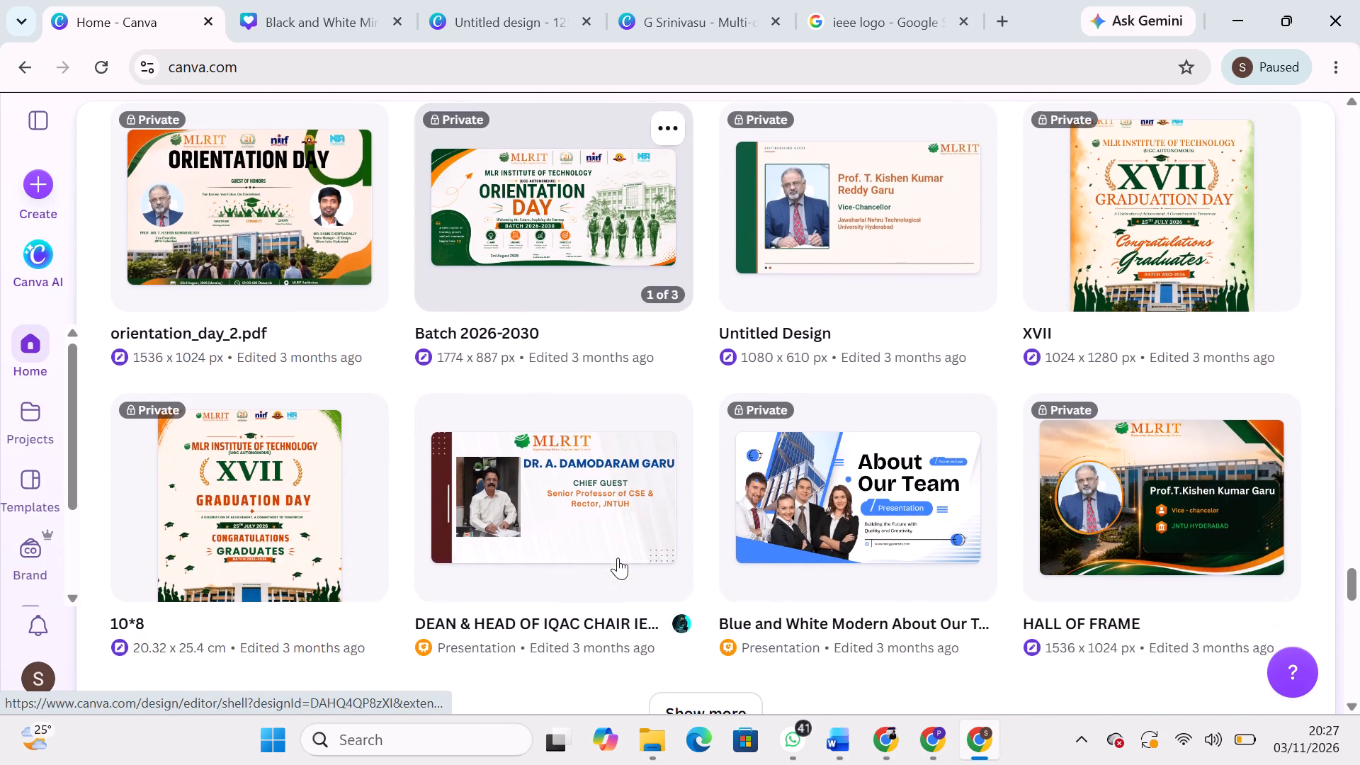
scroll(685, 555, down, 2)
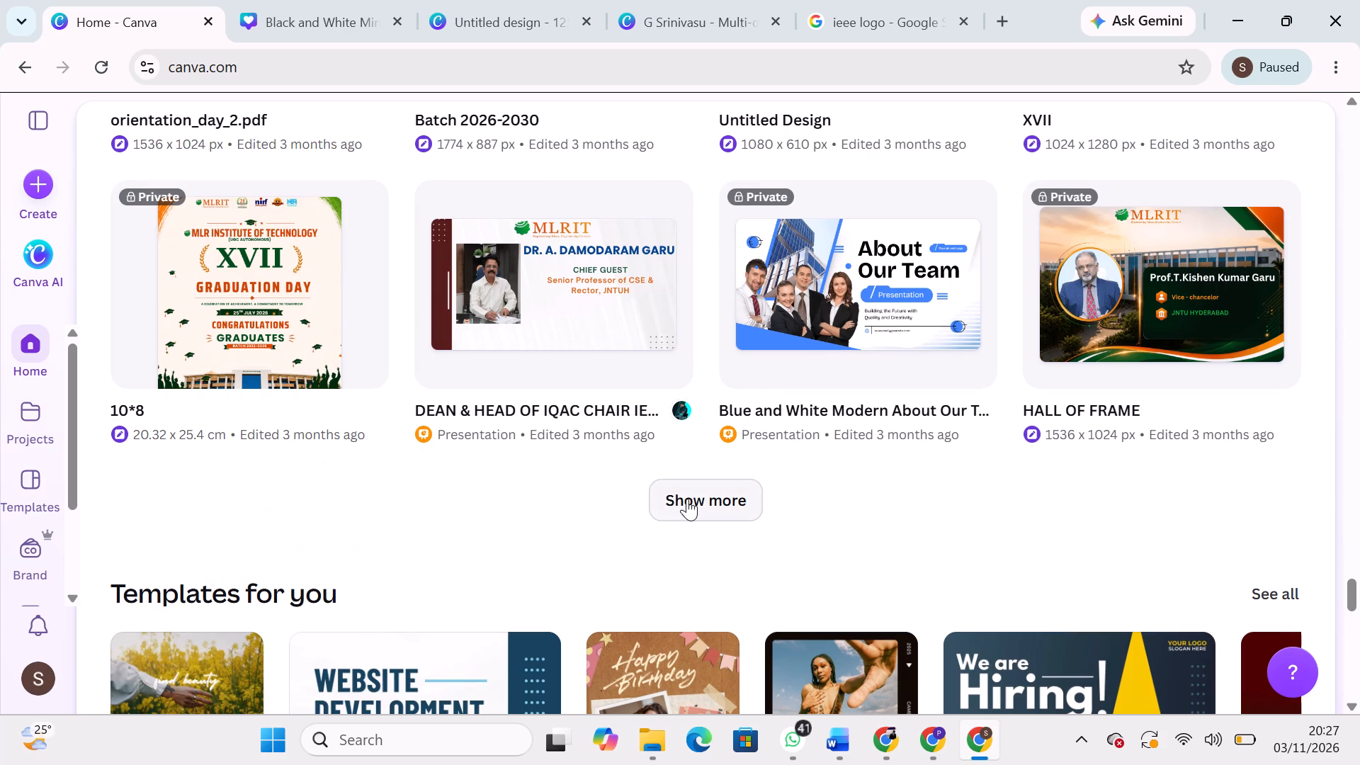
Load two more batches of older designs, opening the 1983 x 793 px MLR Institute of Technology banner to inspect its logos.
click(687, 499)
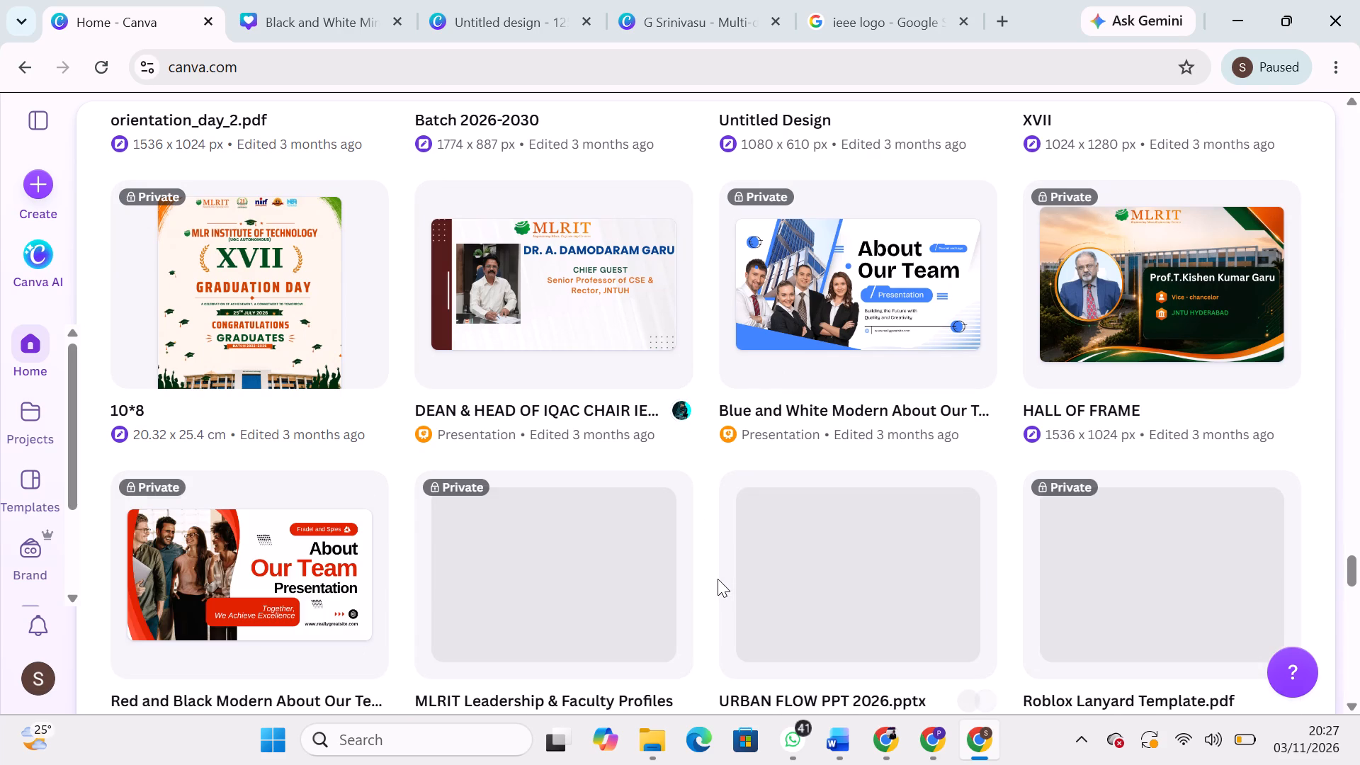
scroll(718, 579, down, 3)
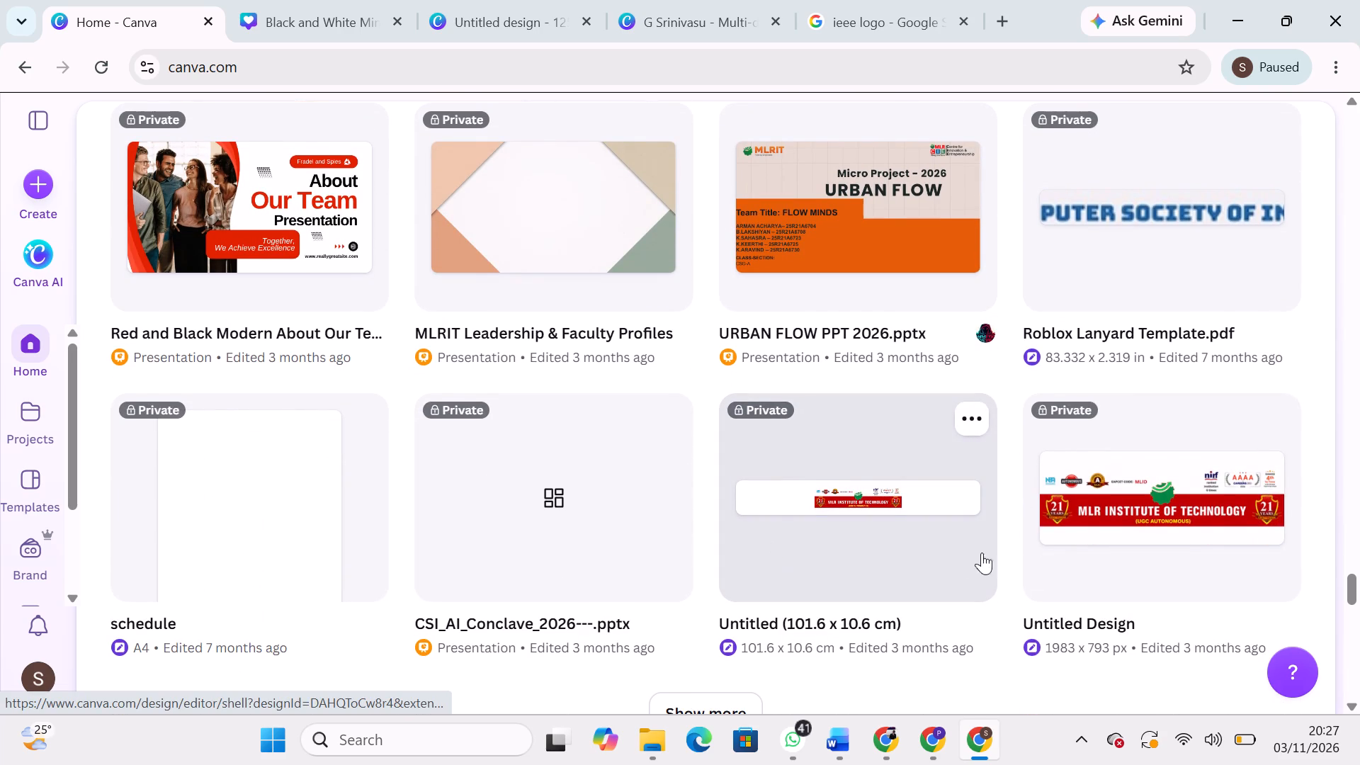
click(1095, 562)
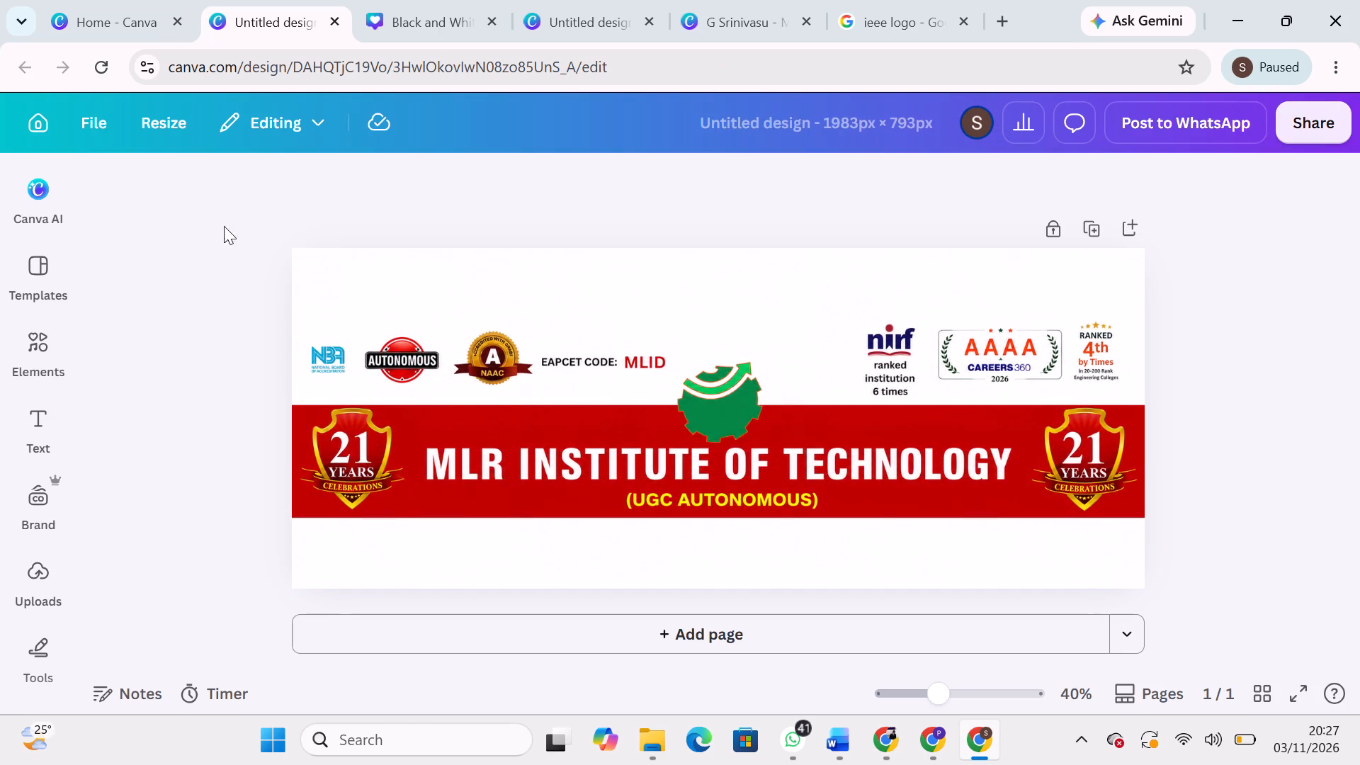
click(108, 16)
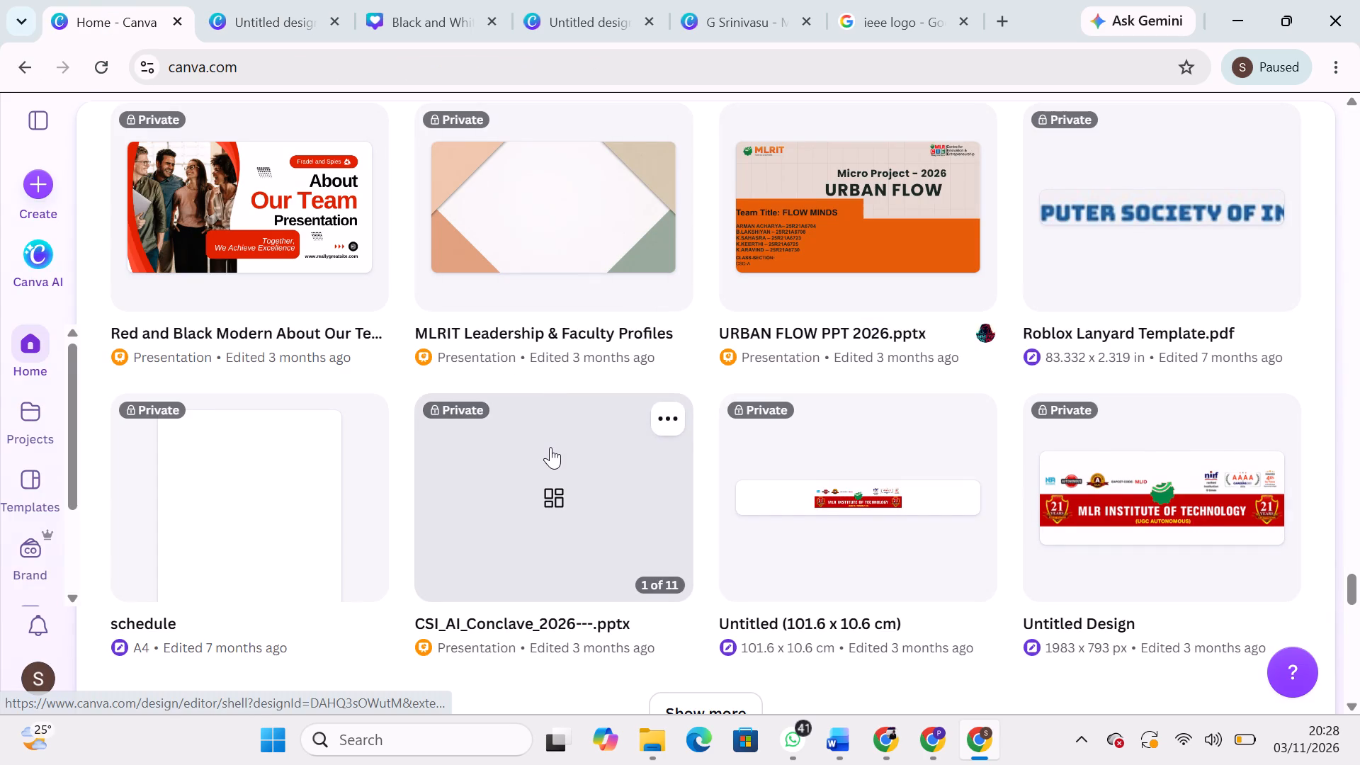
scroll(599, 467, down, 1)
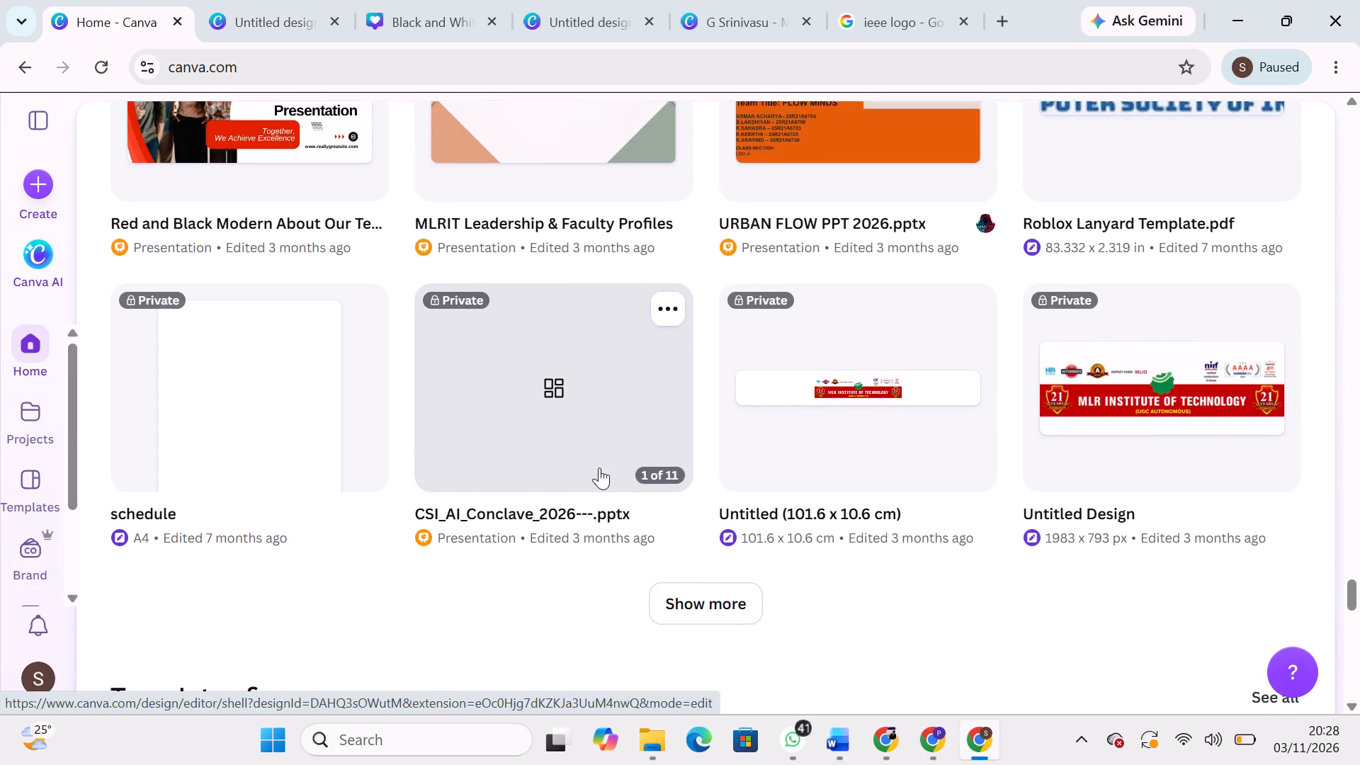
scroll(599, 467, down, 1)
click(709, 404)
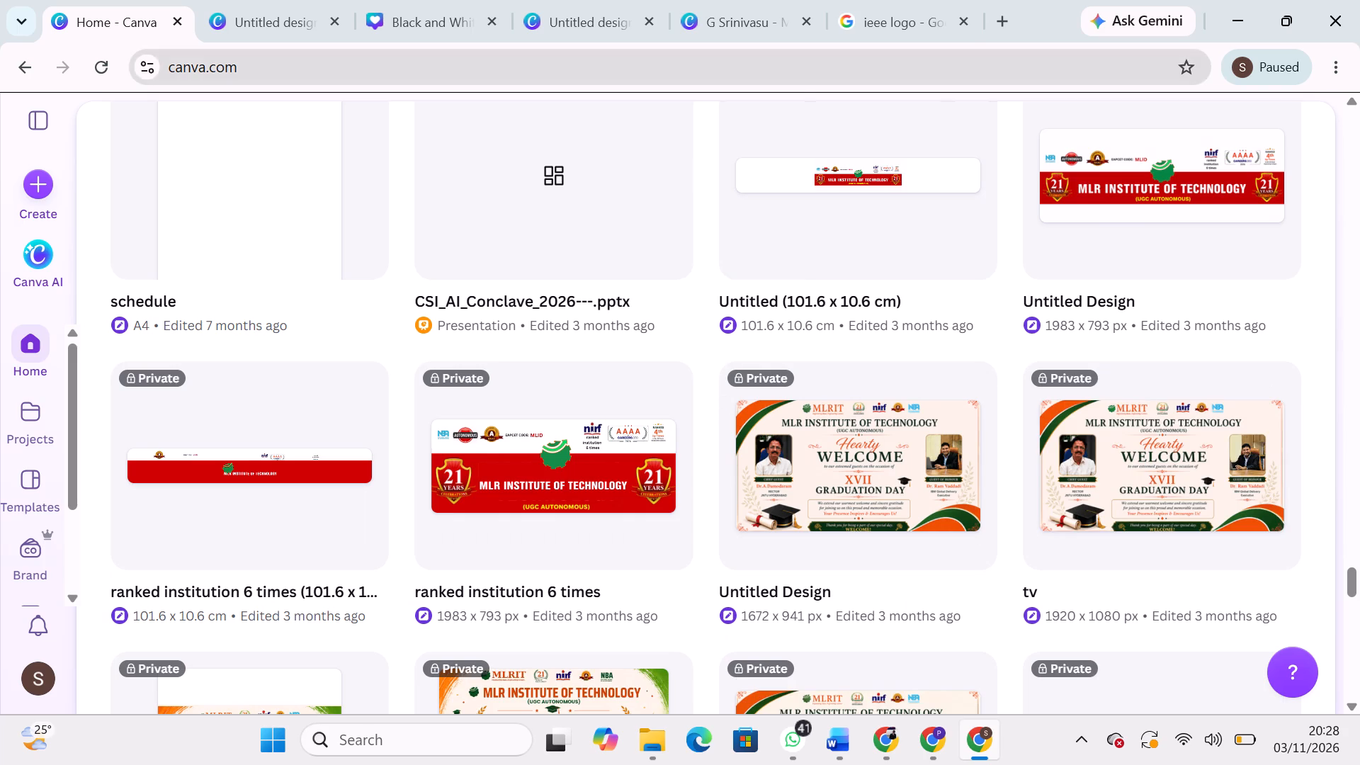
Go to the Google results for ieee logo and examine the IEEE logo images for a suitable version.
click(854, 29)
scroll(769, 556, down, 1)
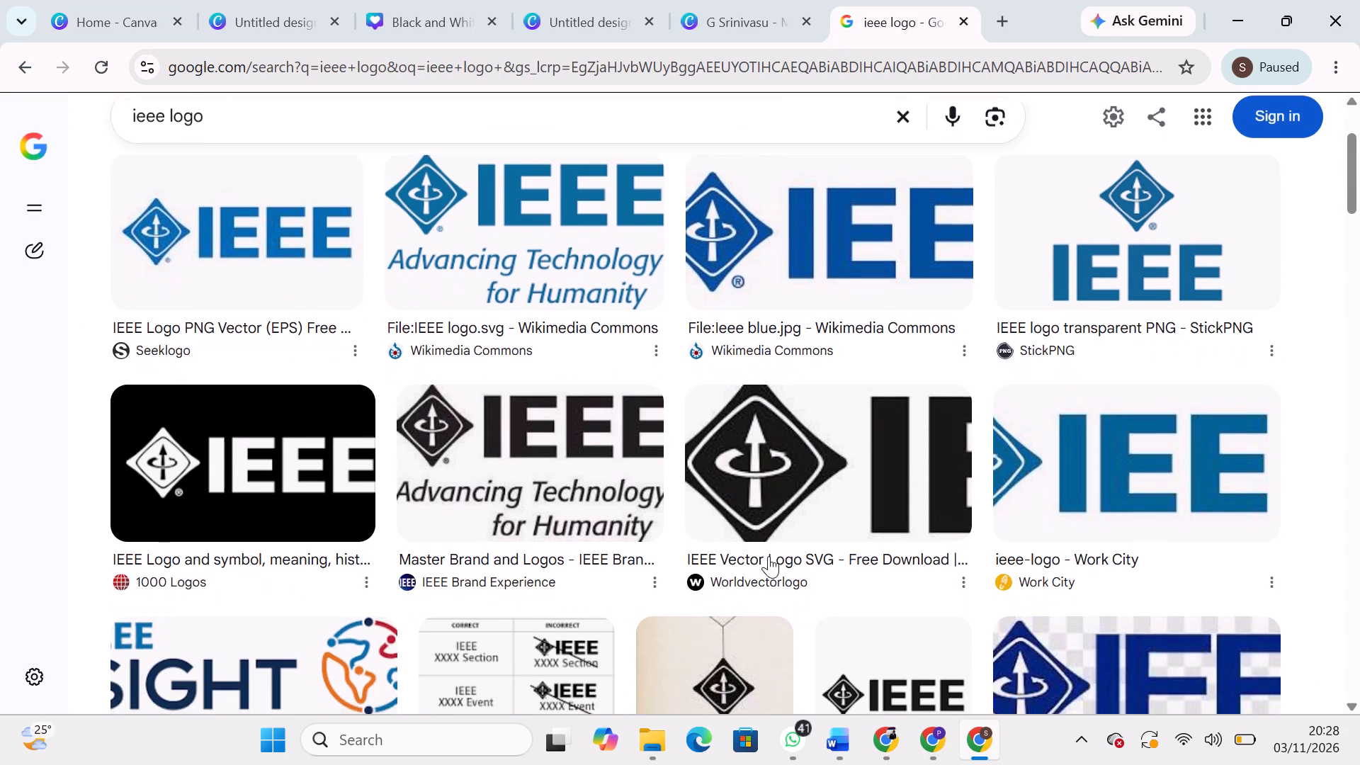
scroll(769, 556, down, 3)
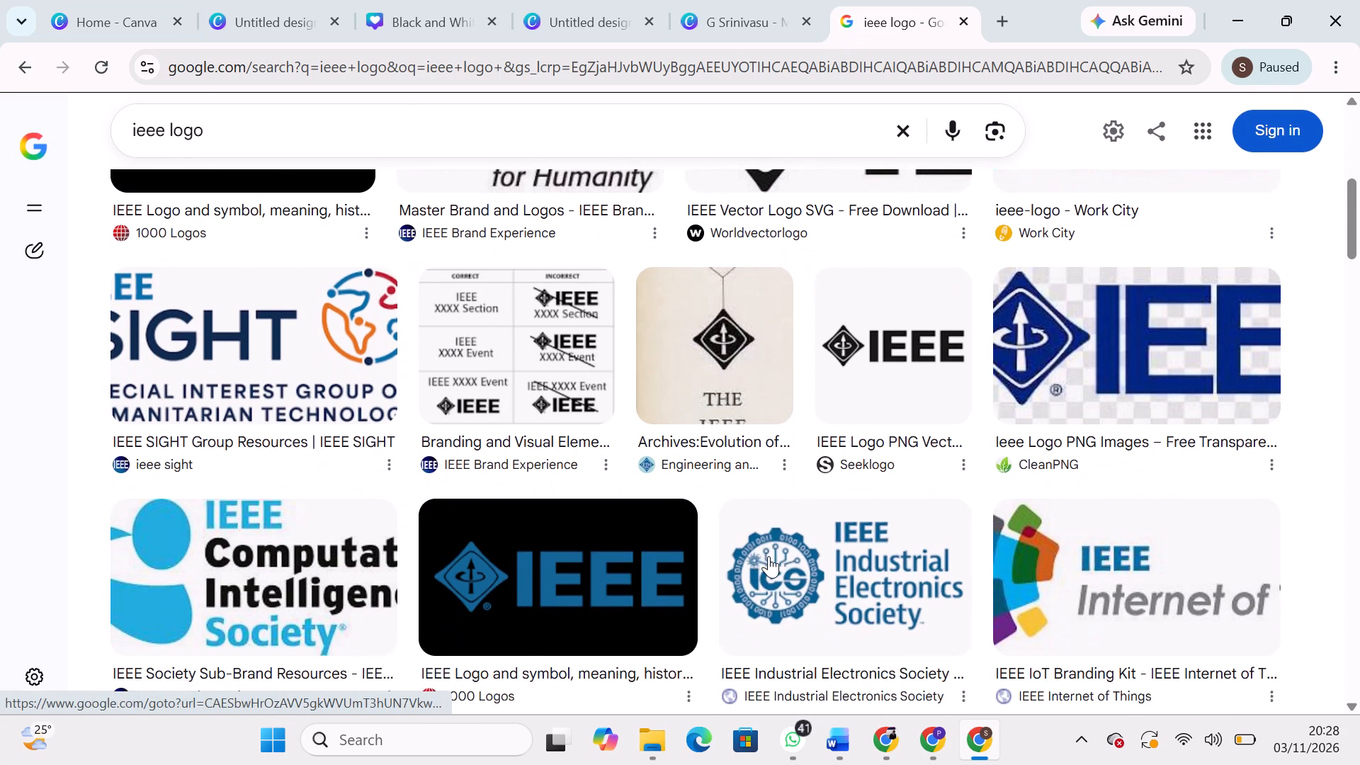
scroll(769, 556, down, 1)
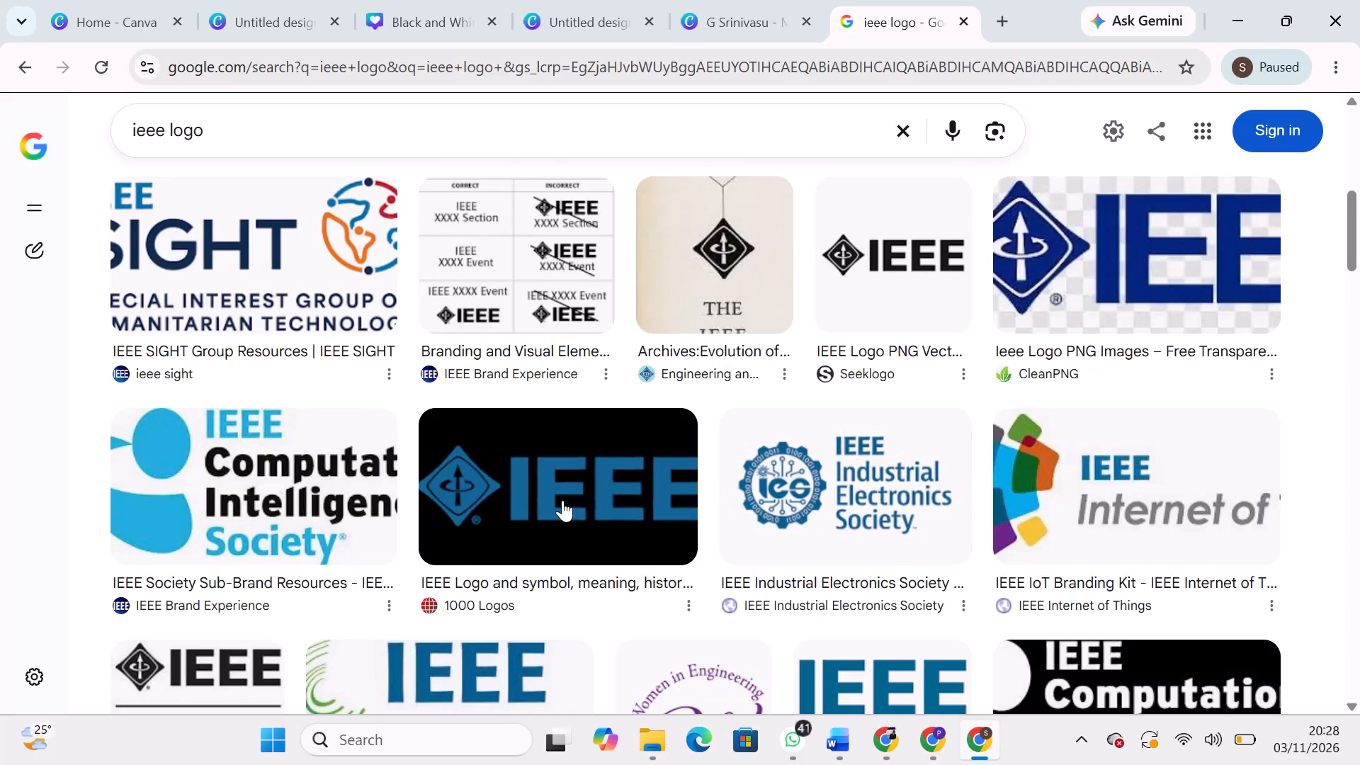
scroll(562, 500, up, 5)
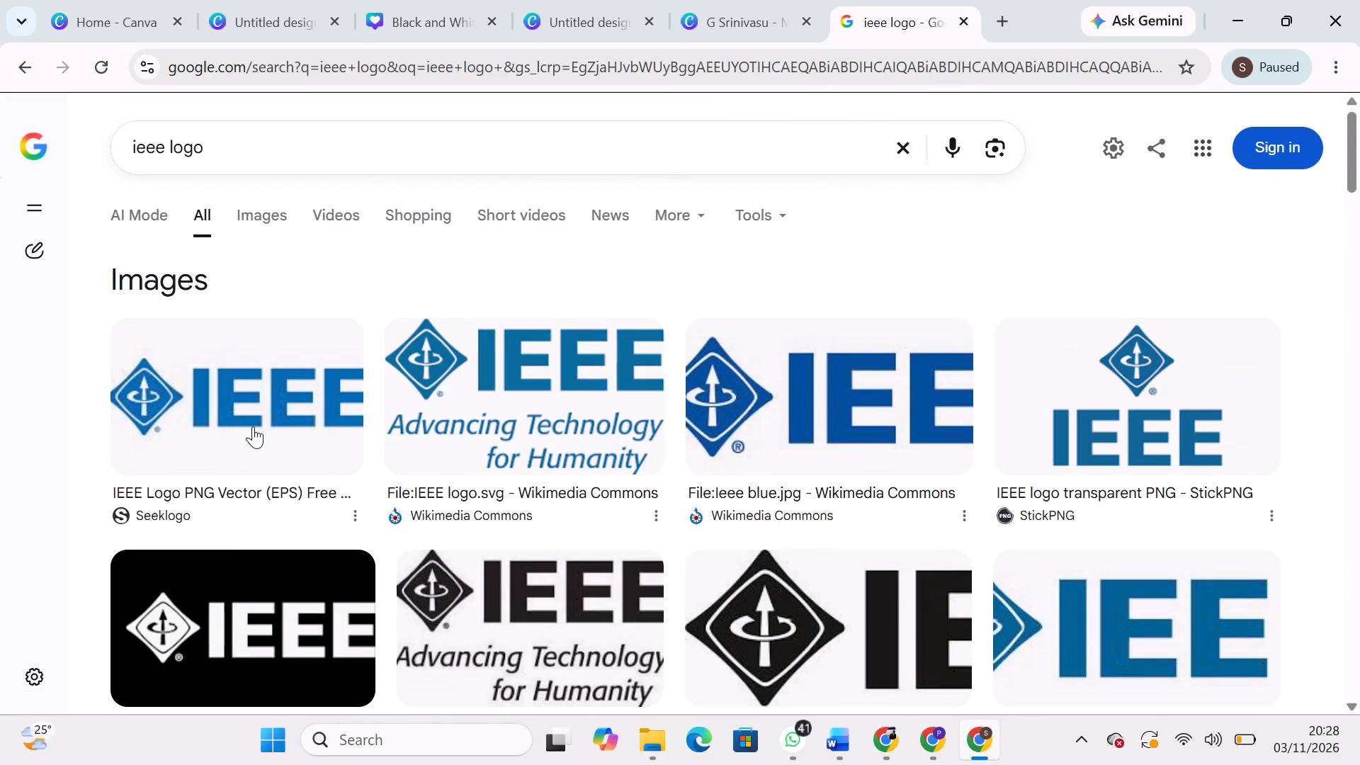
scroll(1031, 545, down, 2)
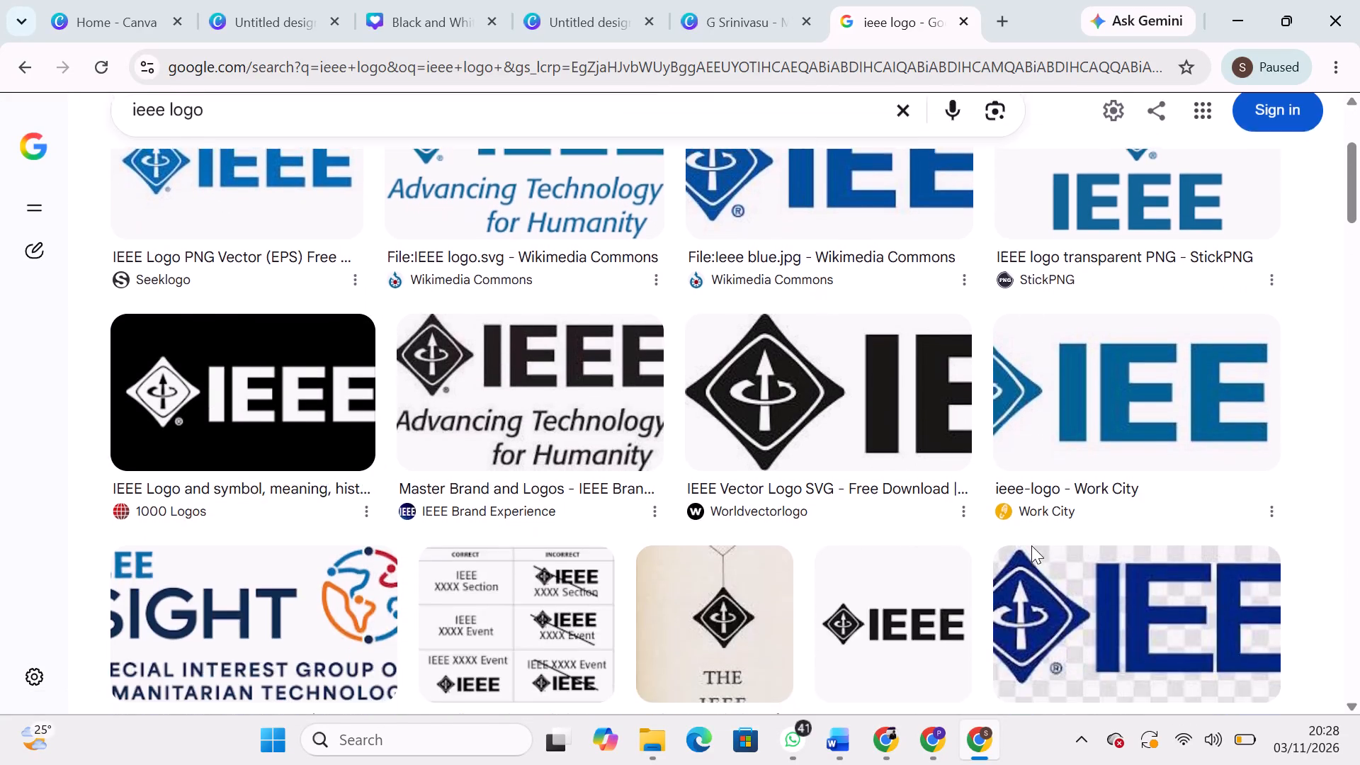
scroll(1031, 545, down, 4)
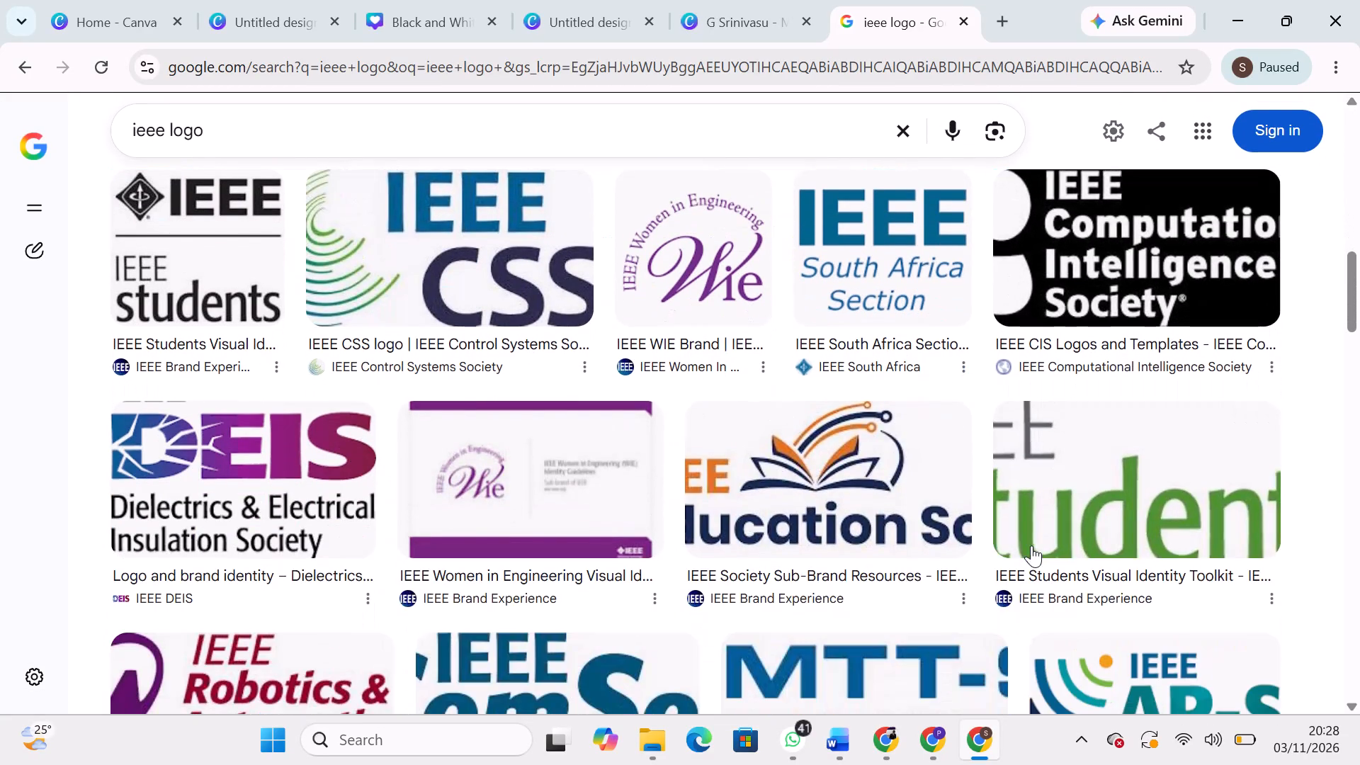
Search Google for "ieee logo in mlrit logo".
click(514, 130)
key(space)
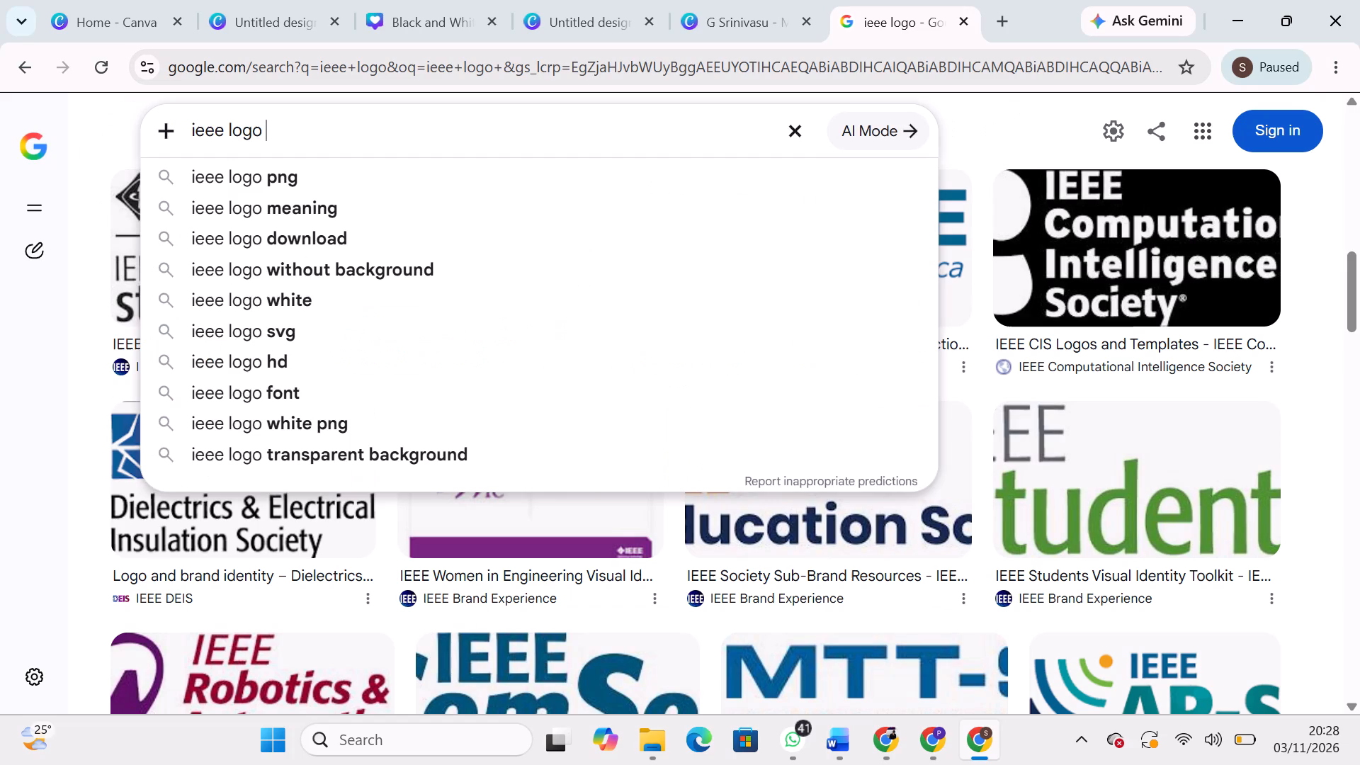
text(in mlr)
text(it)
key(space)
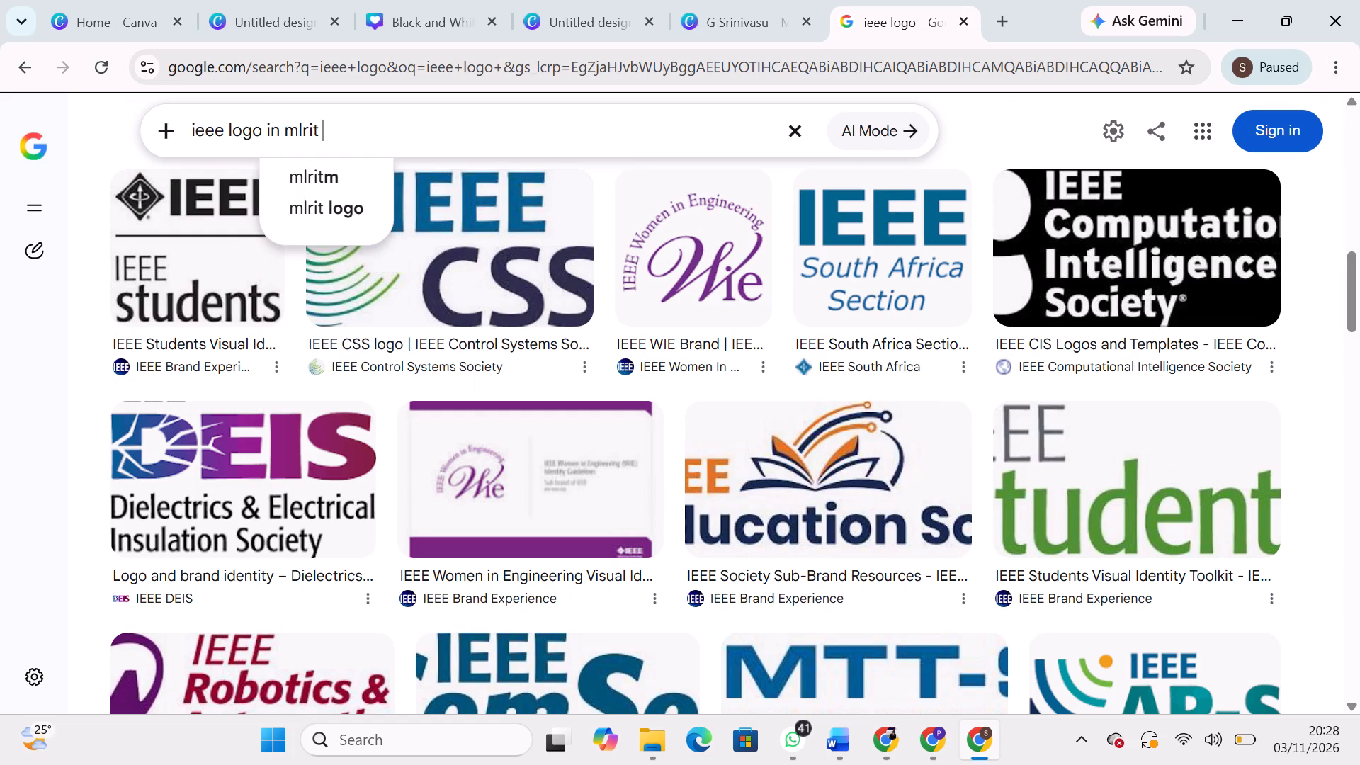
click(458, 183)
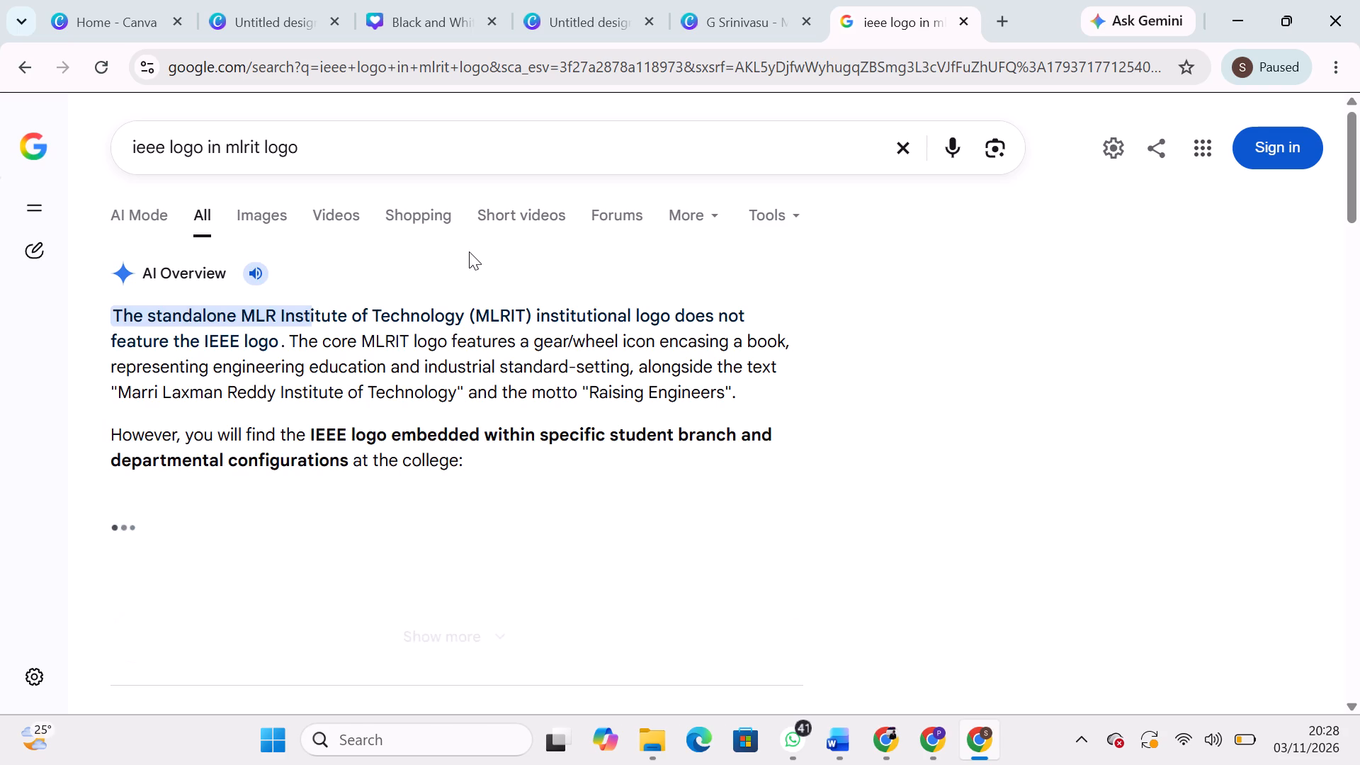
Read the expanded AI overview on IEEE logo use at MLRIT and switch the search to image results.
scroll(470, 470, down, 1)
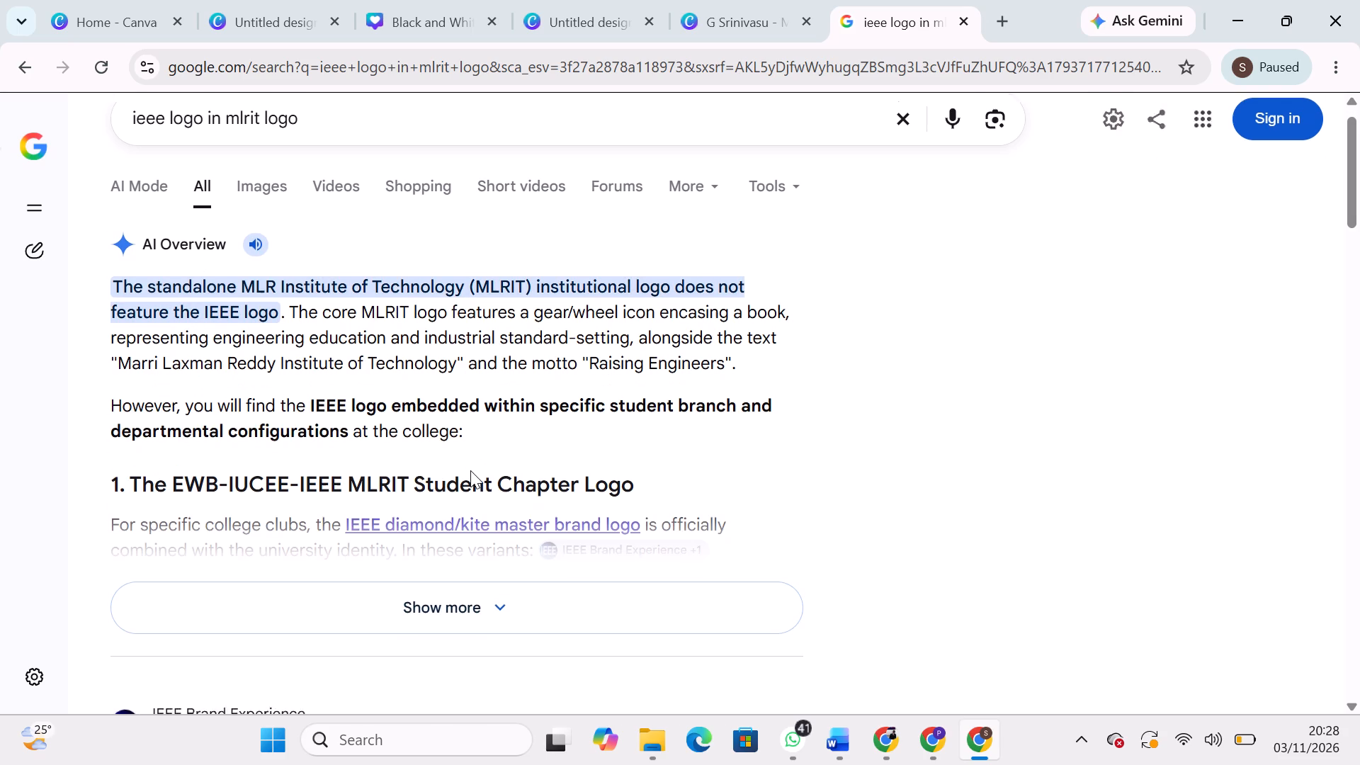
scroll(470, 470, down, 2)
click(472, 479)
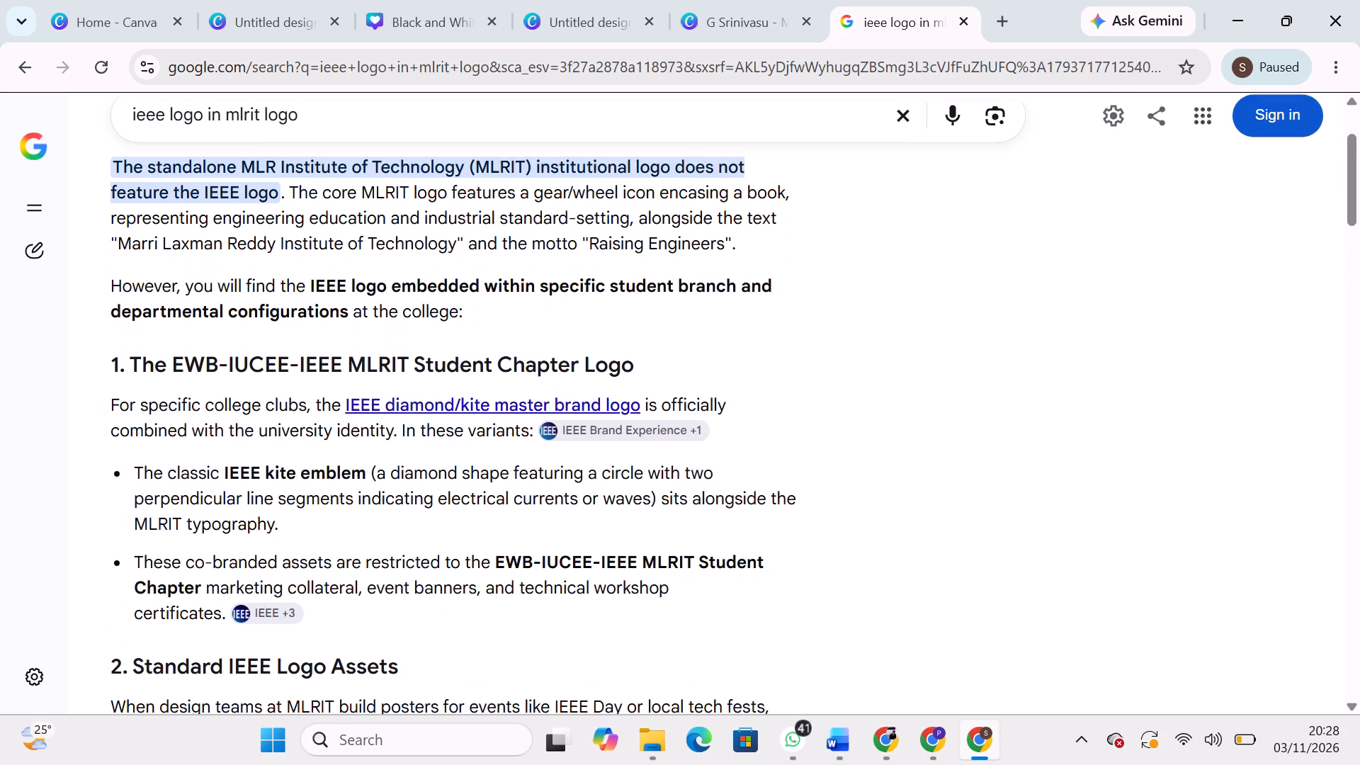
scroll(637, 392, up, 3)
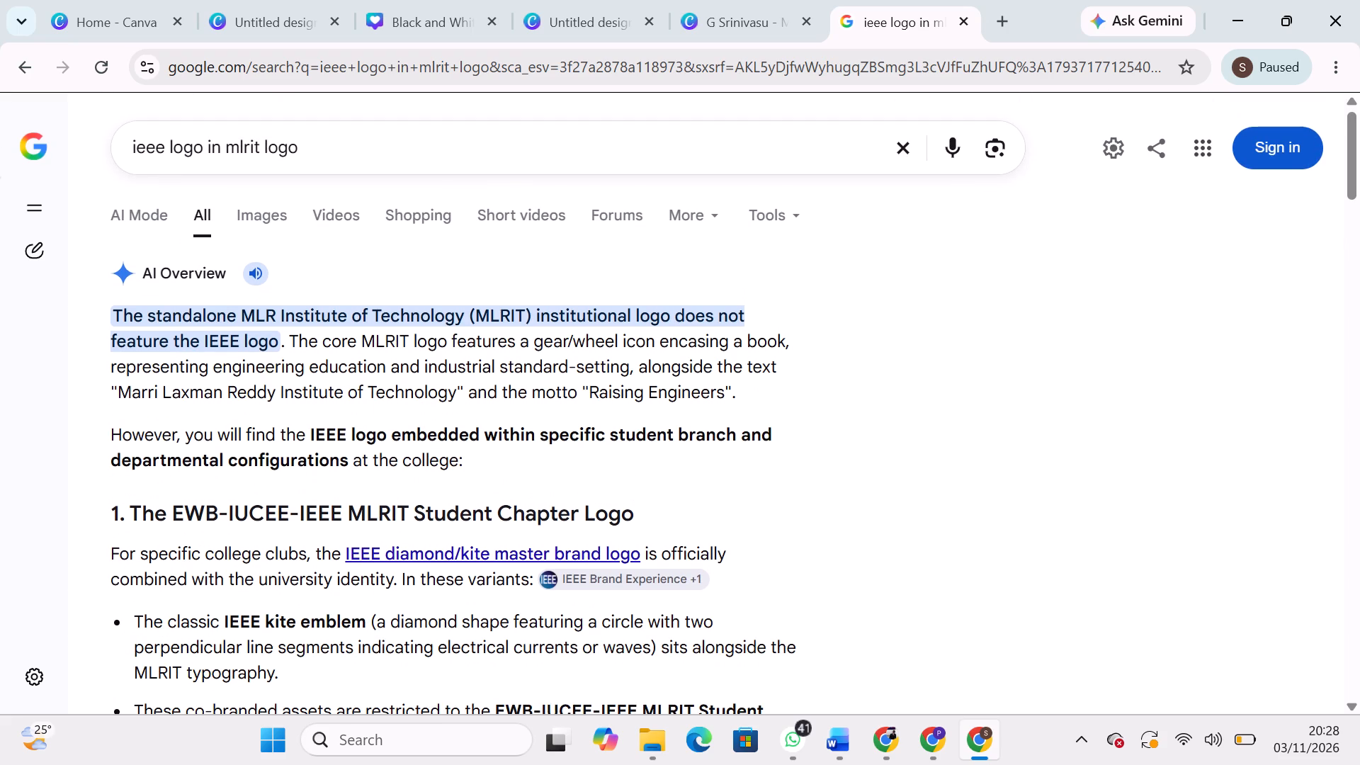
click(283, 221)
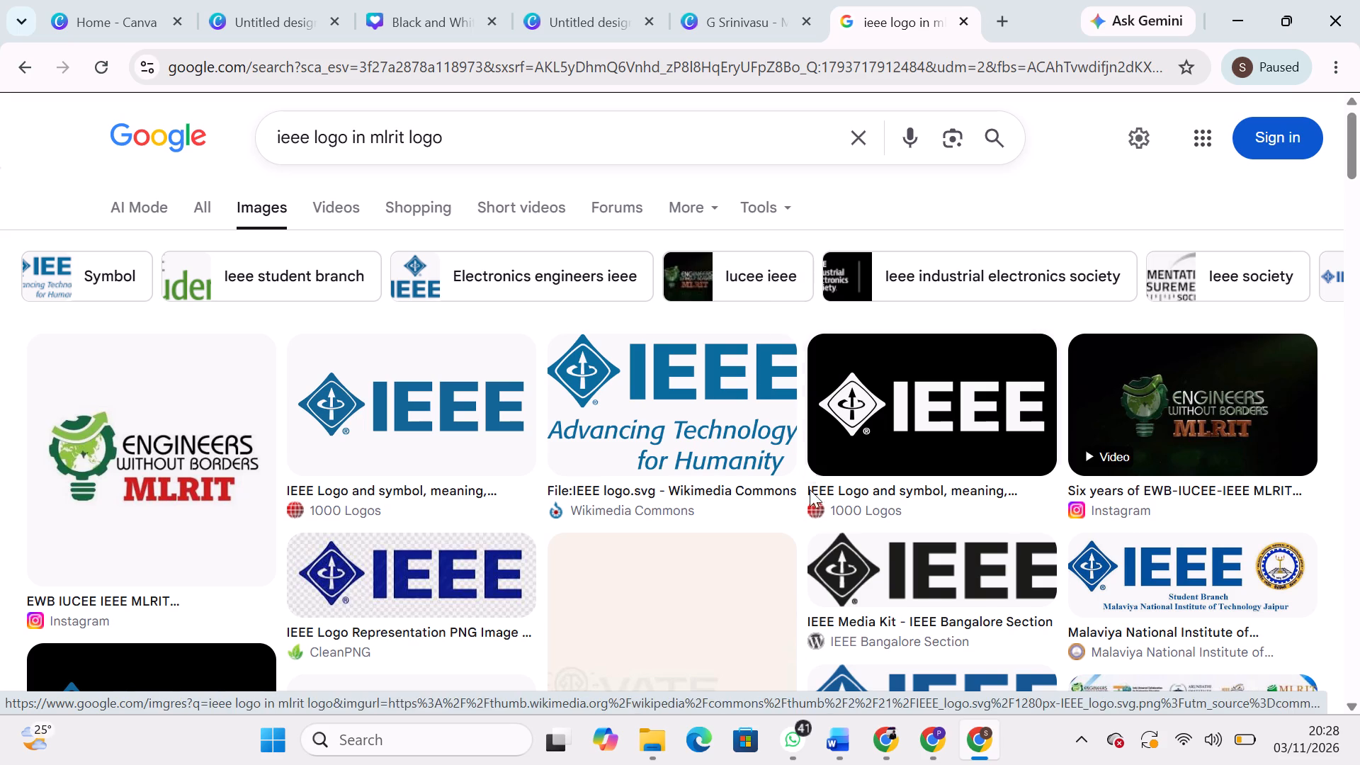
Browse the logo image results, narrow them to Iucee ieee, and preview the Engineers Without Borders MLRIT video result.
scroll(815, 509, down, 4)
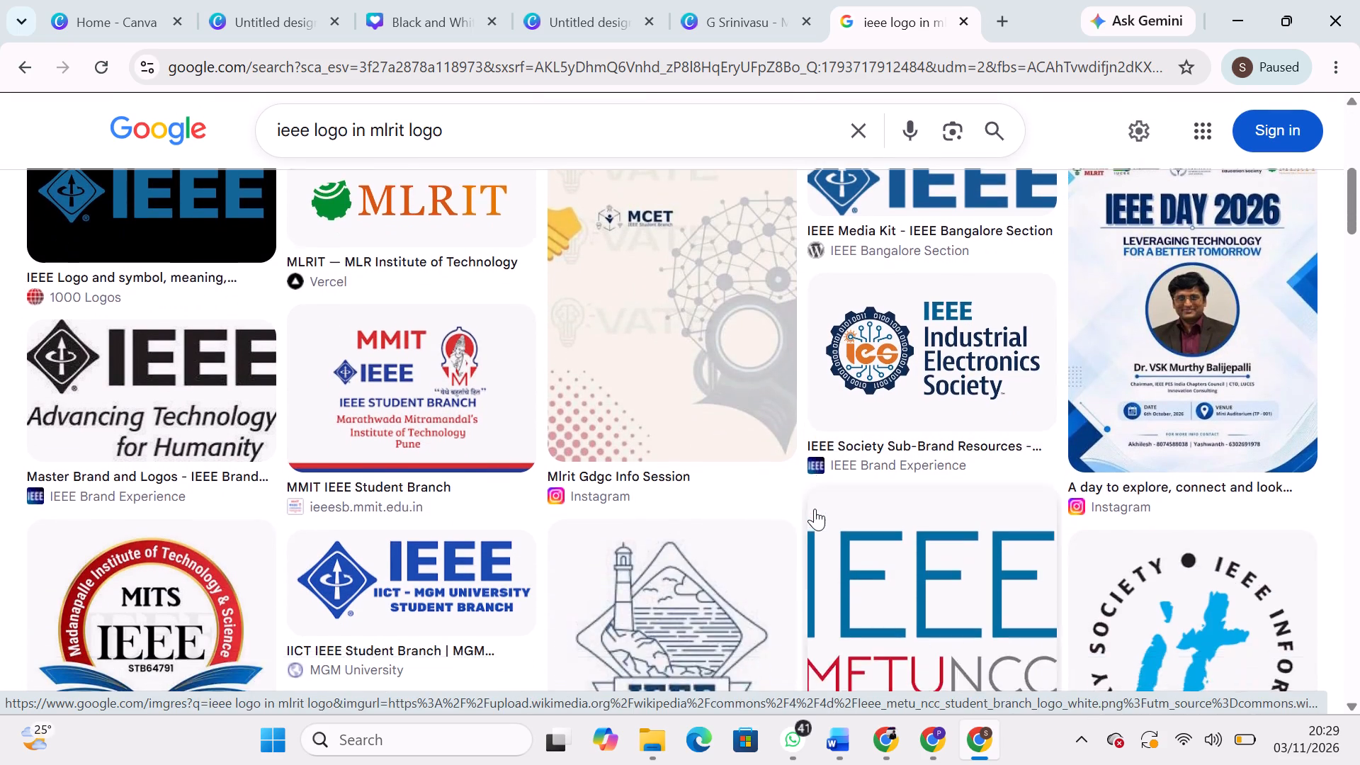
scroll(815, 509, down, 3)
scroll(815, 509, up, 3)
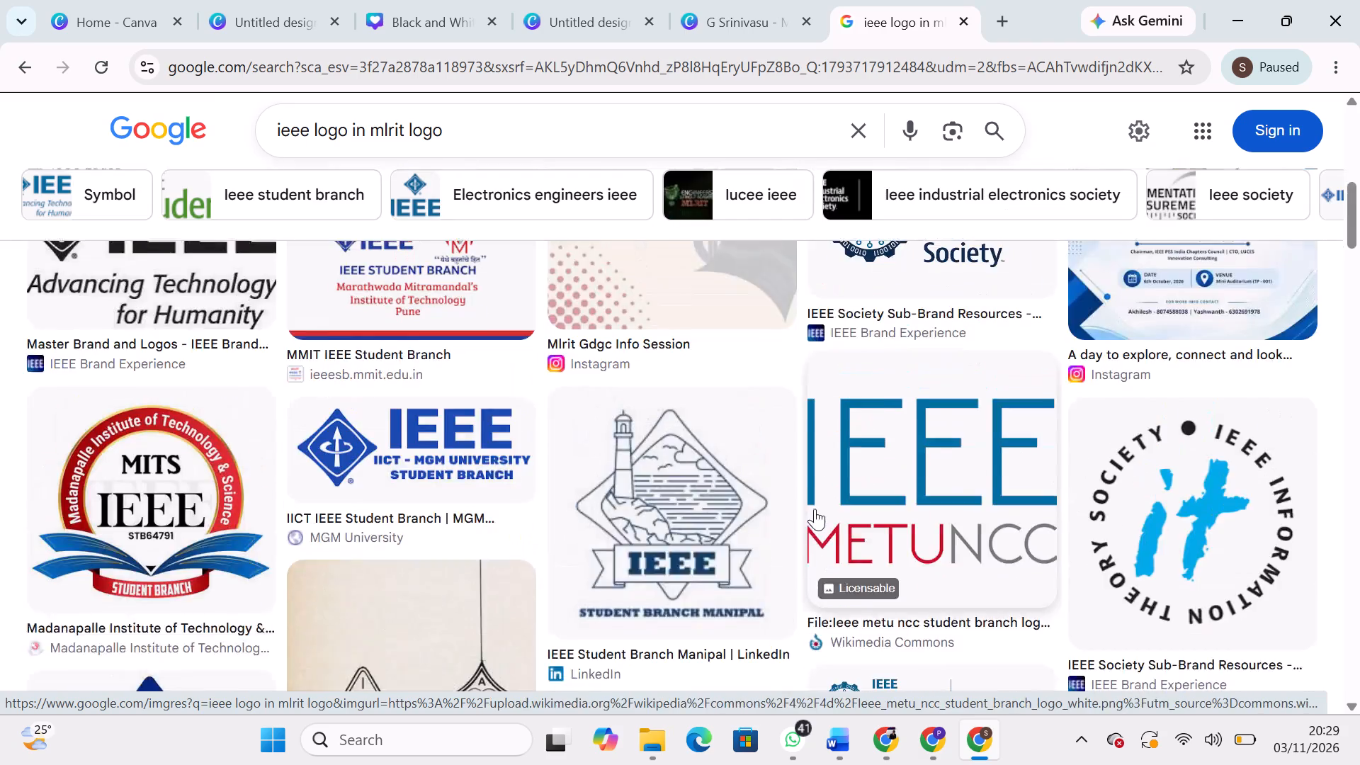
scroll(815, 509, up, 3)
click(750, 276)
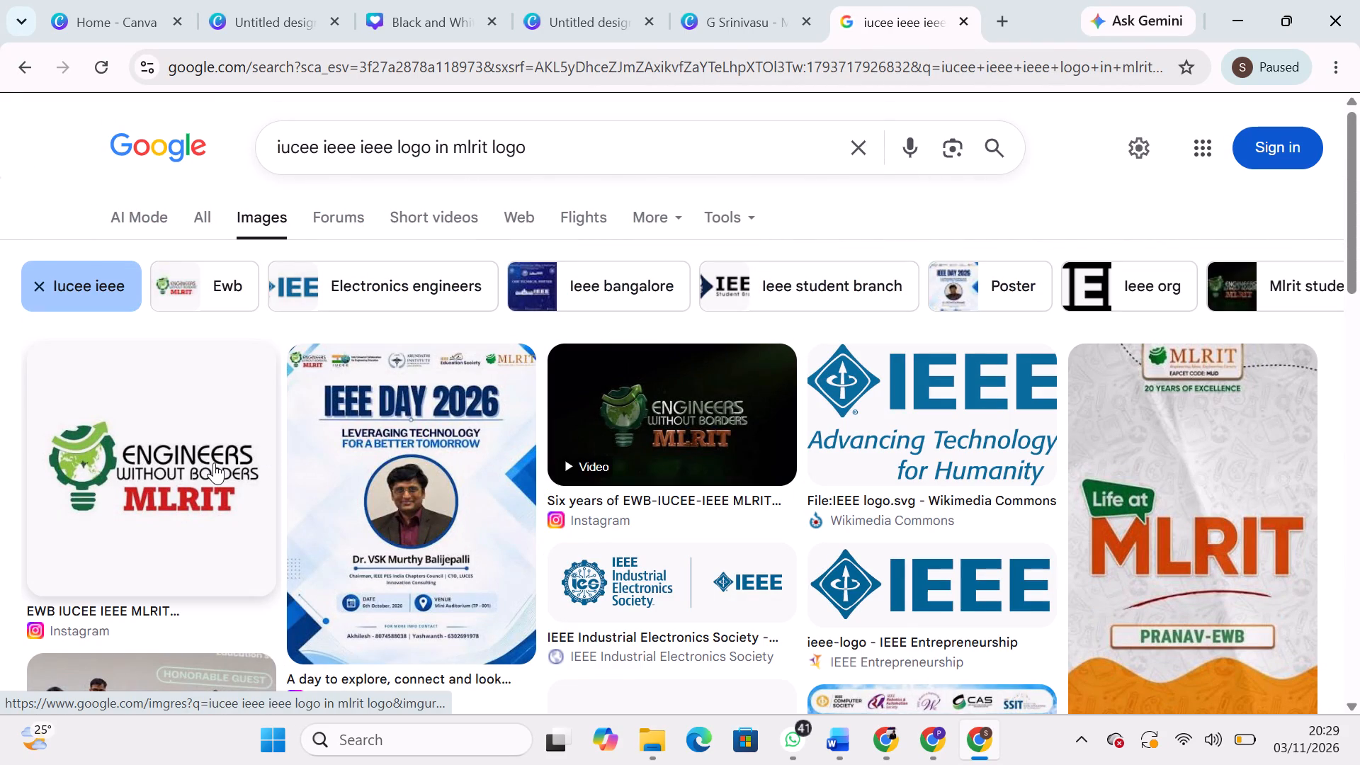
click(639, 473)
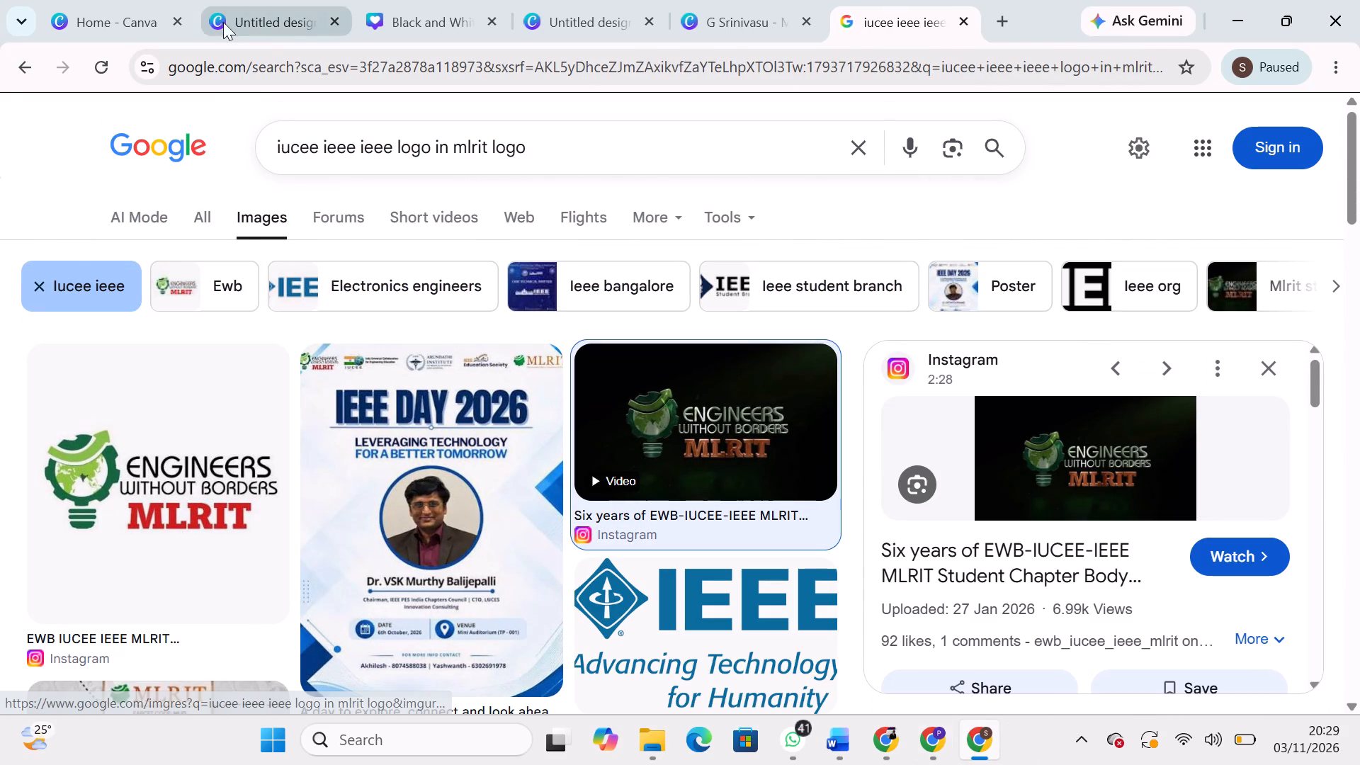
Return to the Canva home page and load two more batches of older designs, examining them for suitable MLRIT and IEEE logos.
click(59, 9)
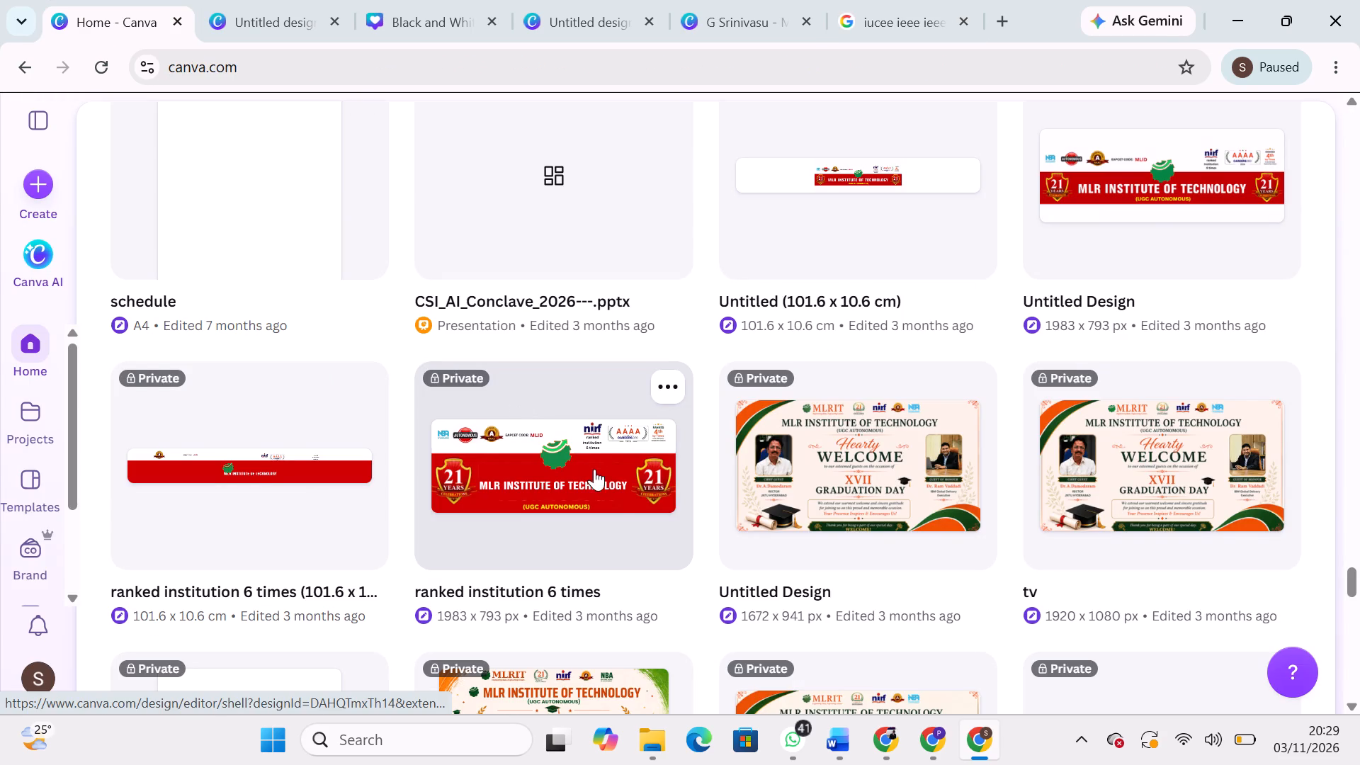
scroll(618, 510, down, 3)
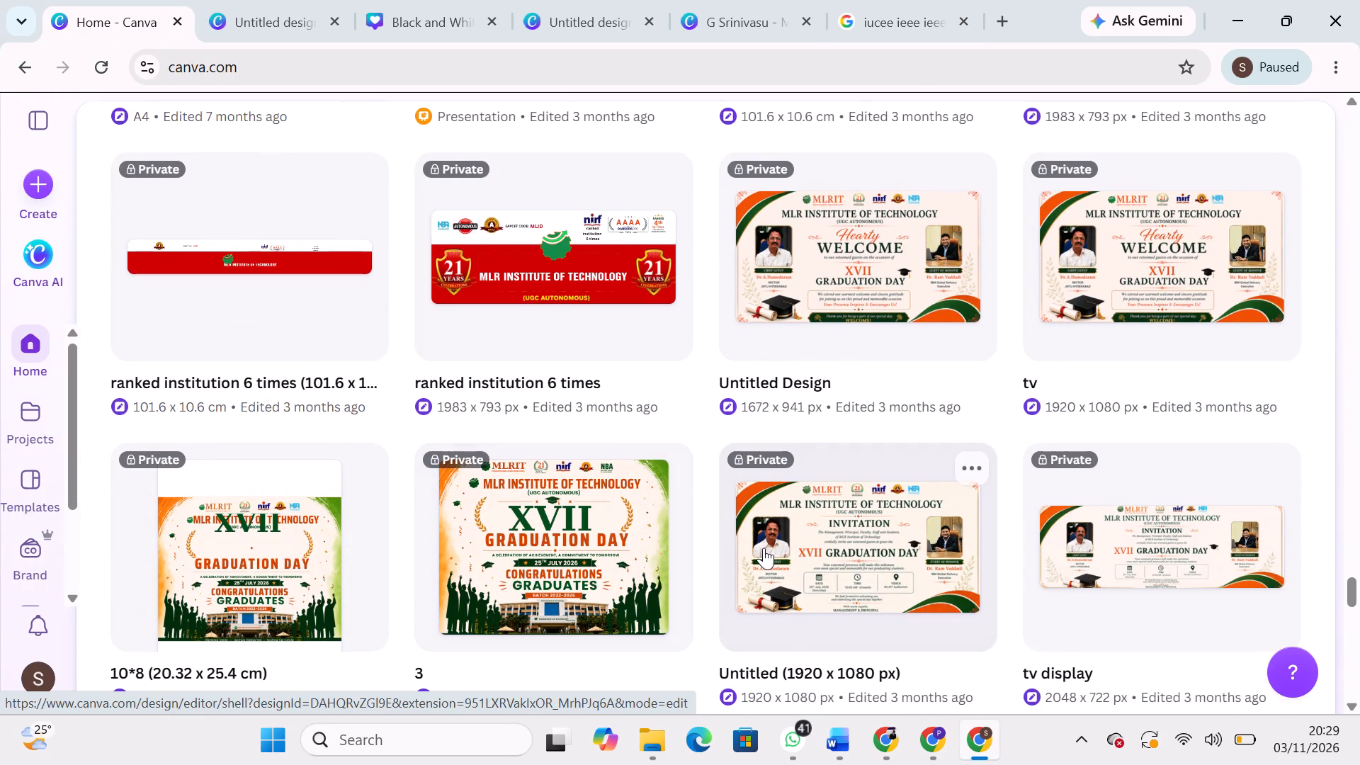
scroll(882, 564, down, 3)
click(714, 271)
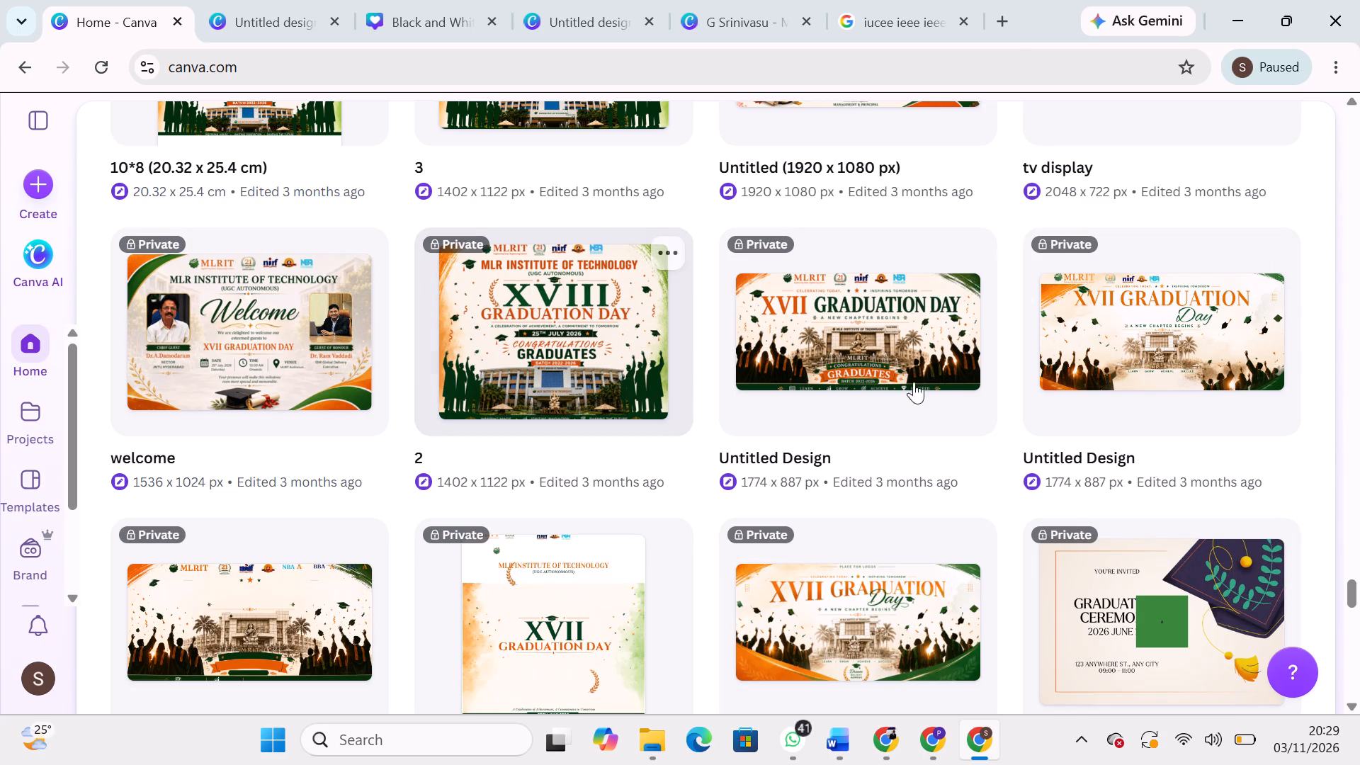
scroll(942, 382, down, 2)
scroll(859, 430, down, 1)
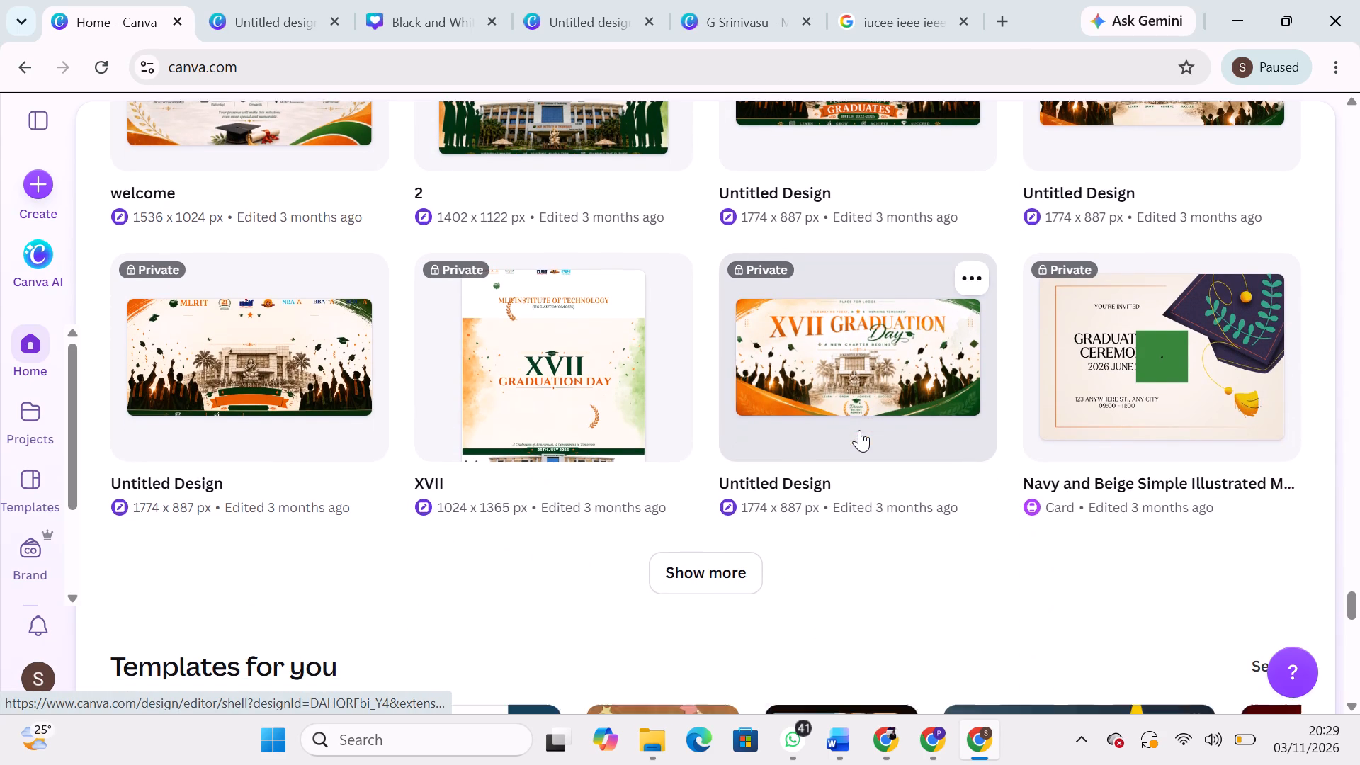
scroll(859, 430, down, 1)
click(686, 555)
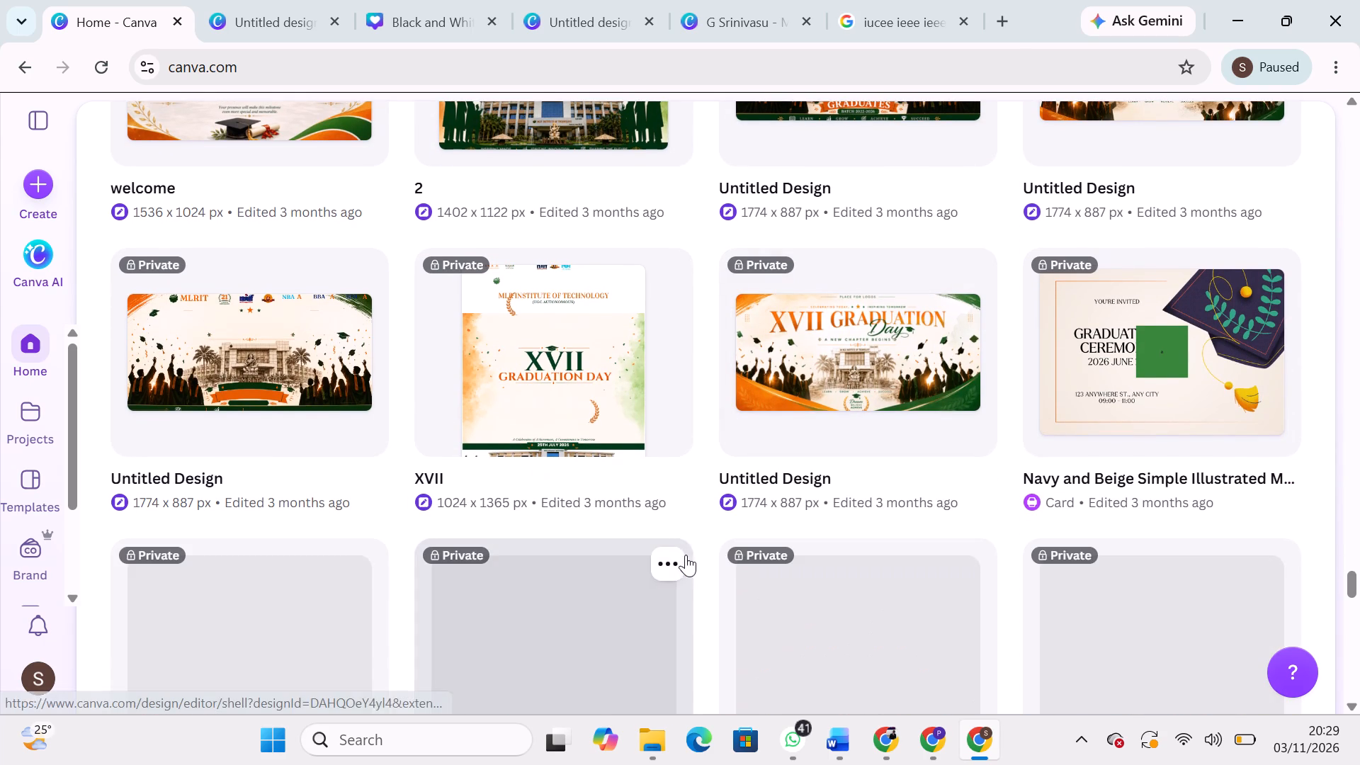
scroll(757, 505, down, 2)
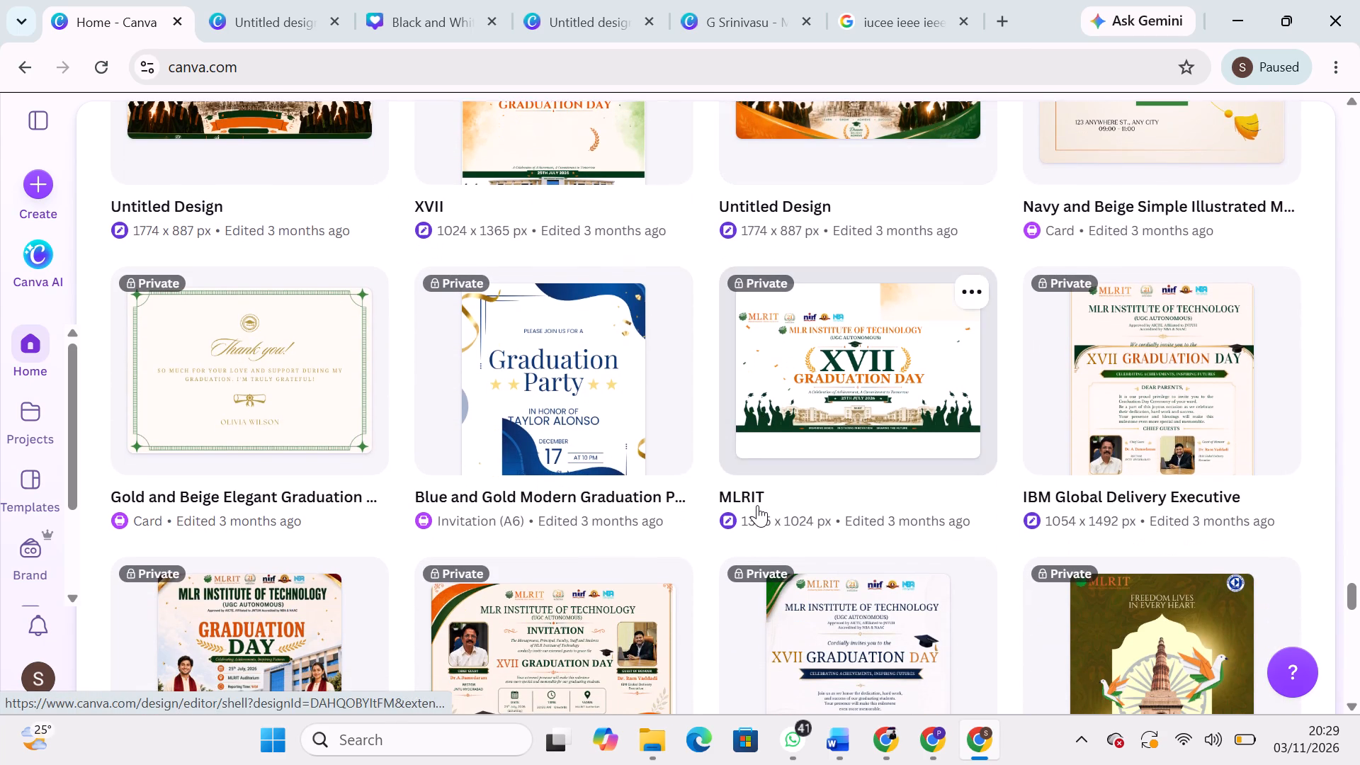
In the Canva designs, load two more batches past the XVII Graduation Day invitations and look through them for an IEEE logo.
scroll(840, 548, down, 2)
click(686, 554)
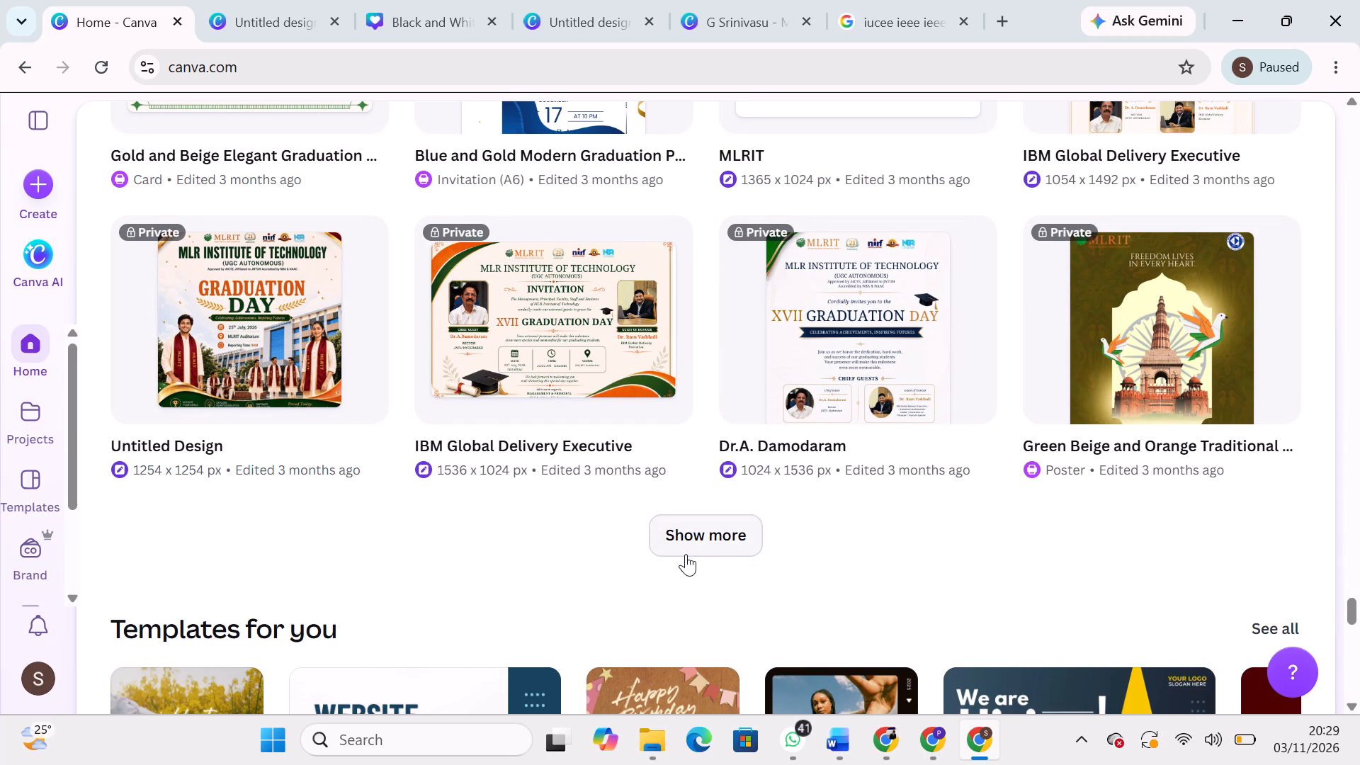
scroll(799, 501, down, 2)
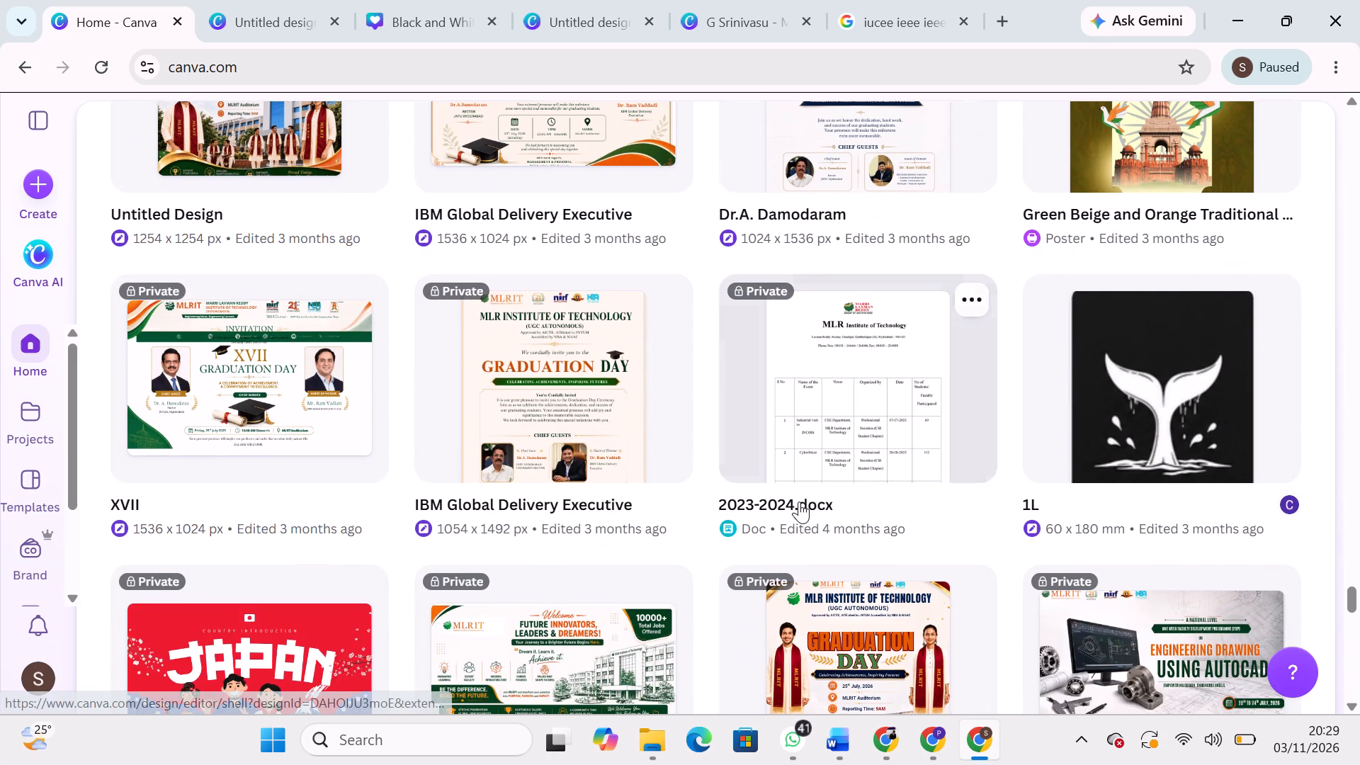
scroll(799, 501, down, 2)
scroll(880, 522, down, 1)
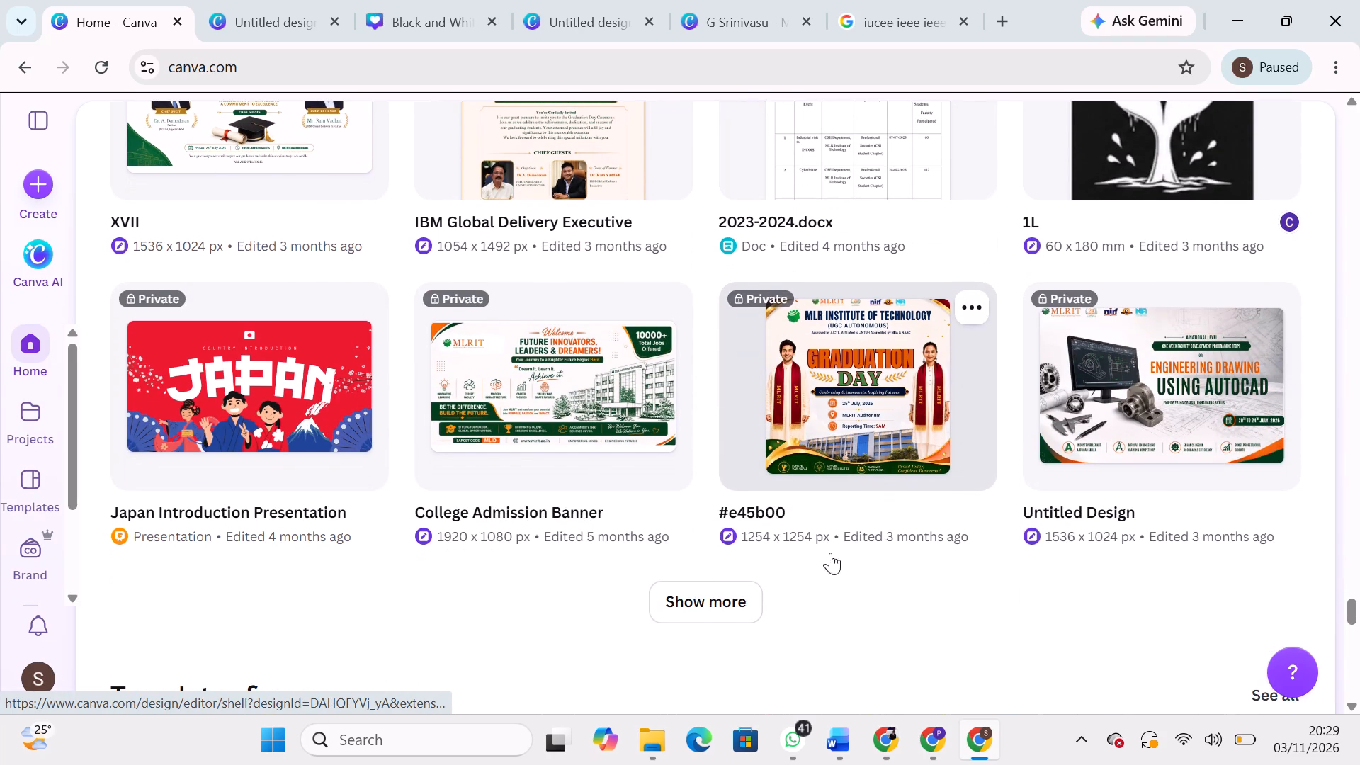
click(730, 596)
scroll(718, 519, down, 1)
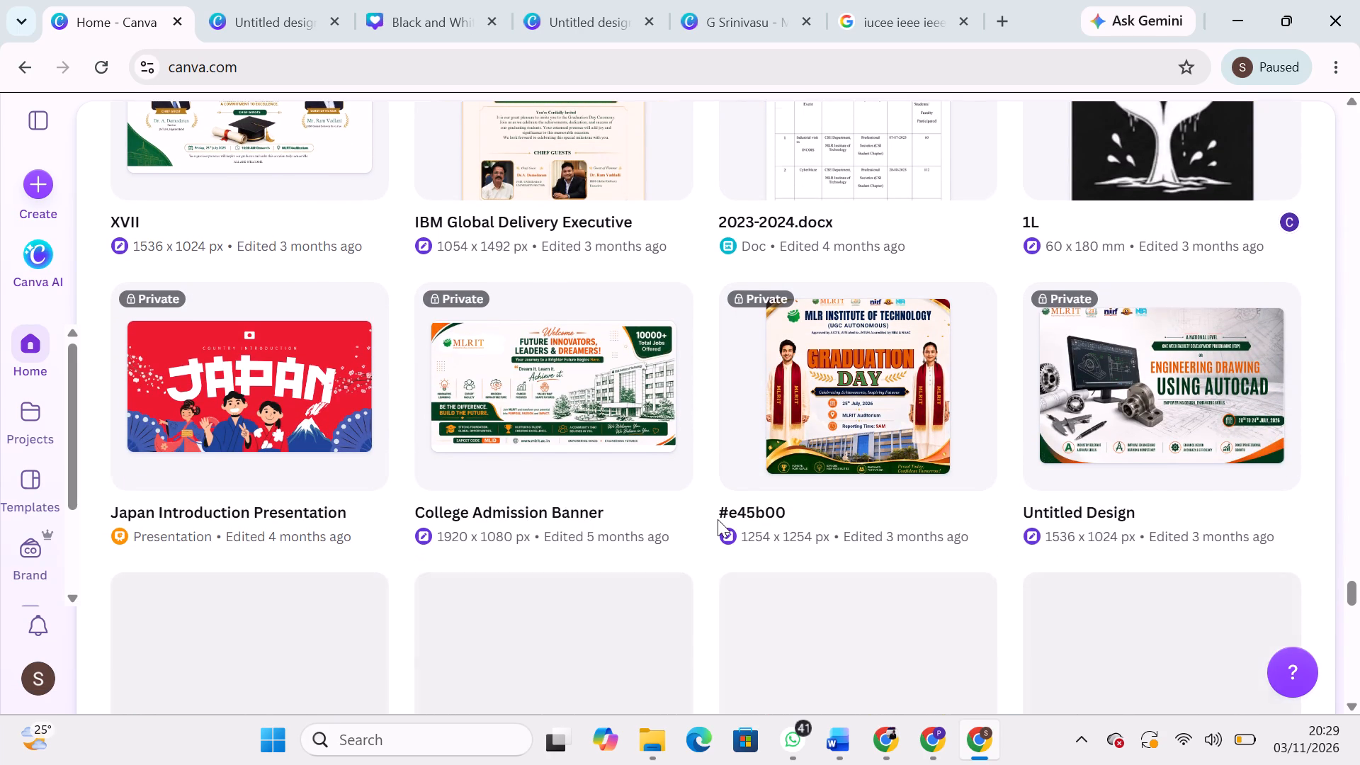
scroll(718, 519, down, 3)
scroll(718, 519, up, 4)
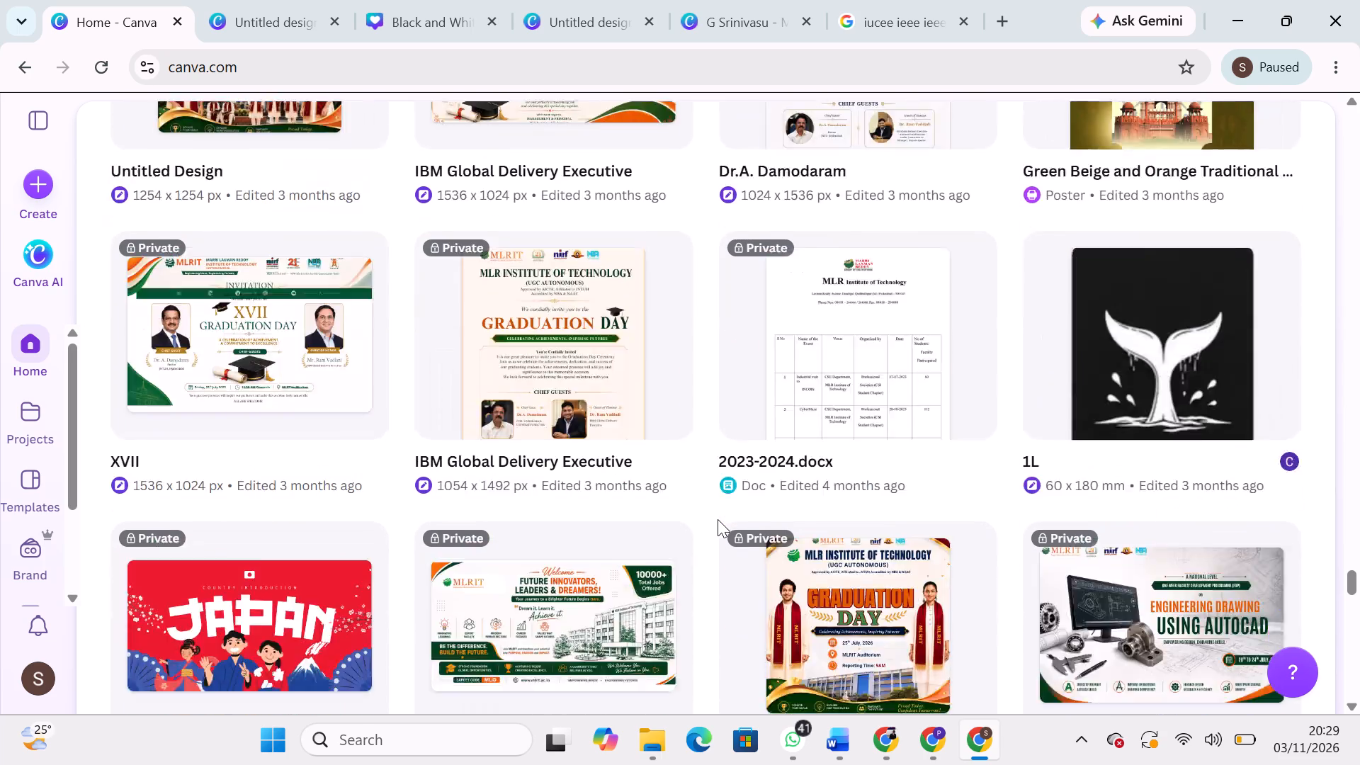
scroll(718, 519, up, 8)
Return to the Google image results and replace the MLRIT query with a search for "ieee logo".
click(941, 0)
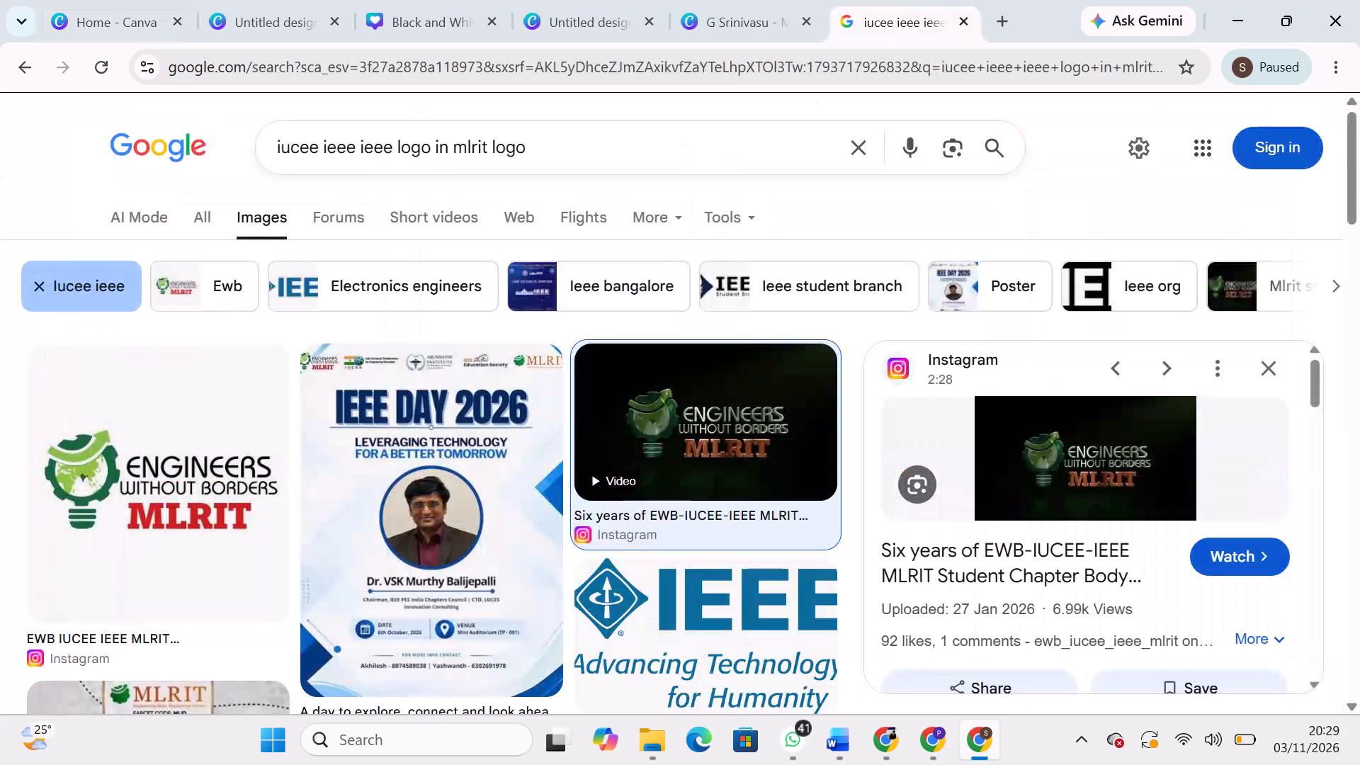
click(603, 137)
key(BackSpace)
key(BackSpace)
key(BackSpace)
key(BackSpace)
key(BackSpace)
key(BackSpace)
key(BackSpace)
key(BackSpace)
key(BackSpace)
key(BackSpace)
key(BackSpace)
key(BackSpace)
key(BackSpace)
key(BackSpace)
key(BackSpace)
key(BackSpace)
key(BackSpace)
key(BackSpace)
key(BackSpace)
key(BackSpace)
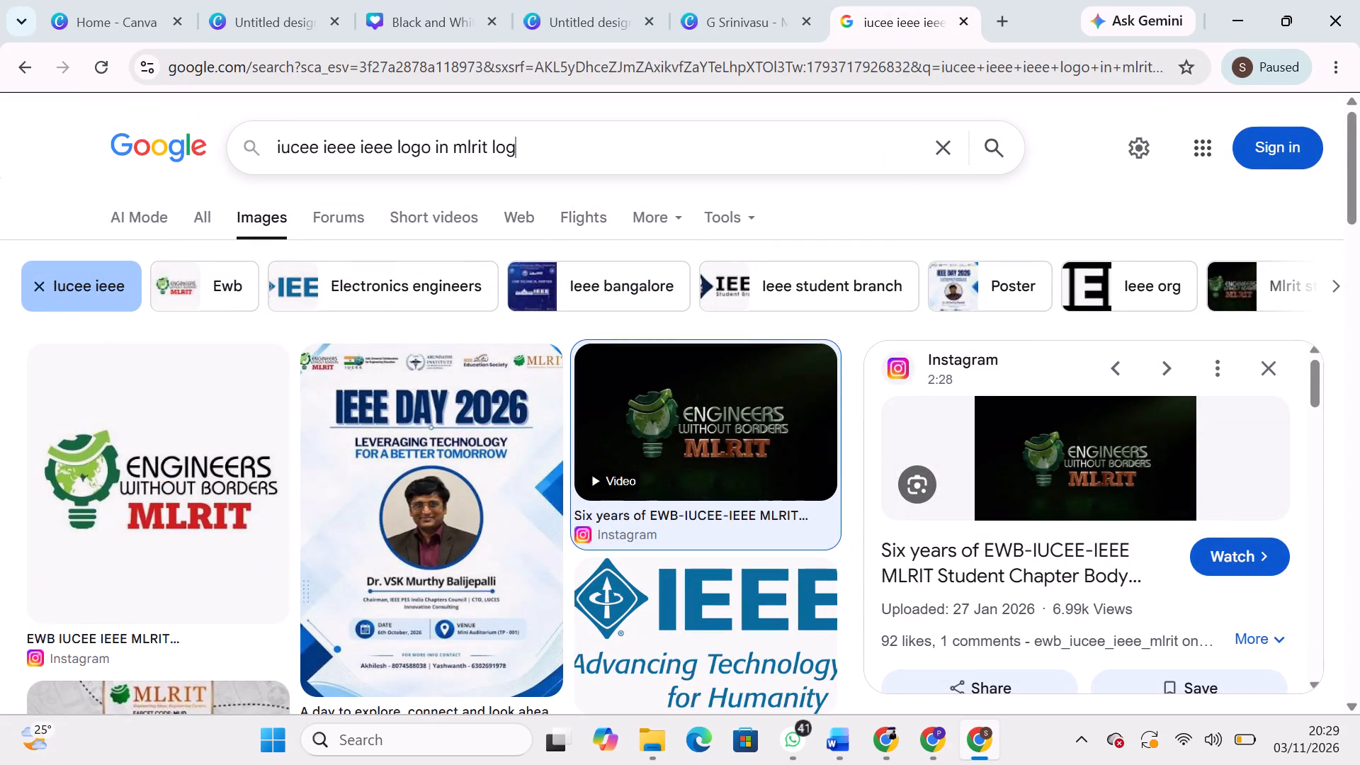
key(BackSpace)
key(BackSpace)
key(BackSpace)
key(BackSpace)
key(BackSpace)
key(BackSpace)
key(BackSpace)
key(BackSpace)
key(BackSpace)
key(BackSpace)
key(BackSpace)
key(BackSpace)
key(BackSpace)
key(BackSpace)
key(BackSpace)
key(BackSpace)
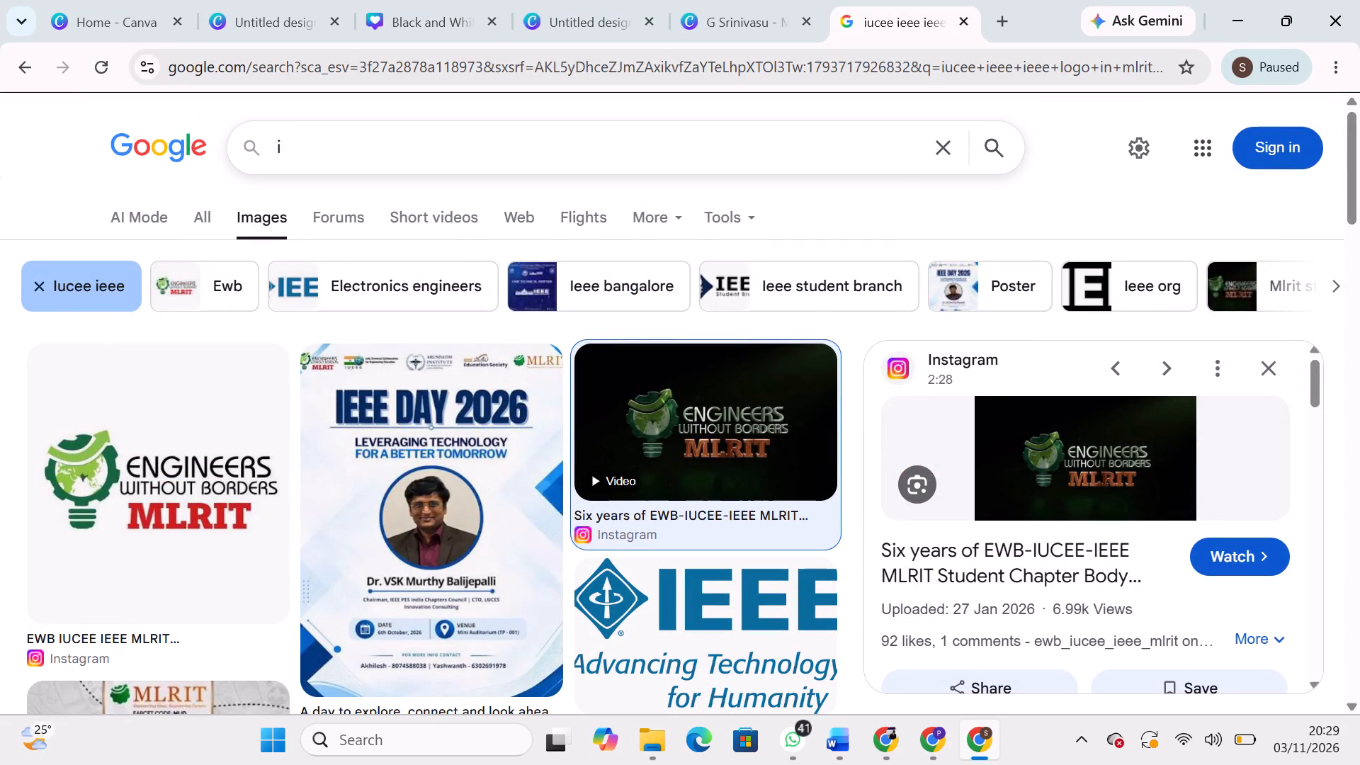
key(i)
text(eee)
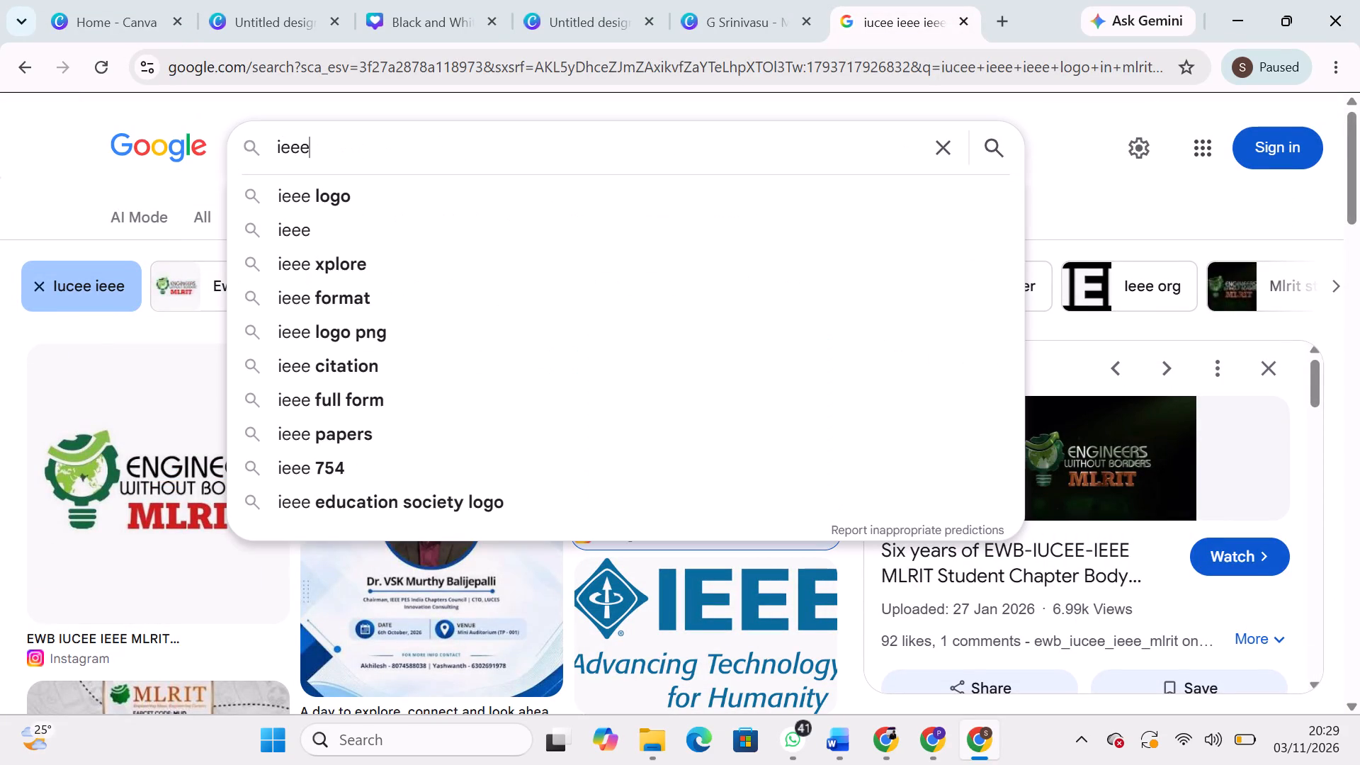
key(space)
click(501, 183)
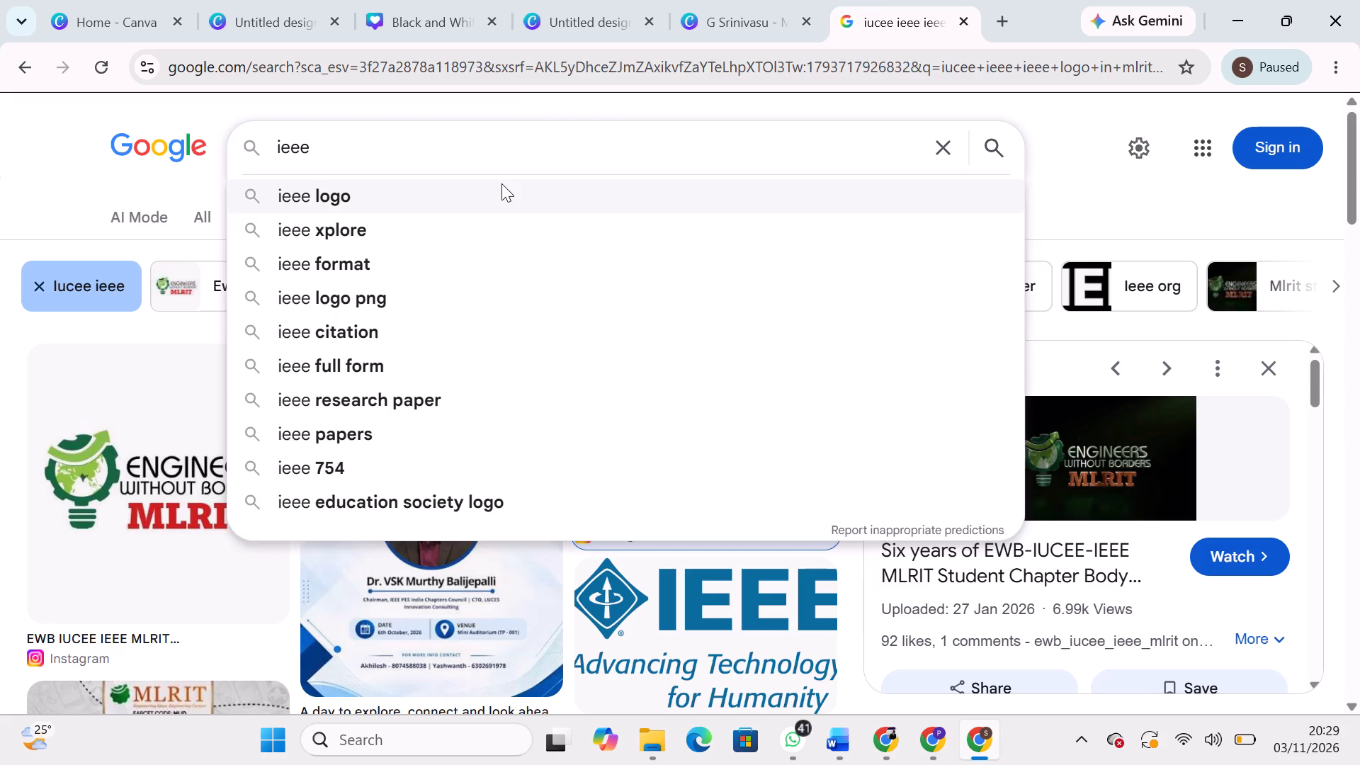
click(497, 168)
Extend the image search to "ieee logo for education industries" and look through the results for a suitable IEEE logo.
key(space)
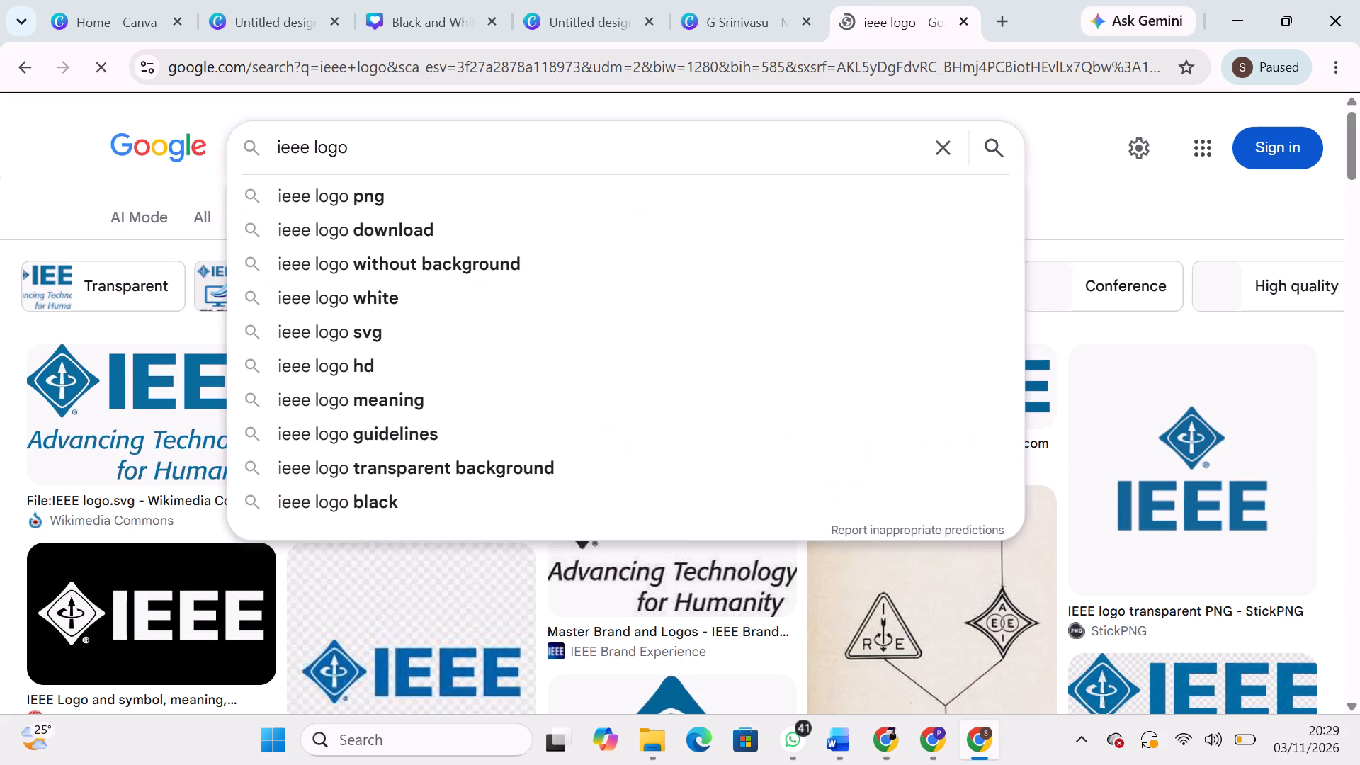
text(for education)
key(space)
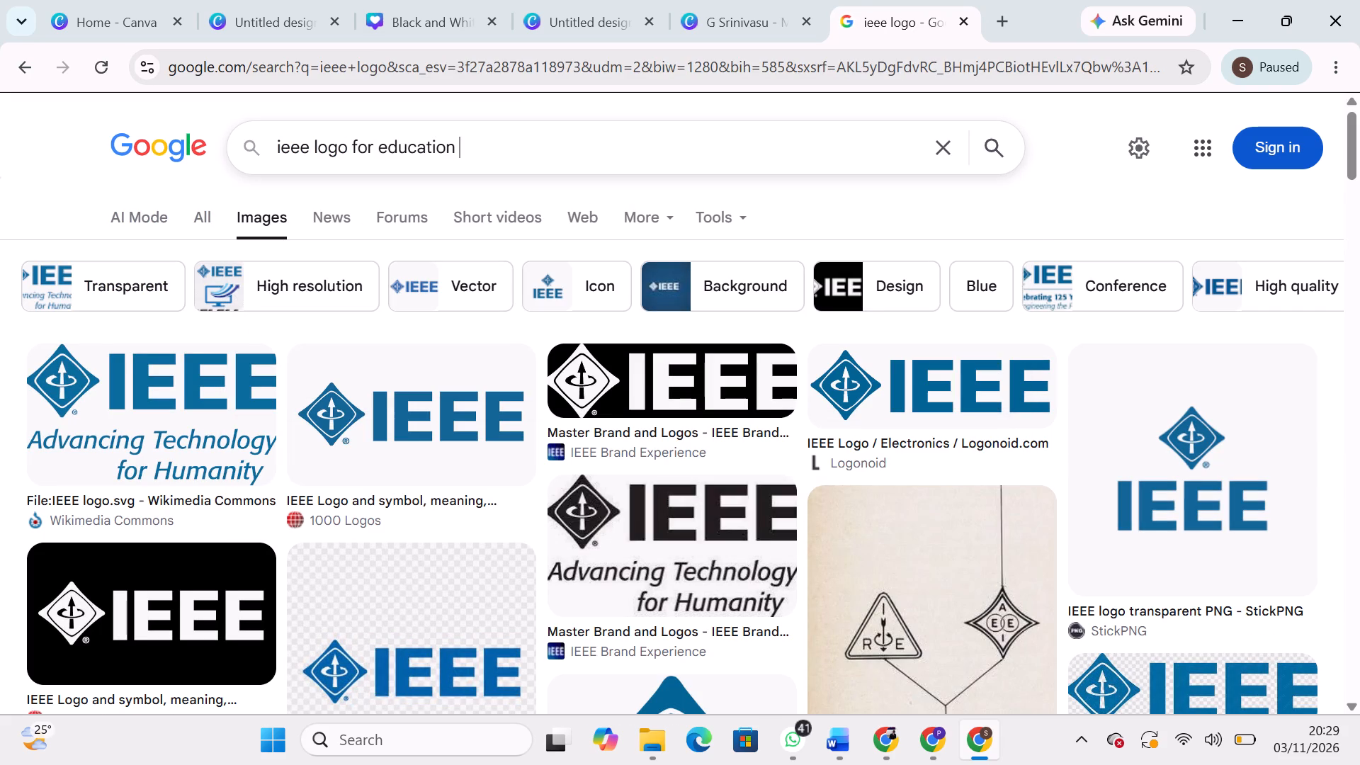
text(industries)
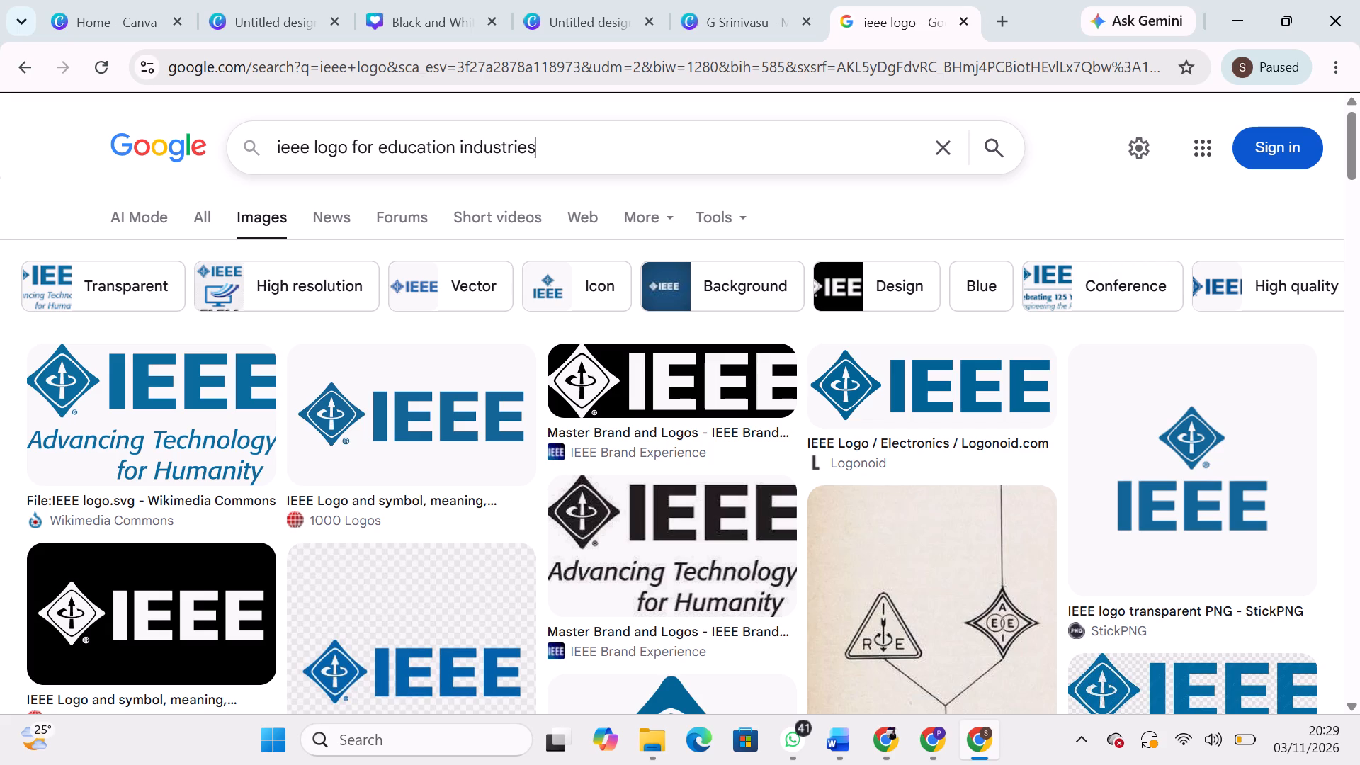
key(Return)
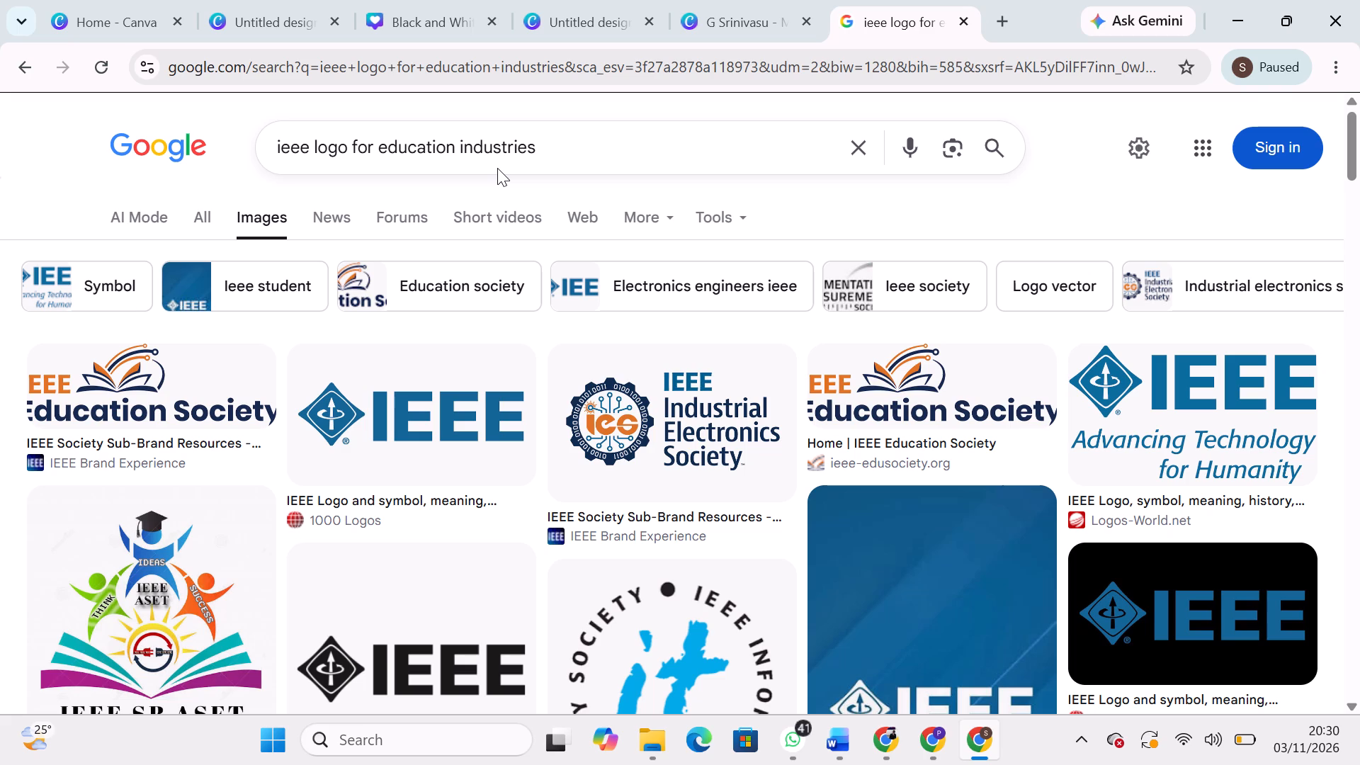
scroll(400, 402, down, 1)
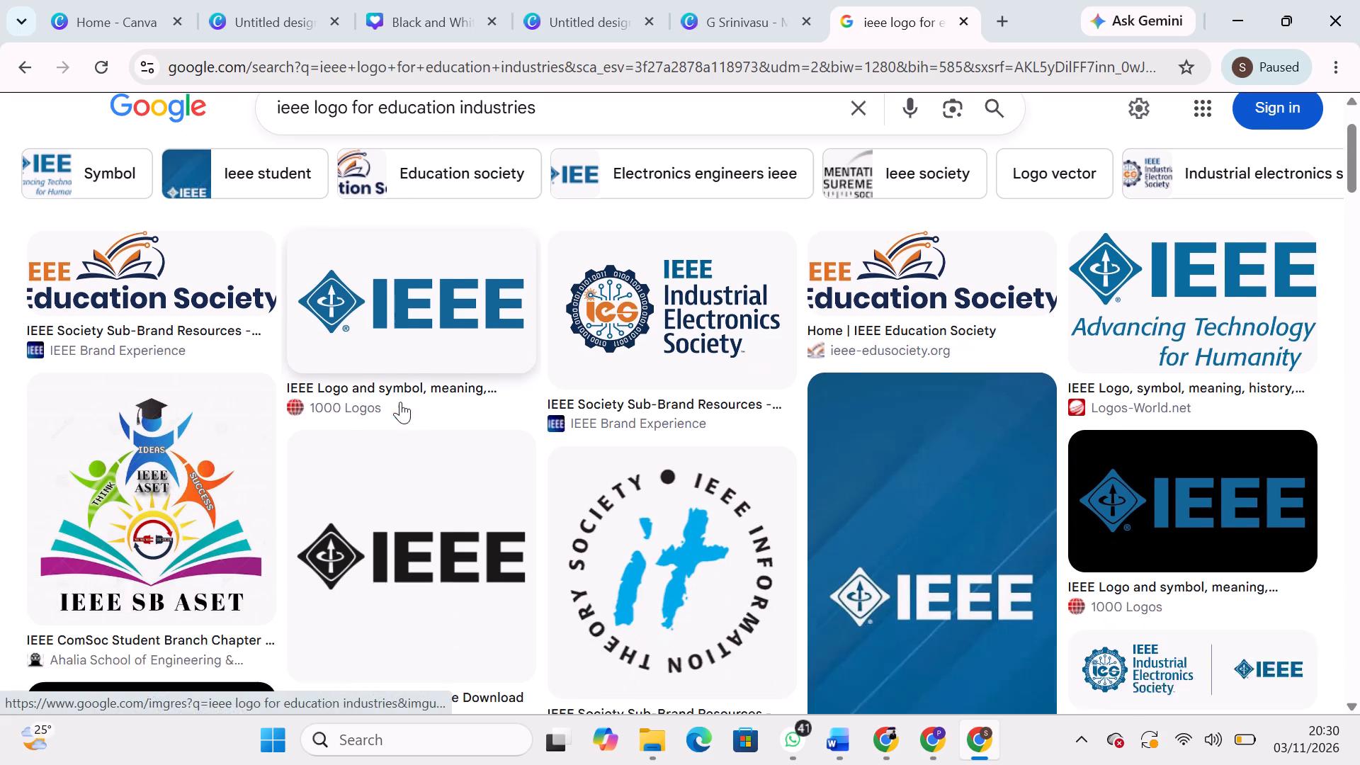
scroll(400, 402, down, 3)
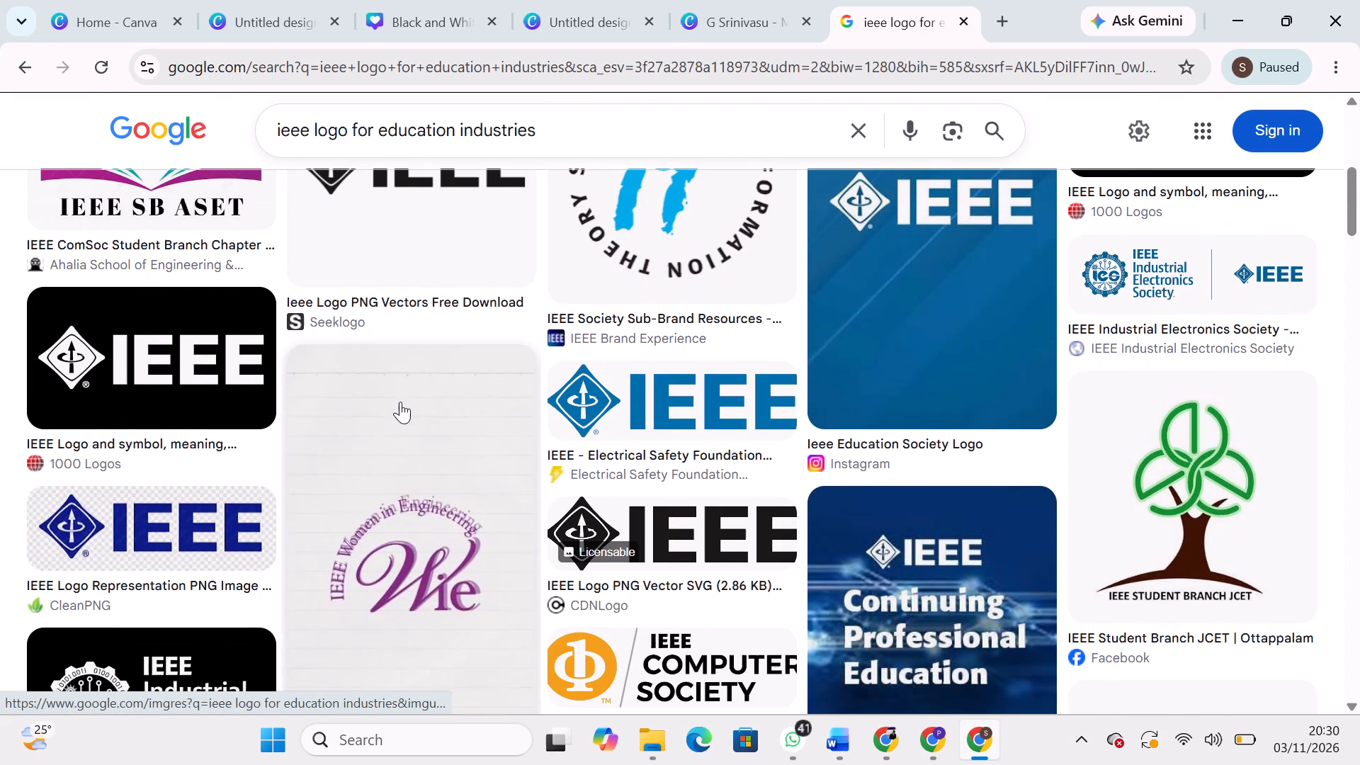
scroll(402, 552, down, 2)
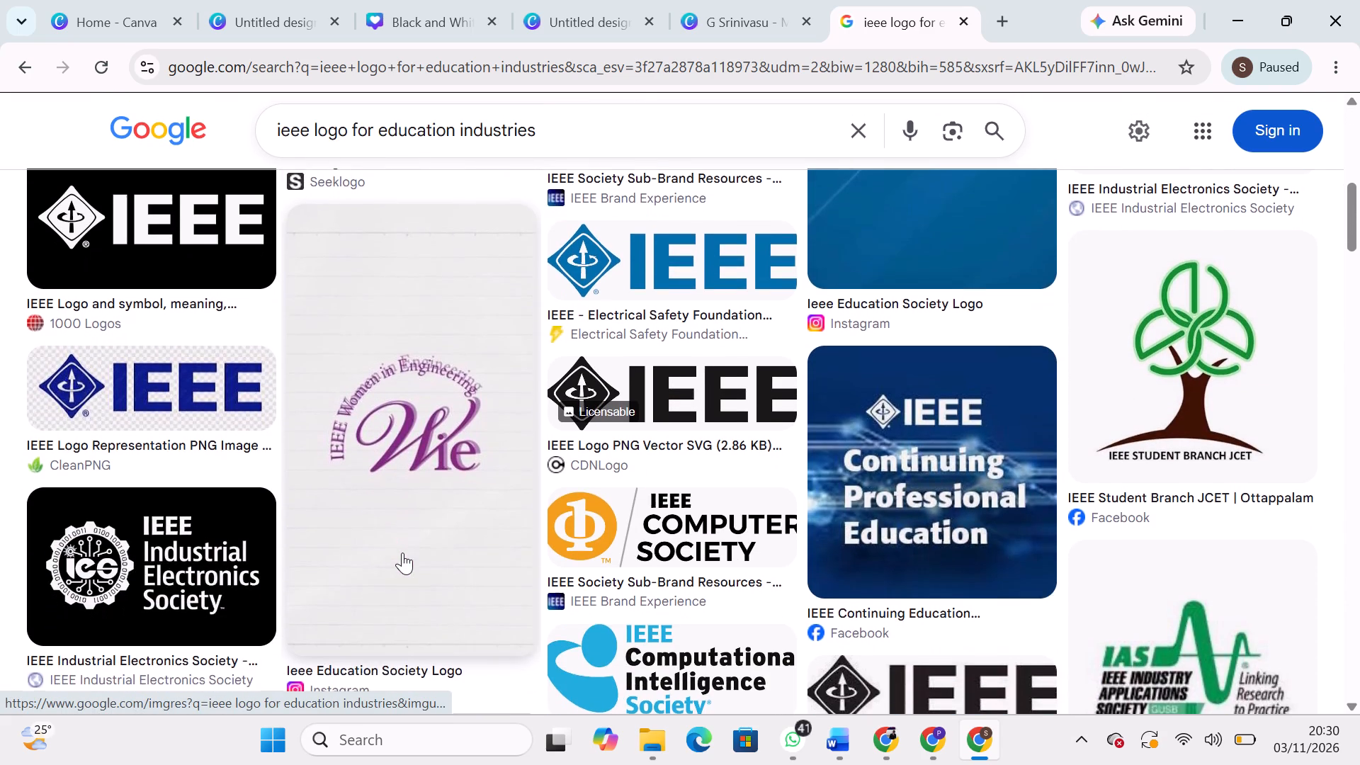
scroll(402, 552, down, 4)
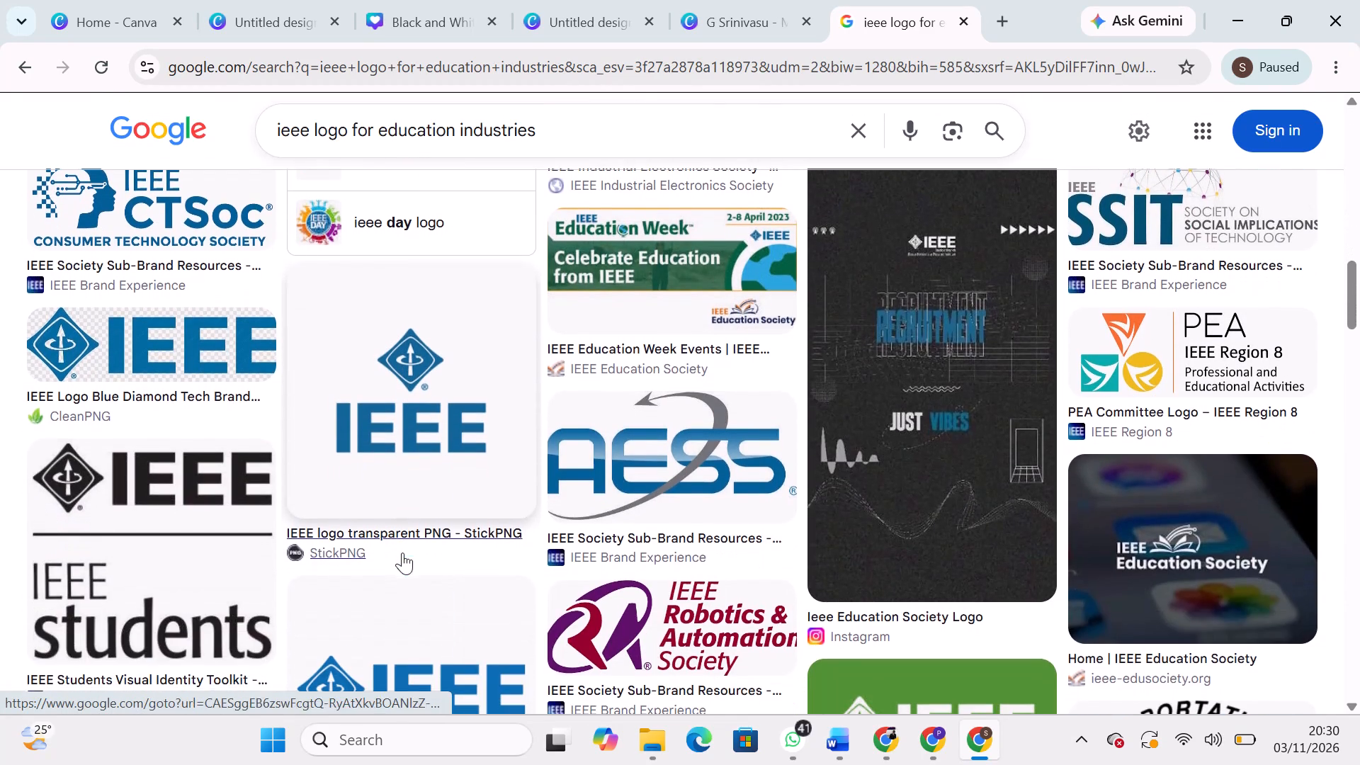
Return to the Canva designs, load three more batches past the one week faculty development poster and look through them for an IEEE logo.
click(175, 0)
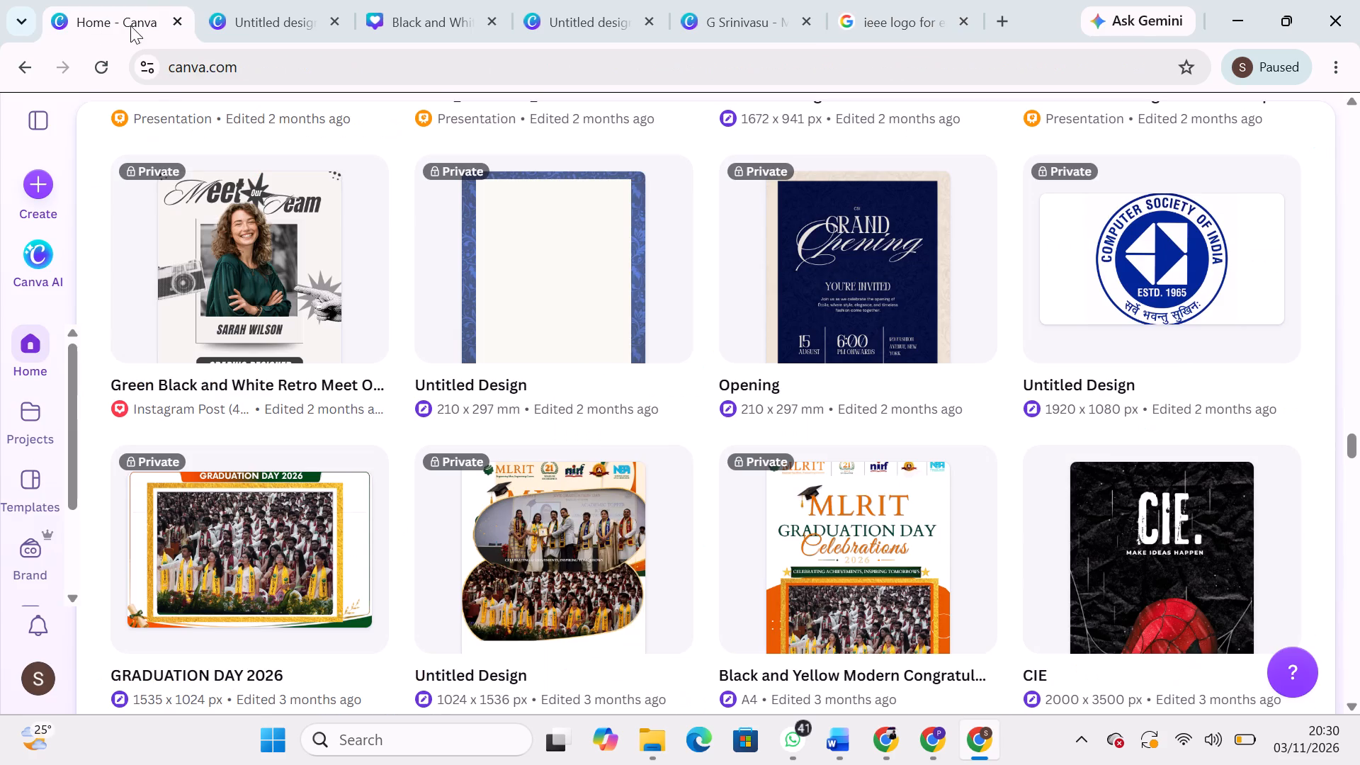
scroll(577, 601, down, 11)
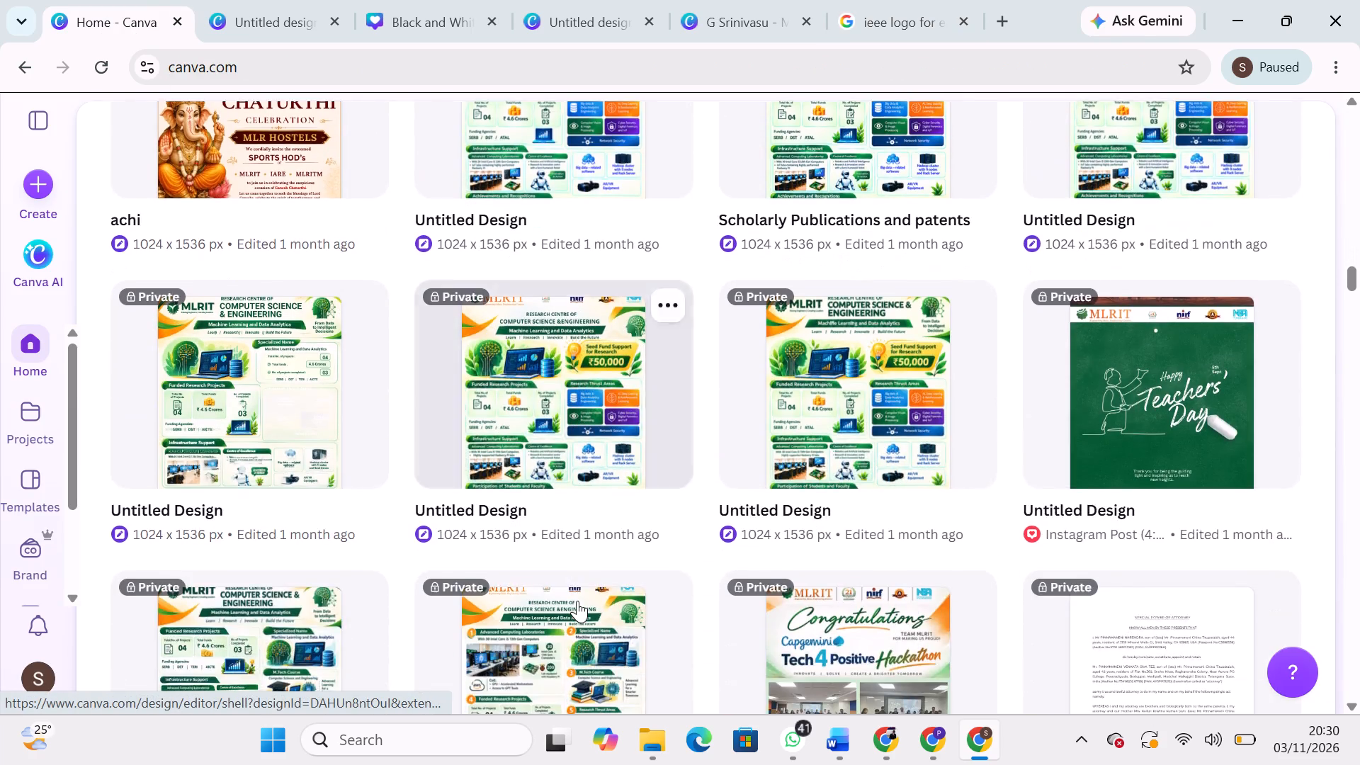
scroll(577, 601, down, 20)
scroll(577, 601, down, 5)
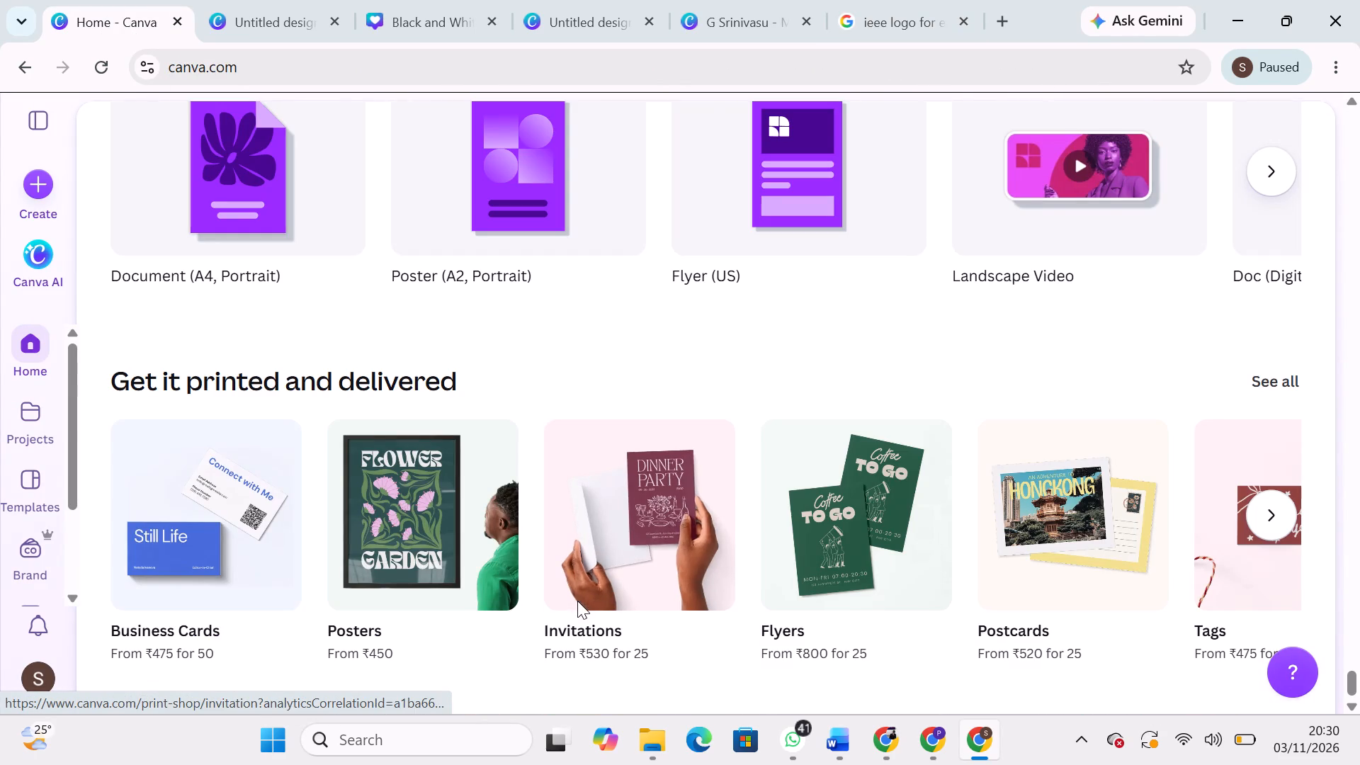
scroll(688, 226, up, 9)
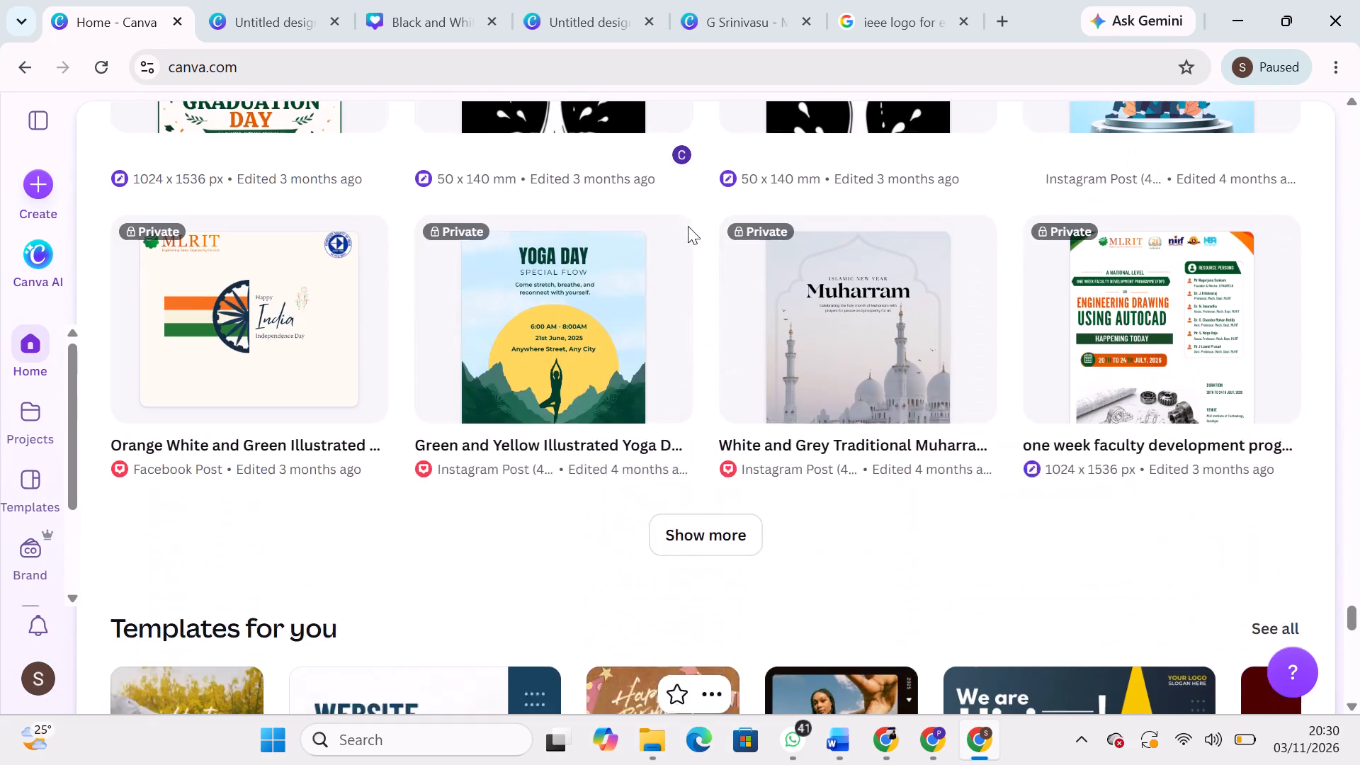
scroll(688, 226, up, 1)
click(722, 581)
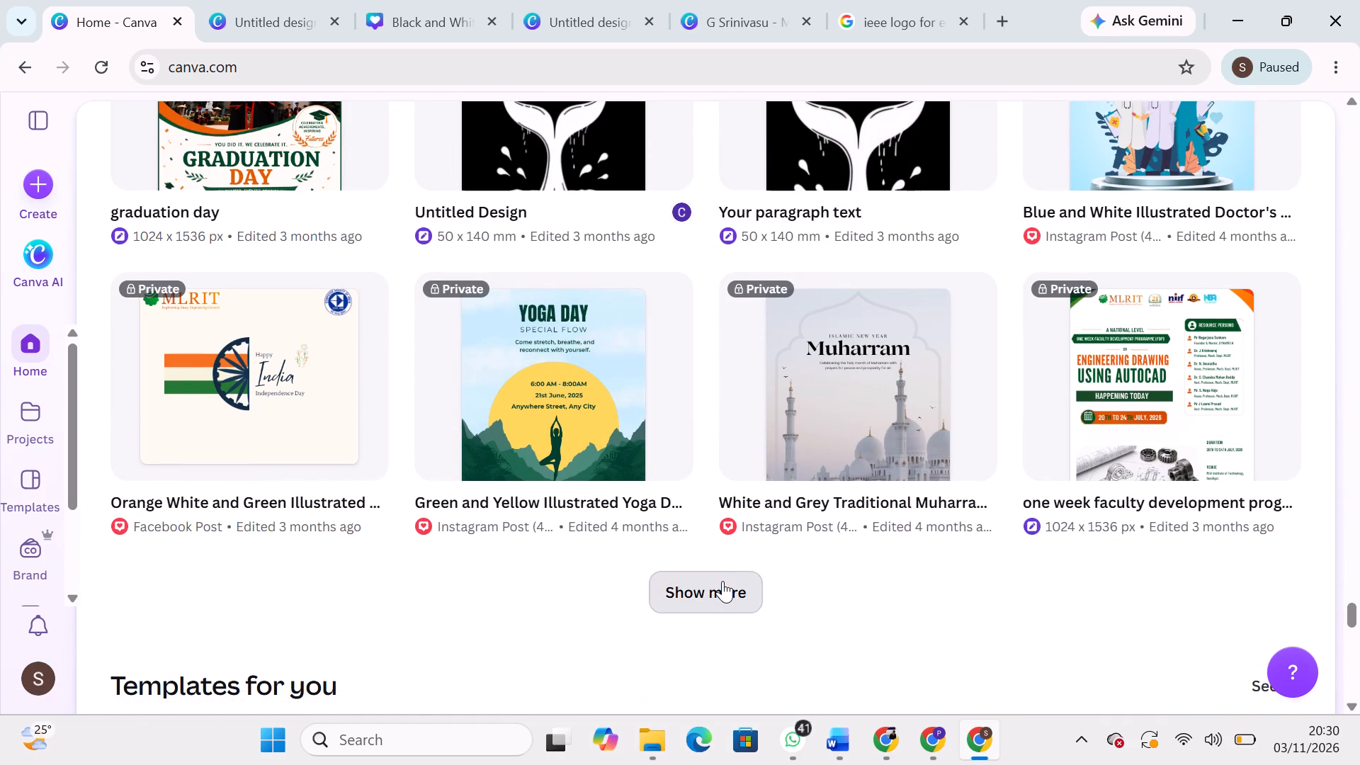
scroll(722, 581, down, 2)
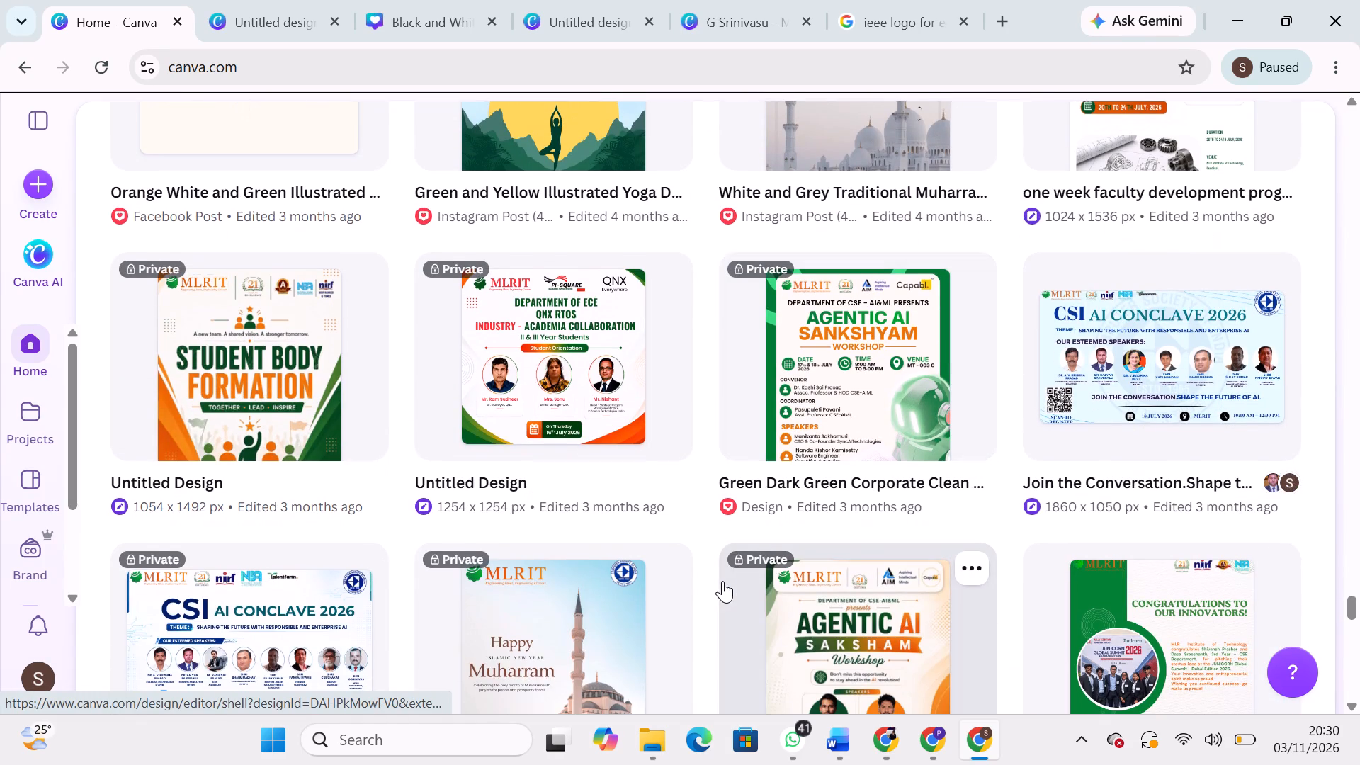
scroll(722, 581, down, 1)
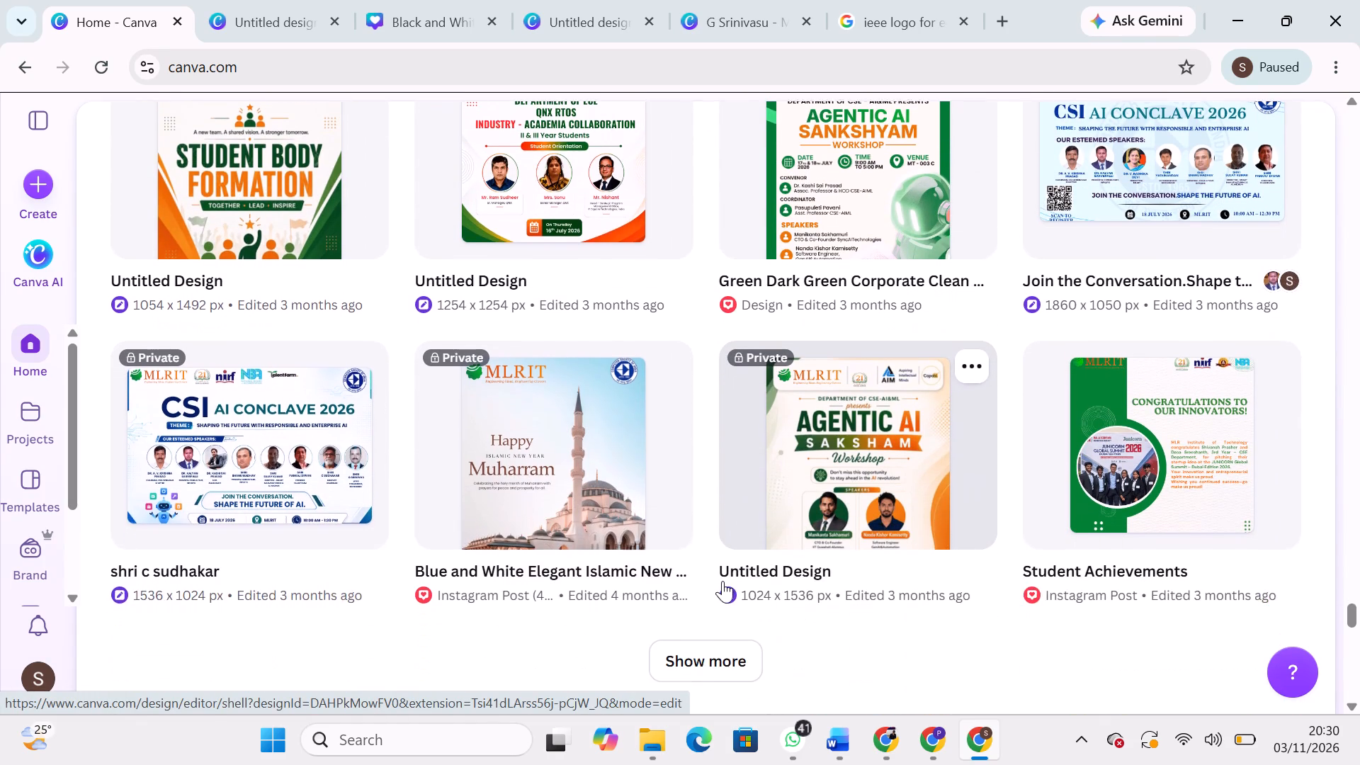
scroll(722, 581, down, 2)
click(714, 596)
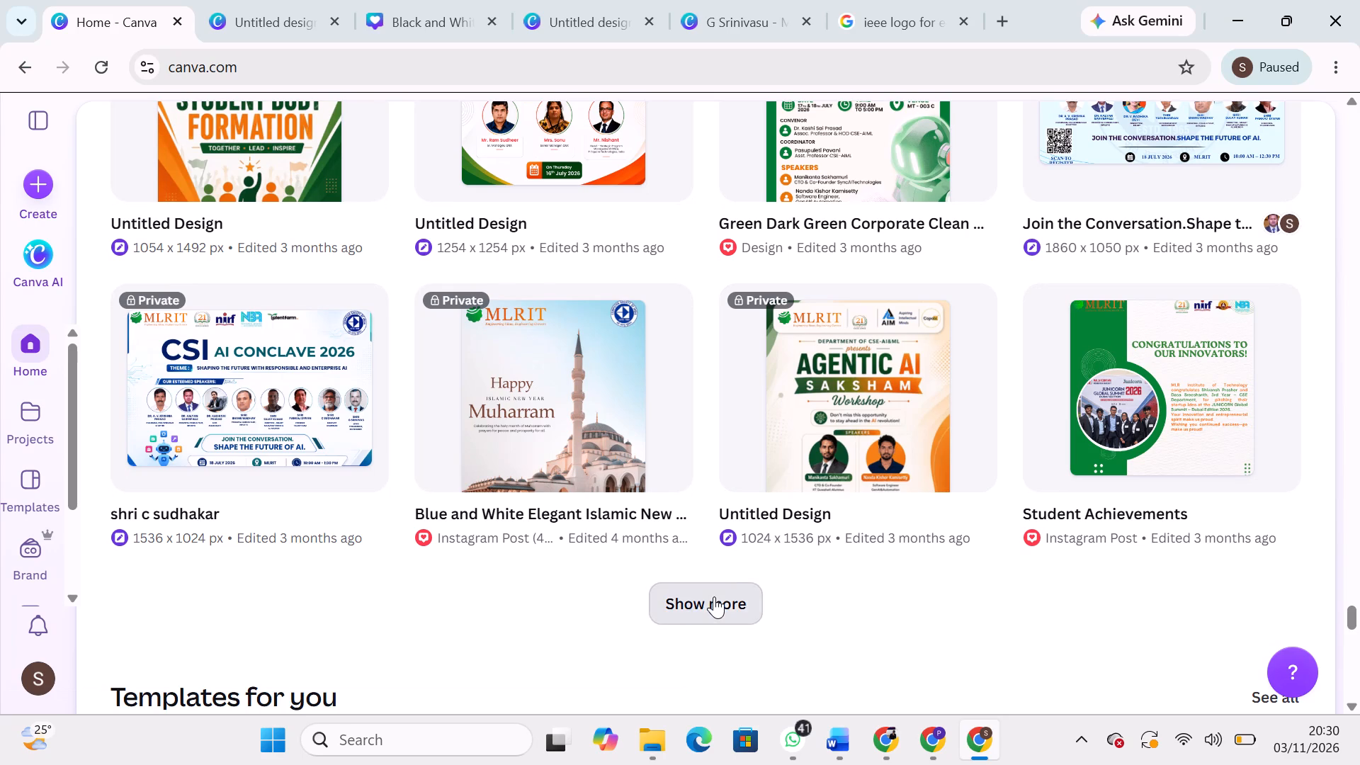
scroll(714, 596, down, 3)
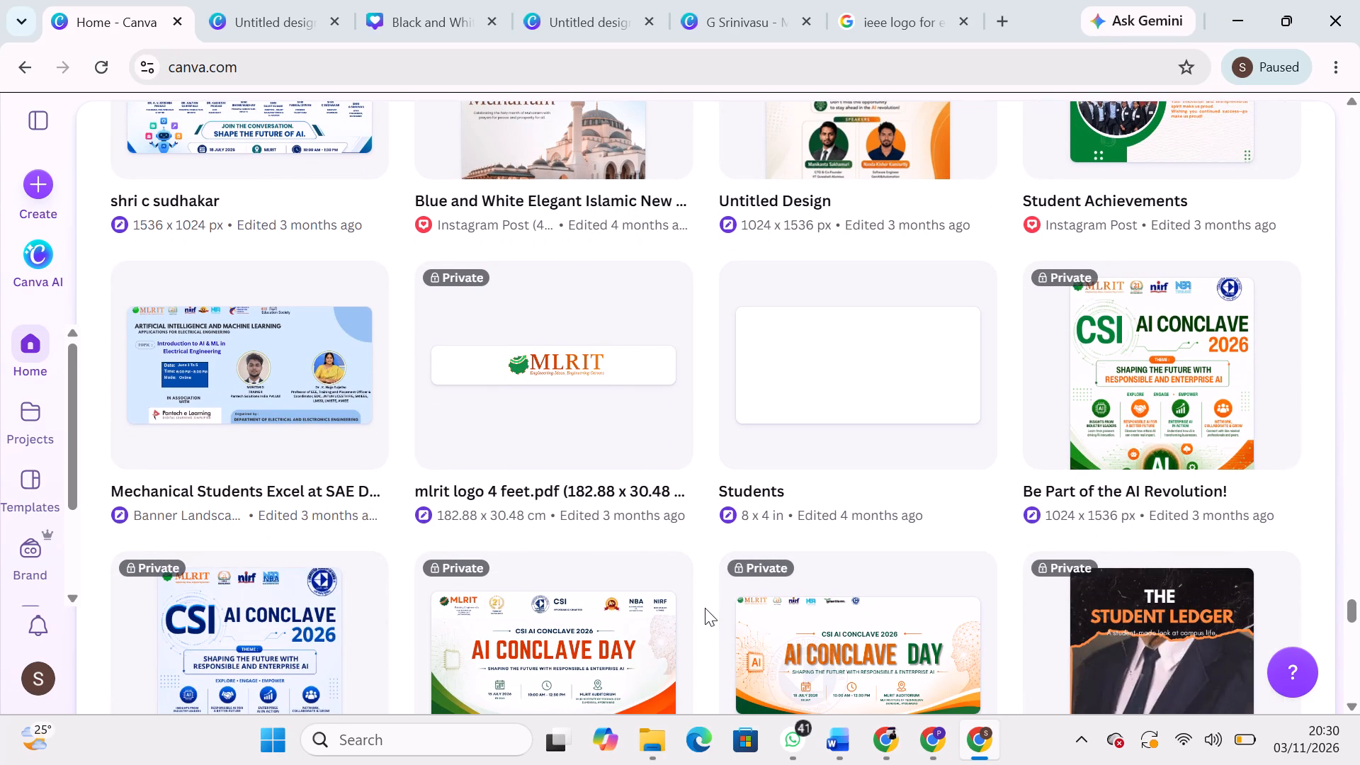
scroll(705, 608, down, 3)
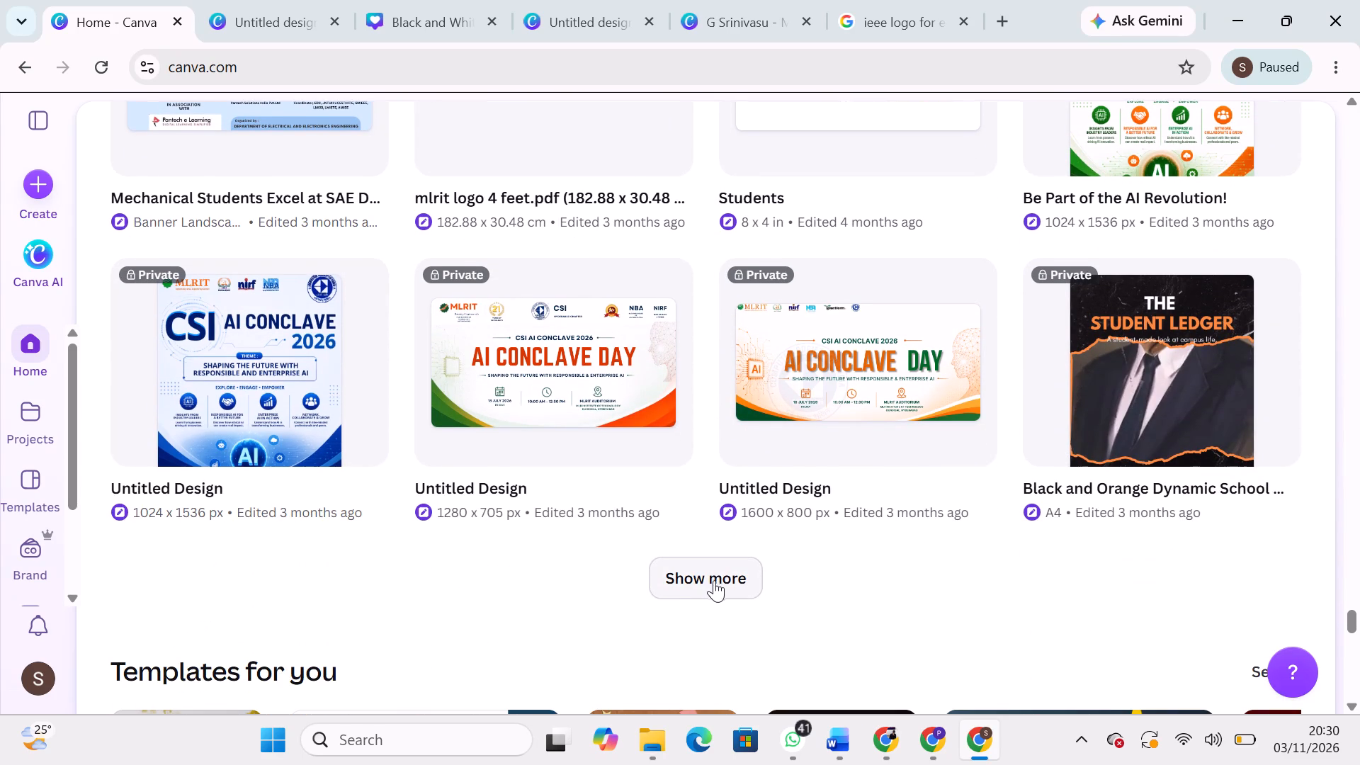
click(717, 578)
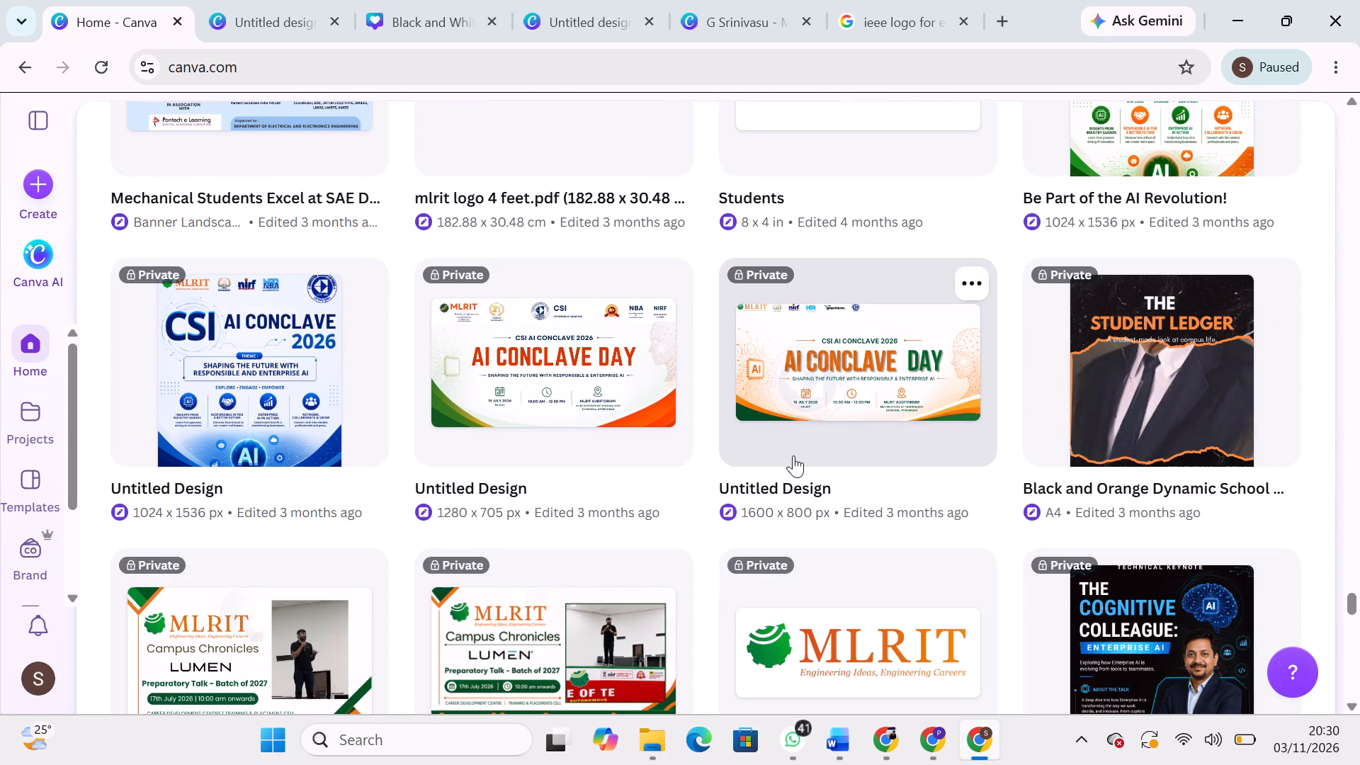
scroll(793, 455, down, 2)
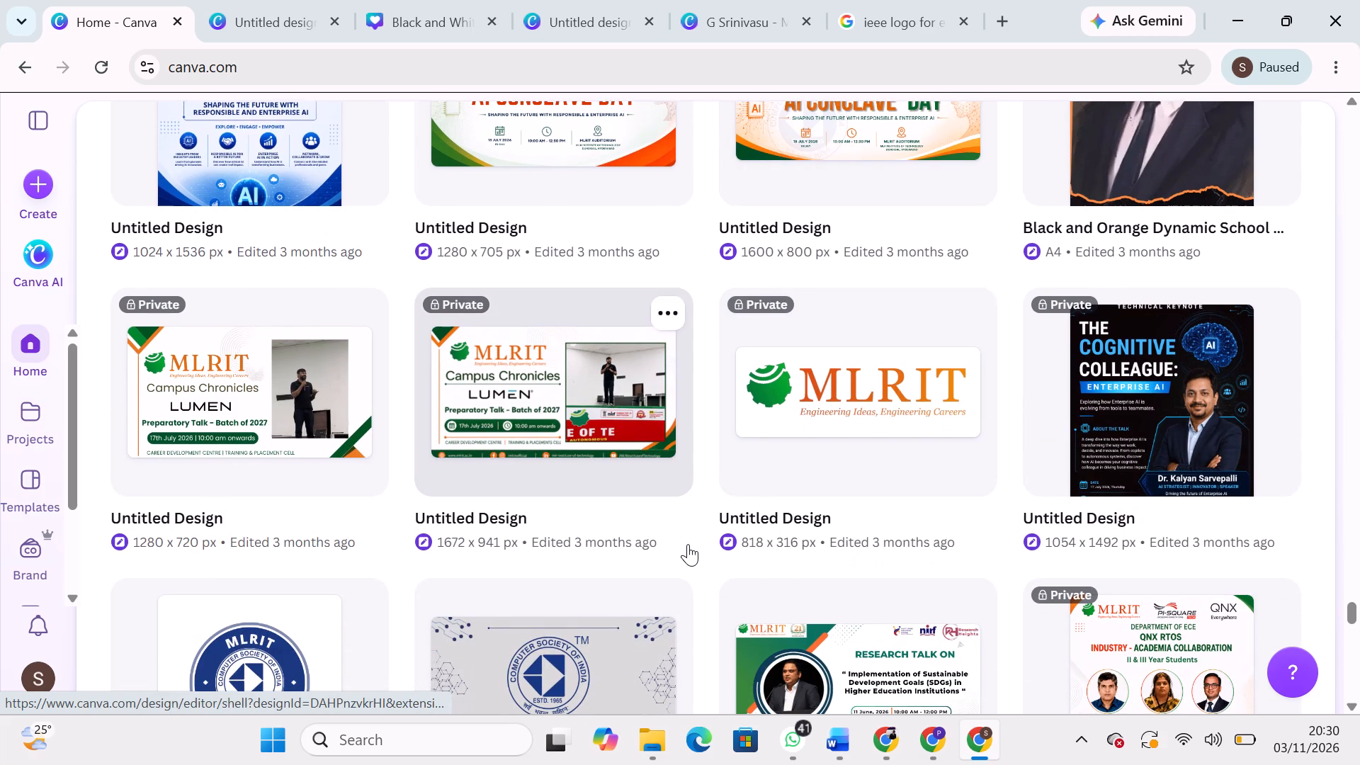
scroll(688, 544, down, 2)
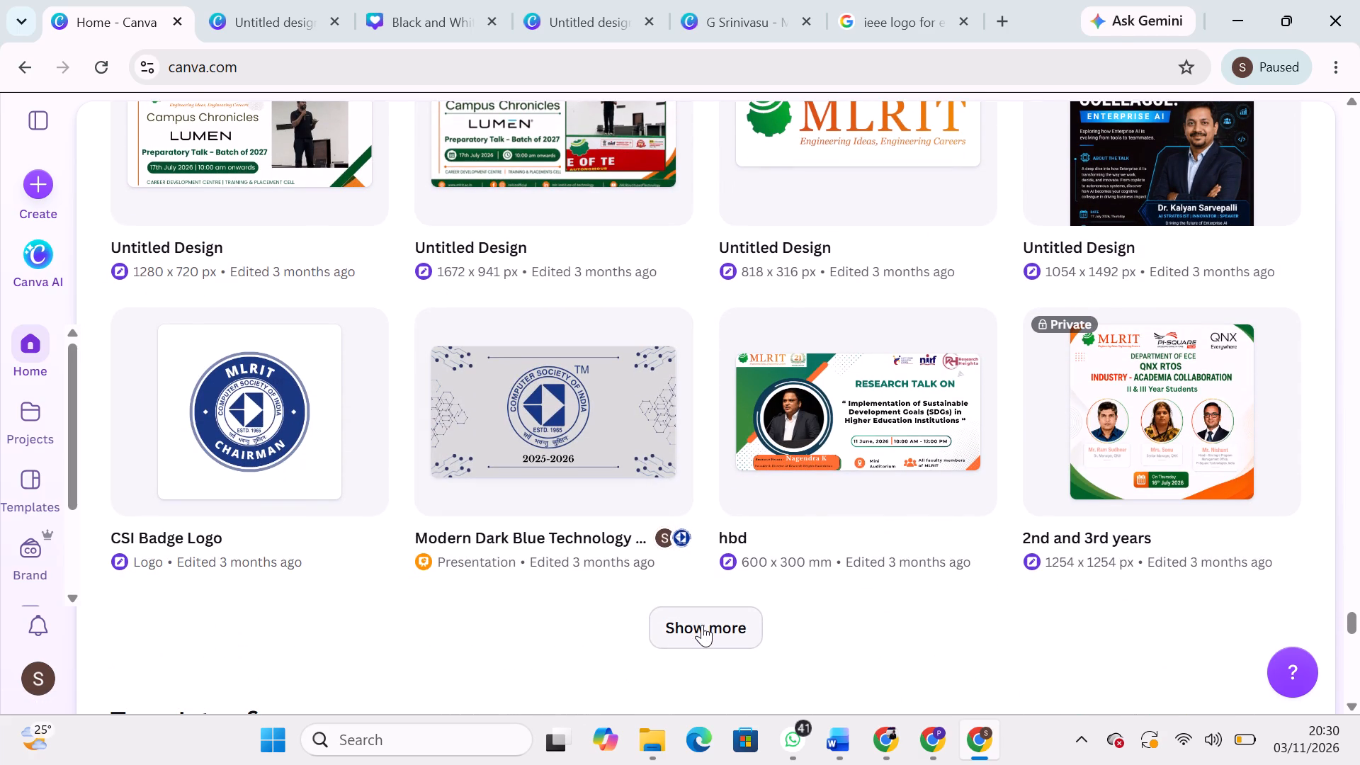
Open the research talk design "hbd", examine the logos on its first pages and close it.
click(854, 429)
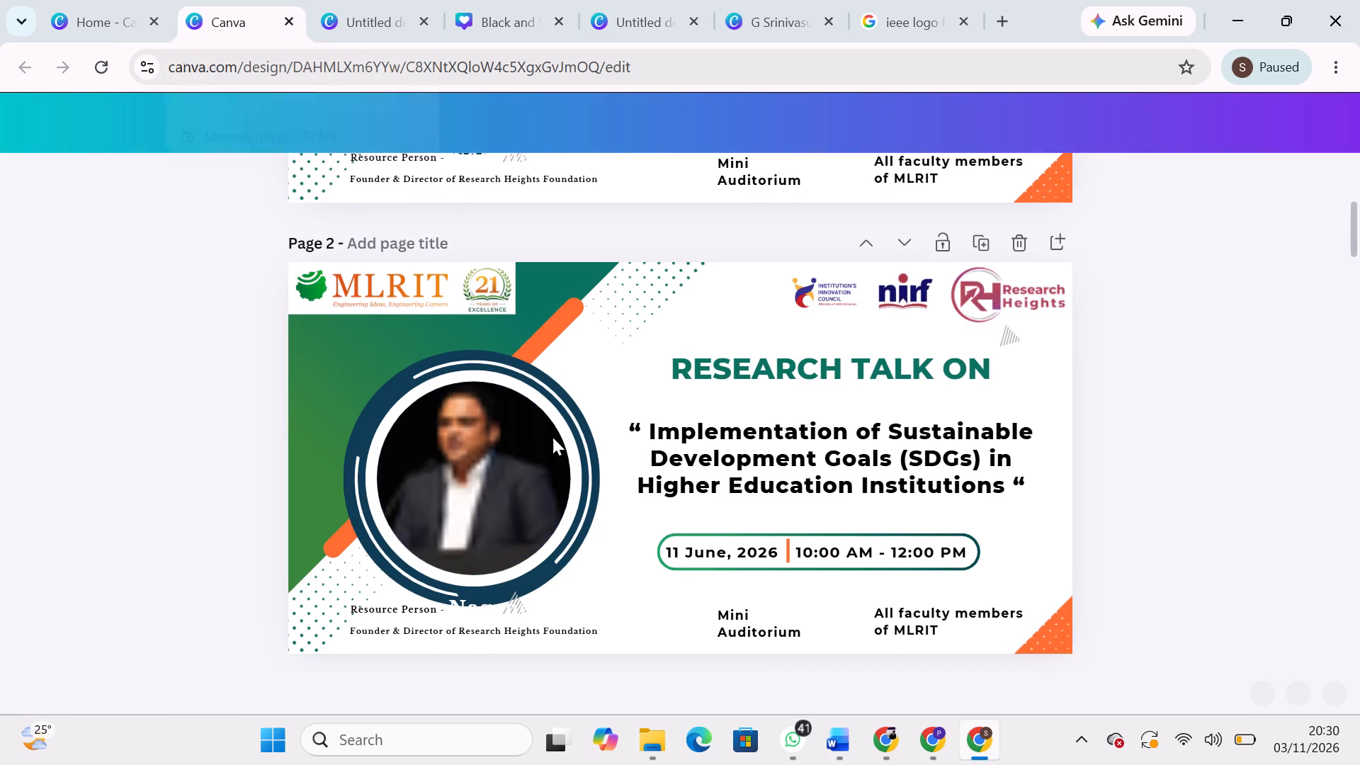
scroll(552, 437, up, 3)
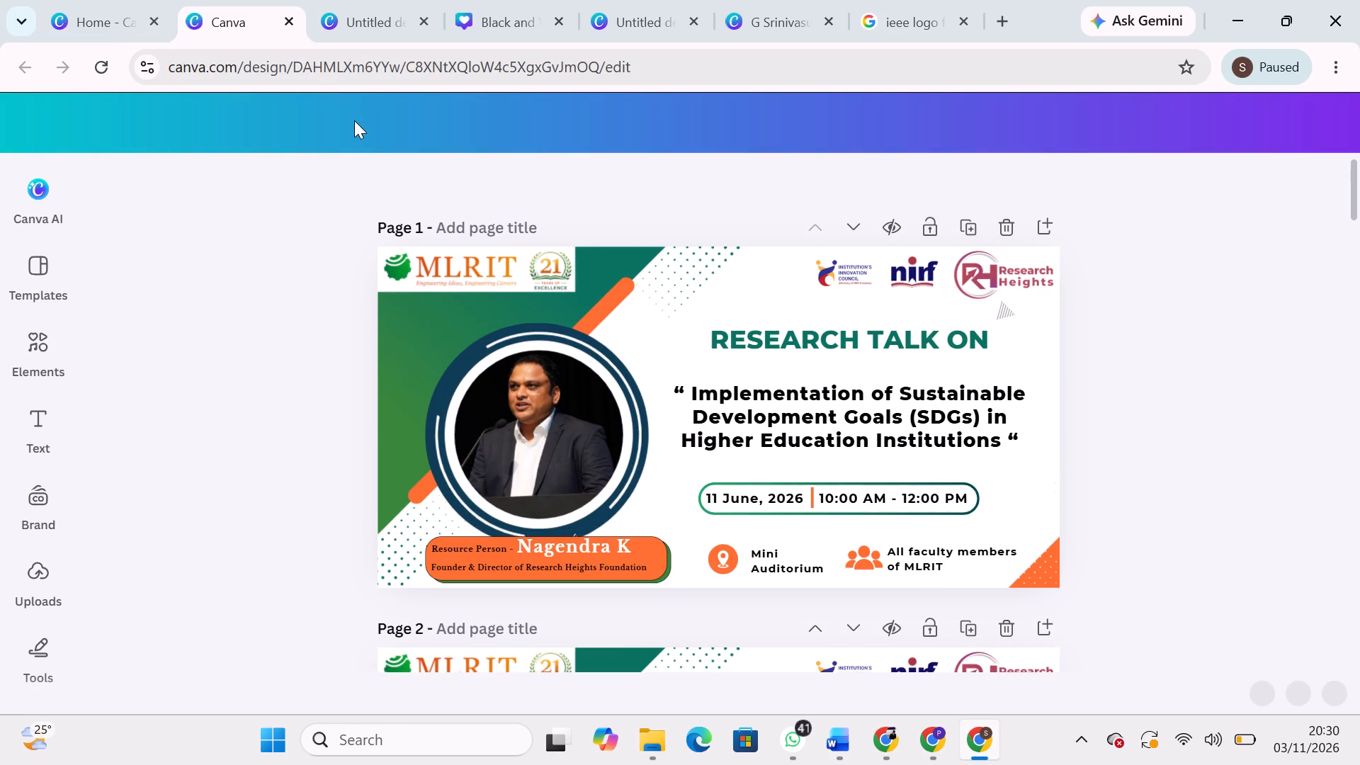
click(284, 23)
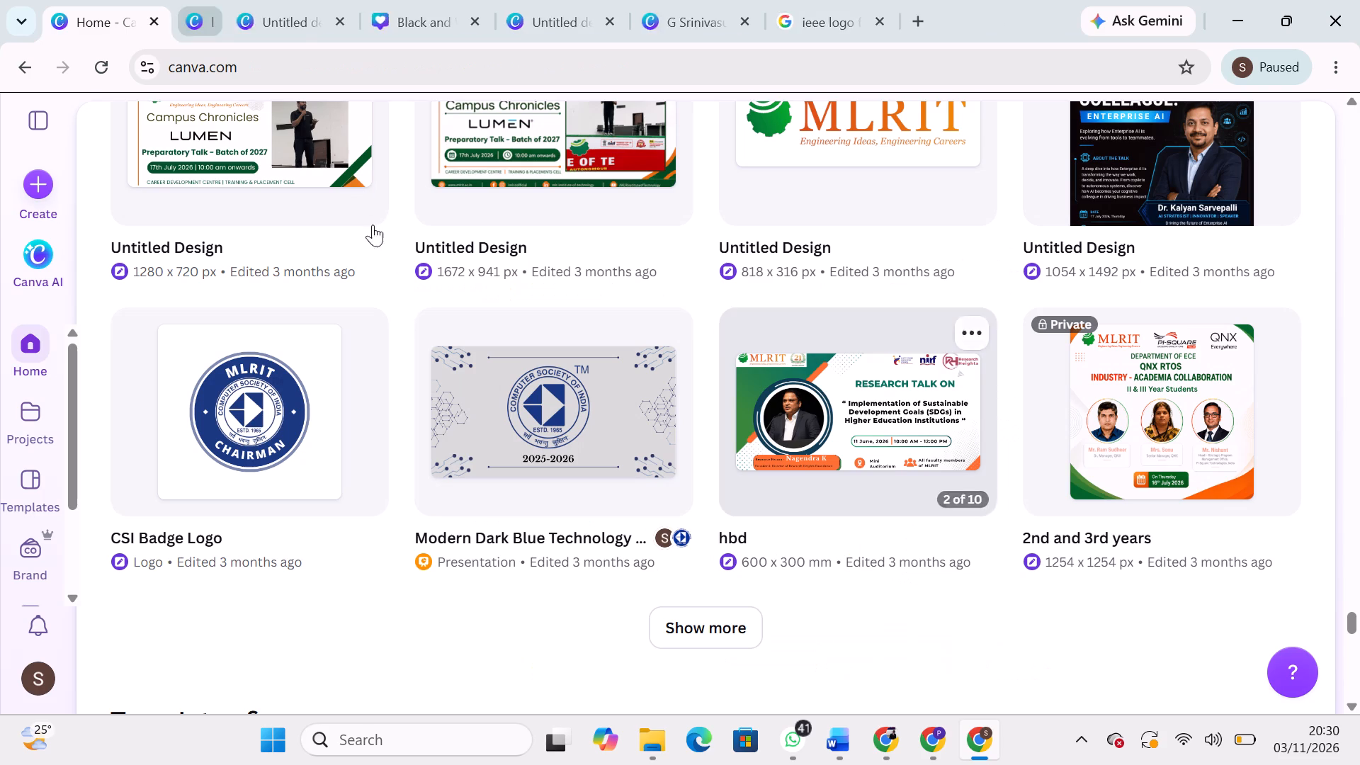
Load two more batches of designs past "hbd" and look through them for an IEEE logo.
scroll(494, 496, down, 1)
click(693, 503)
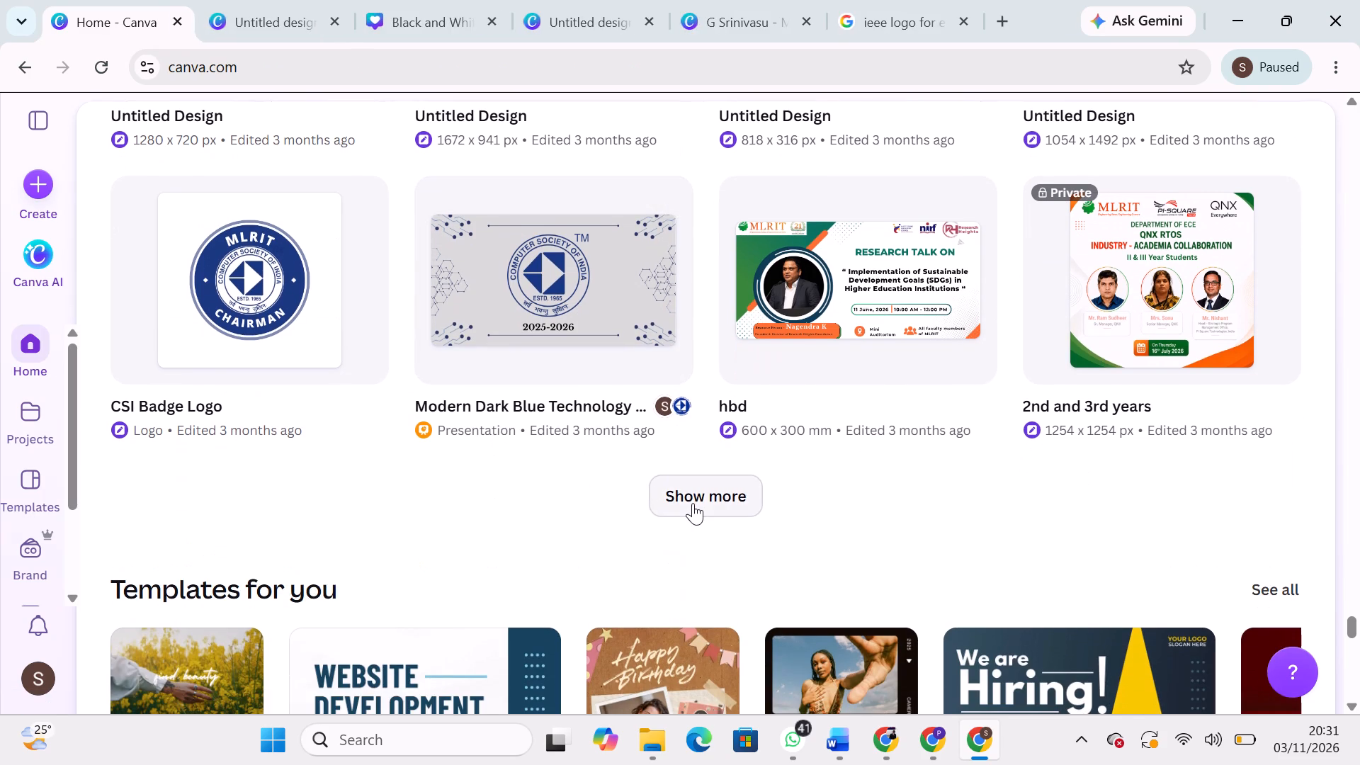
scroll(693, 503, down, 2)
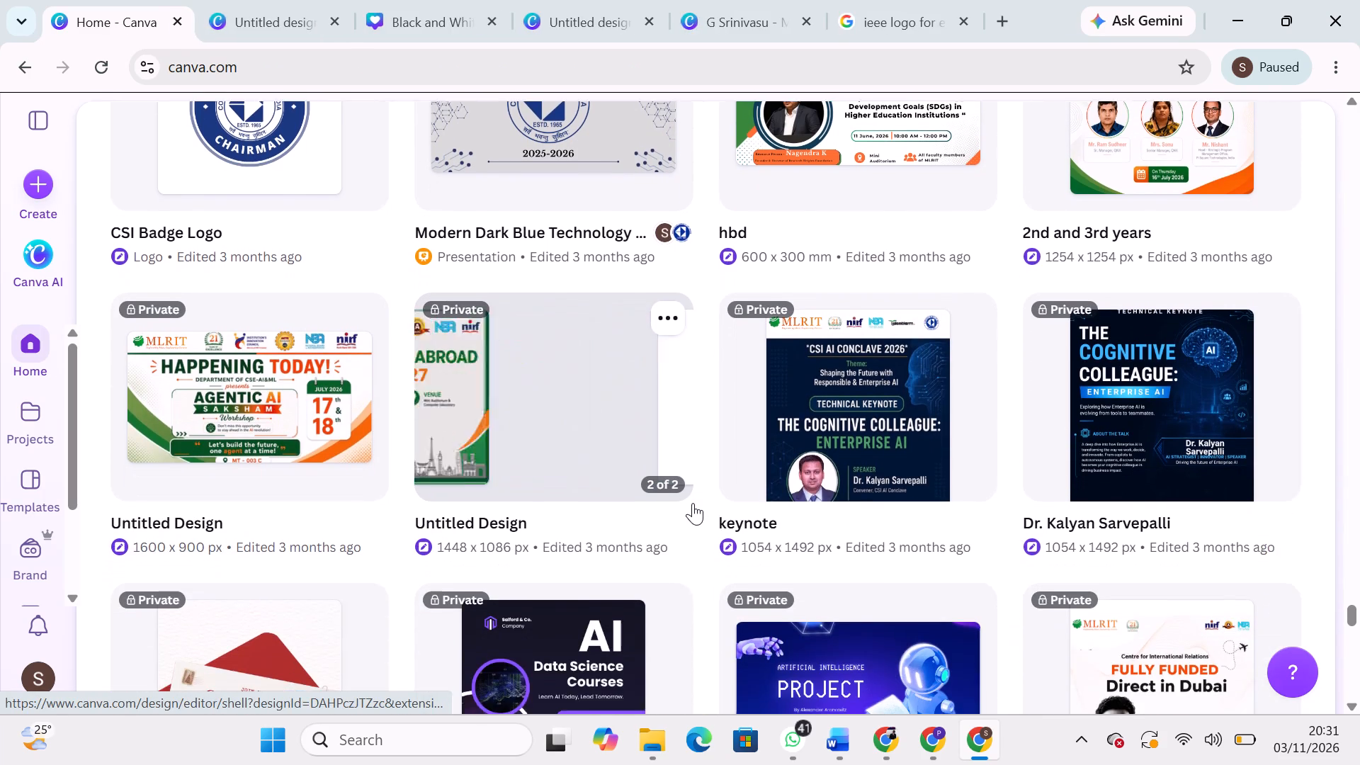
scroll(693, 503, down, 2)
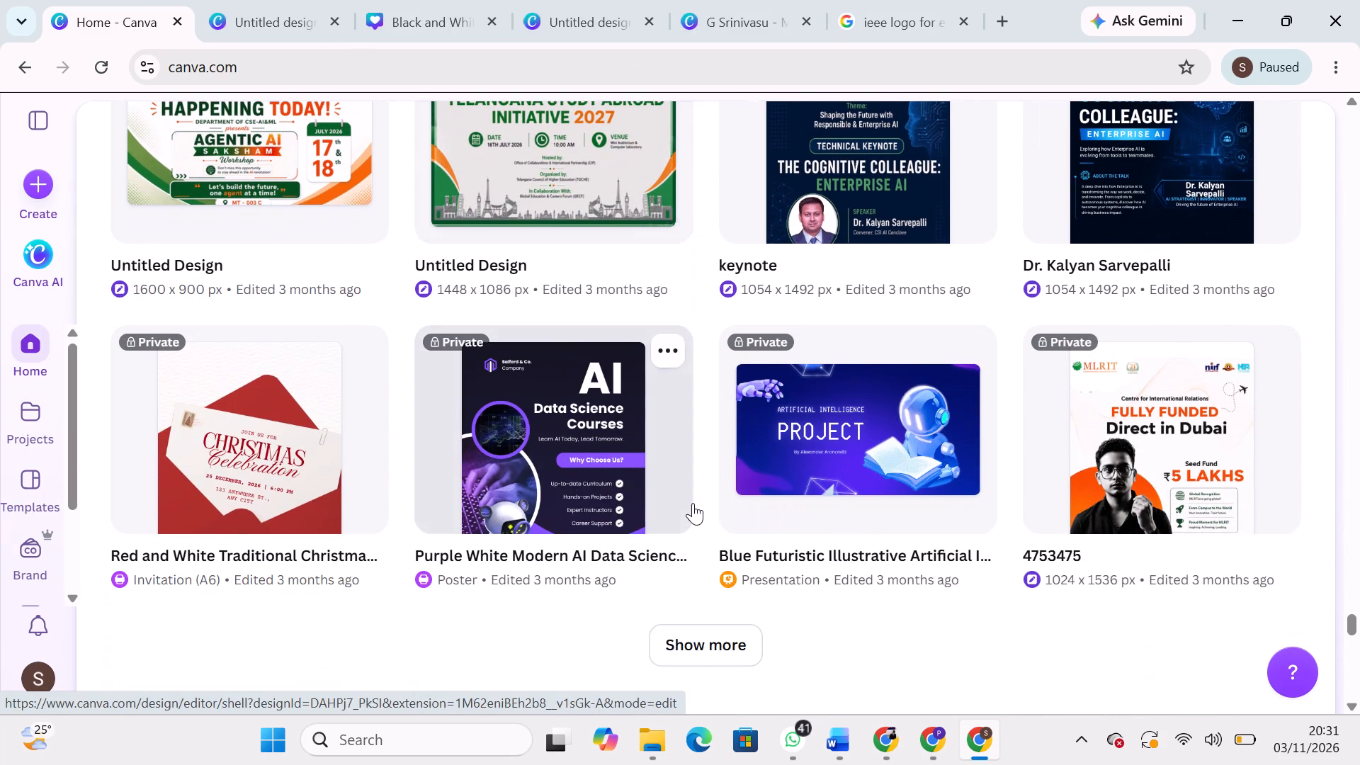
click(741, 641)
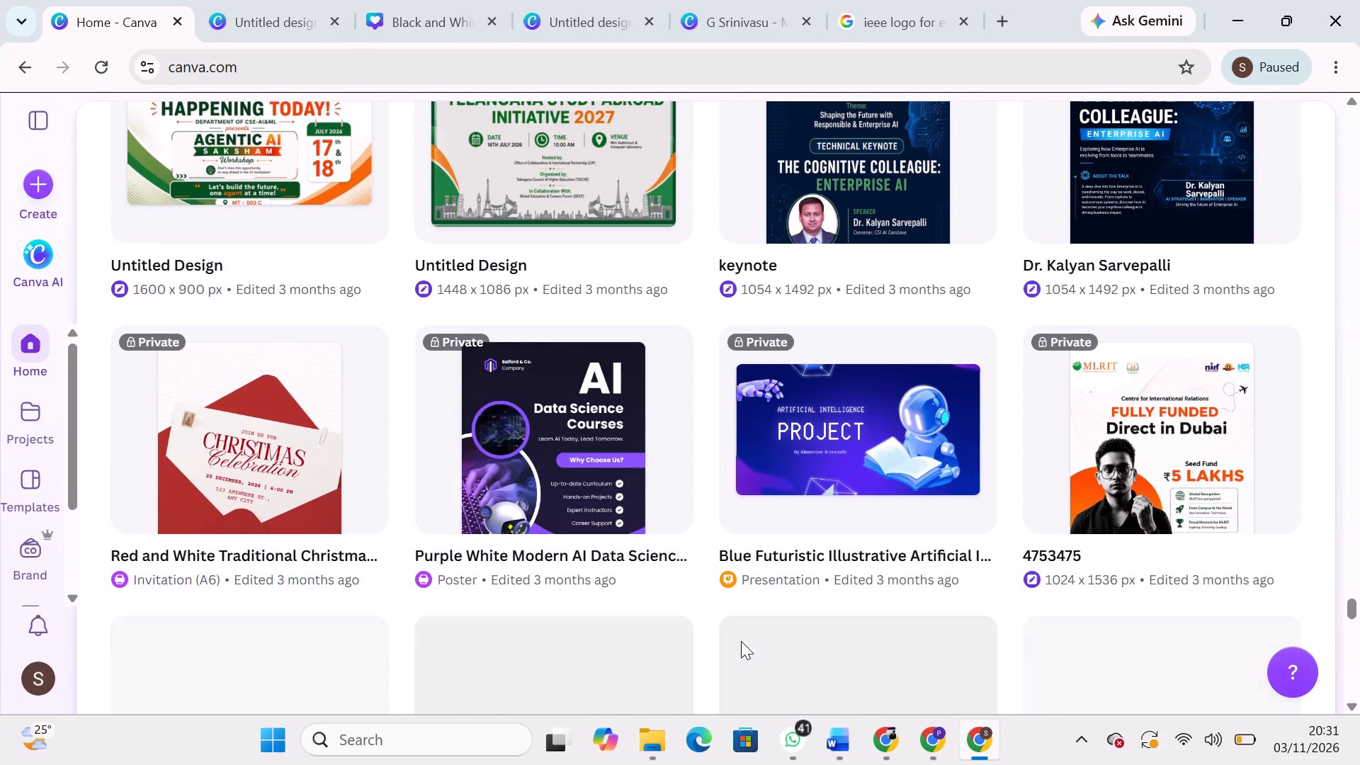
scroll(699, 555, down, 3)
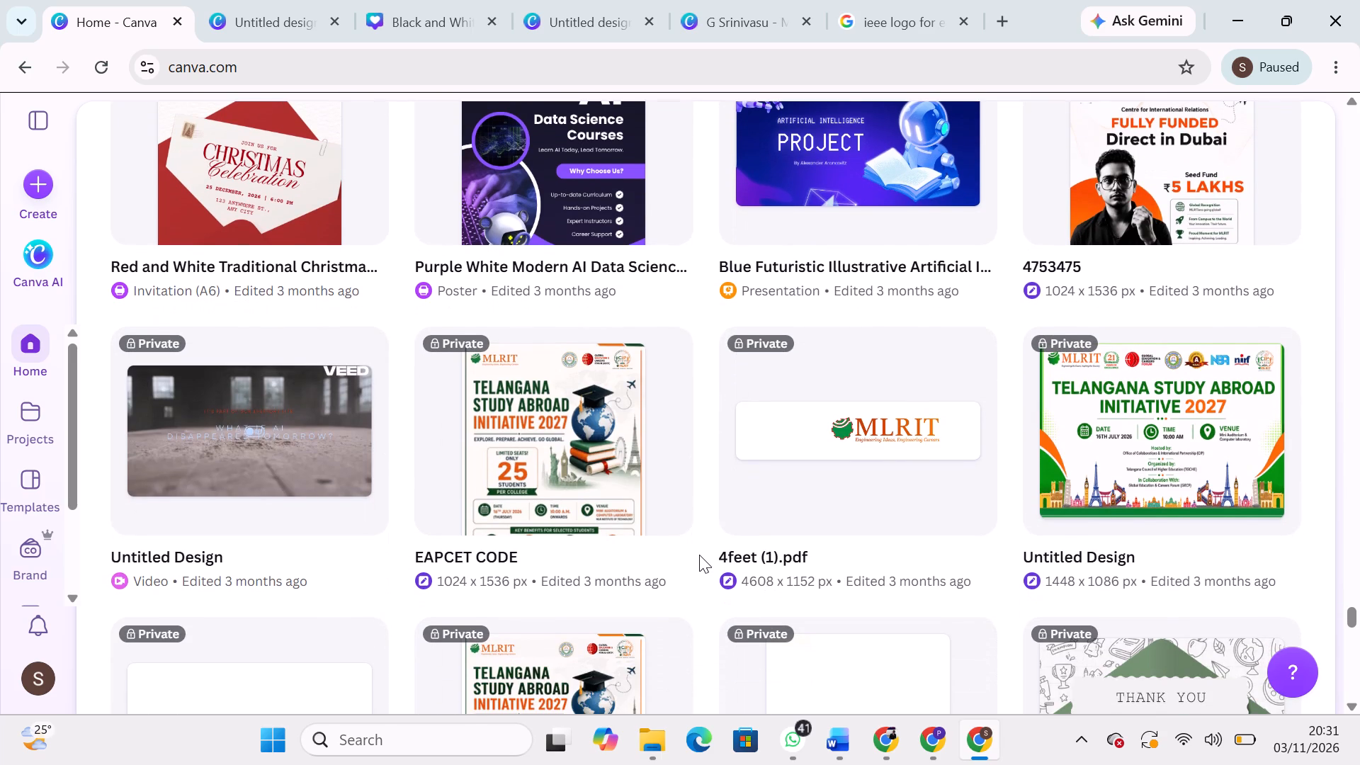
Open the Telangana study abroad design "EAPCET CODE" and examine the logos on its page.
click(563, 481)
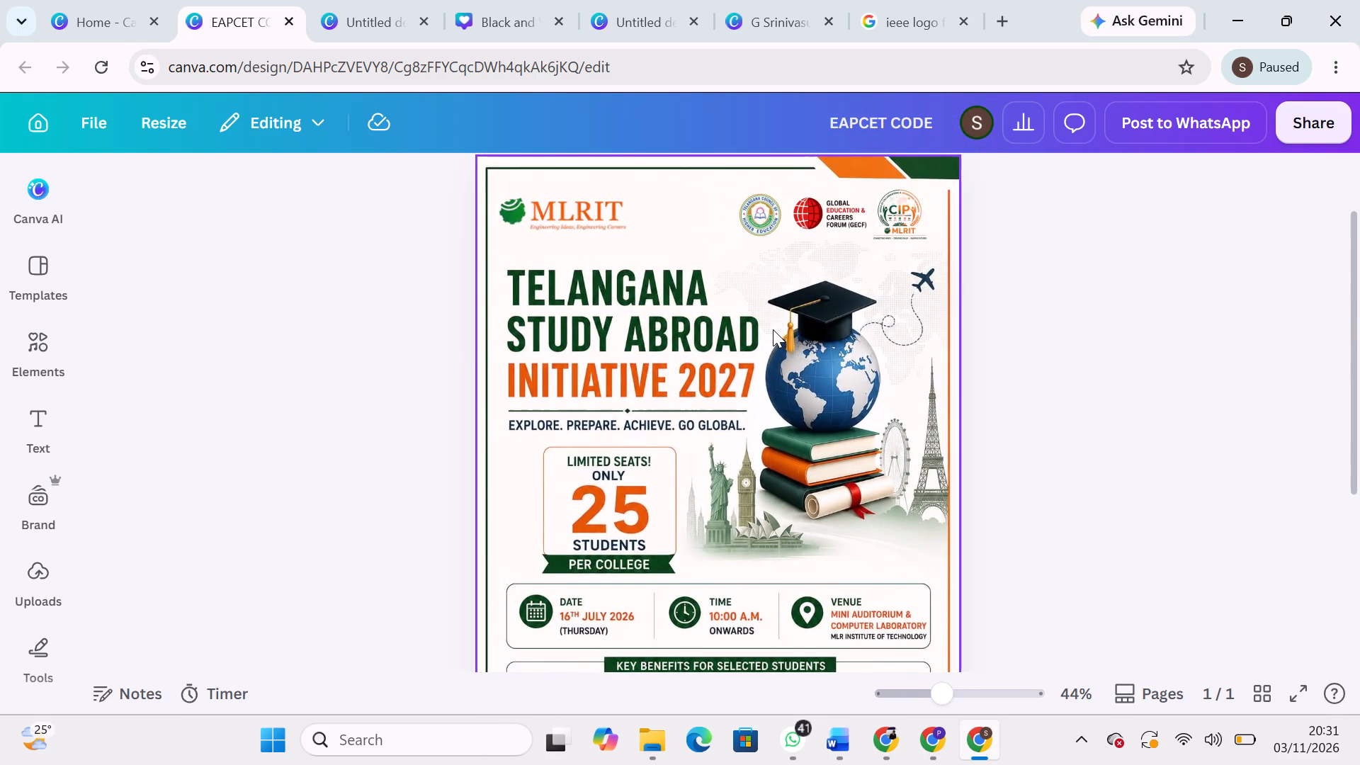
scroll(773, 329, up, 1)
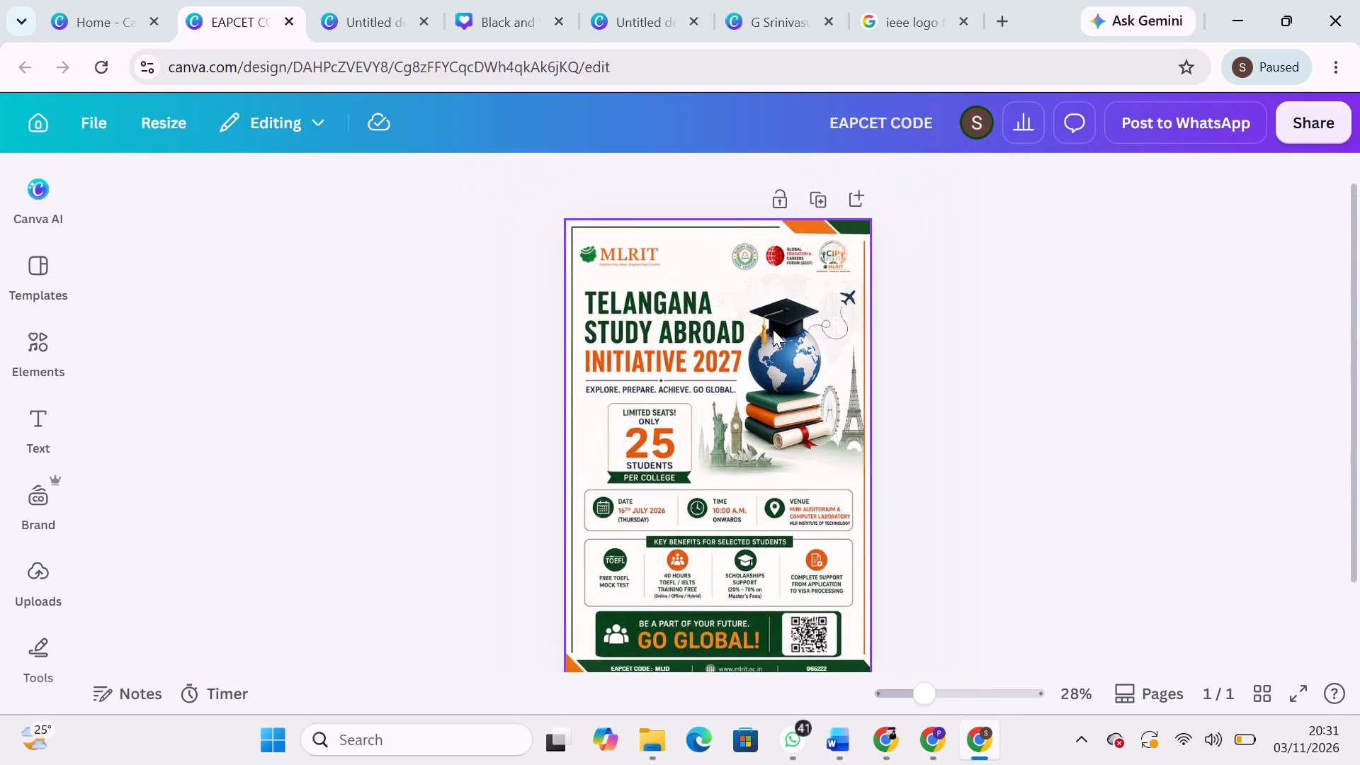
Return to the Canva home designs, load three more batches past "EAPCET CODE" and look through them for an IEEE logo.
click(96, 8)
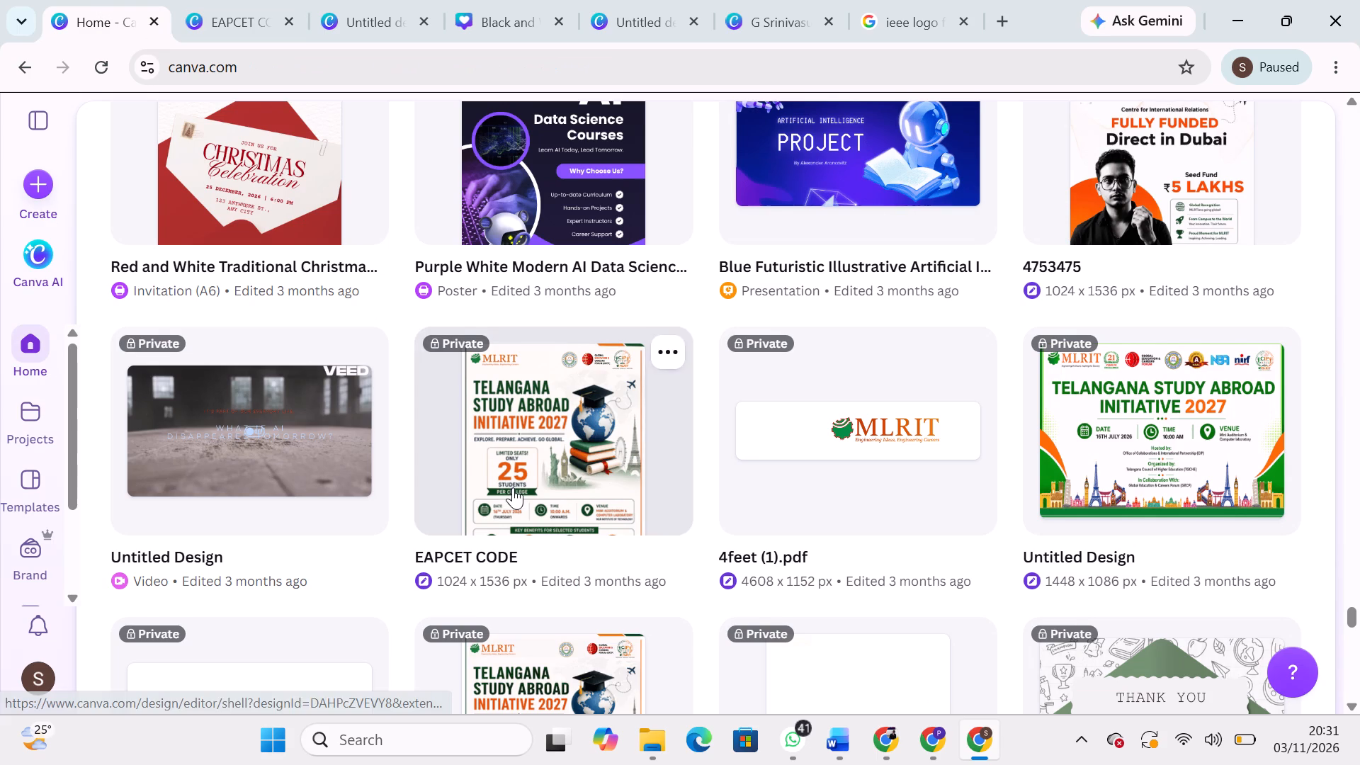
scroll(513, 487, down, 5)
click(691, 507)
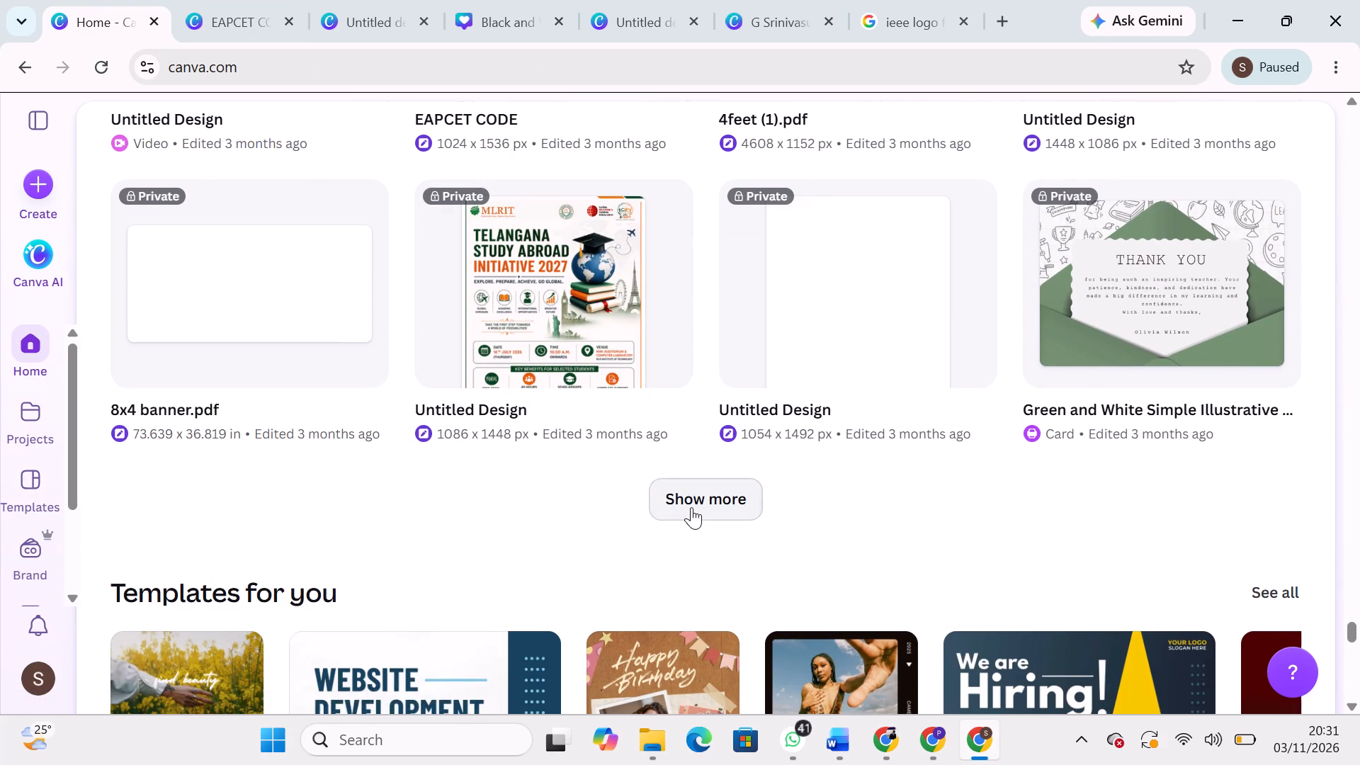
scroll(599, 568, down, 2)
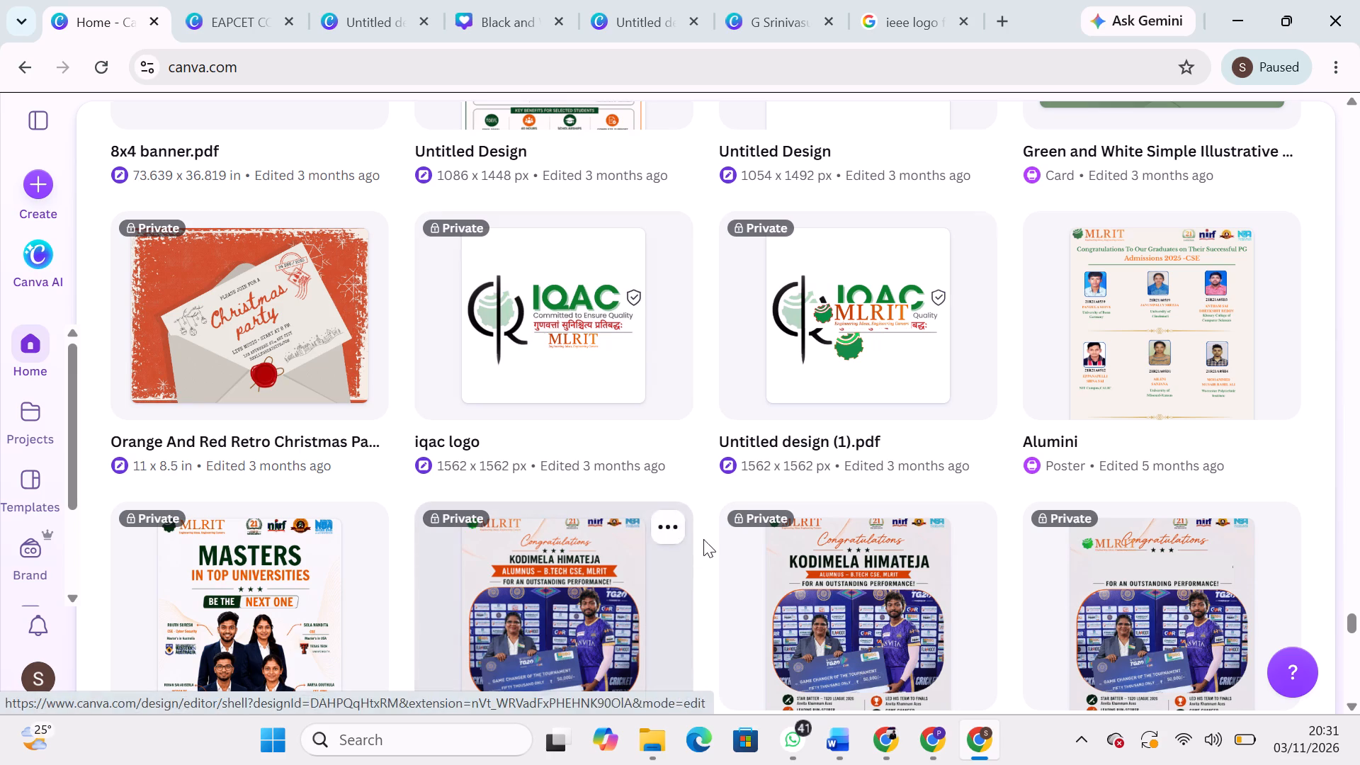
scroll(843, 448, down, 2)
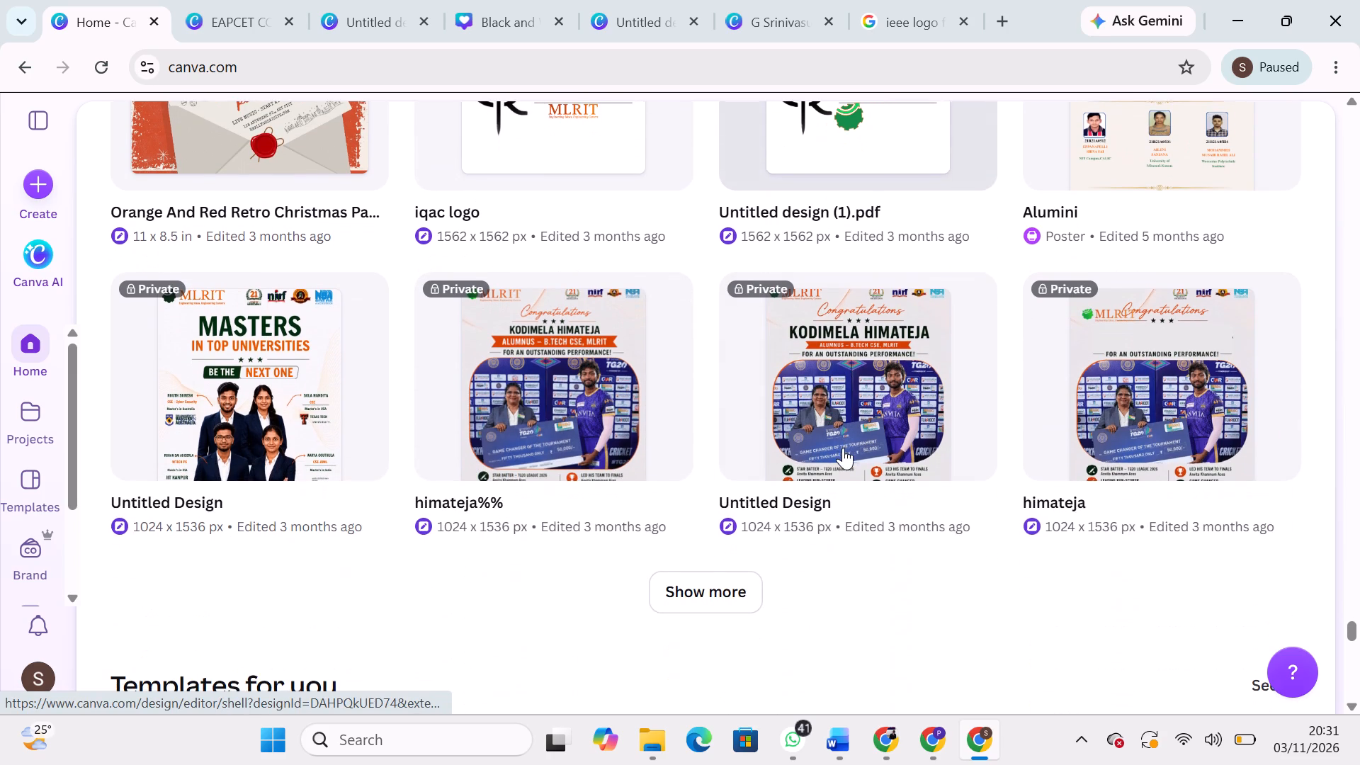
click(715, 582)
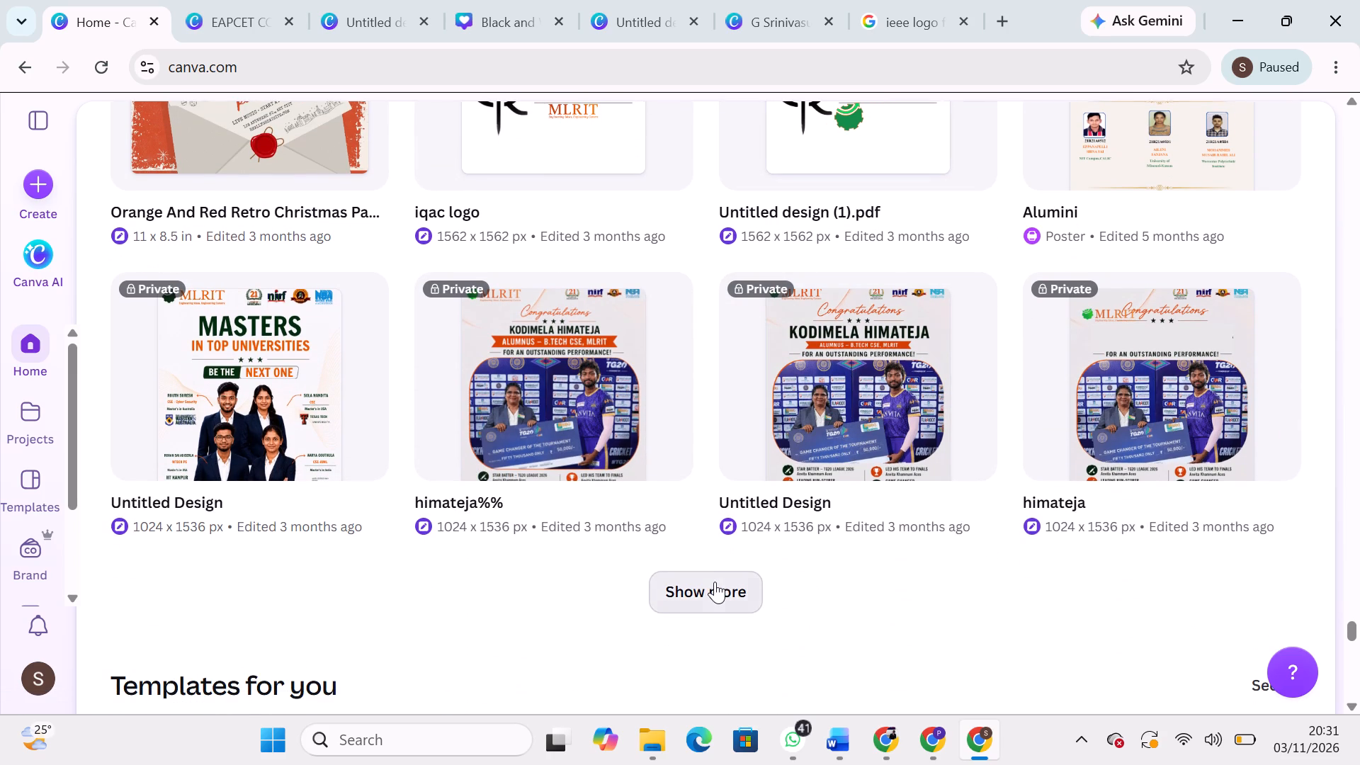
scroll(587, 577, down, 2)
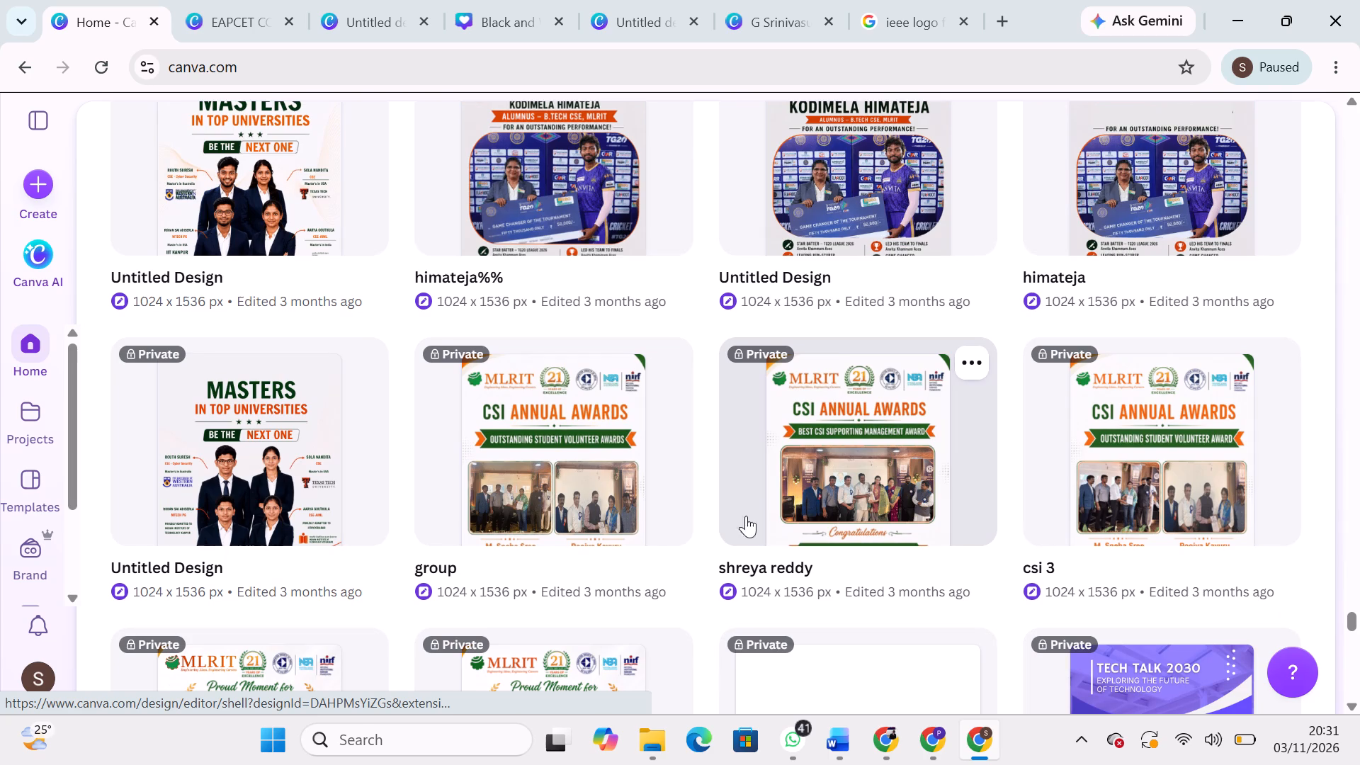
scroll(844, 511, down, 3)
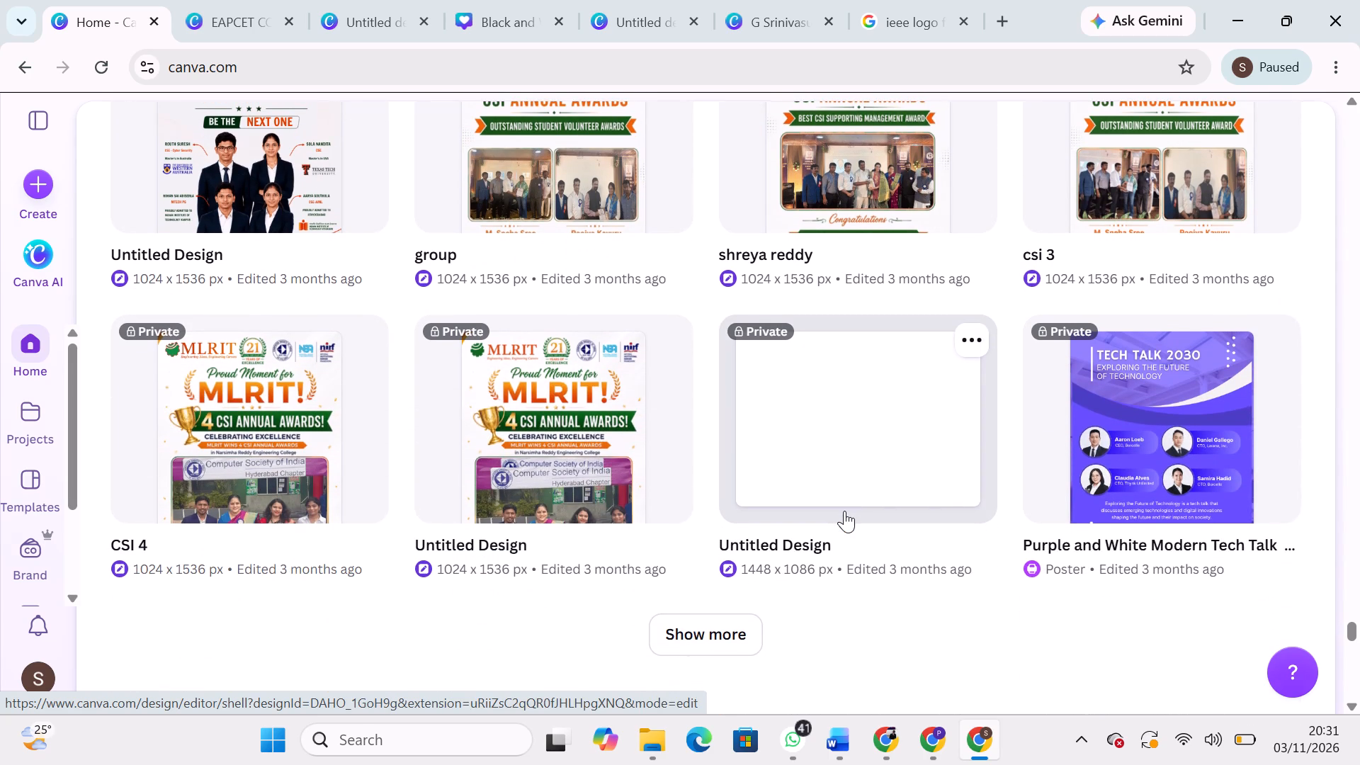
click(728, 635)
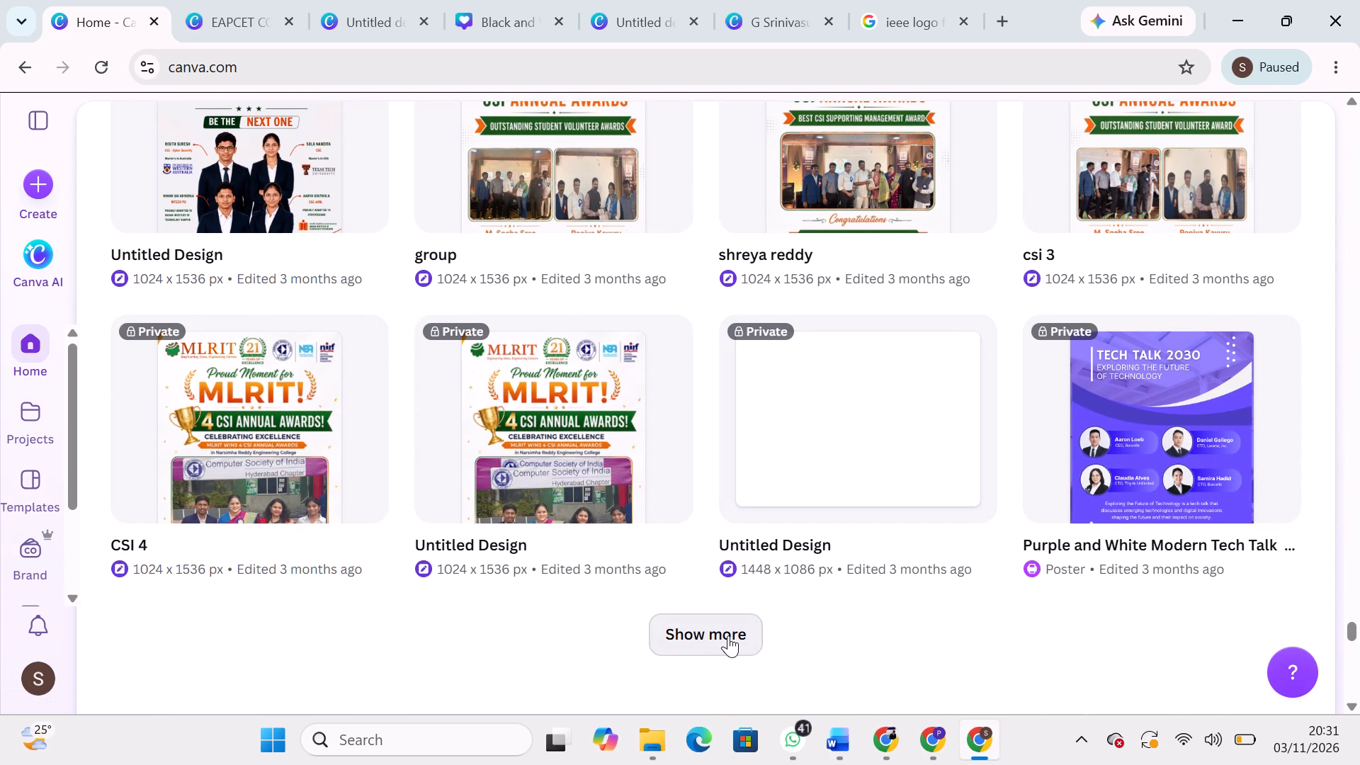
scroll(844, 495, down, 2)
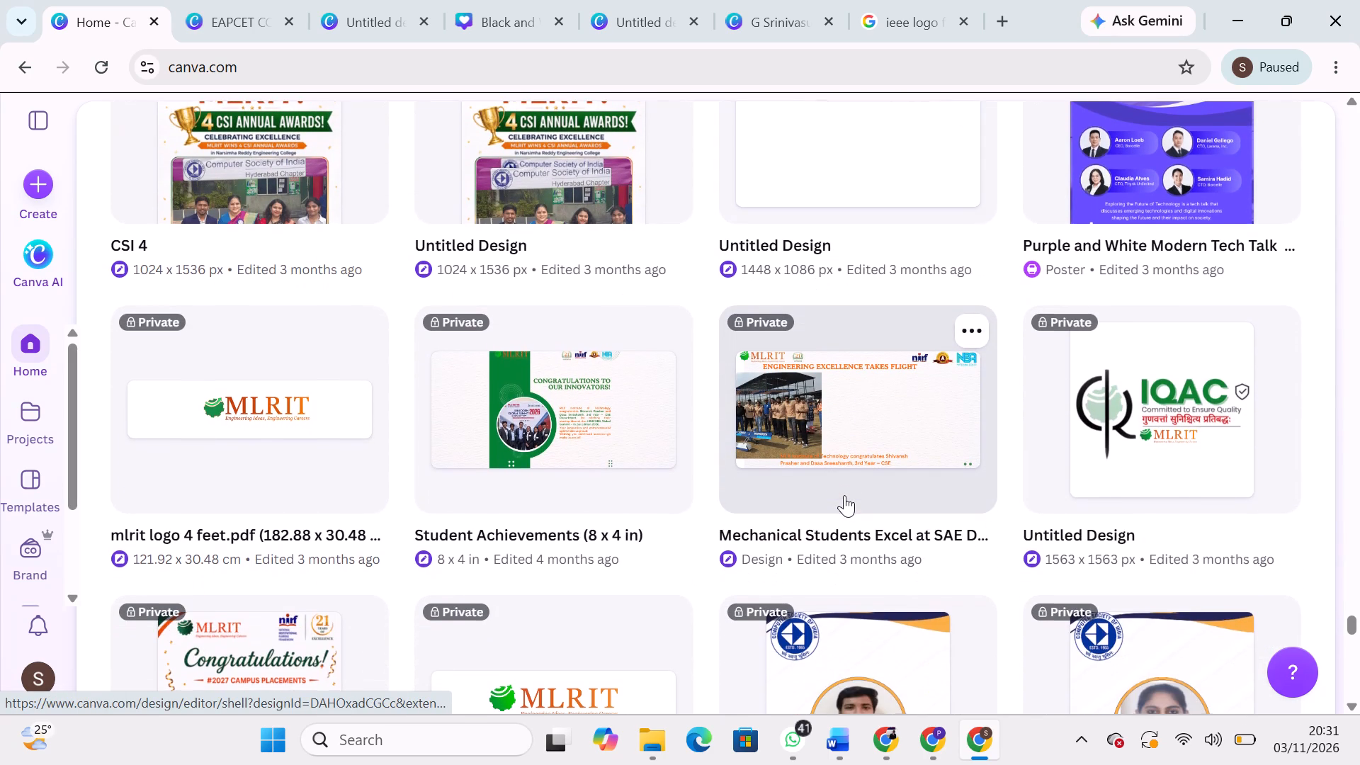
scroll(846, 453, down, 3)
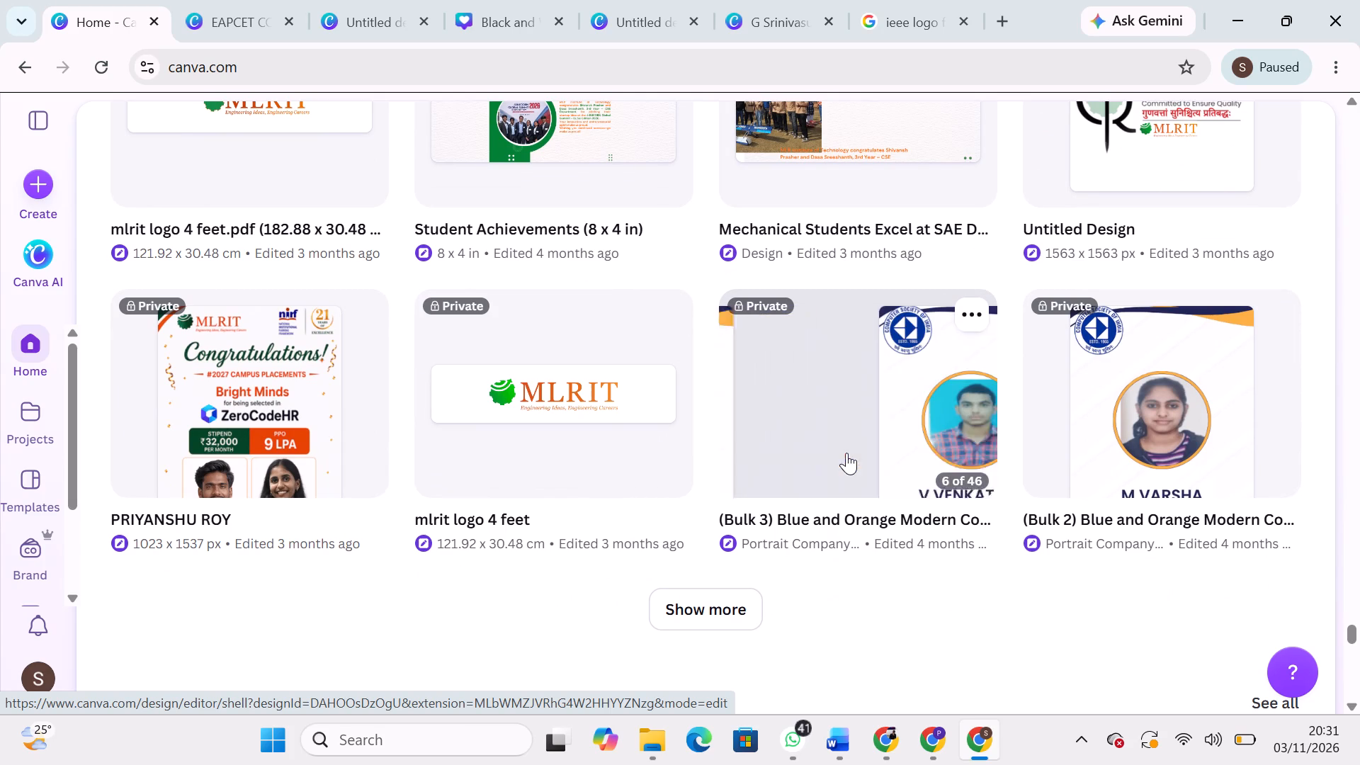
Load three more batches of designs past "mlrit logo 4 feet" and look through them for an IEEE logo.
click(678, 605)
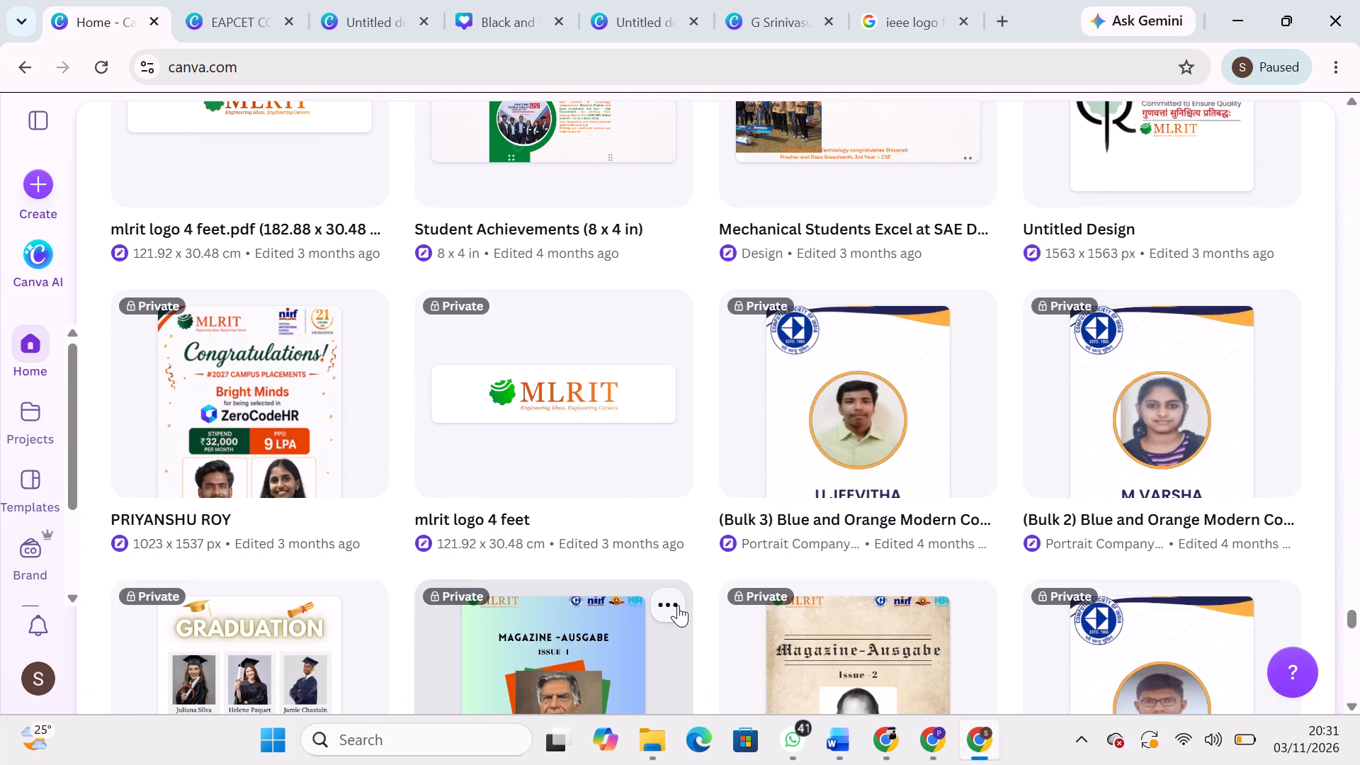
scroll(597, 630, down, 3)
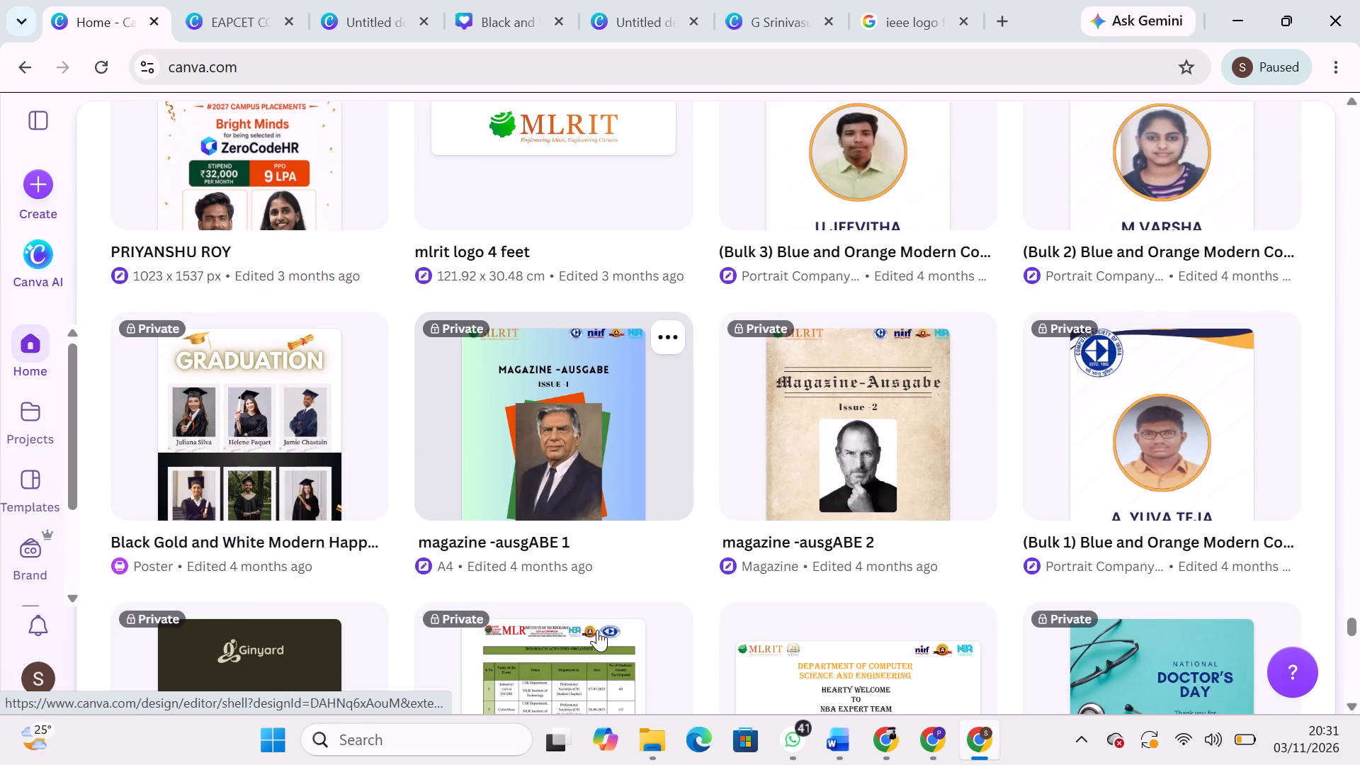
scroll(597, 630, down, 1)
click(684, 688)
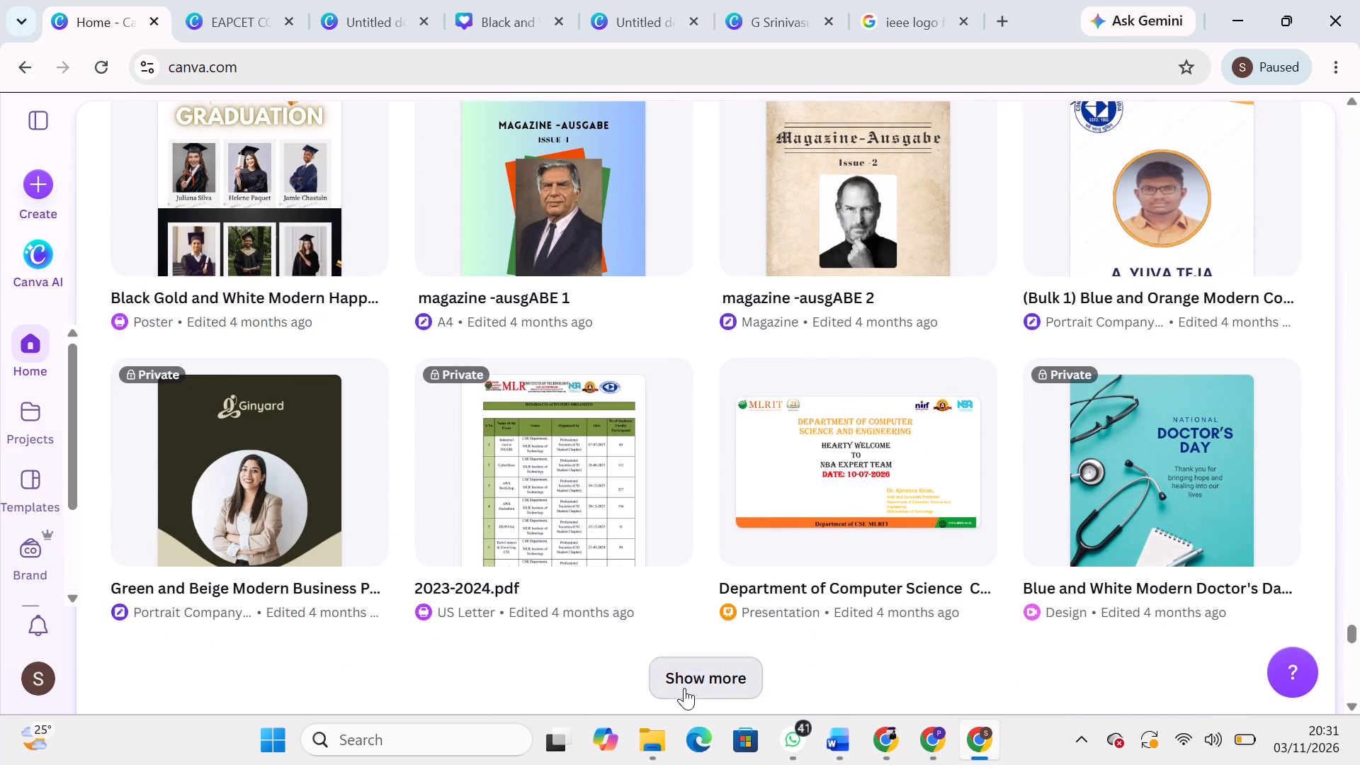
scroll(730, 537, down, 3)
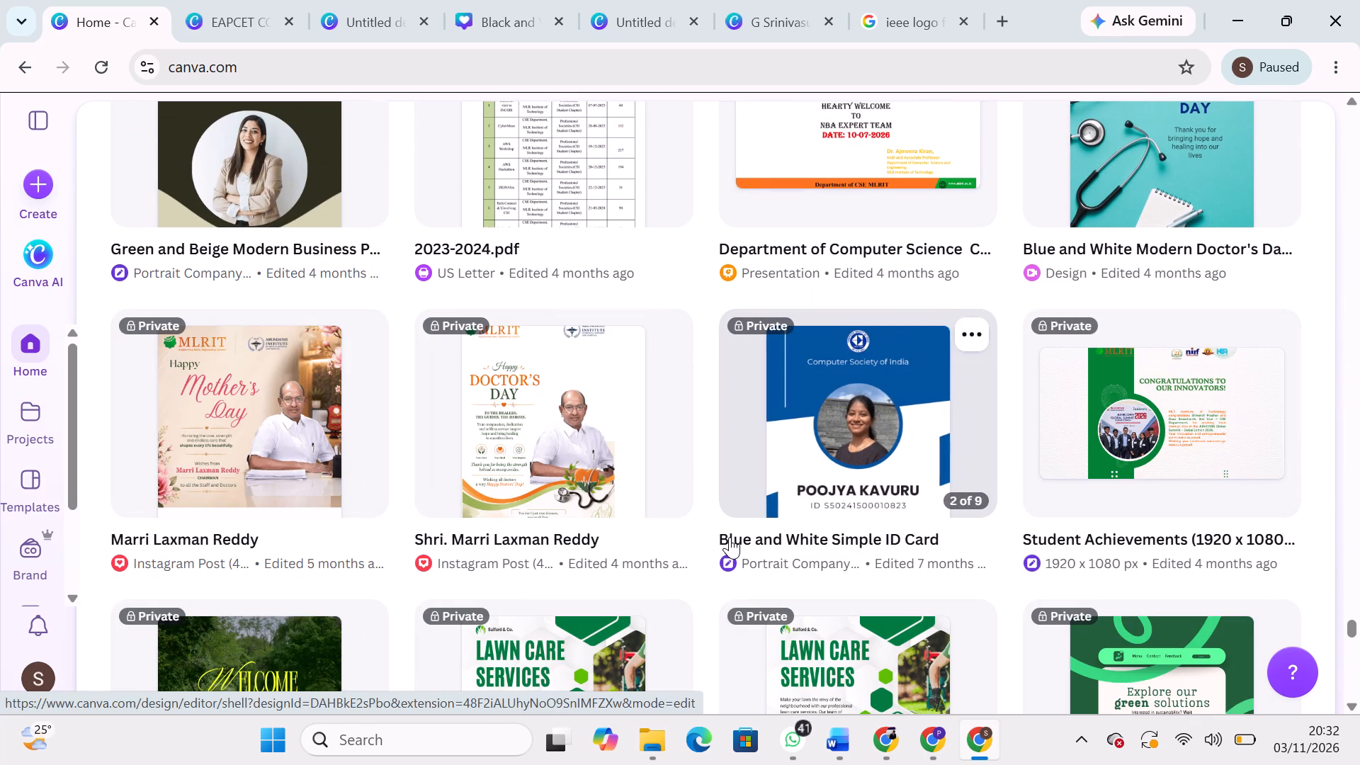
scroll(730, 537, down, 2)
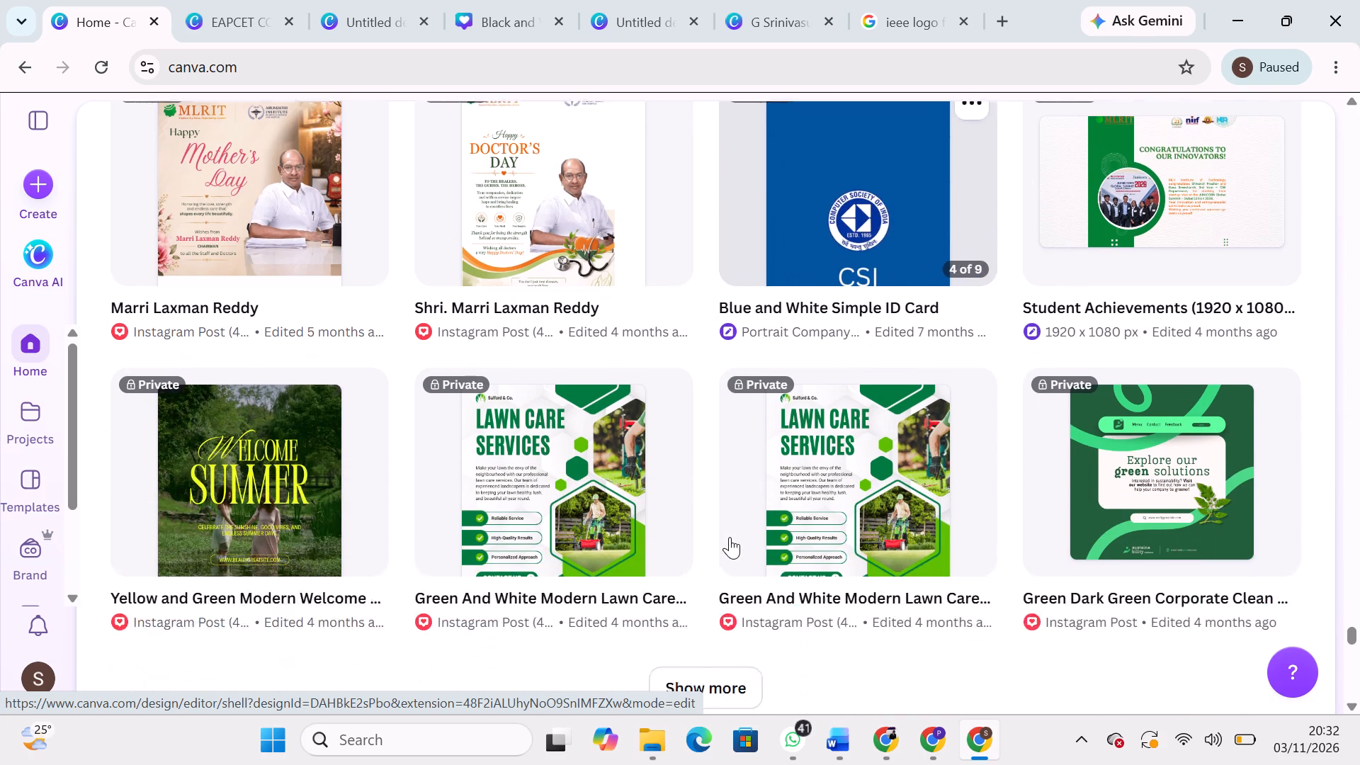
scroll(730, 537, down, 1)
click(710, 591)
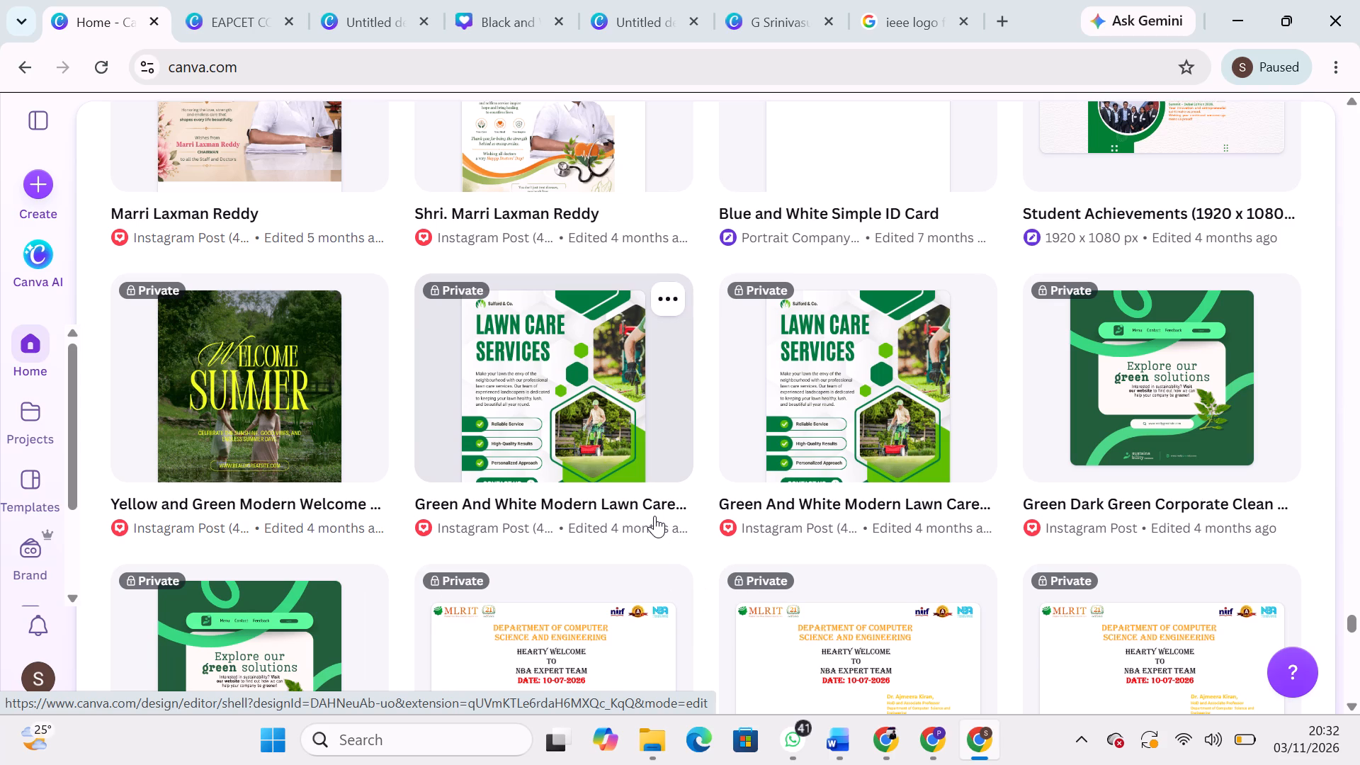
Go back to the Google image results for "ieee logo for education industries" and open the IEEE Education Society logo from ieee-edusociety.org.
click(935, 0)
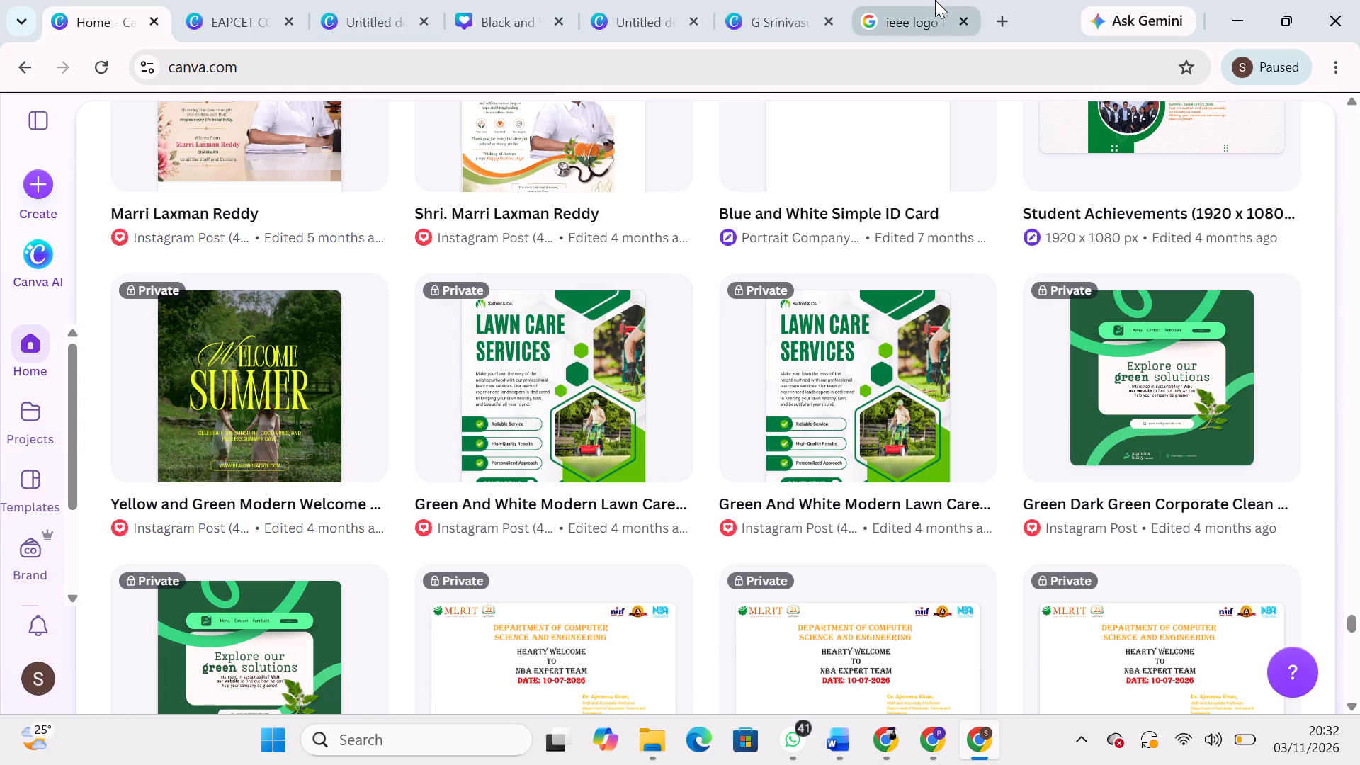
scroll(572, 323, up, 3)
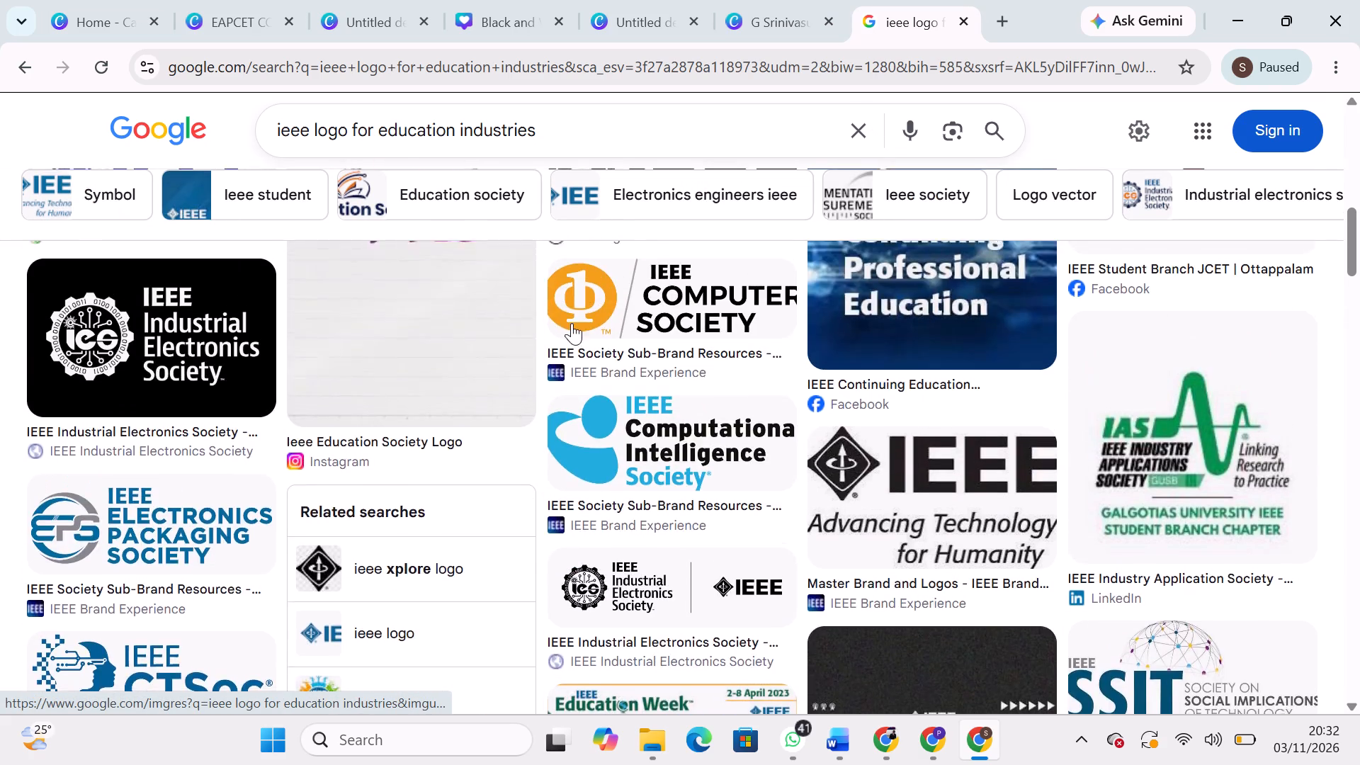
scroll(572, 323, up, 4)
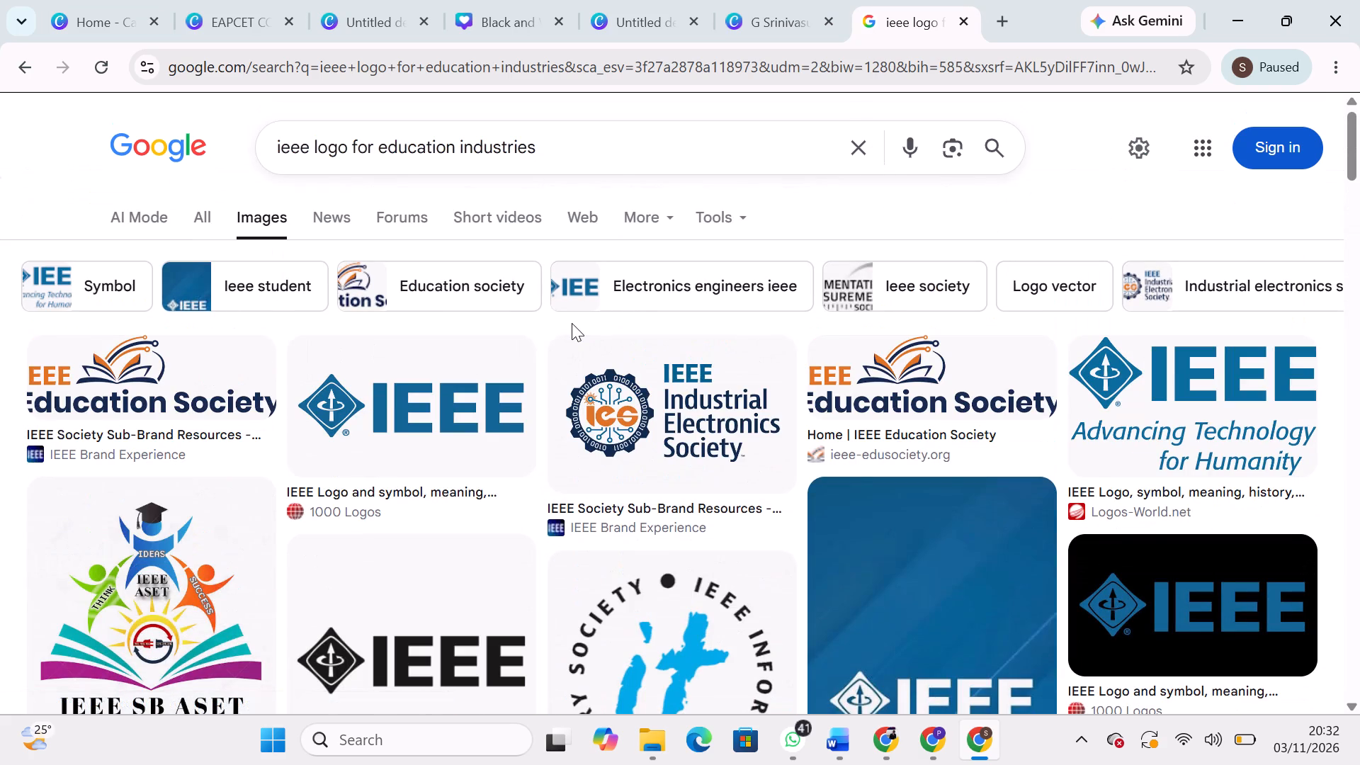
click(880, 380)
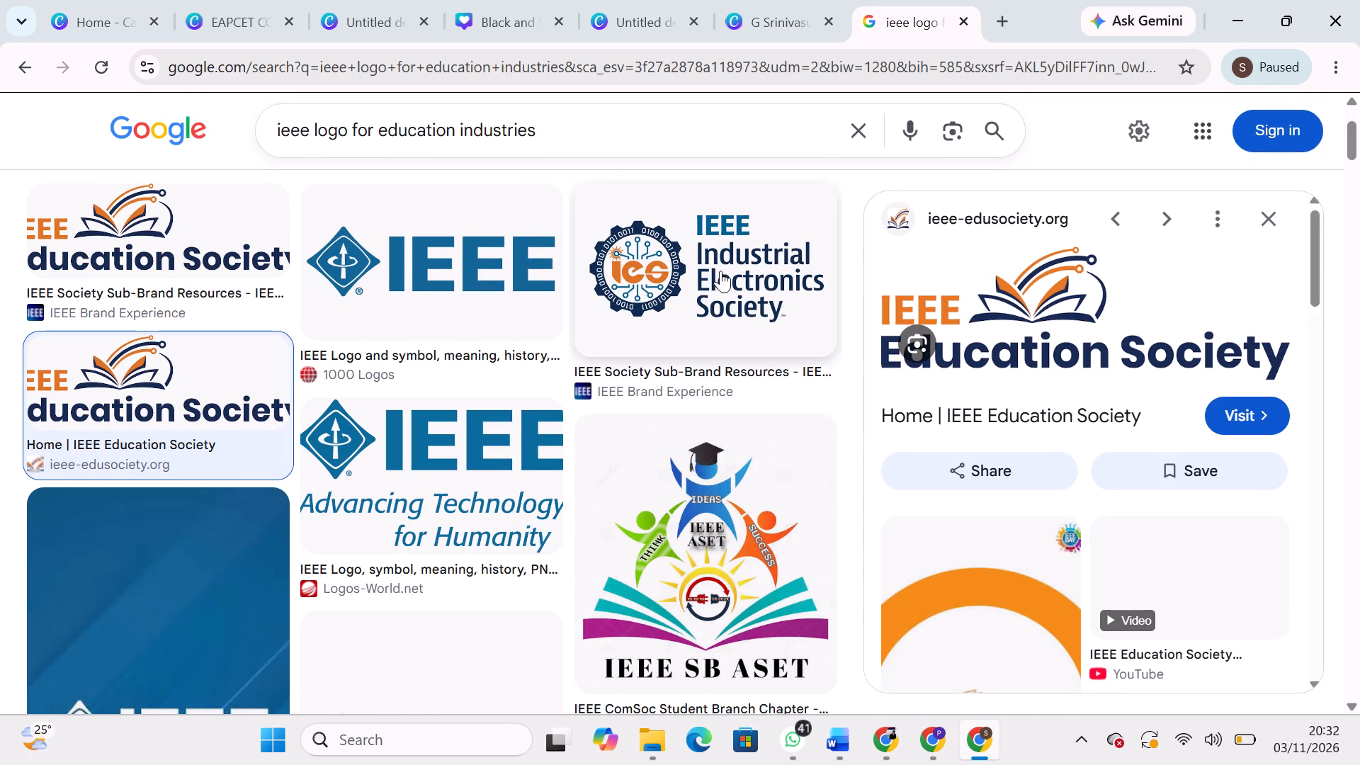
Open the ieee-edusociety.org website from the logo result, look over its home page and return to the image results.
right_click(1095, 327)
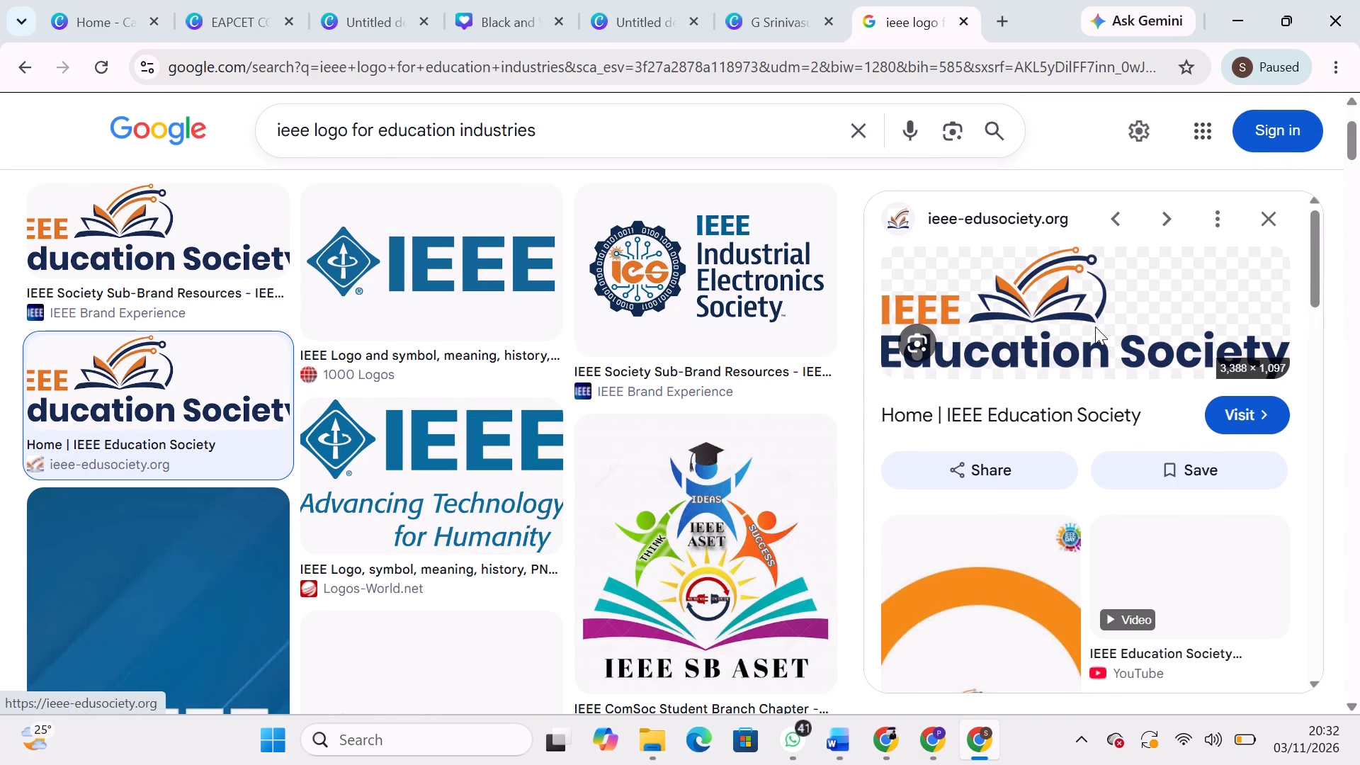
click(1186, 289)
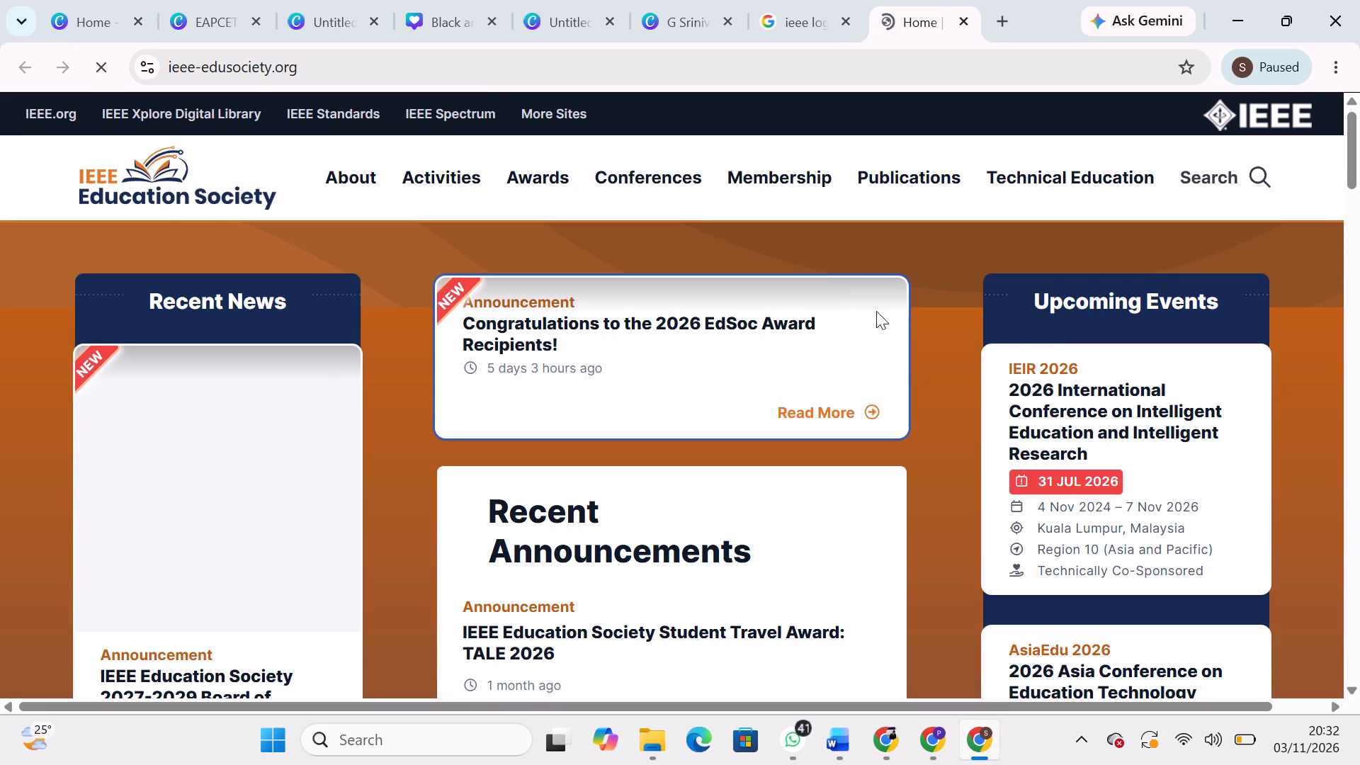
scroll(792, 441, down, 3)
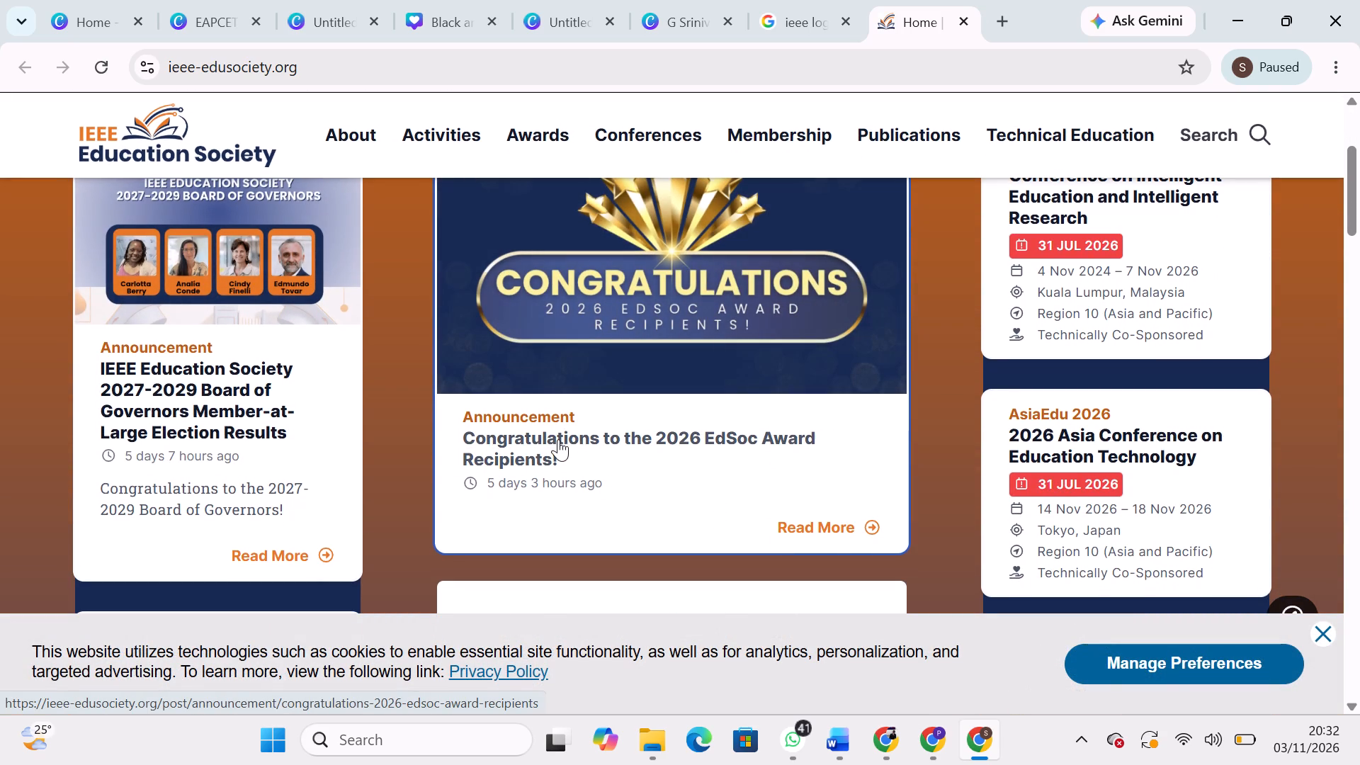
click(832, 8)
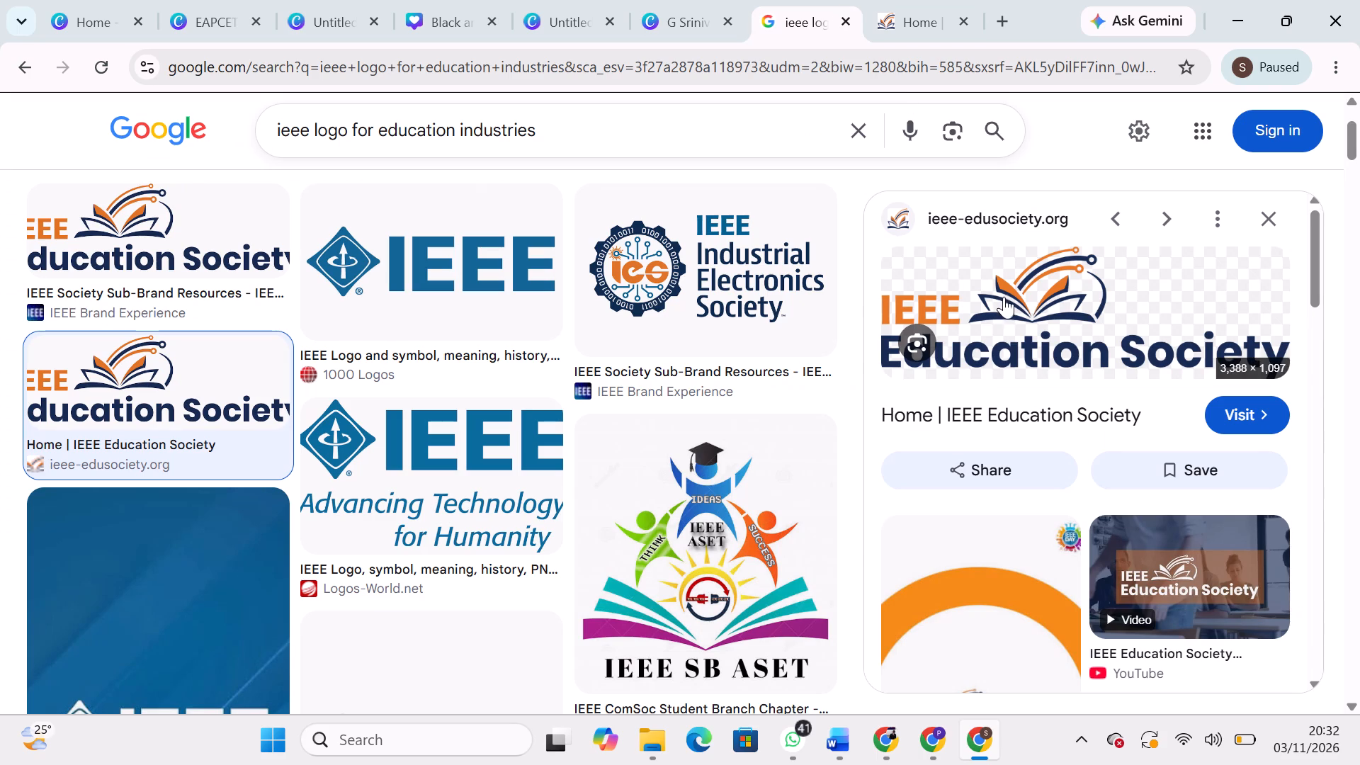
Copy the IEEE Education Society logo image and paste it onto page 1 of the Cyber Suraksha poster in Canva.
right_click(1004, 335)
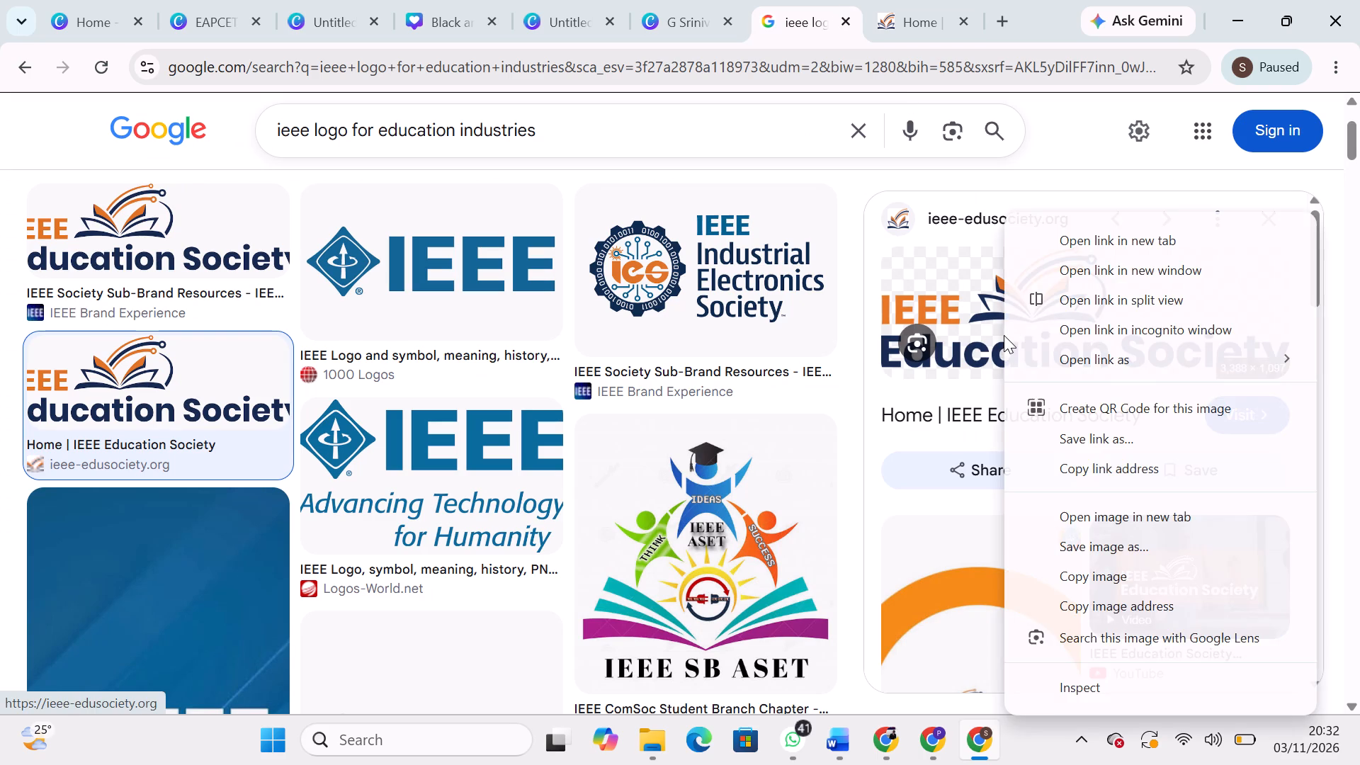
click(1159, 562)
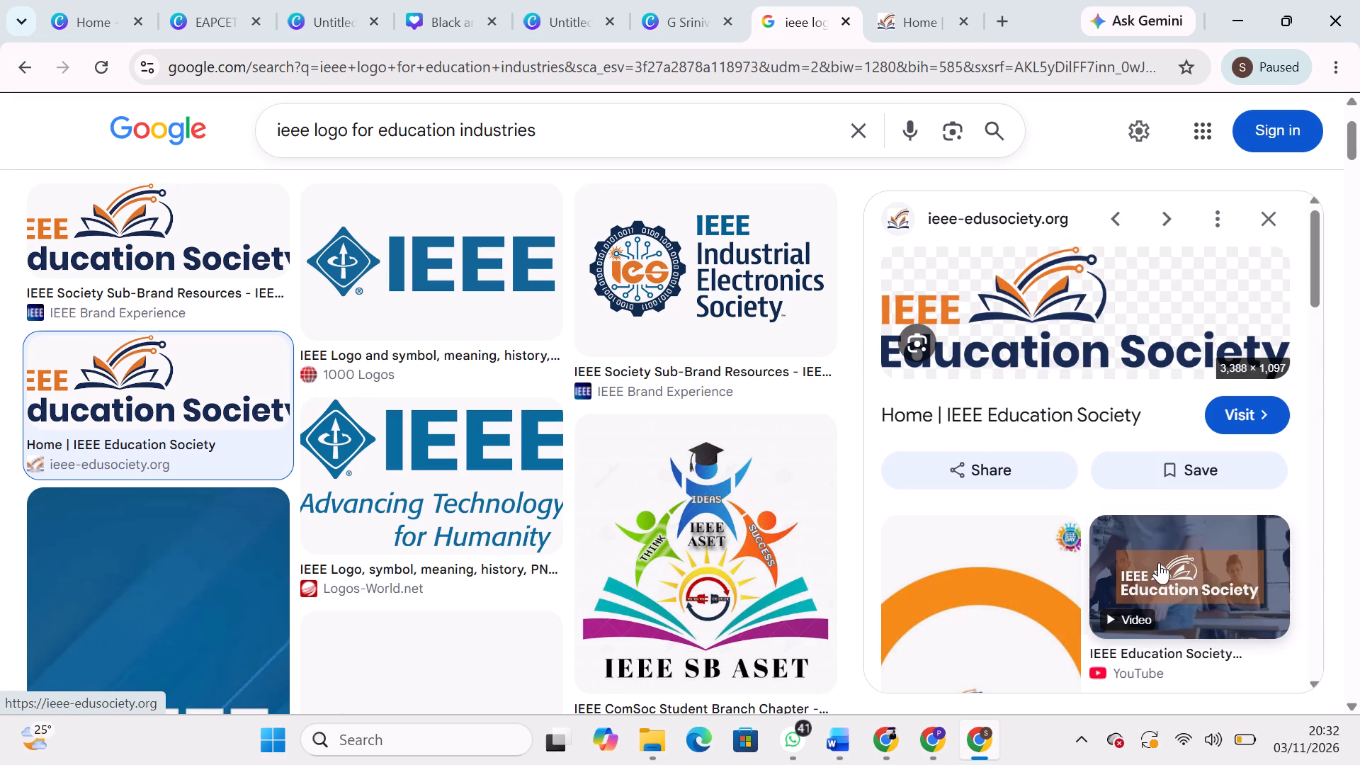
click(677, 18)
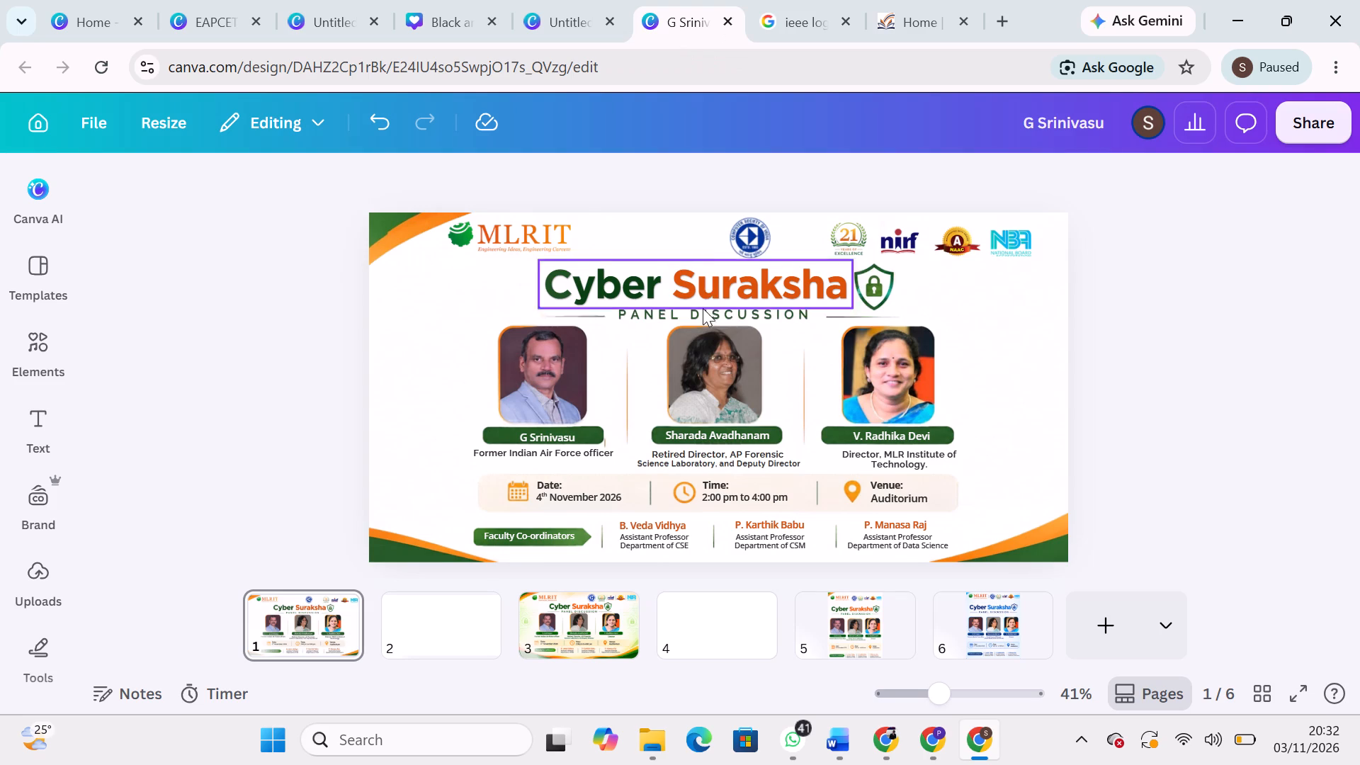
key(ctrl+v)
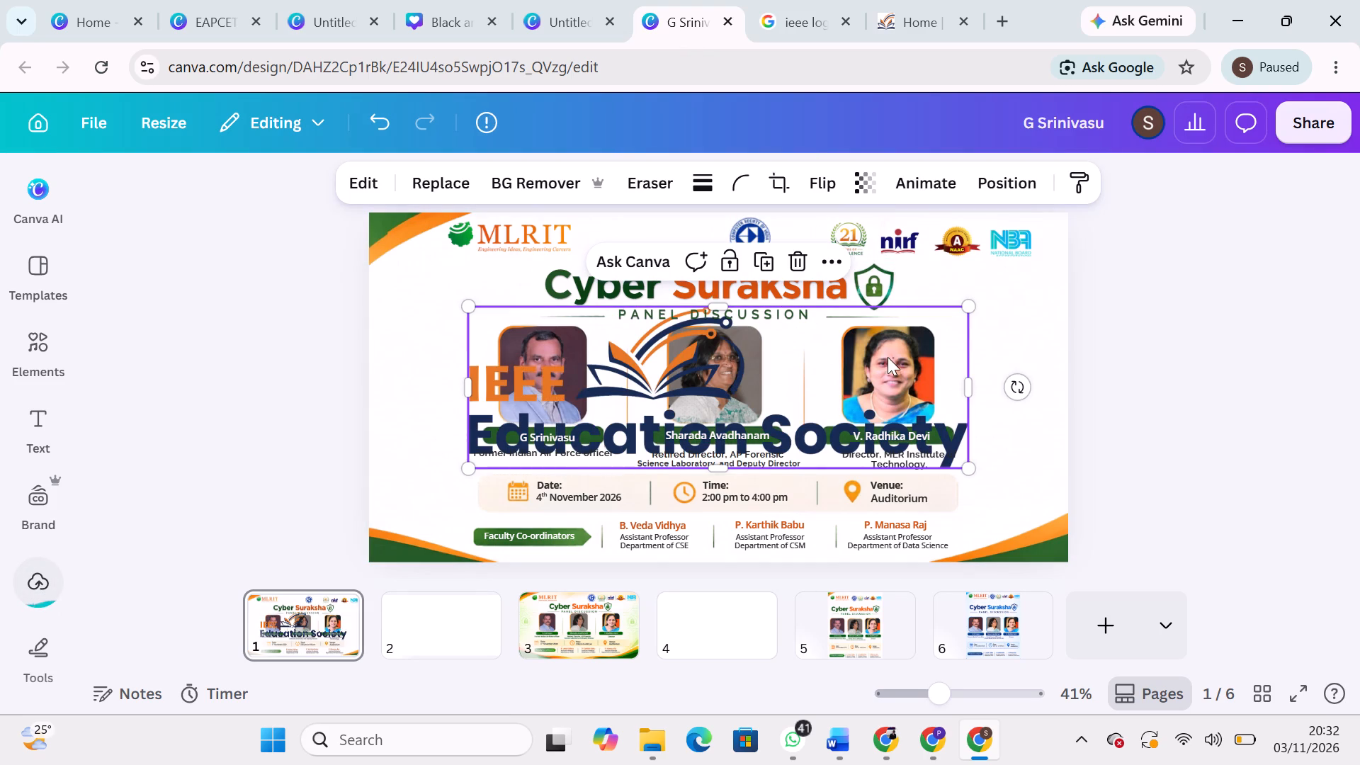
Shrink the pasted IEEE Education Society logo proportionally until it is slightly narrower than the MLRIT logo.
drag(966, 310, 642, 392)
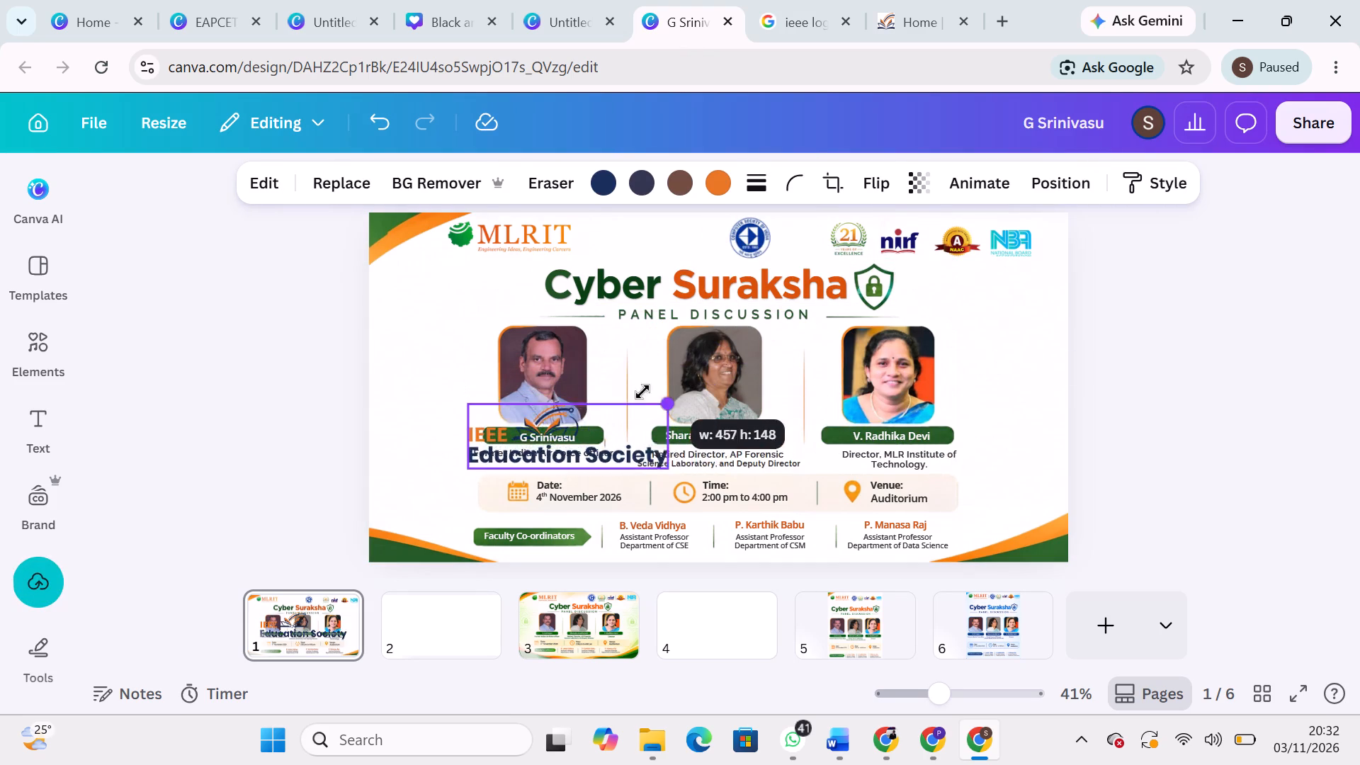
drag(642, 392, 594, 419)
drag(602, 429, 572, 433)
Move the IEEE Education Society logo into page 1's header beside the 21 years logo, shifting the circular blue emblem toward the MLRIT logo.
click(543, 450)
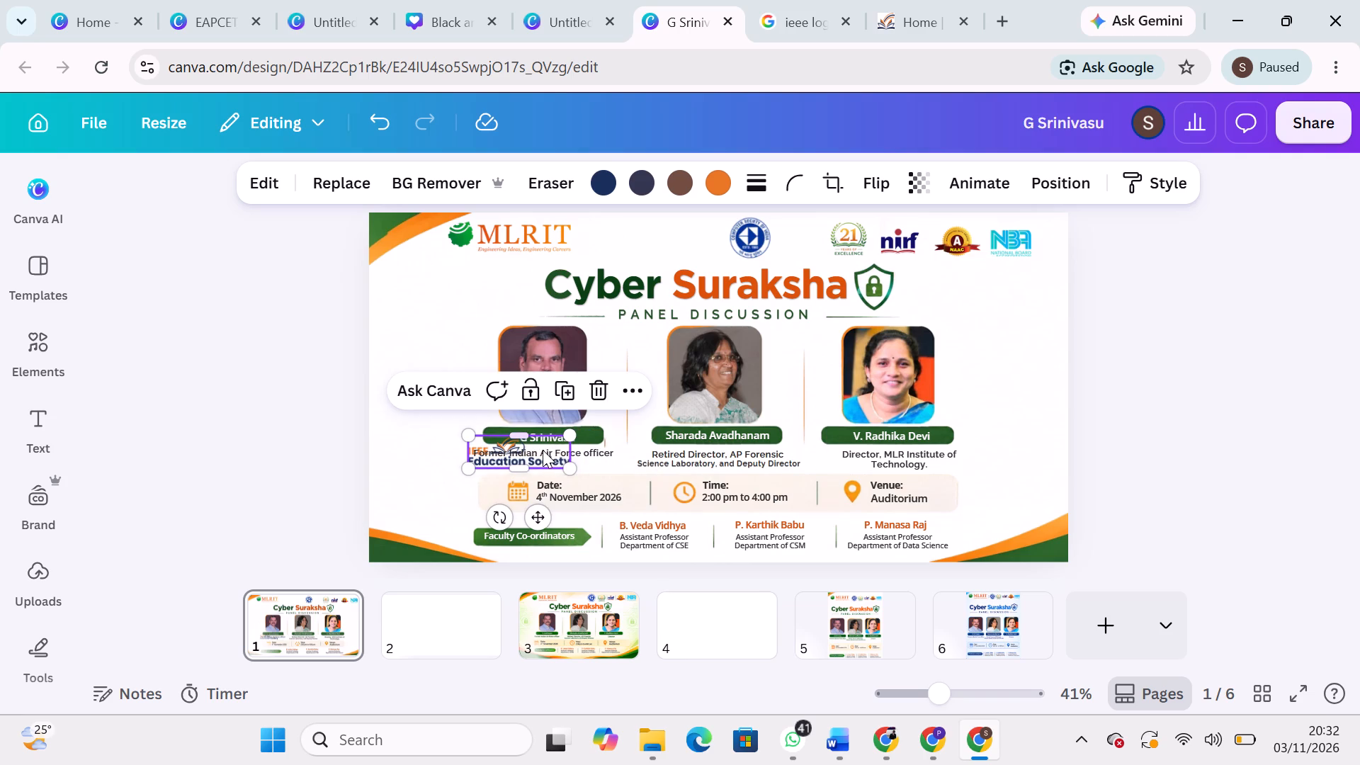
click(445, 472)
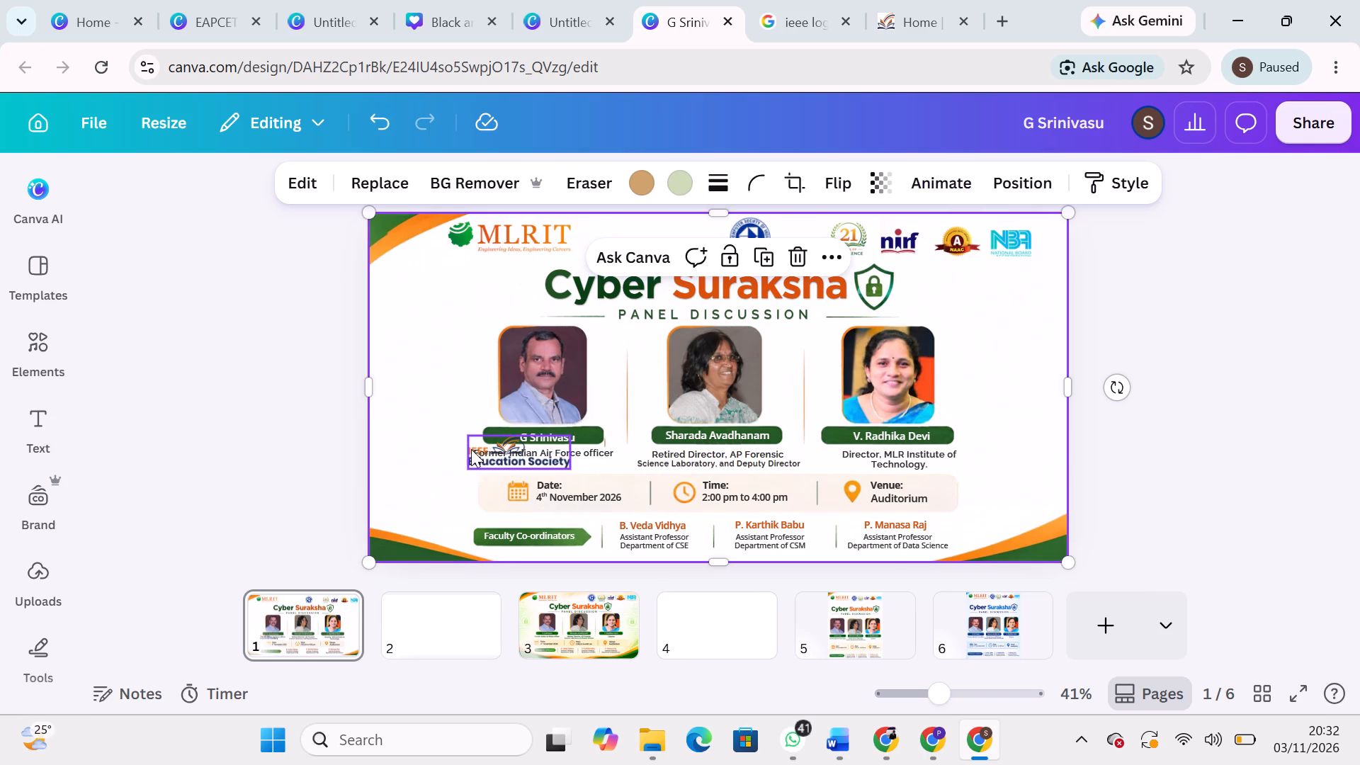
click(465, 450)
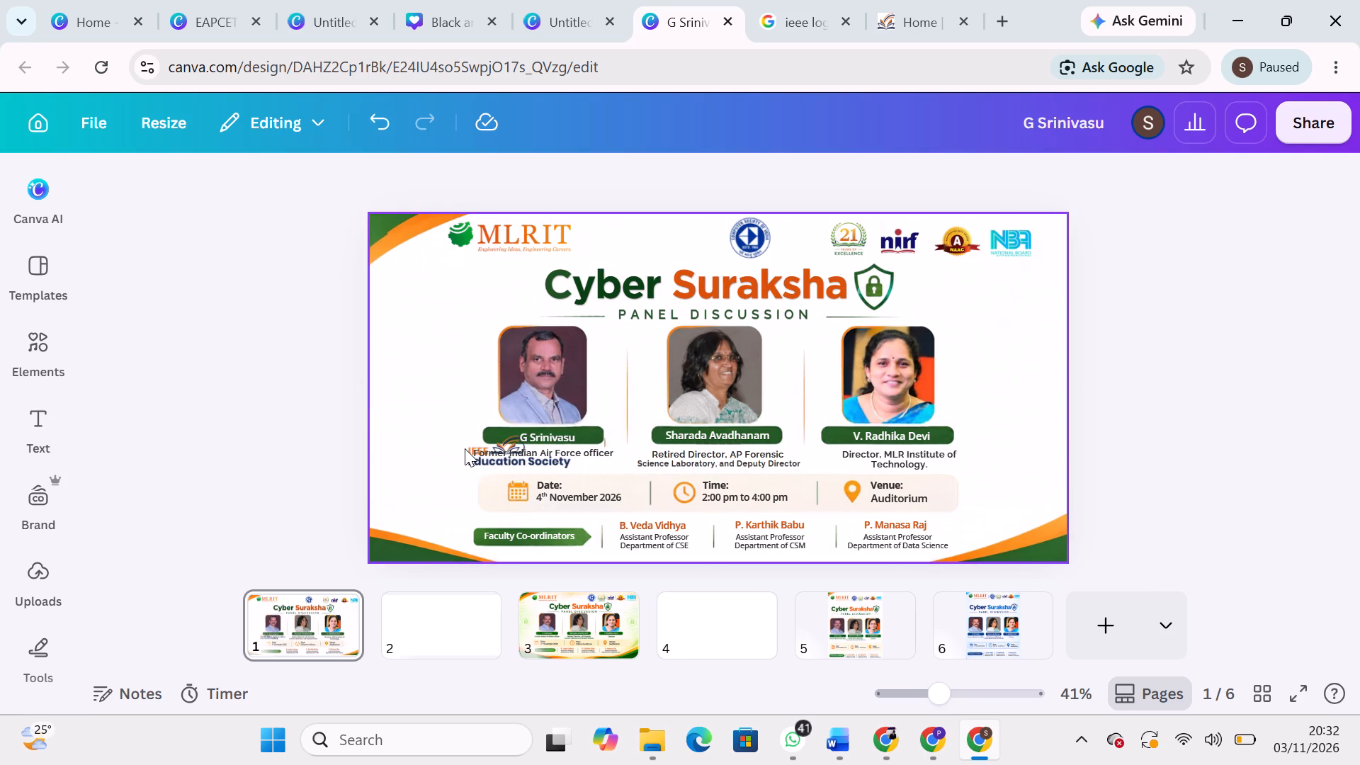
drag(470, 448, 494, 397)
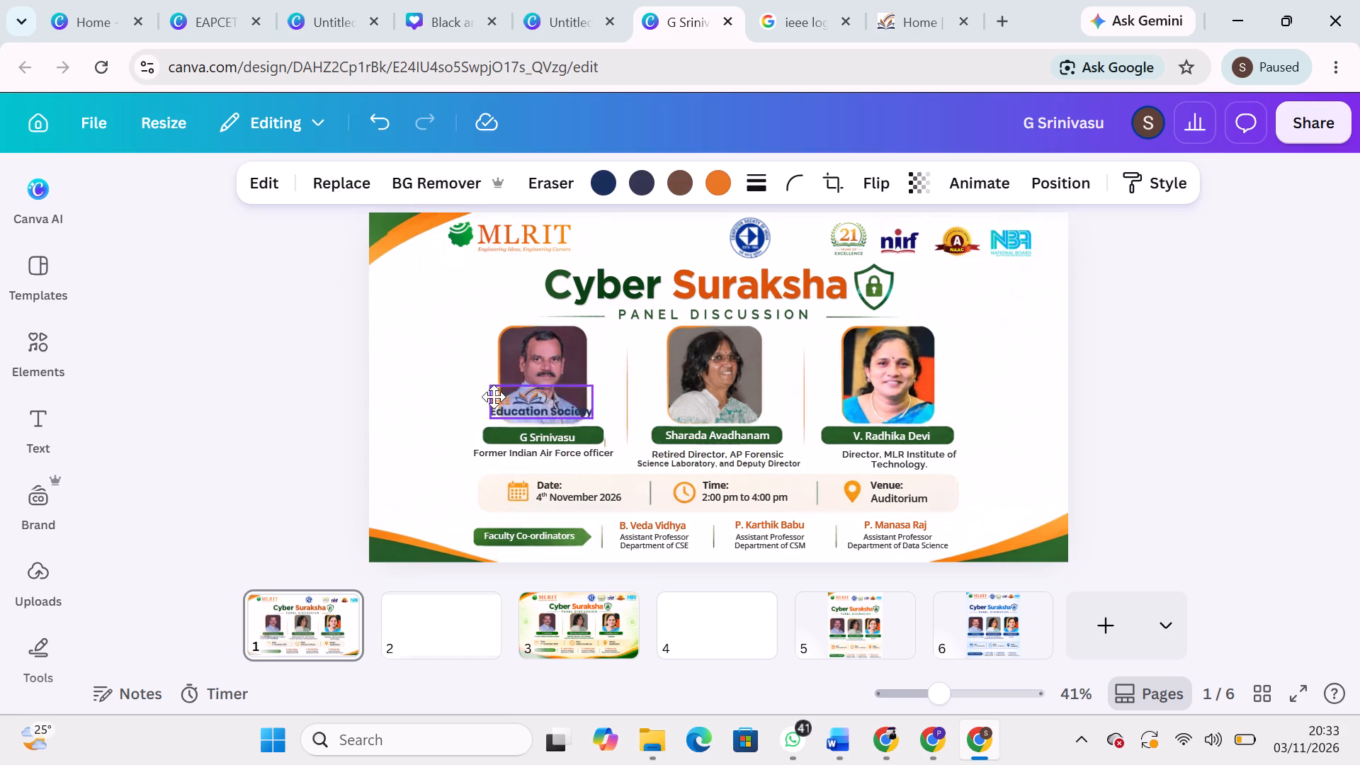
drag(494, 397, 627, 223)
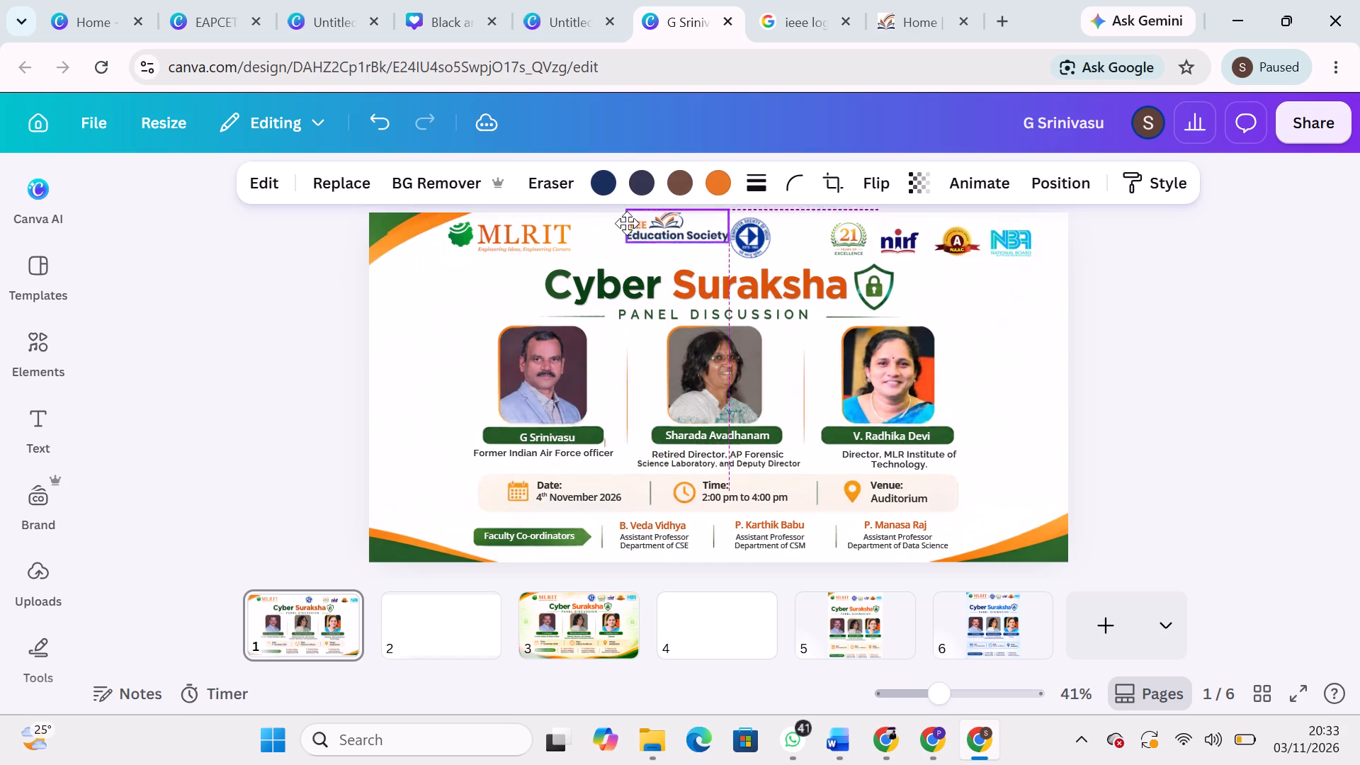
drag(627, 223, 622, 237)
drag(744, 237, 625, 246)
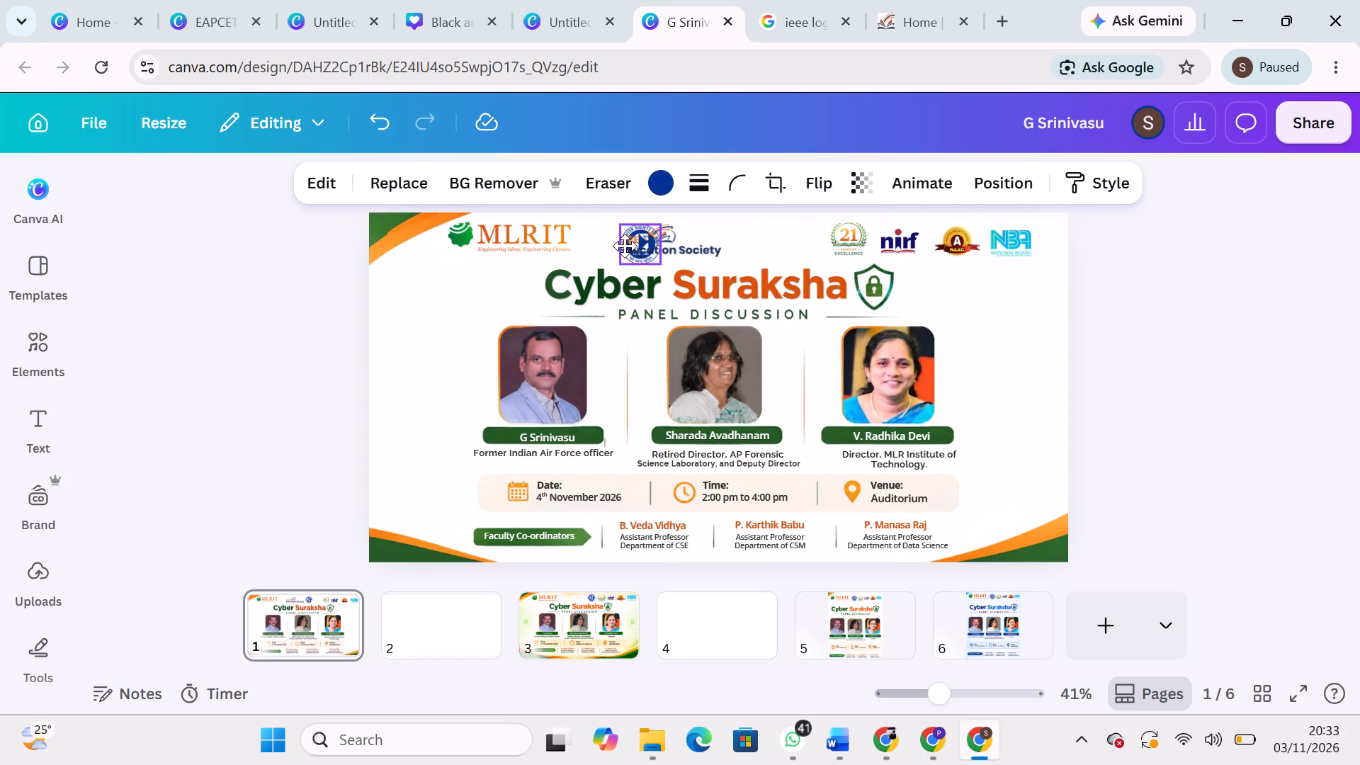
drag(625, 246, 589, 247)
drag(633, 244, 725, 239)
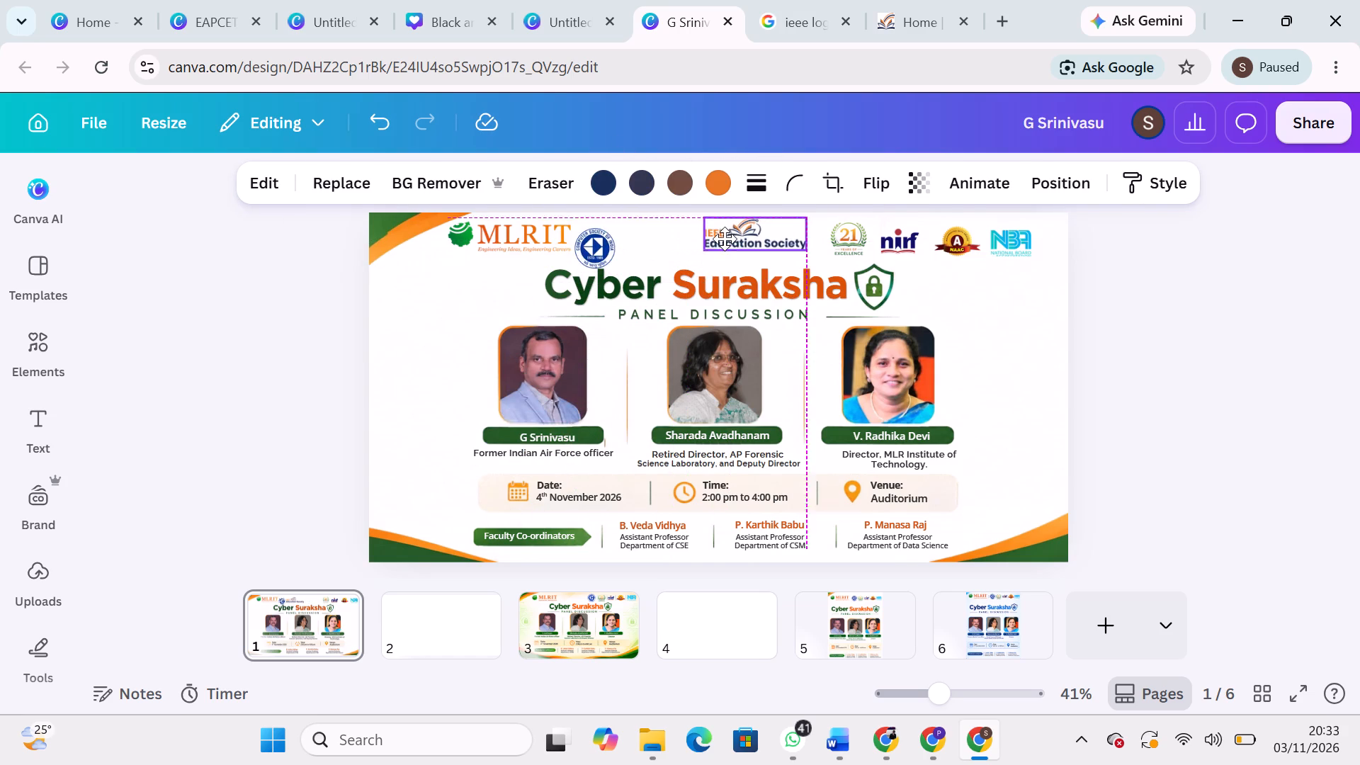
drag(725, 239, 734, 242)
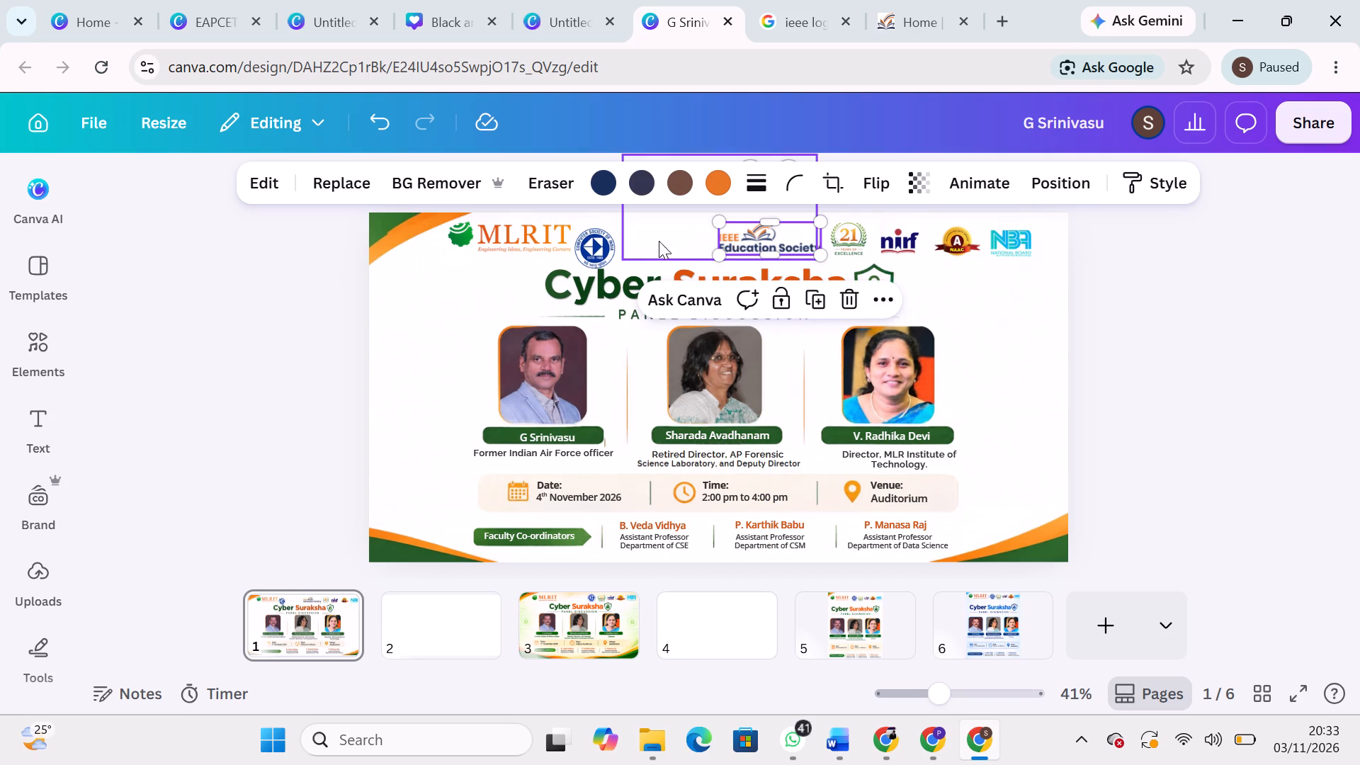
Place the circular blue emblem directly before the IEEE Education Society logo in page 1's header row.
drag(594, 250, 681, 239)
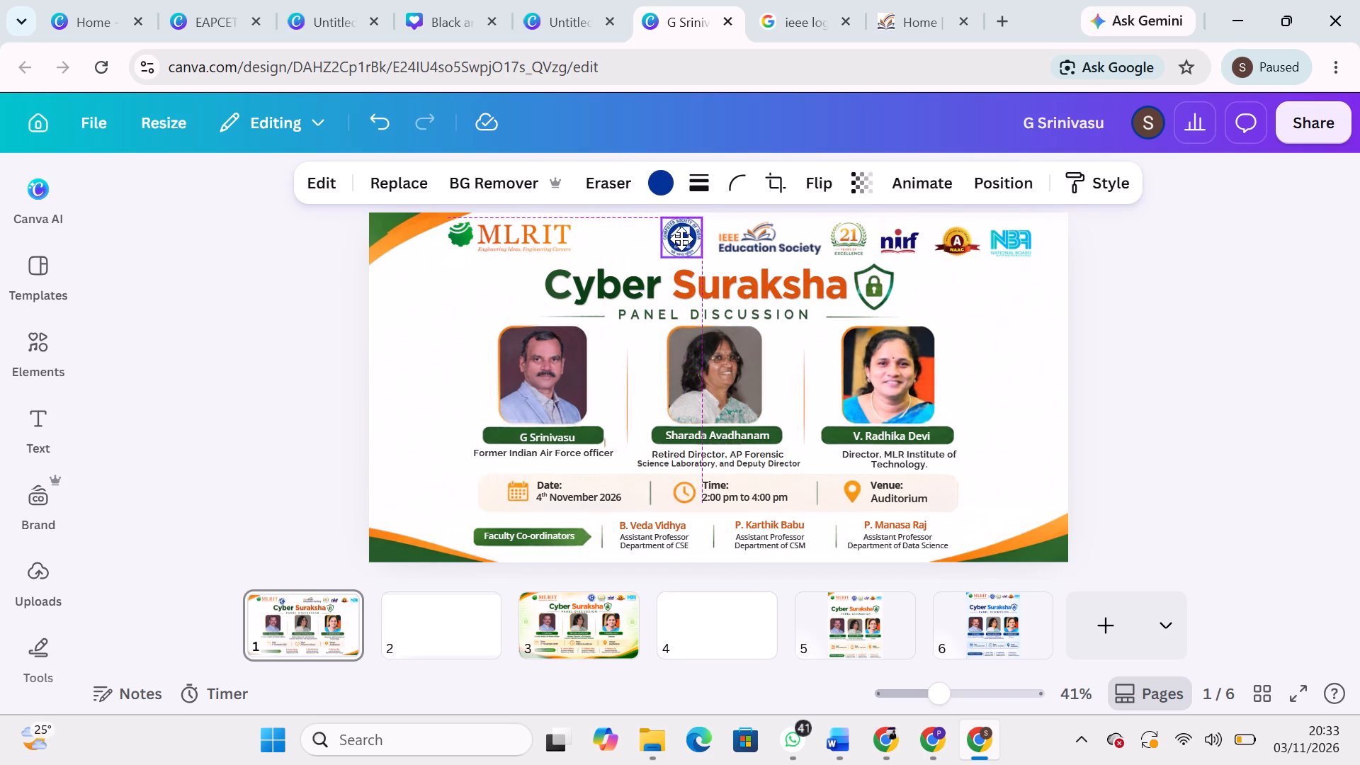
drag(681, 239, 684, 239)
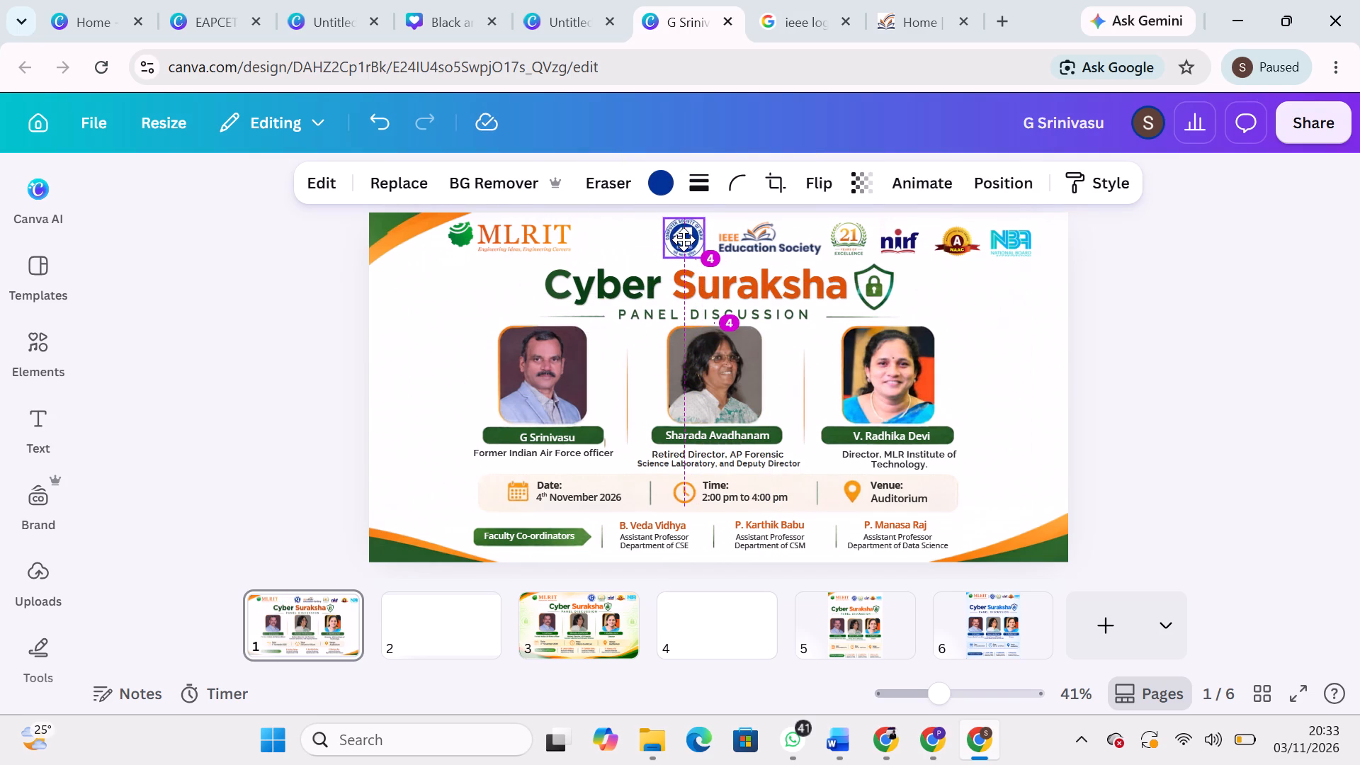
drag(684, 239, 686, 239)
click(1137, 336)
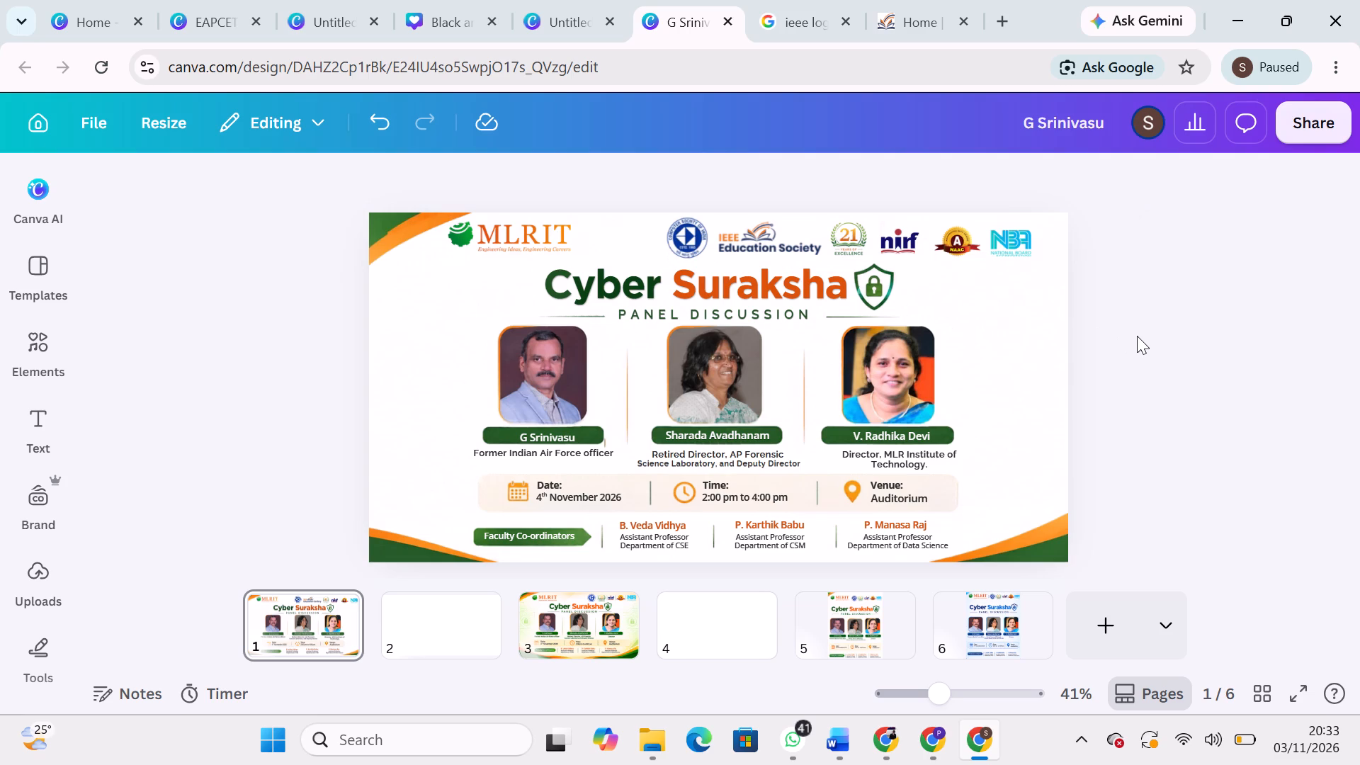
Go to page 3, the Cyber Suraksha poster with the green and orange decorative background.
scroll(1029, 382, down, 3)
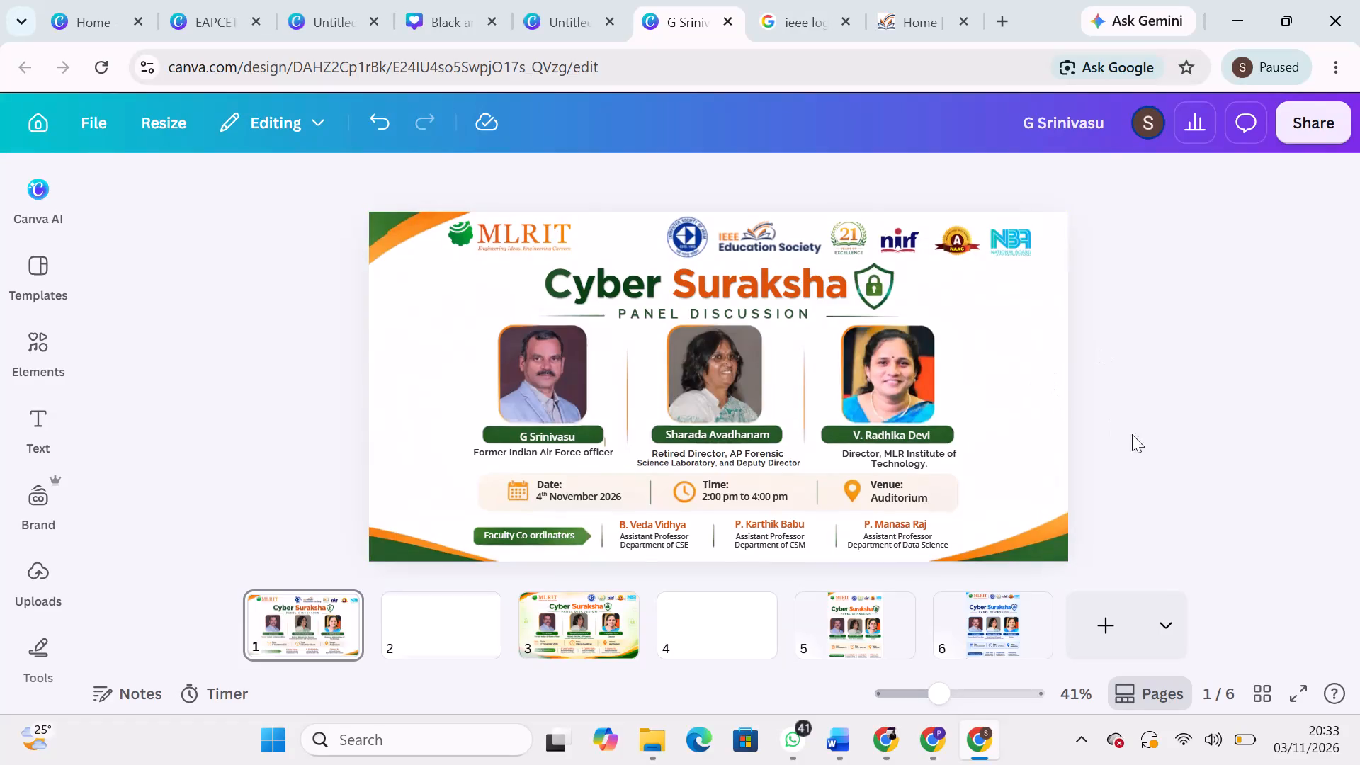
click(581, 635)
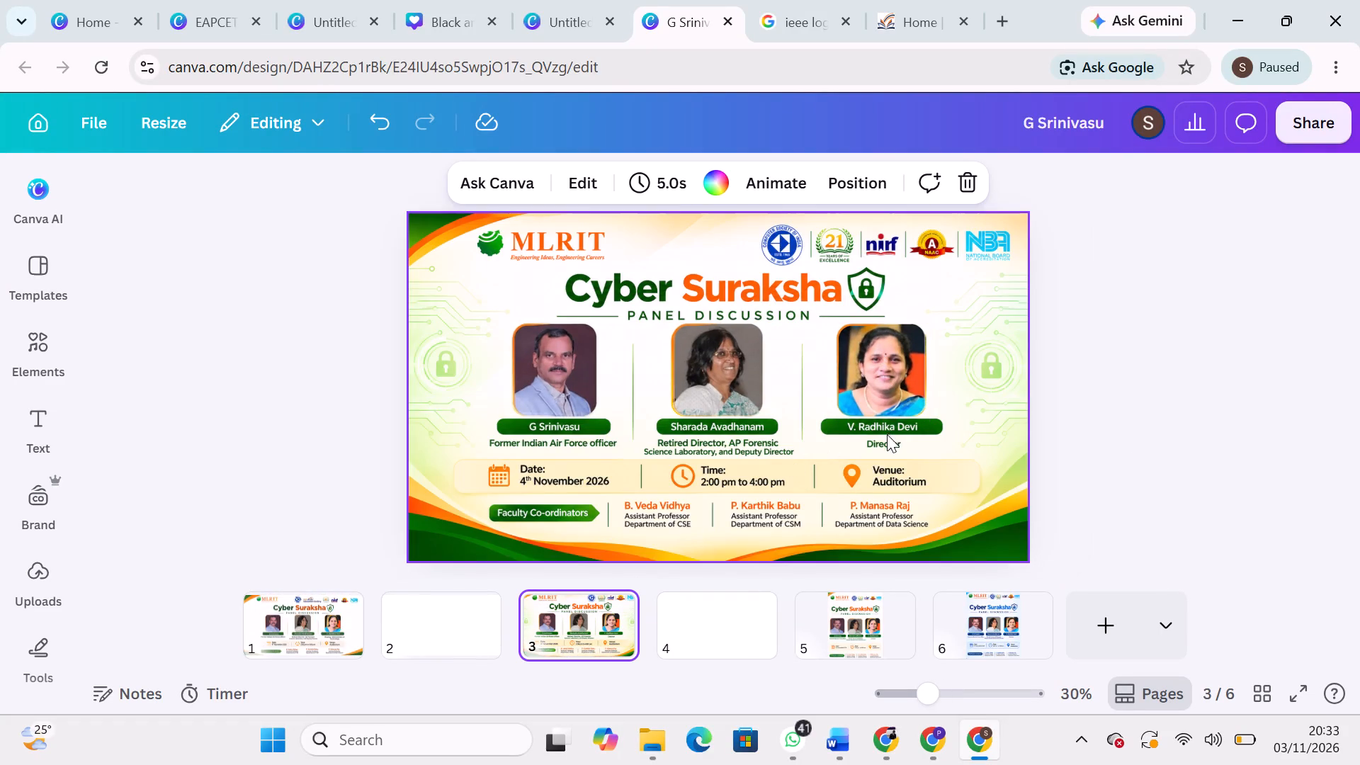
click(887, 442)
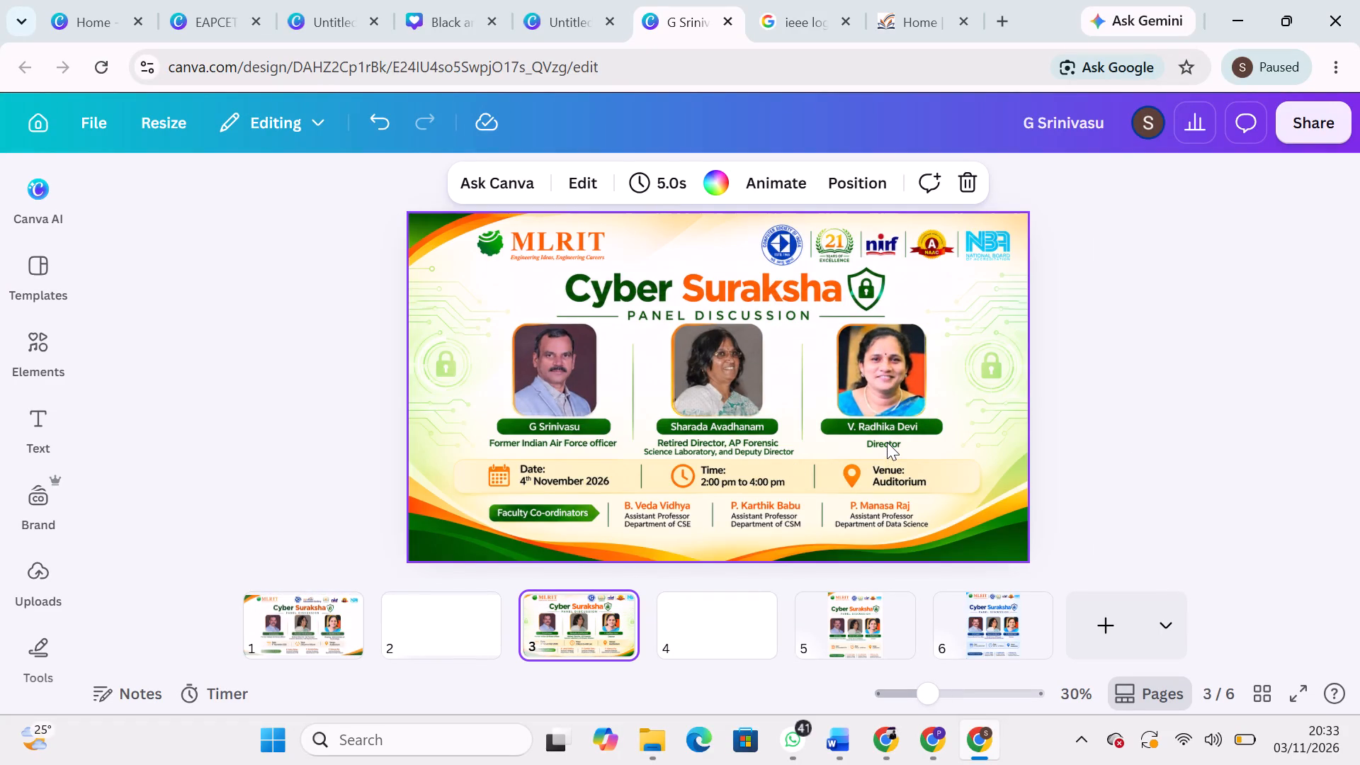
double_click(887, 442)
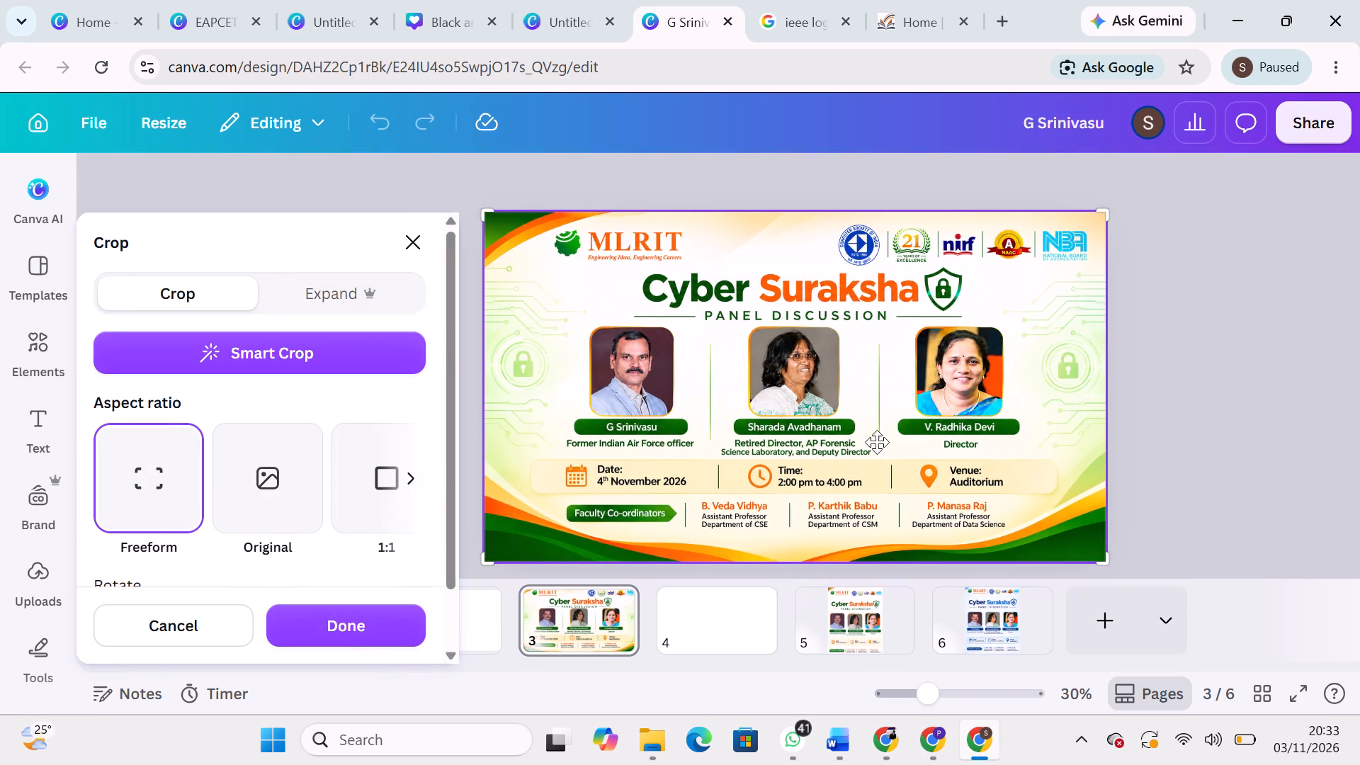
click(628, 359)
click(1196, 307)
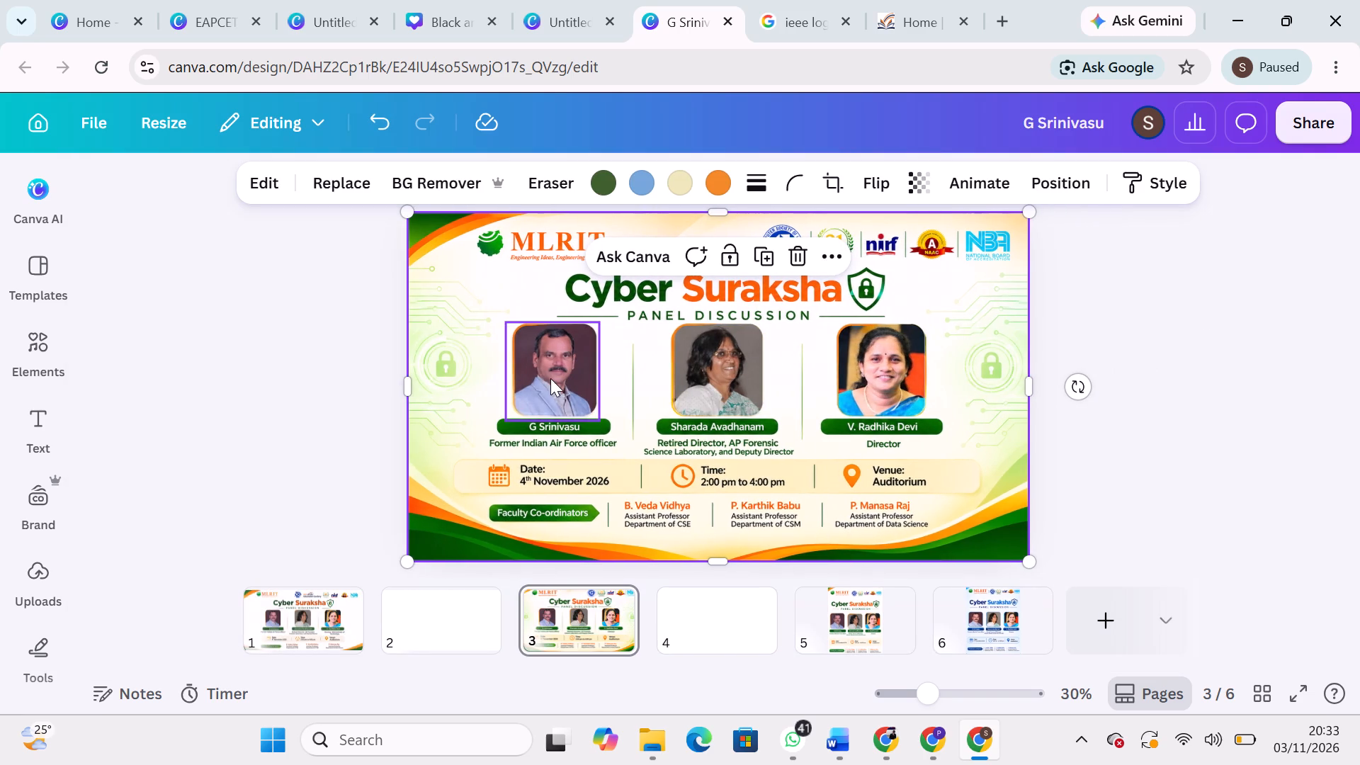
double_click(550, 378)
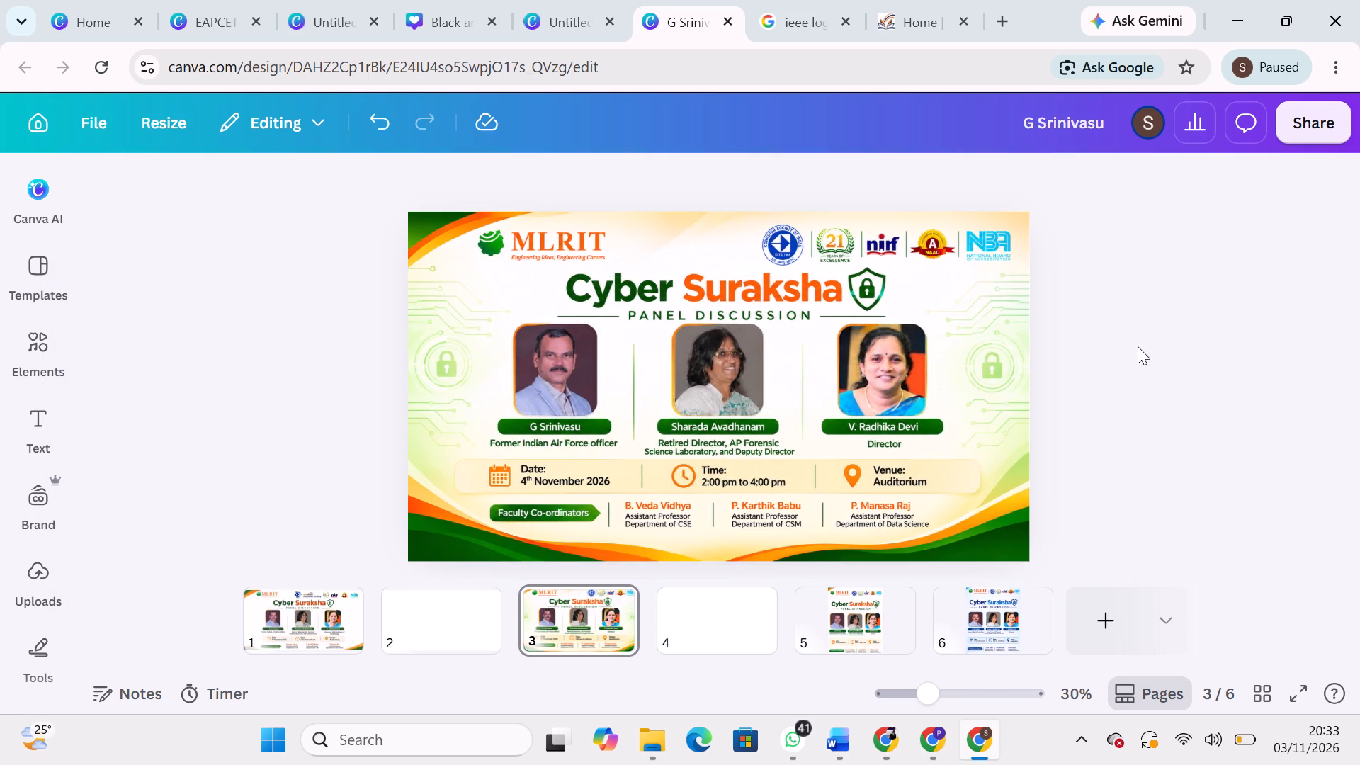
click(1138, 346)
Split page 3's poster image into editable layers with Magic Layers.
click(837, 252)
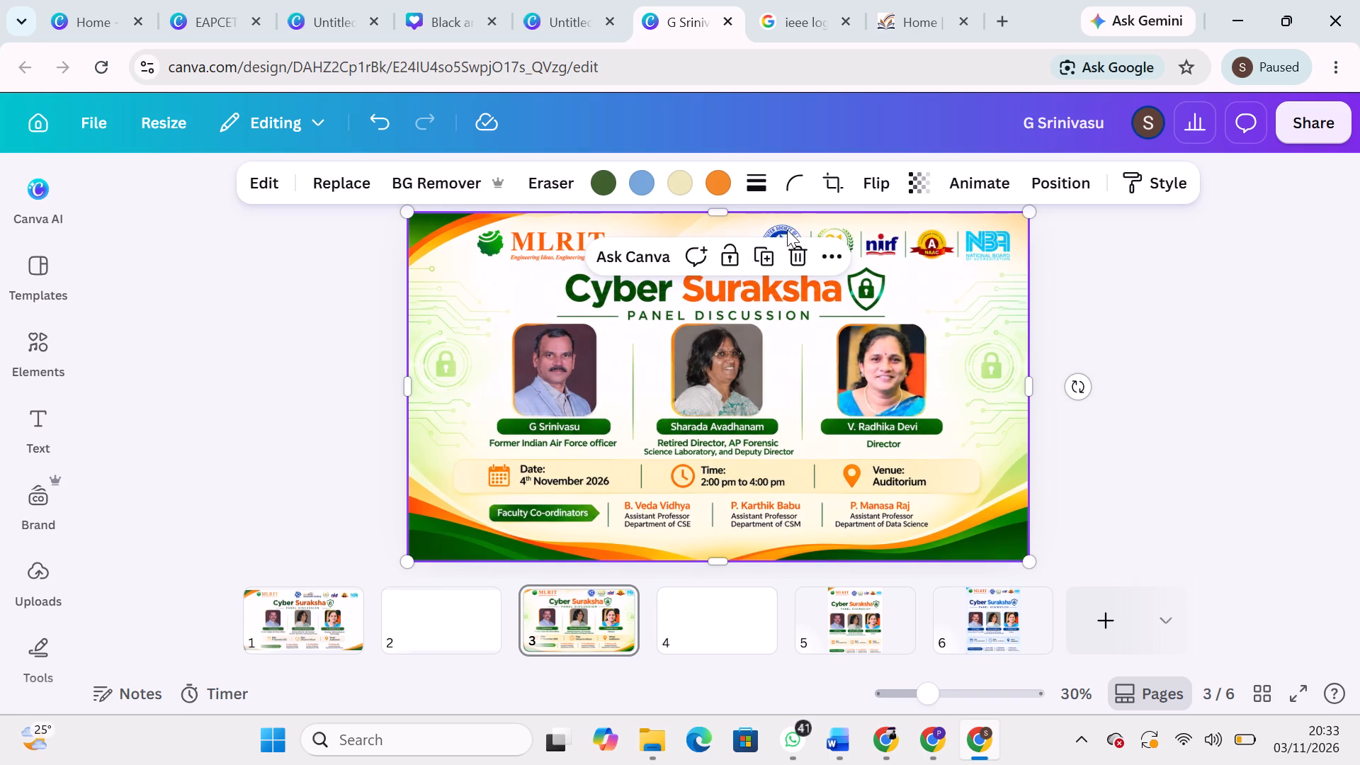
click(279, 191)
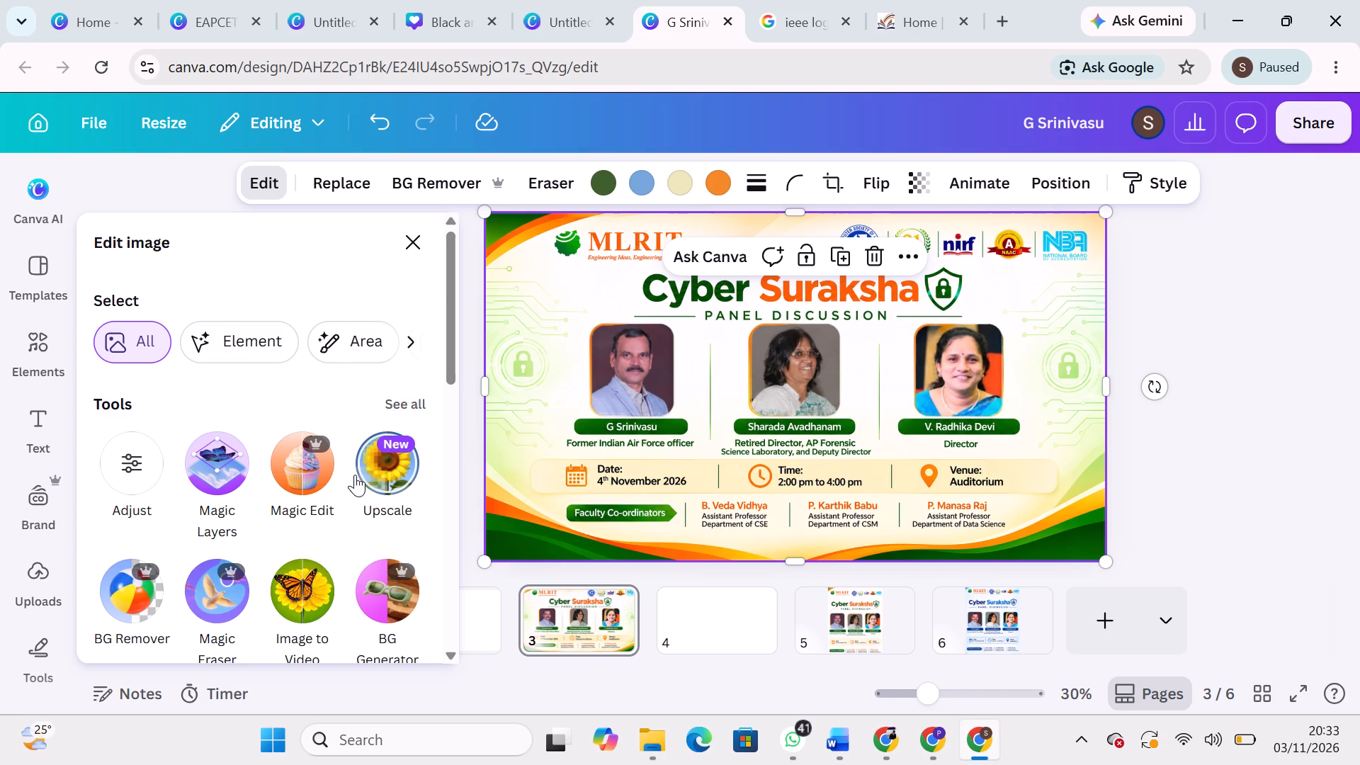
click(227, 471)
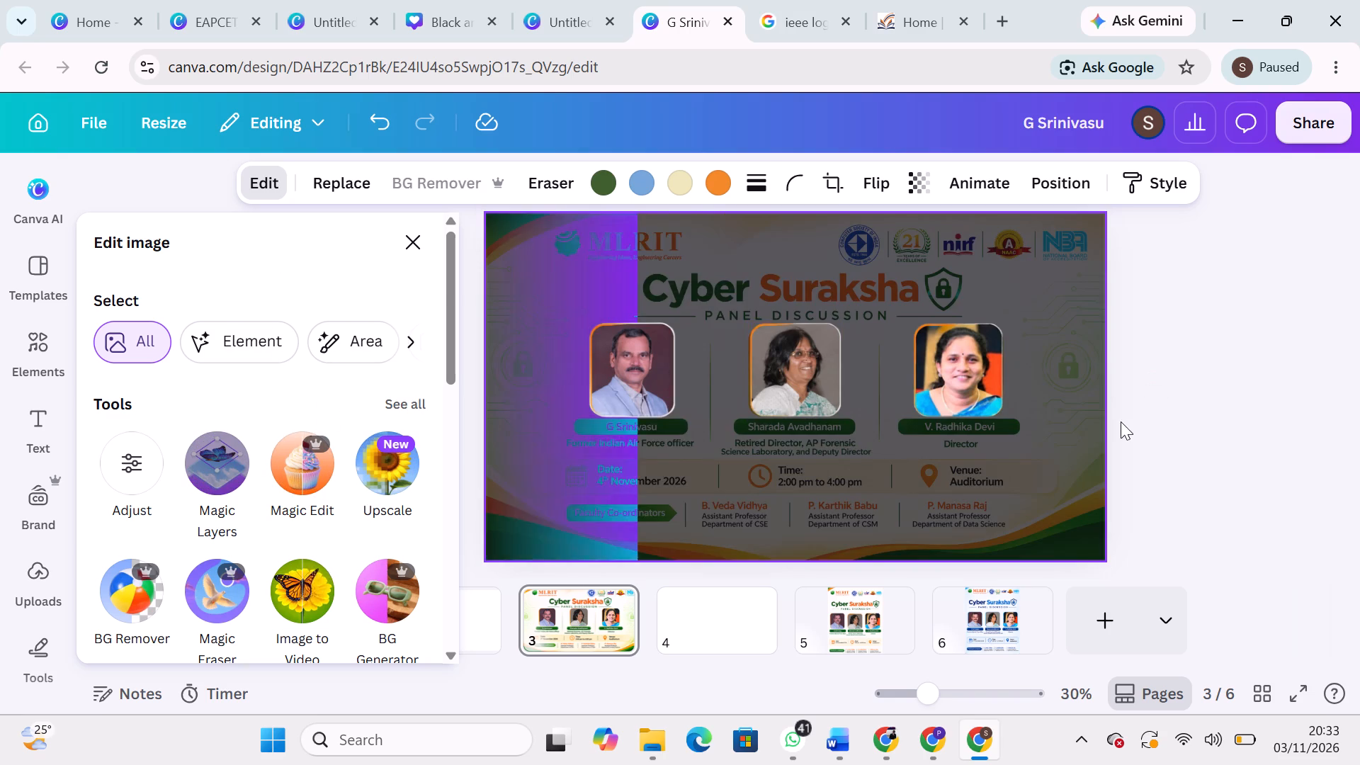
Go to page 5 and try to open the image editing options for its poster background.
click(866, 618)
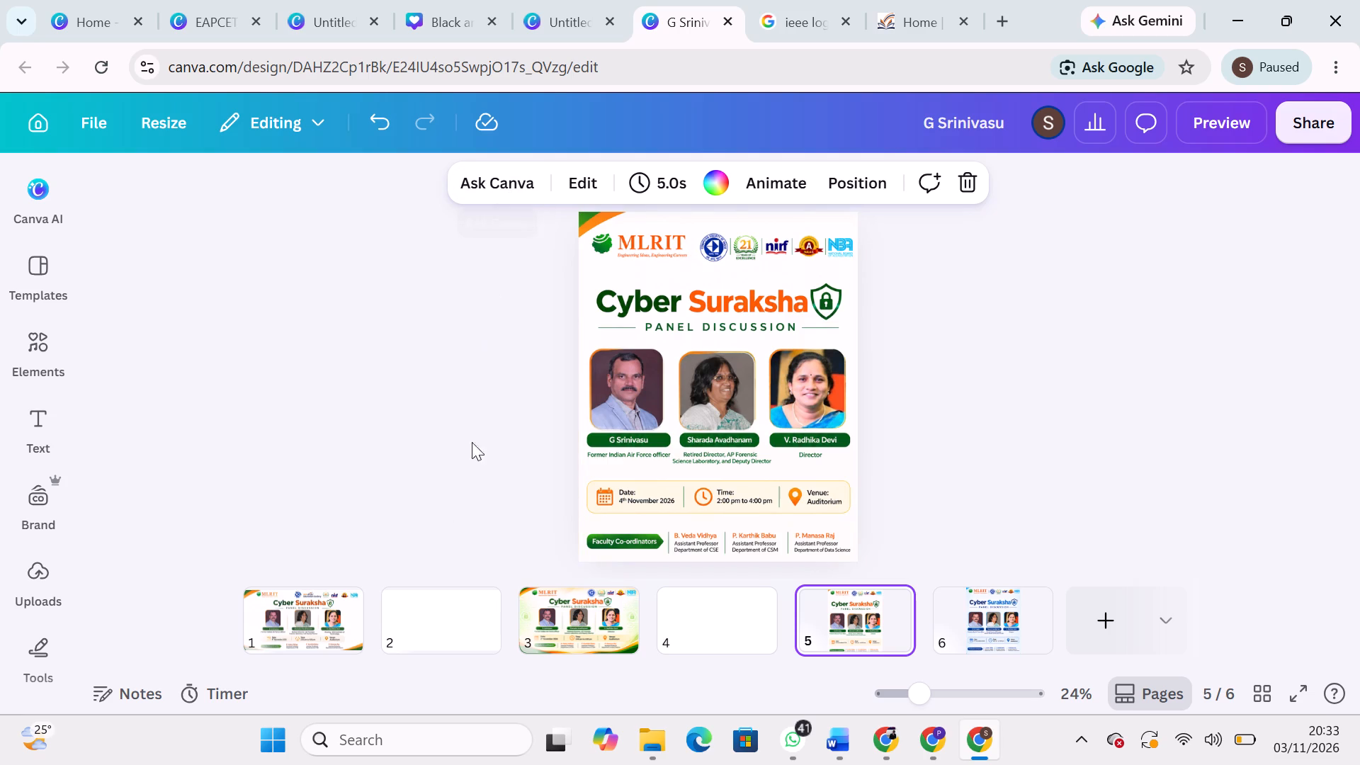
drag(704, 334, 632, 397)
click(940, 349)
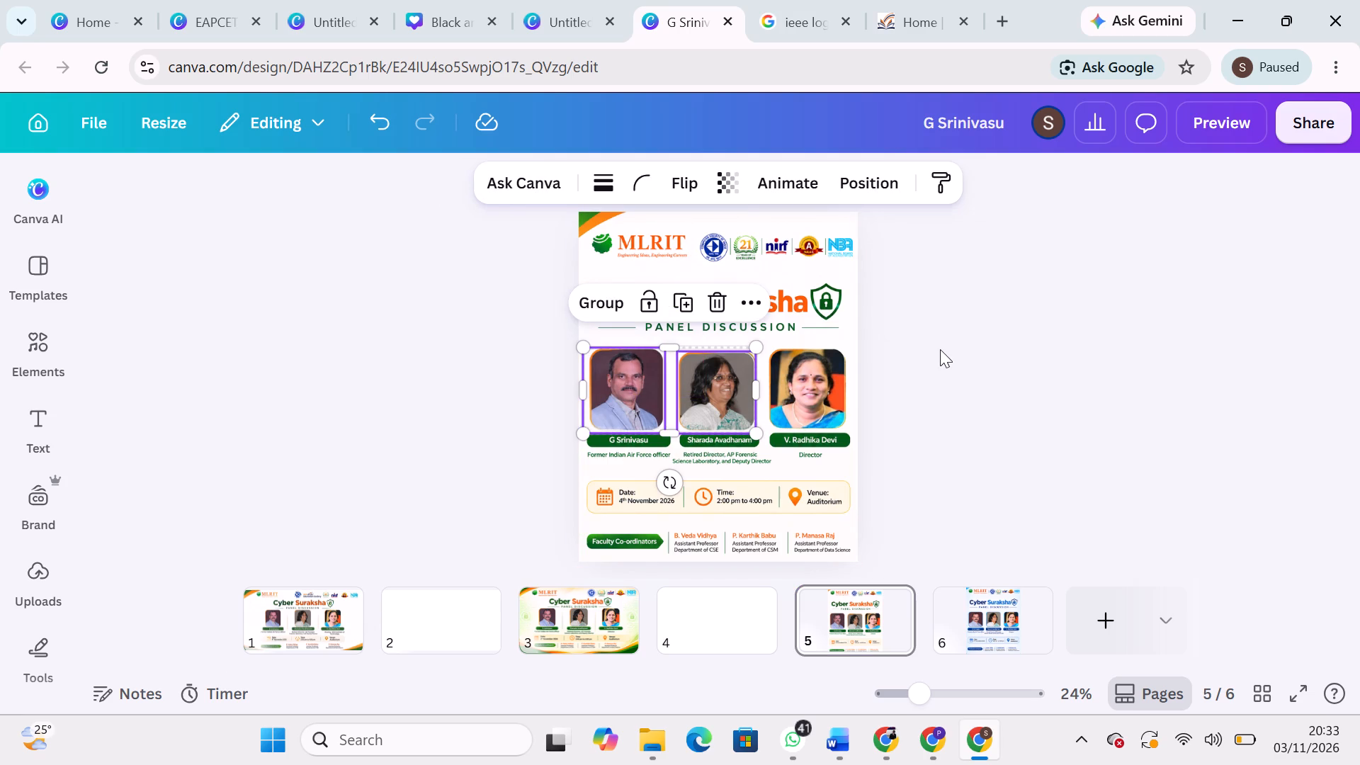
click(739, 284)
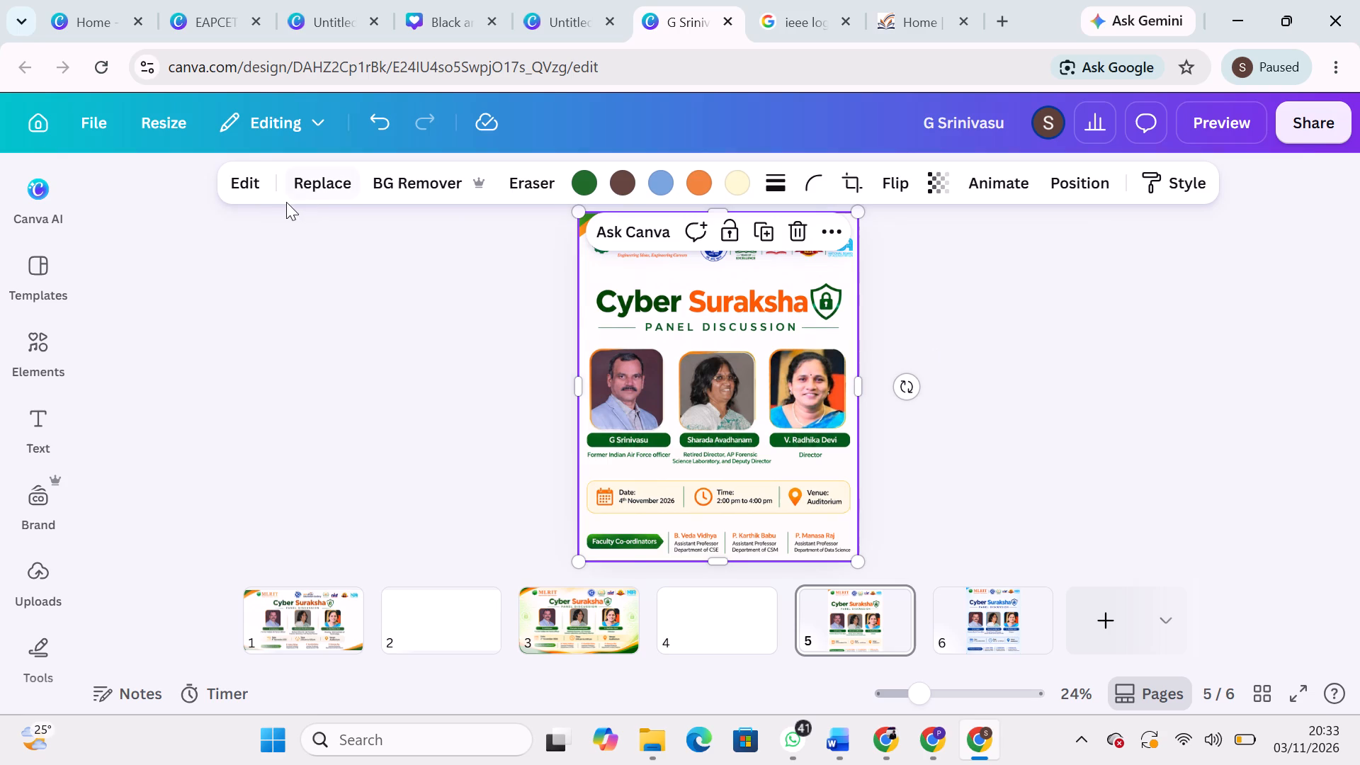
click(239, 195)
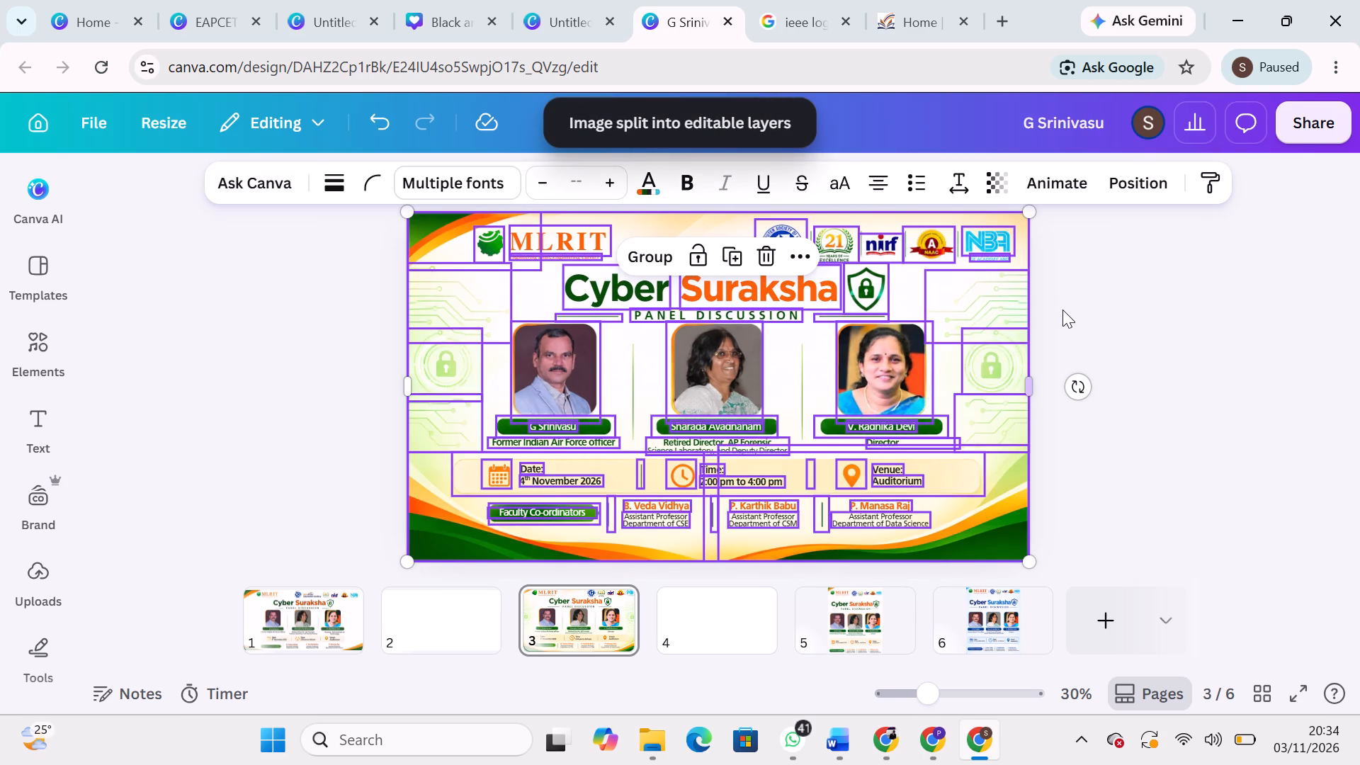
Delete the pale yellow background layer from page 3's poster and clear the page background behind it.
click(974, 296)
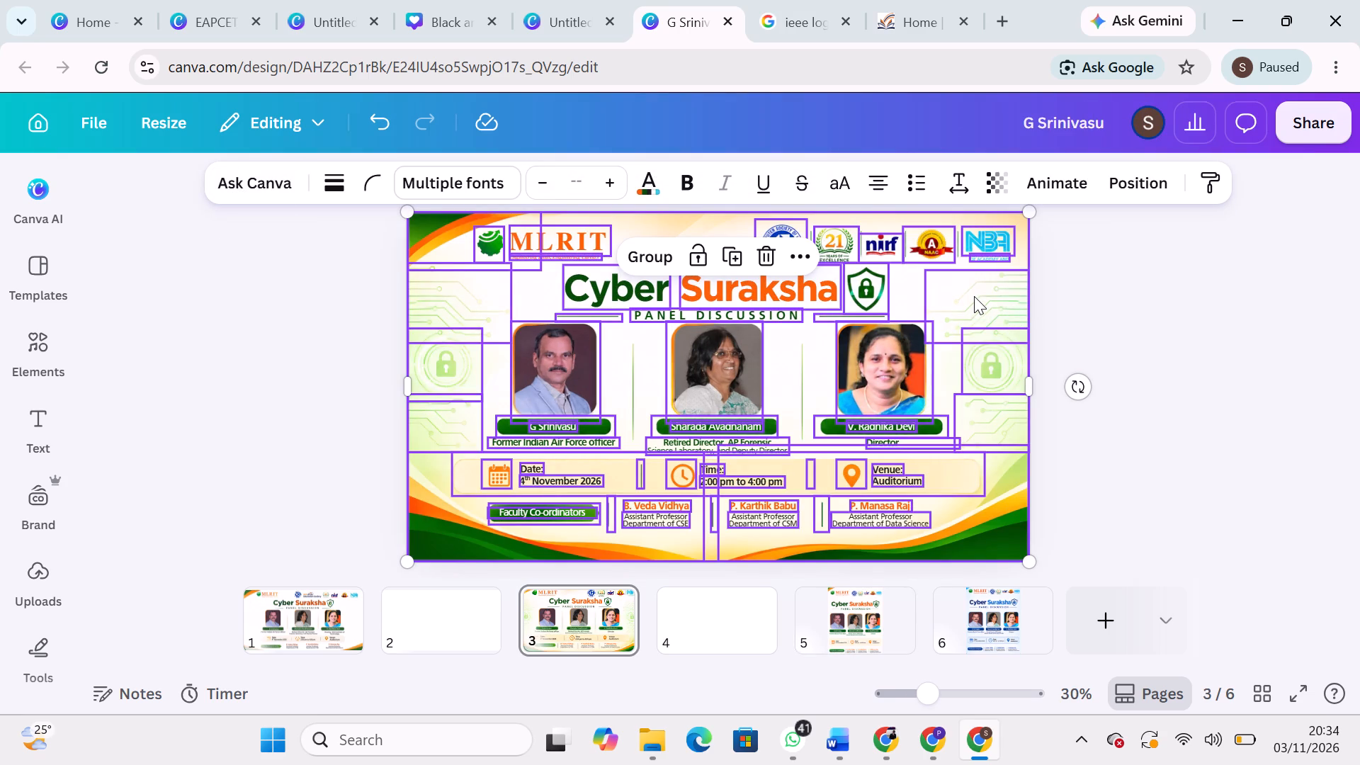
click(1113, 293)
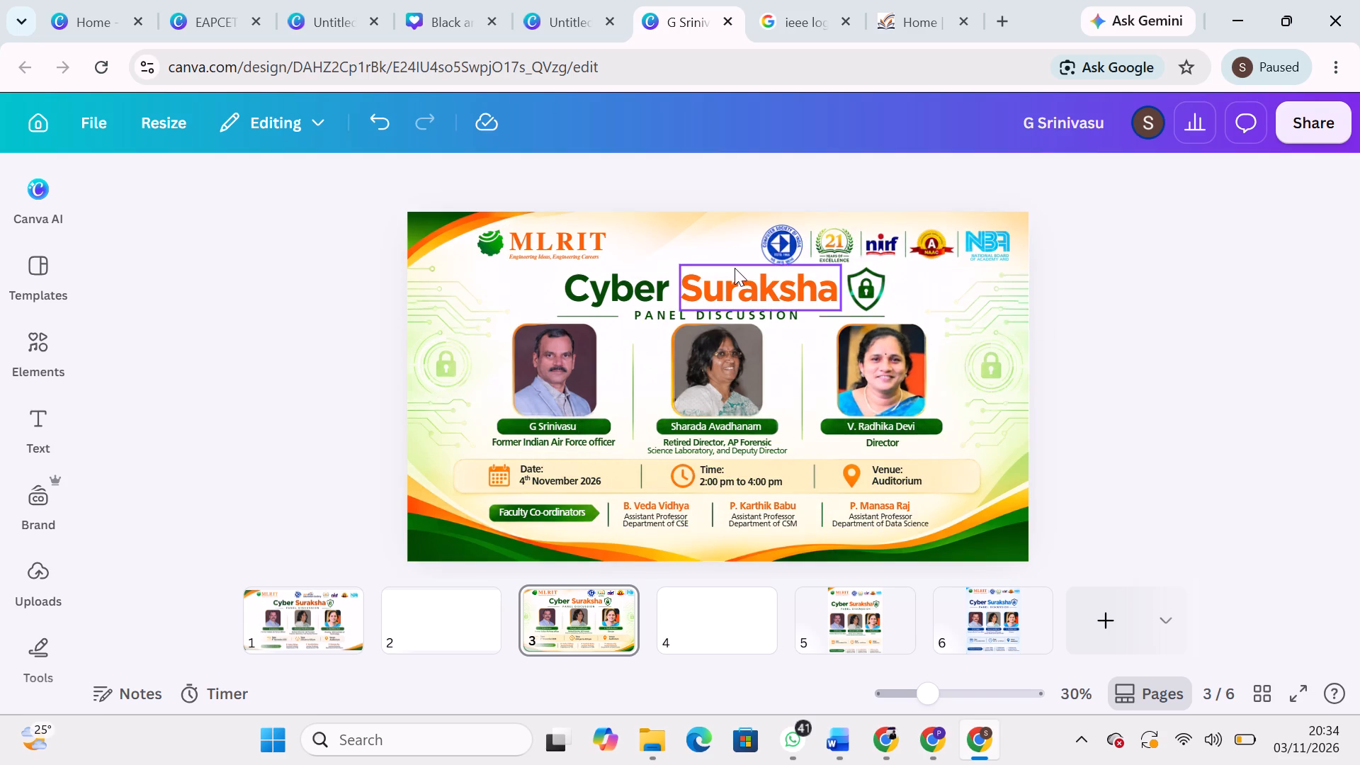
click(679, 251)
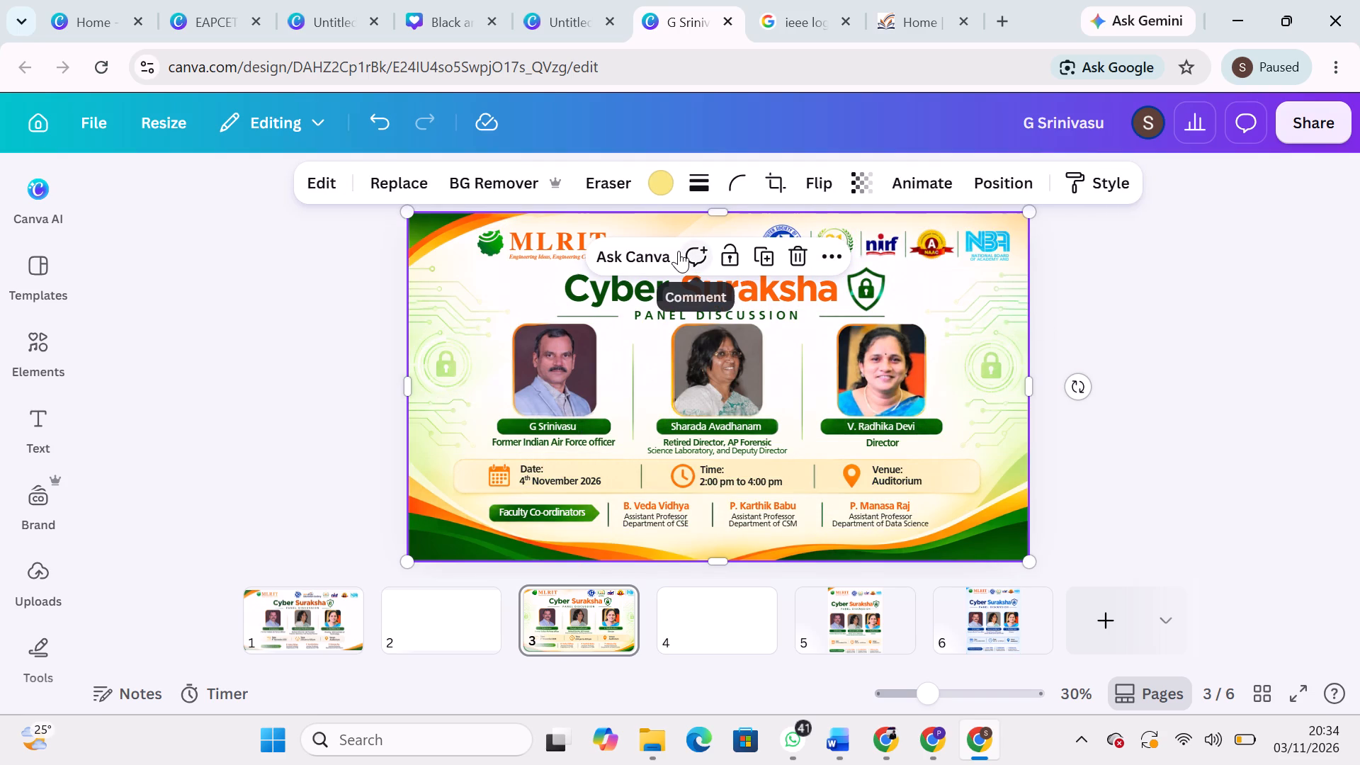
key(BackSpace)
key(BackSpace)
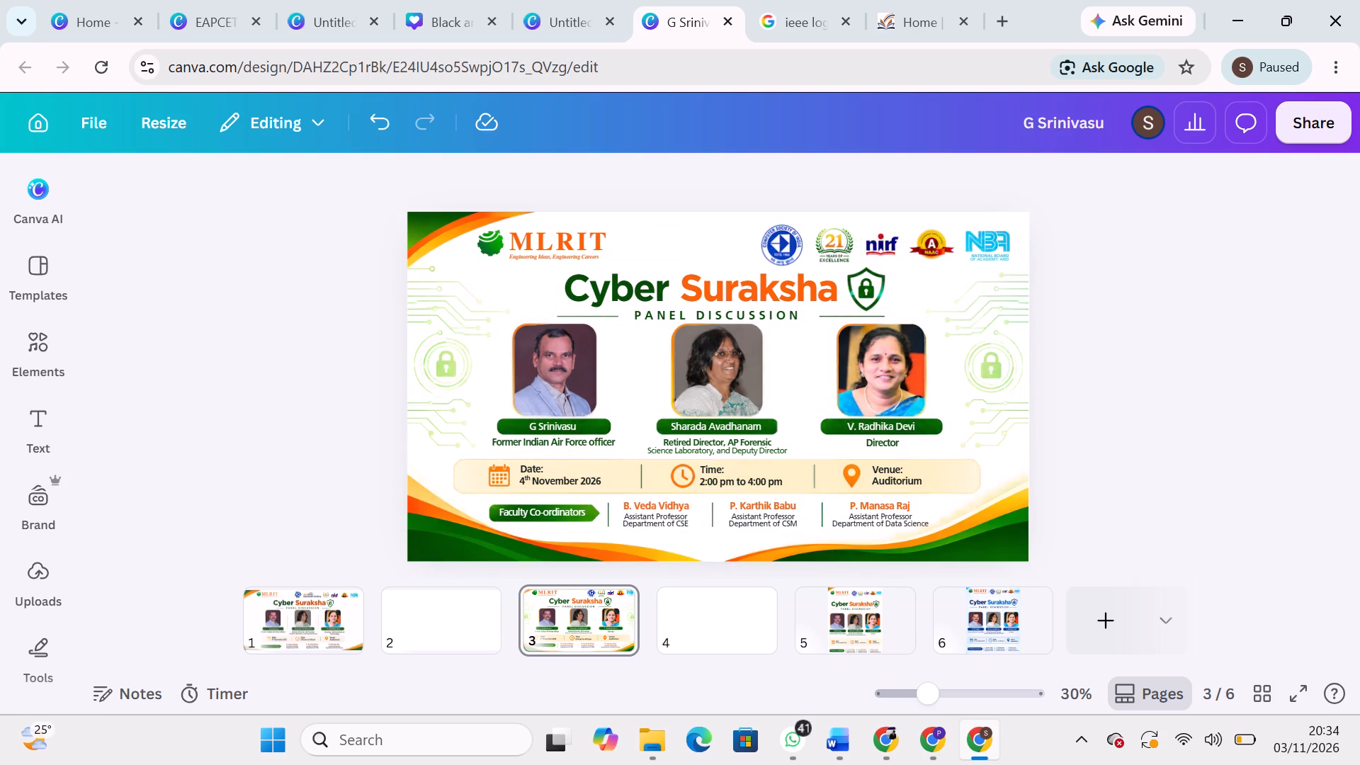
click(683, 217)
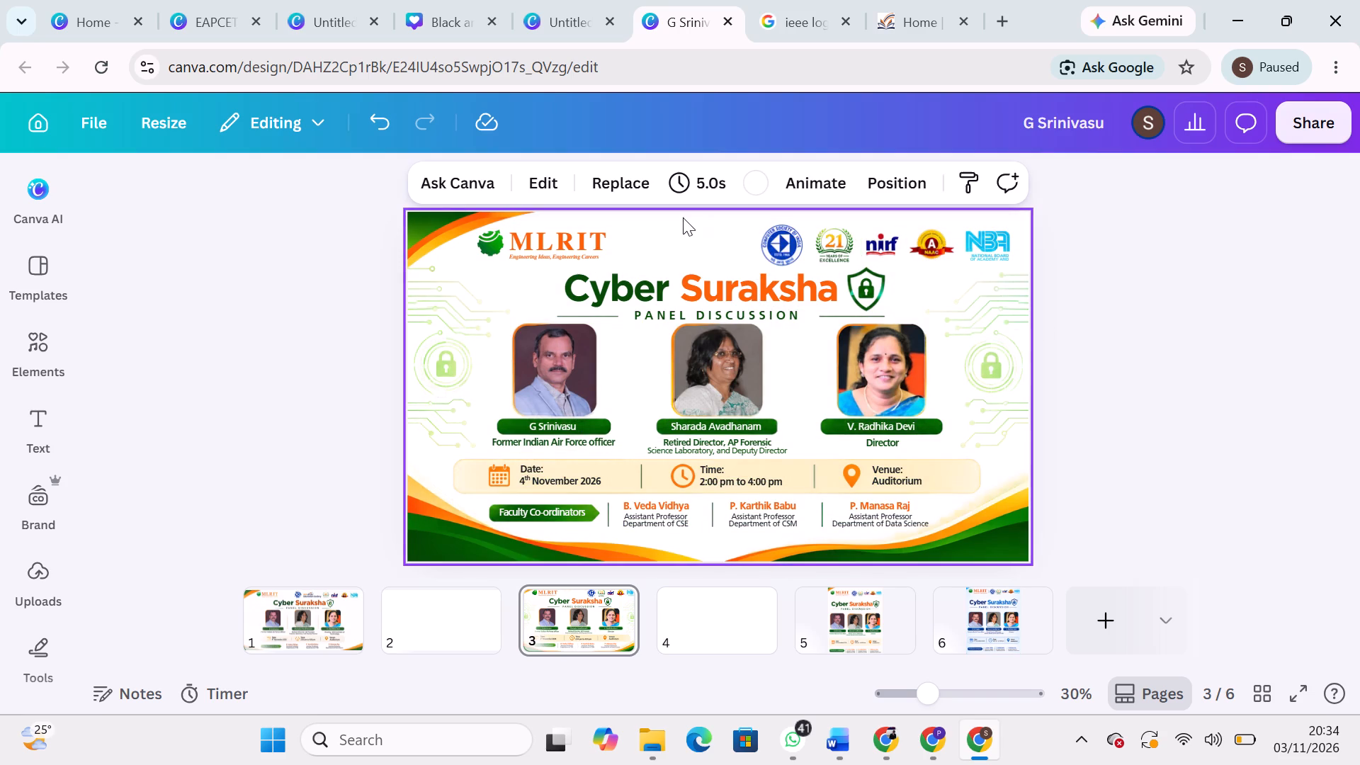
key(BackSpace)
click(686, 234)
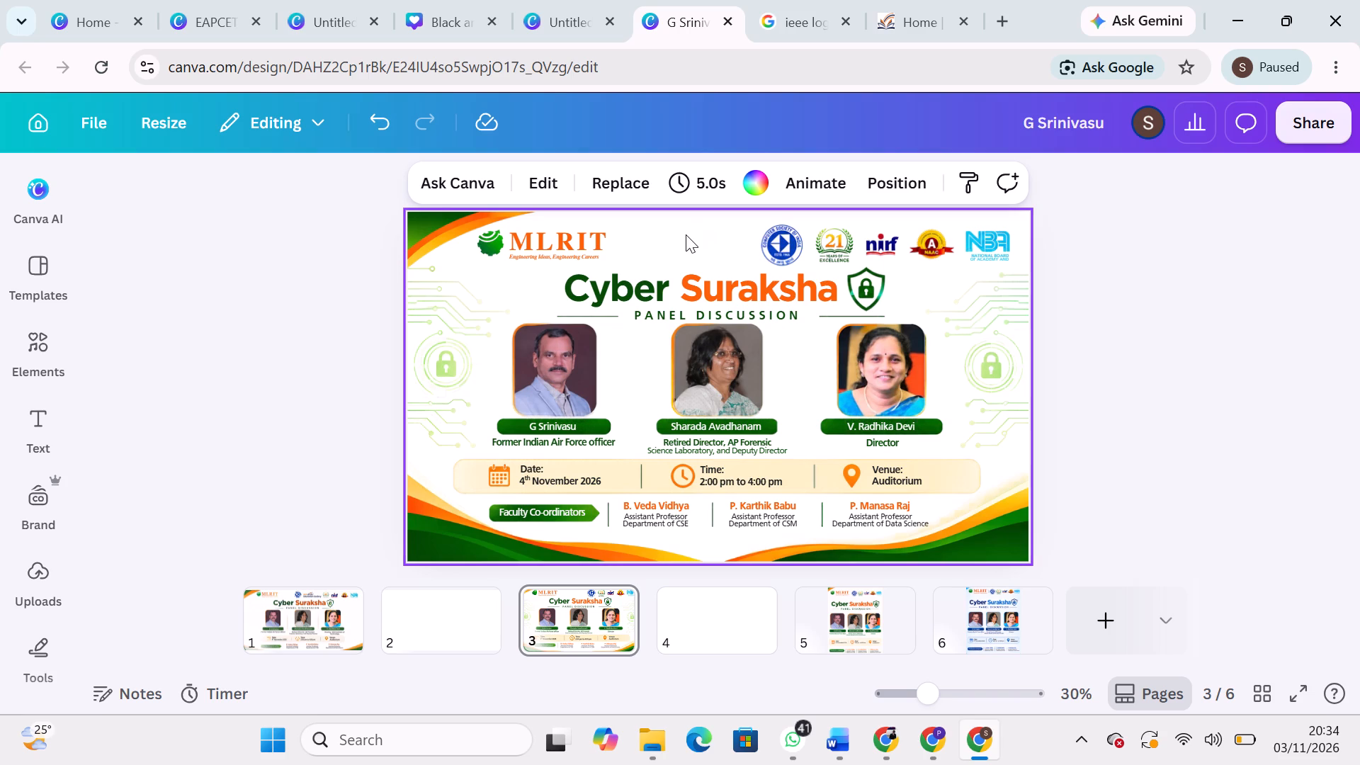
key(BackSpace)
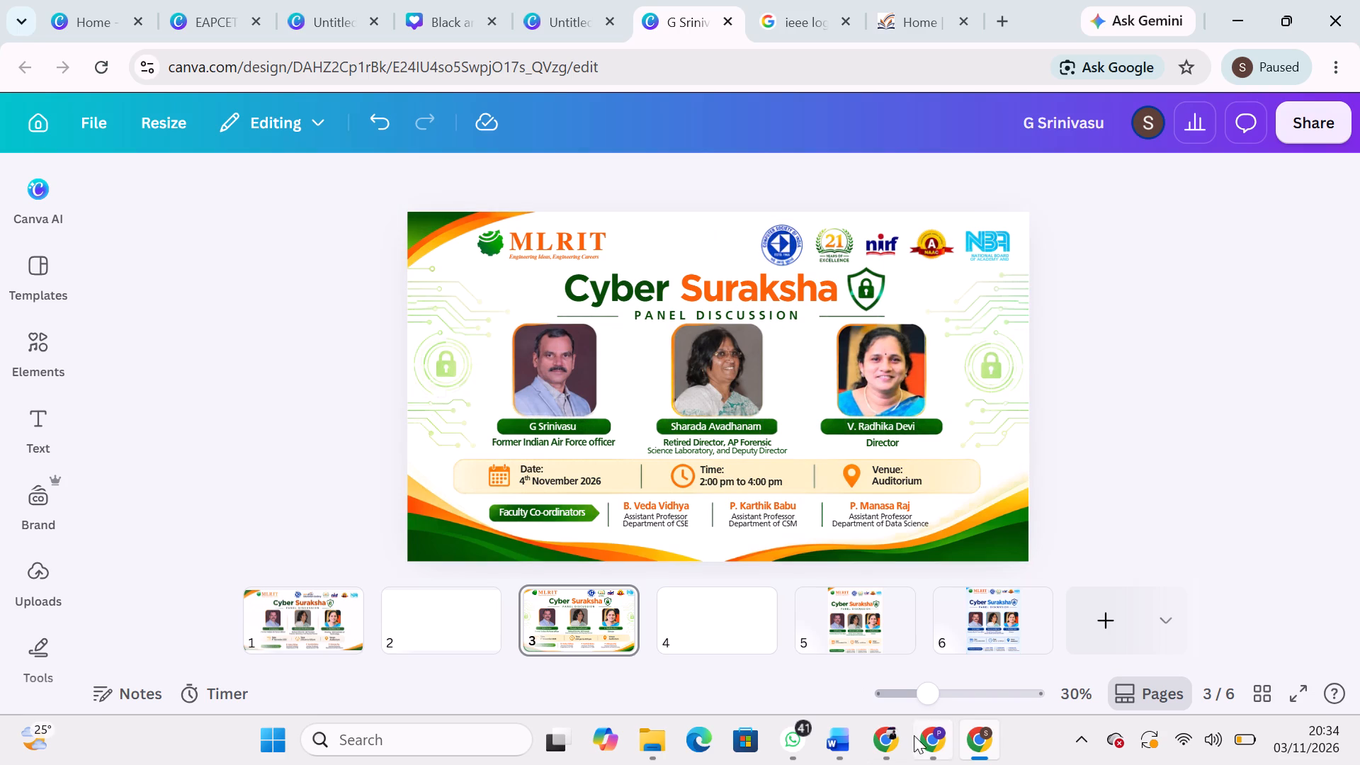
Switch to File Explorer and copy the "Cyber Suraksha_ Happening Today" PNG file from the Downloads folder.
click(651, 742)
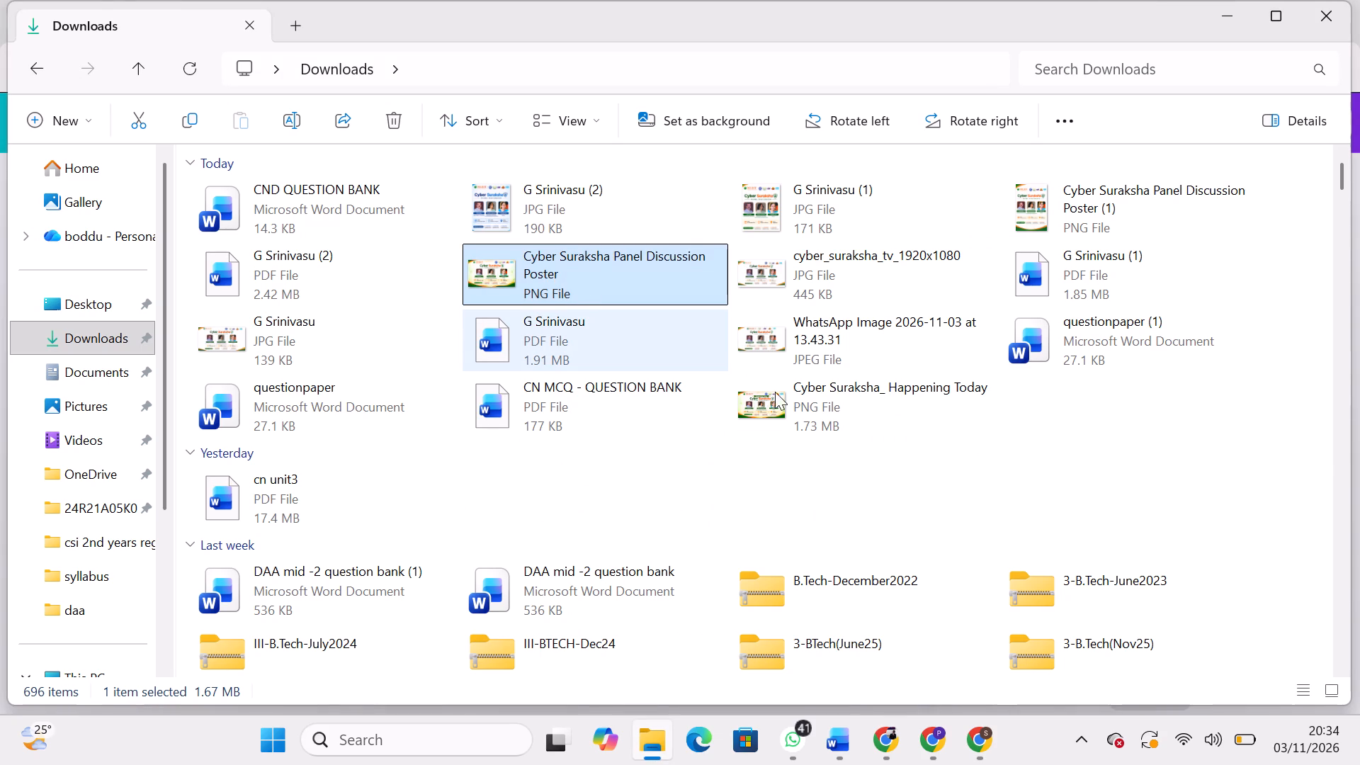
click(851, 423)
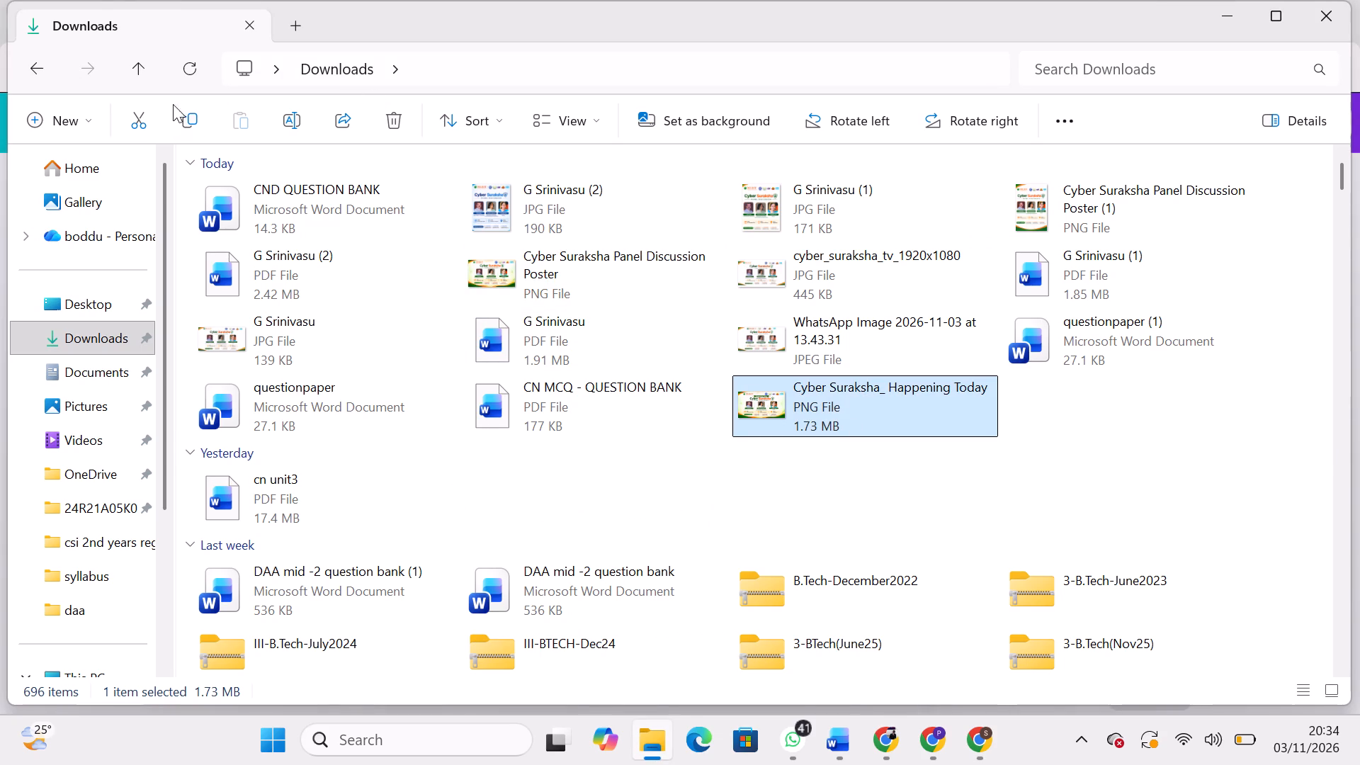
click(178, 121)
Switch back to Canva, paste the copied Happening Today poster image onto page 3 and enlarge it to cover the page.
click(1226, 11)
click(801, 403)
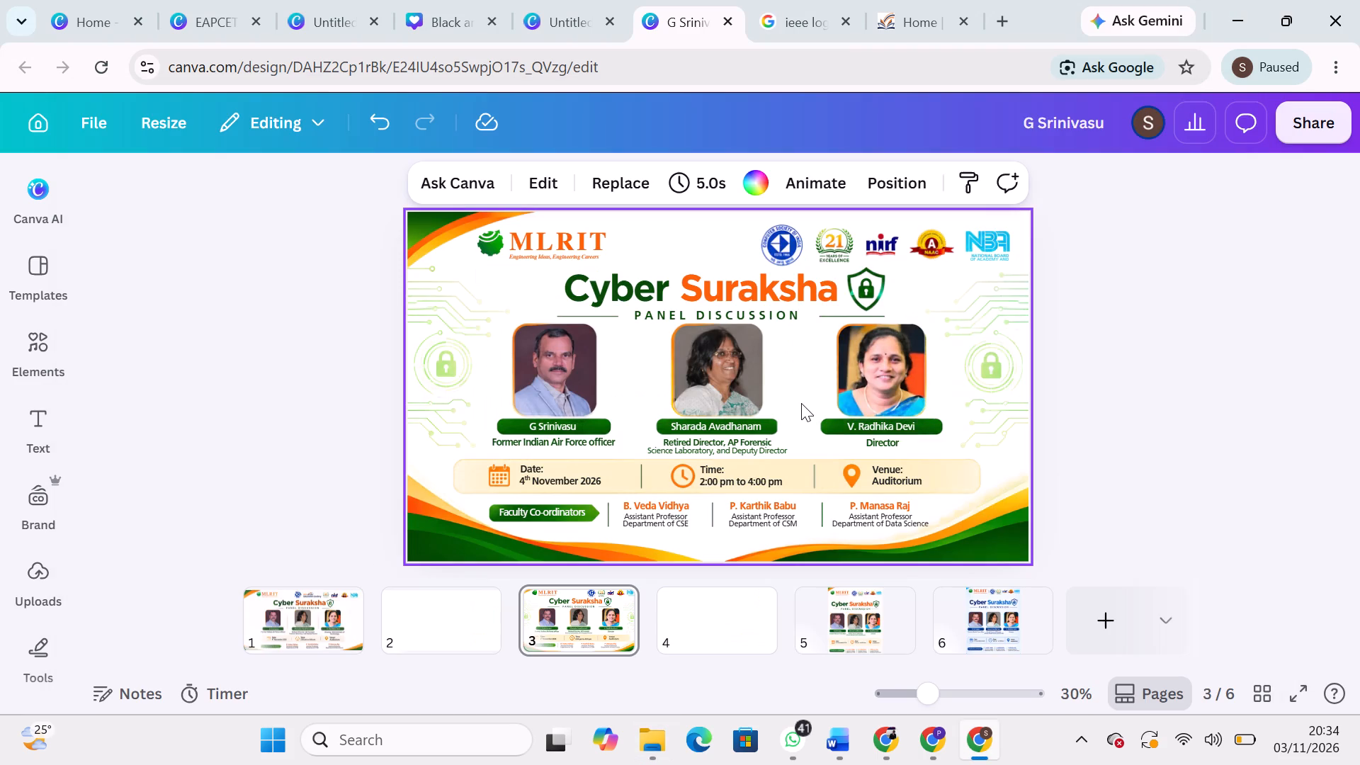
key(ctrl+v)
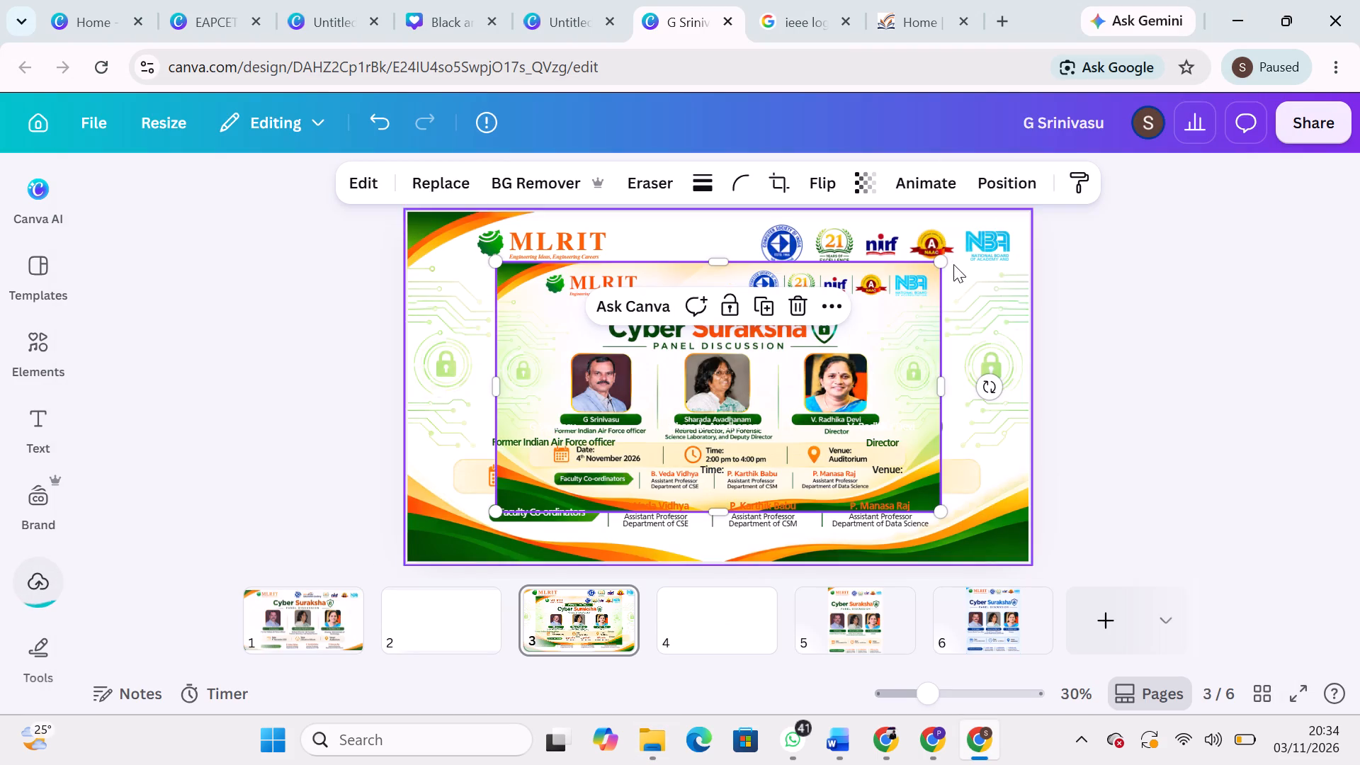
drag(941, 267, 1026, 178)
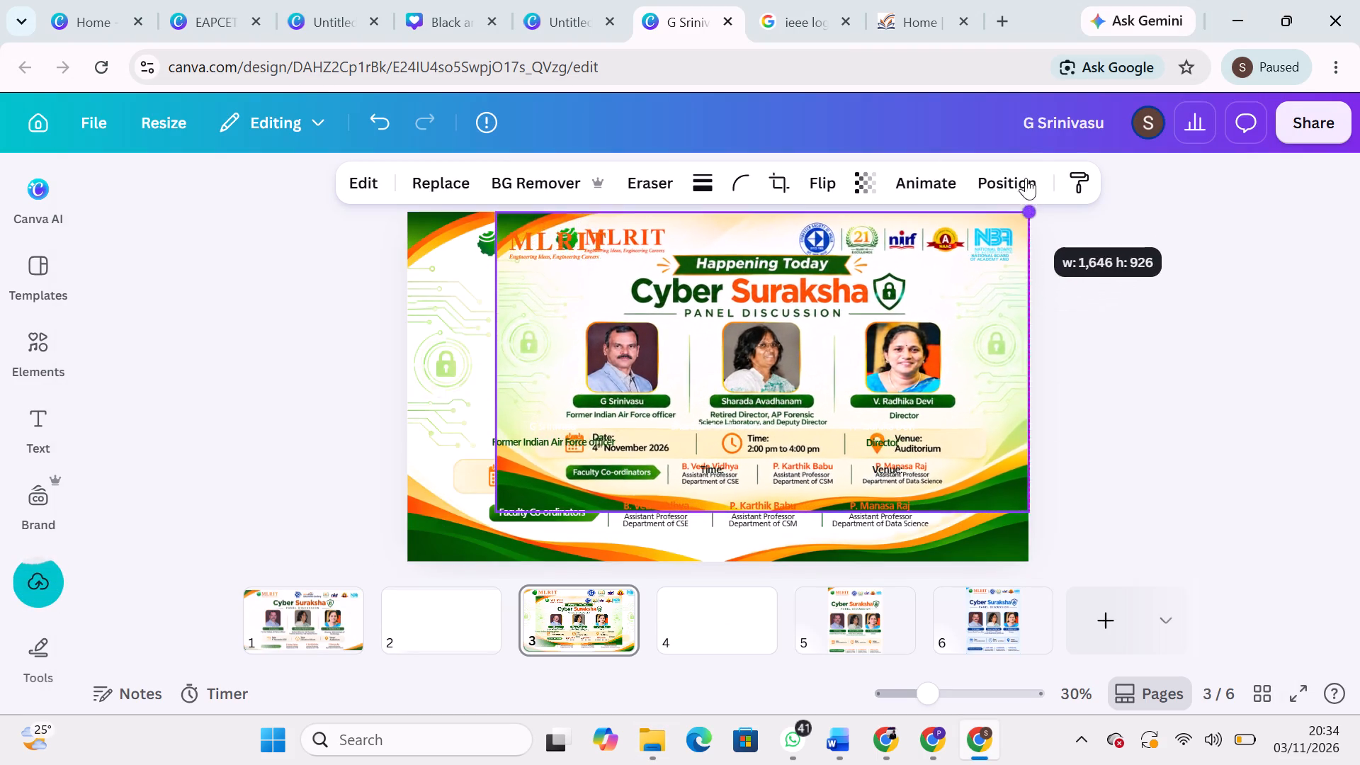
drag(1026, 178, 1026, 151)
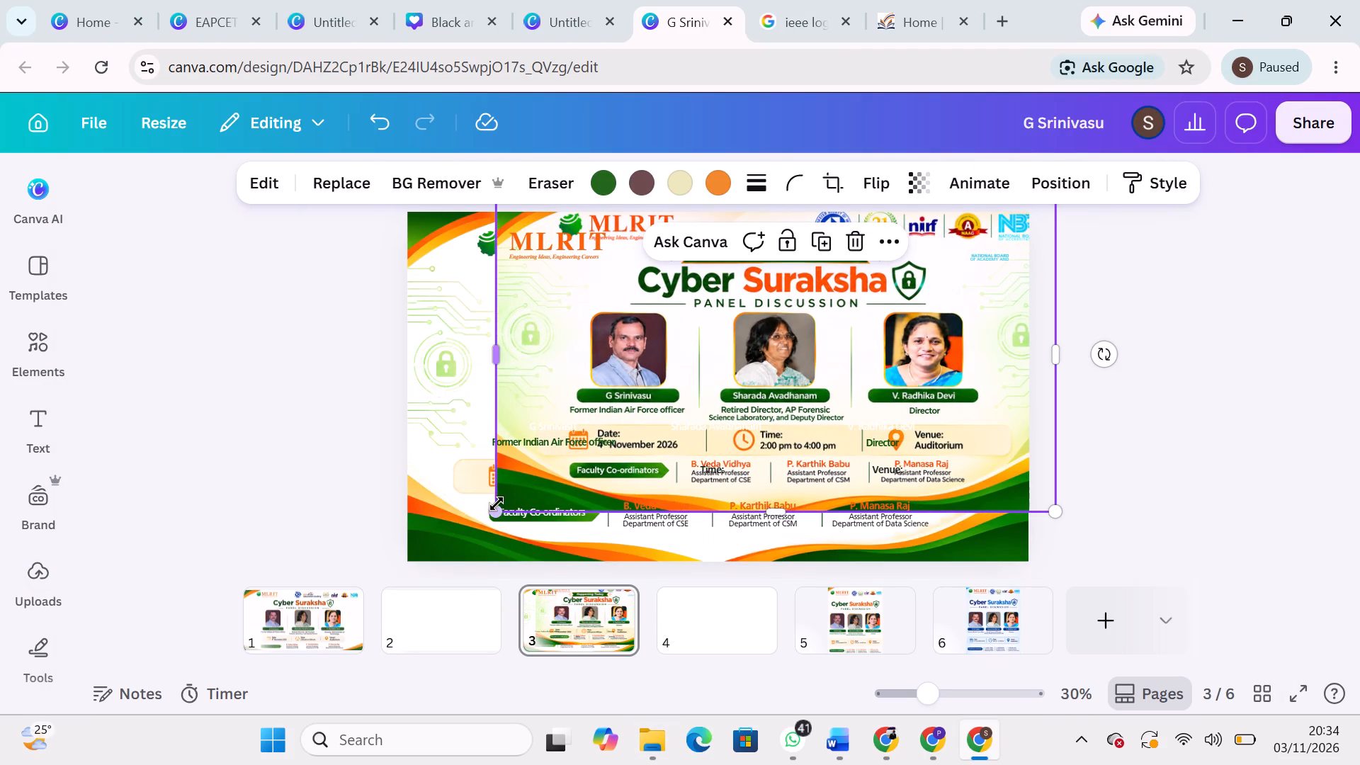
drag(497, 511, 421, 543)
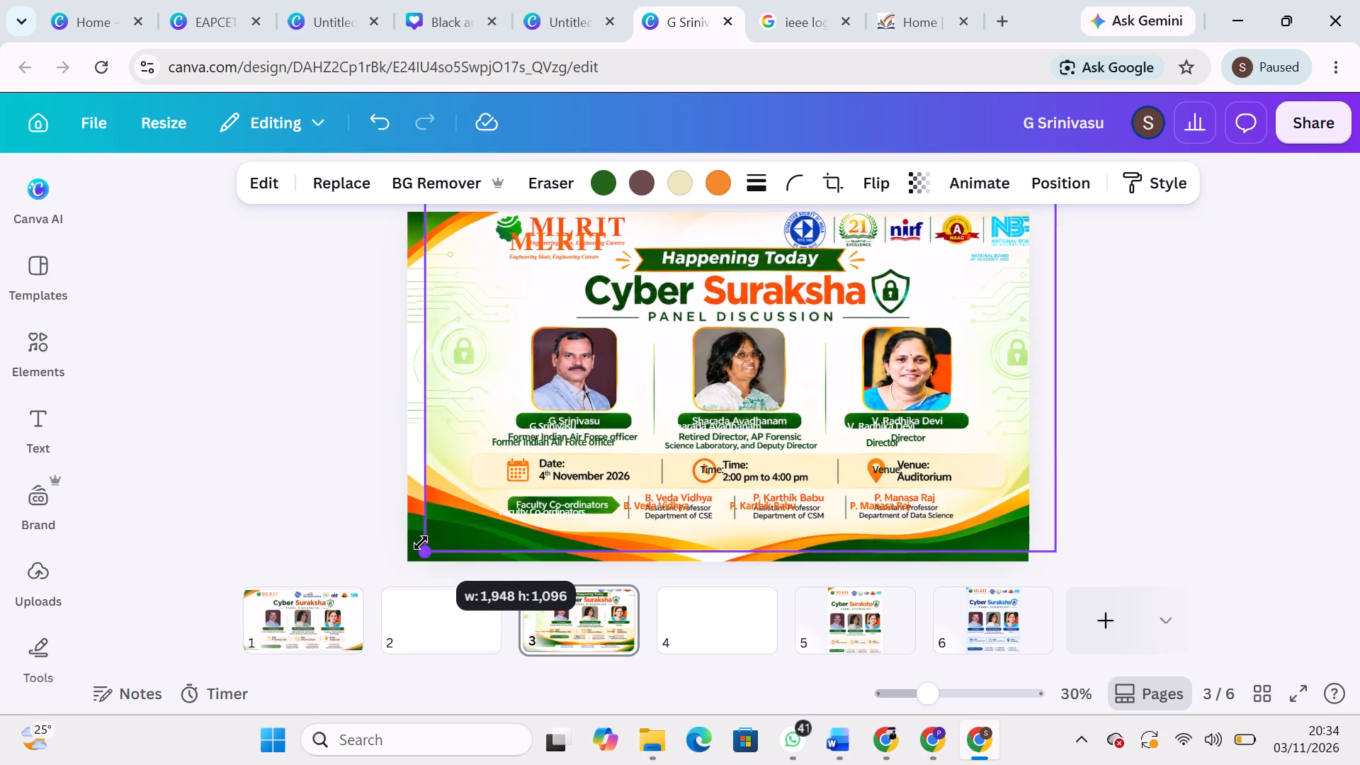
drag(421, 543, 412, 552)
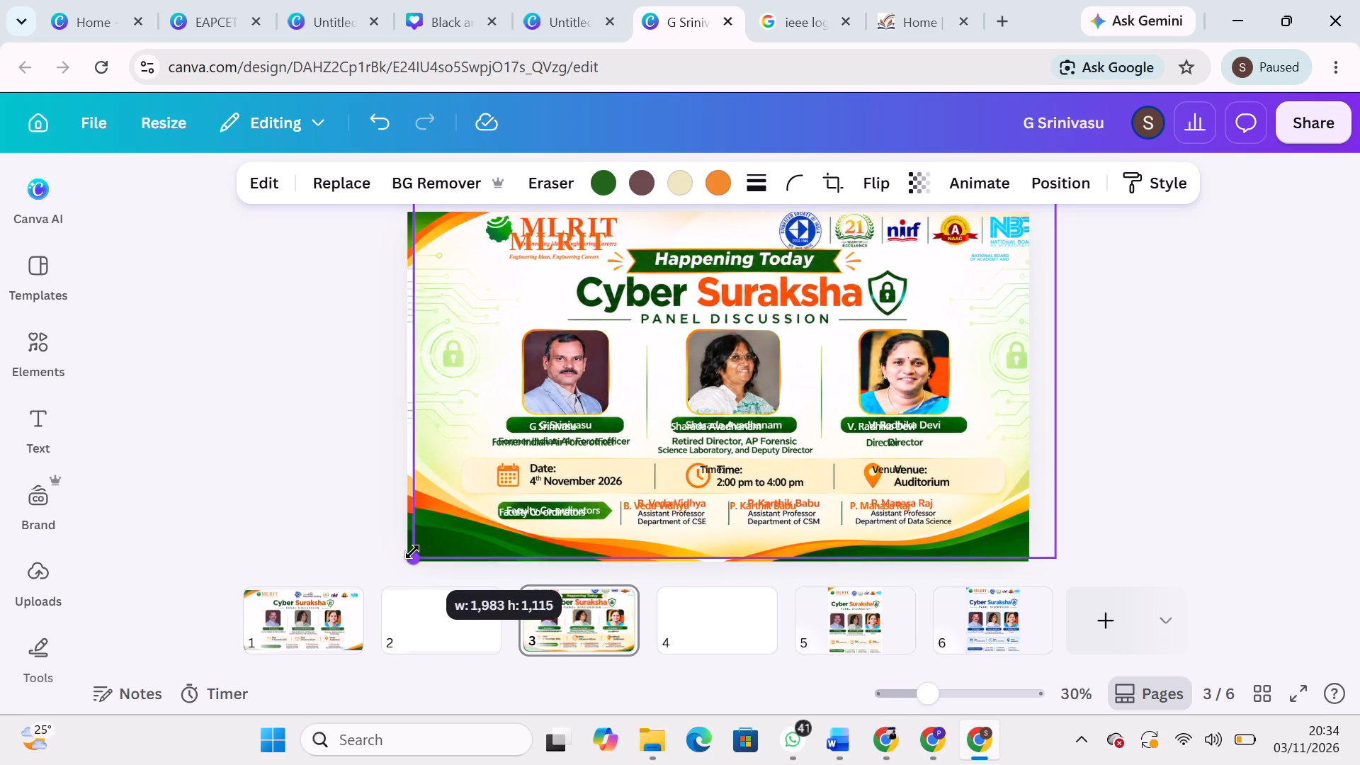
drag(412, 552, 412, 553)
scroll(858, 319, up, 1)
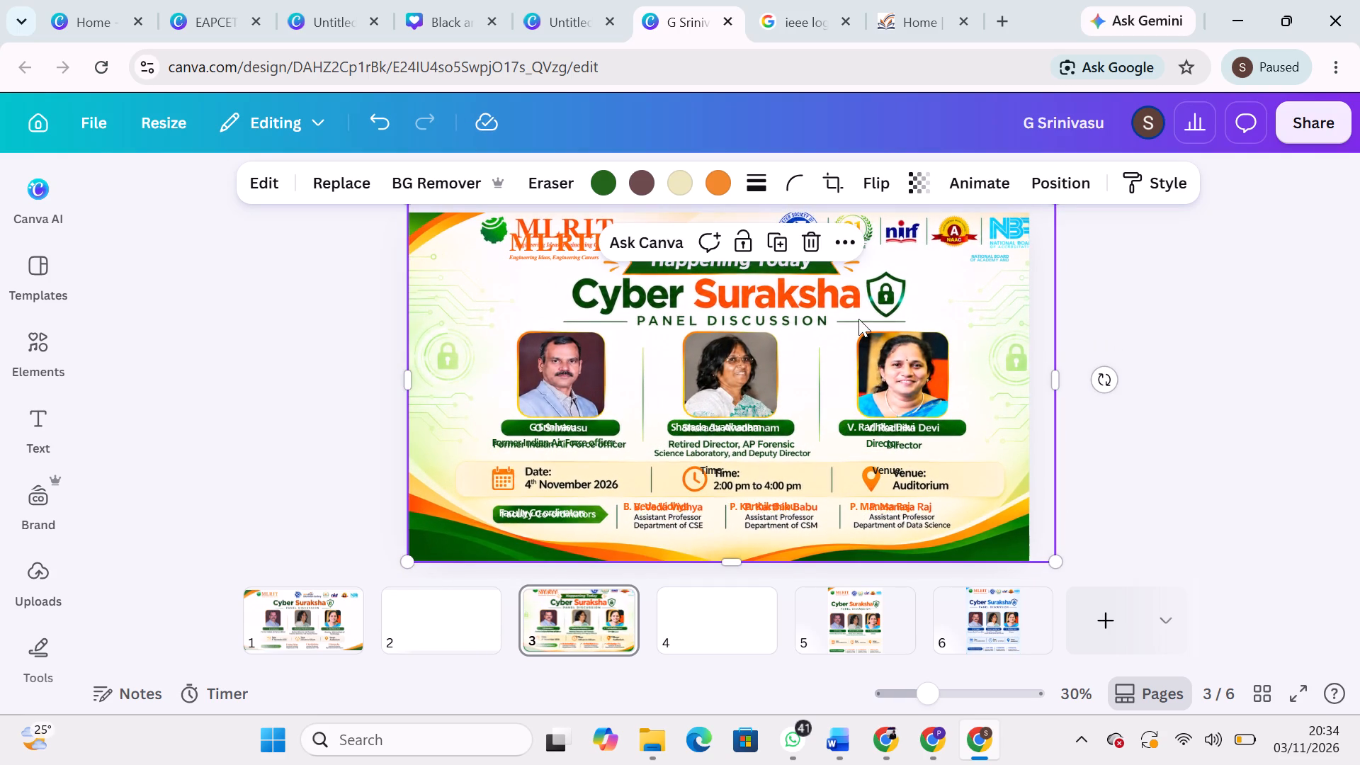
scroll(1034, 348, up, 1)
scroll(1156, 330, up, 1)
Shrink the pasted Happening Today poster so its corners align with the edges of page 3.
drag(1154, 460, 1182, 350)
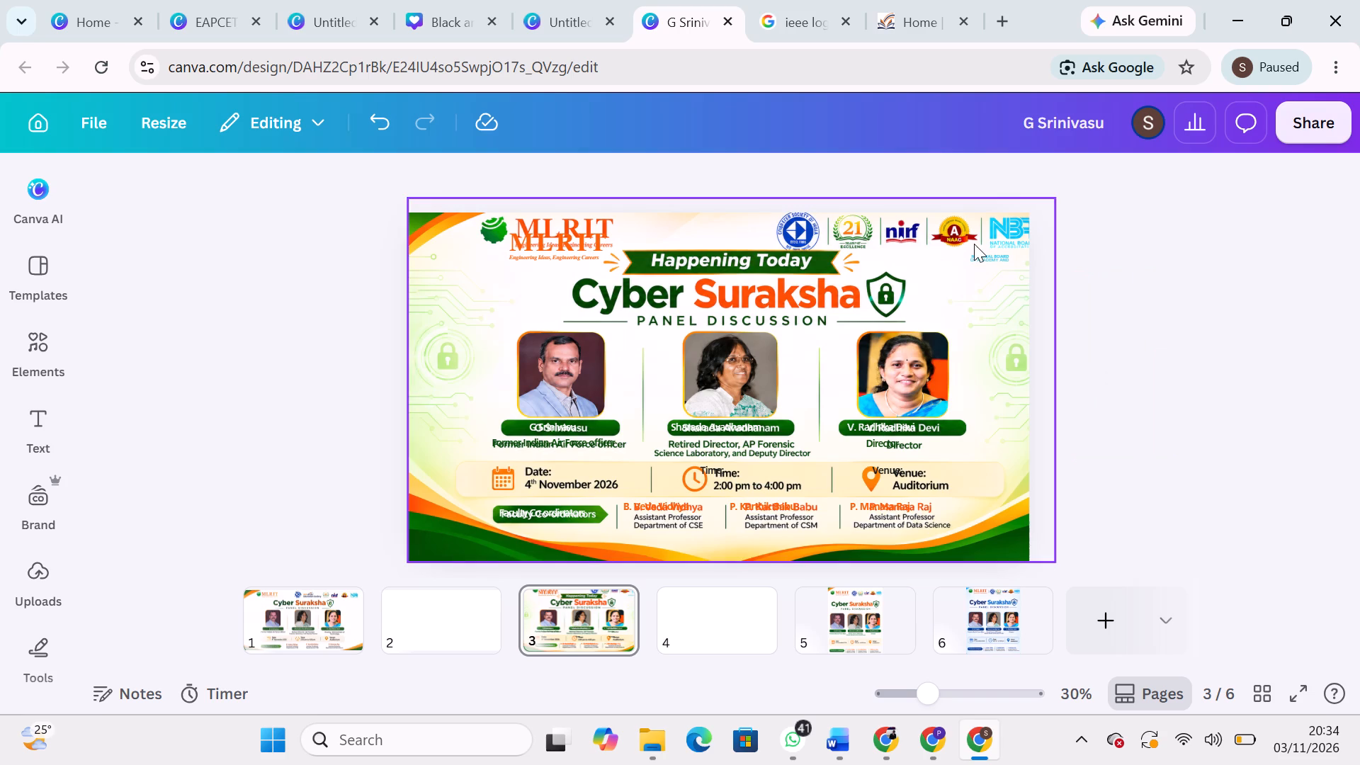
click(974, 244)
drag(1062, 211, 1038, 227)
scroll(1068, 244, up, 1)
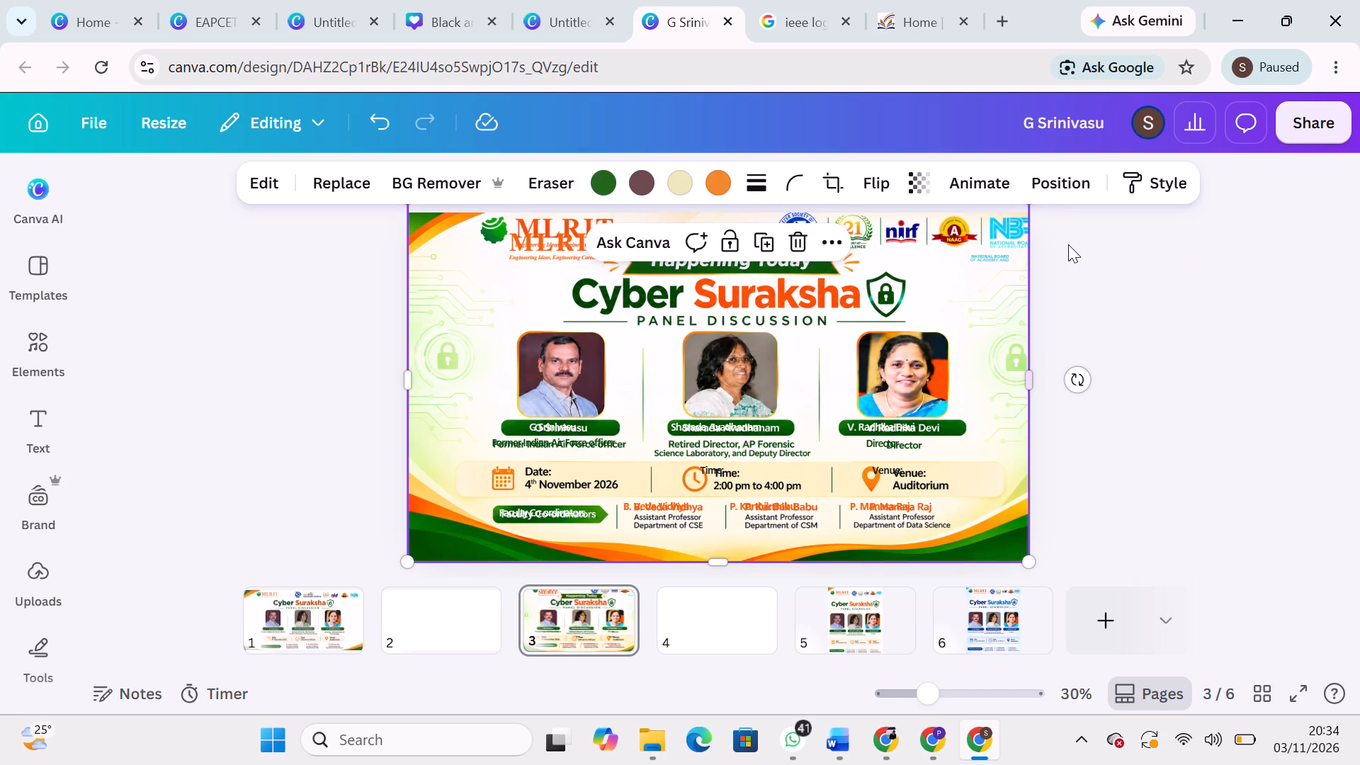
key(ctrl+z)
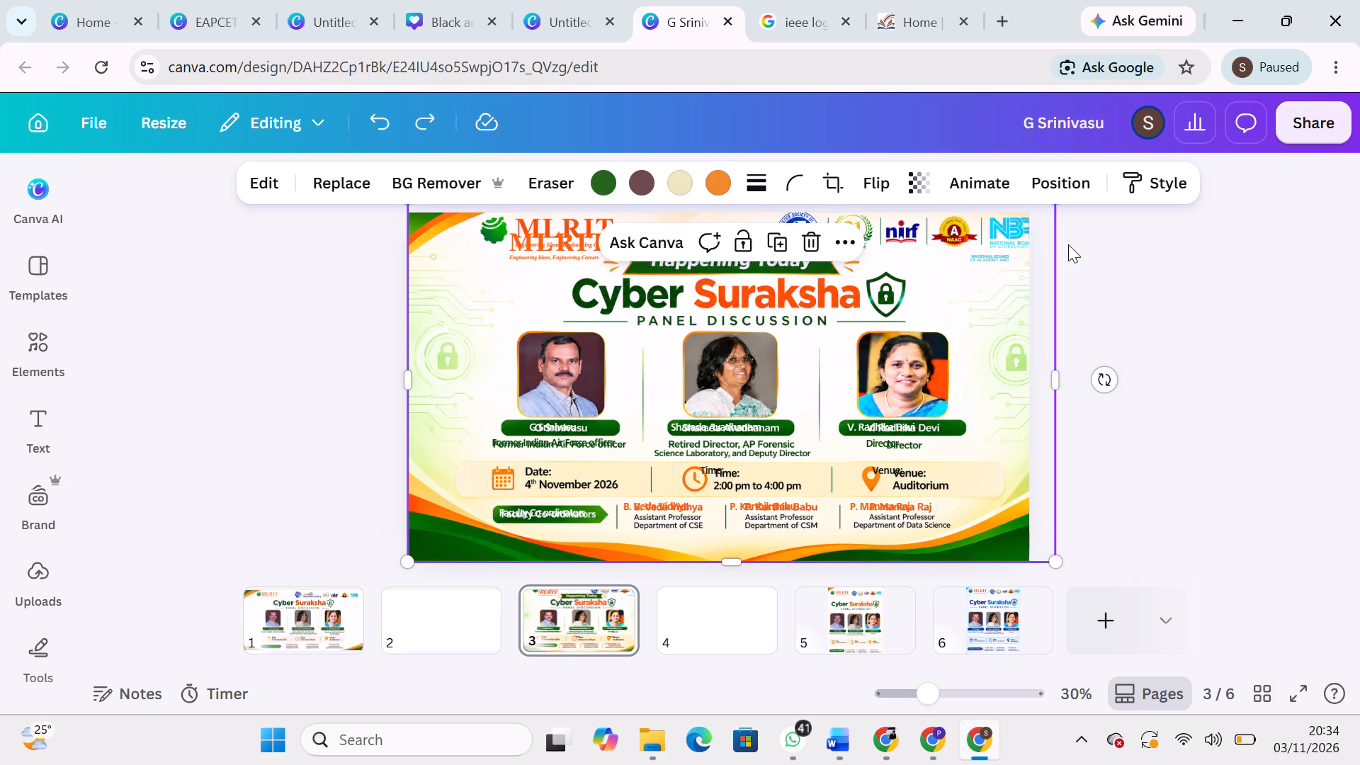
scroll(1118, 314, up, 1)
click(1118, 314)
key(ctrl+minus)
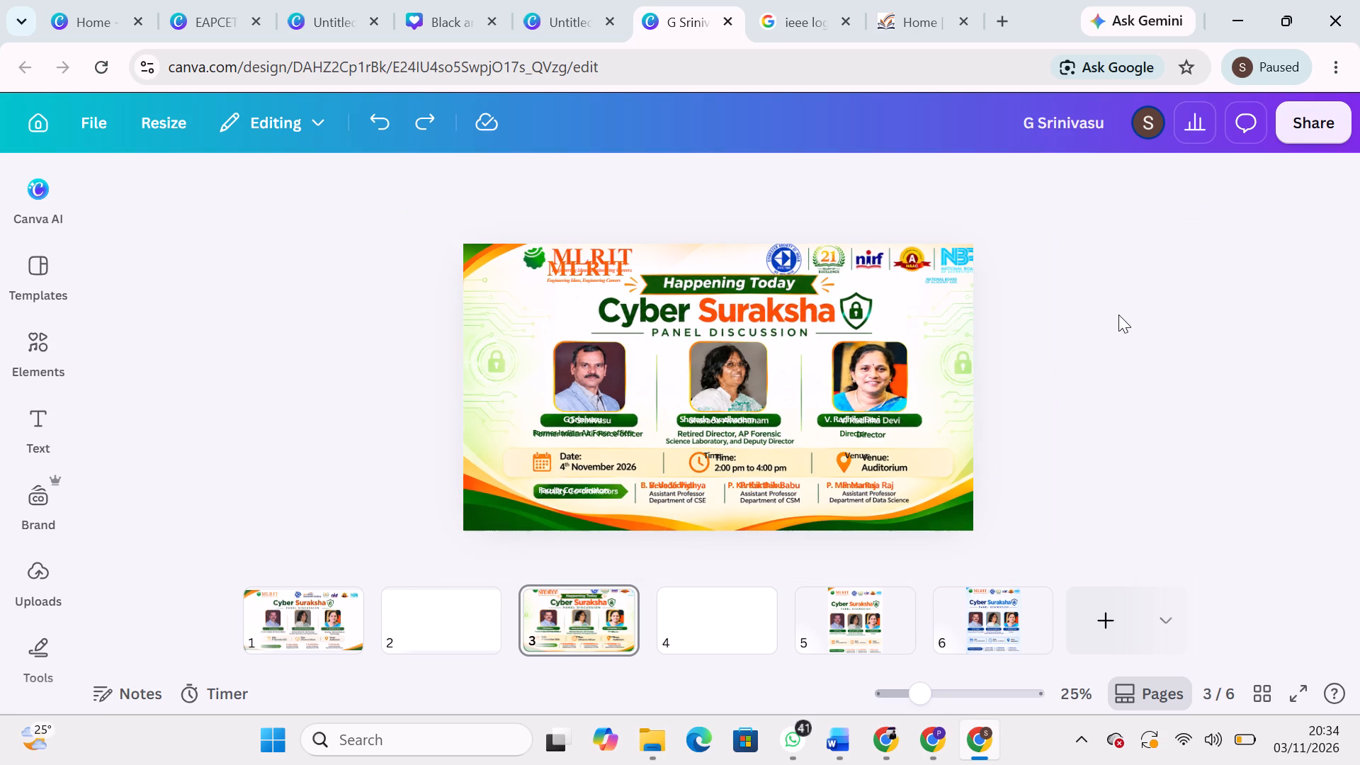
click(937, 303)
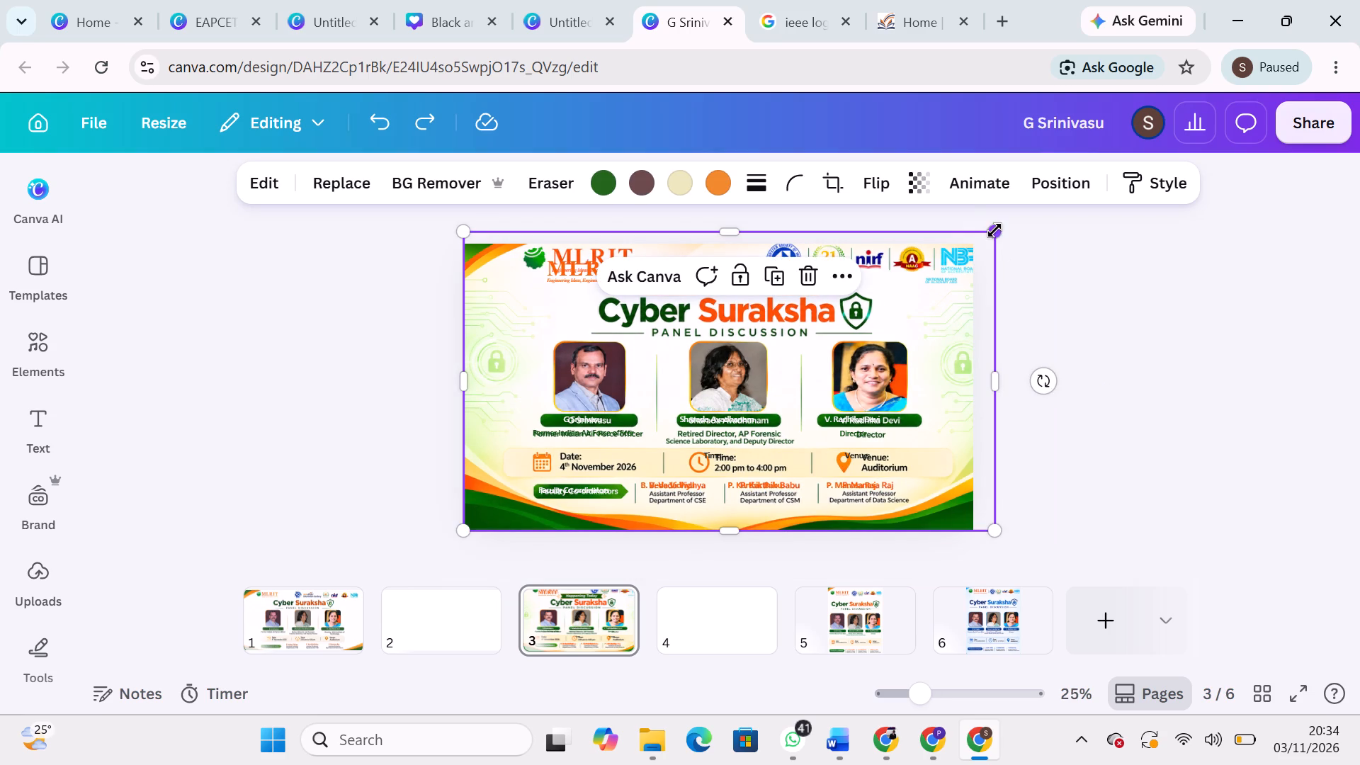
drag(993, 229, 971, 242)
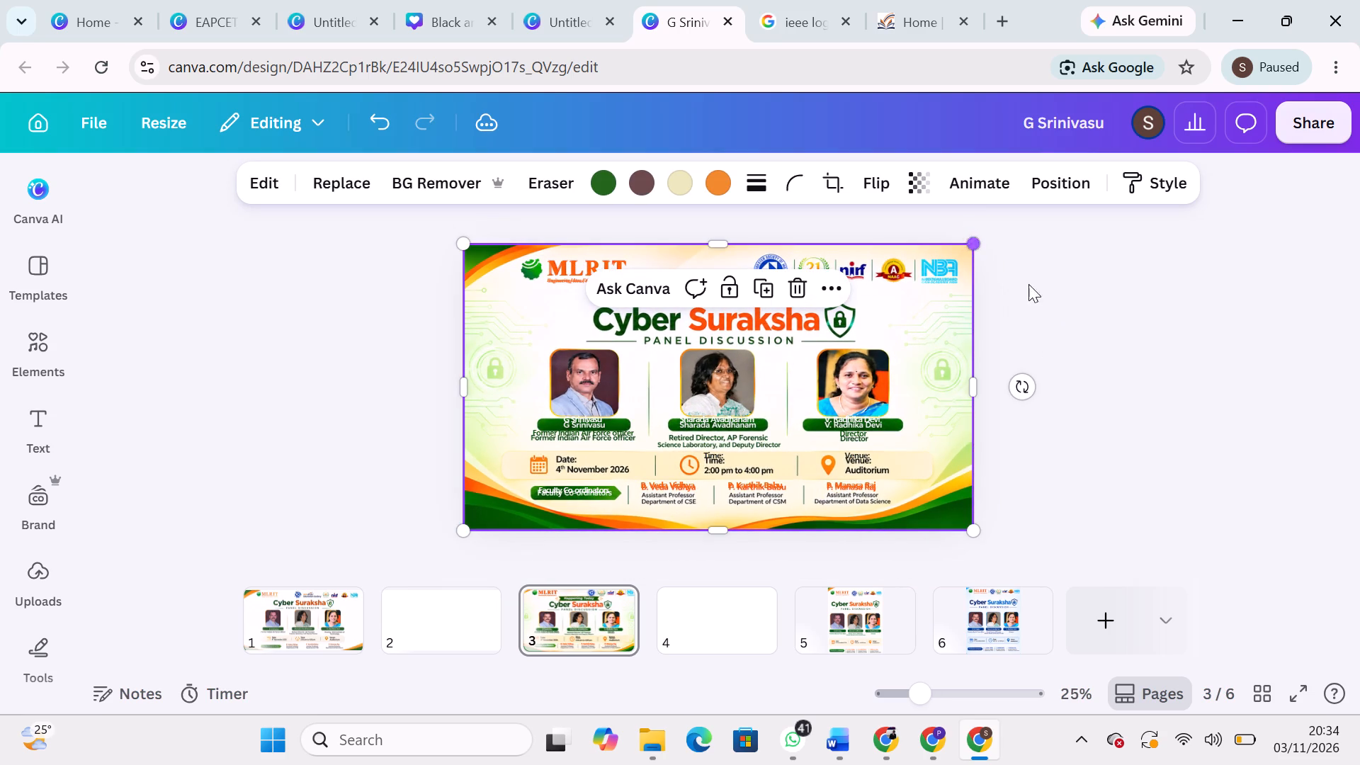
click(1035, 290)
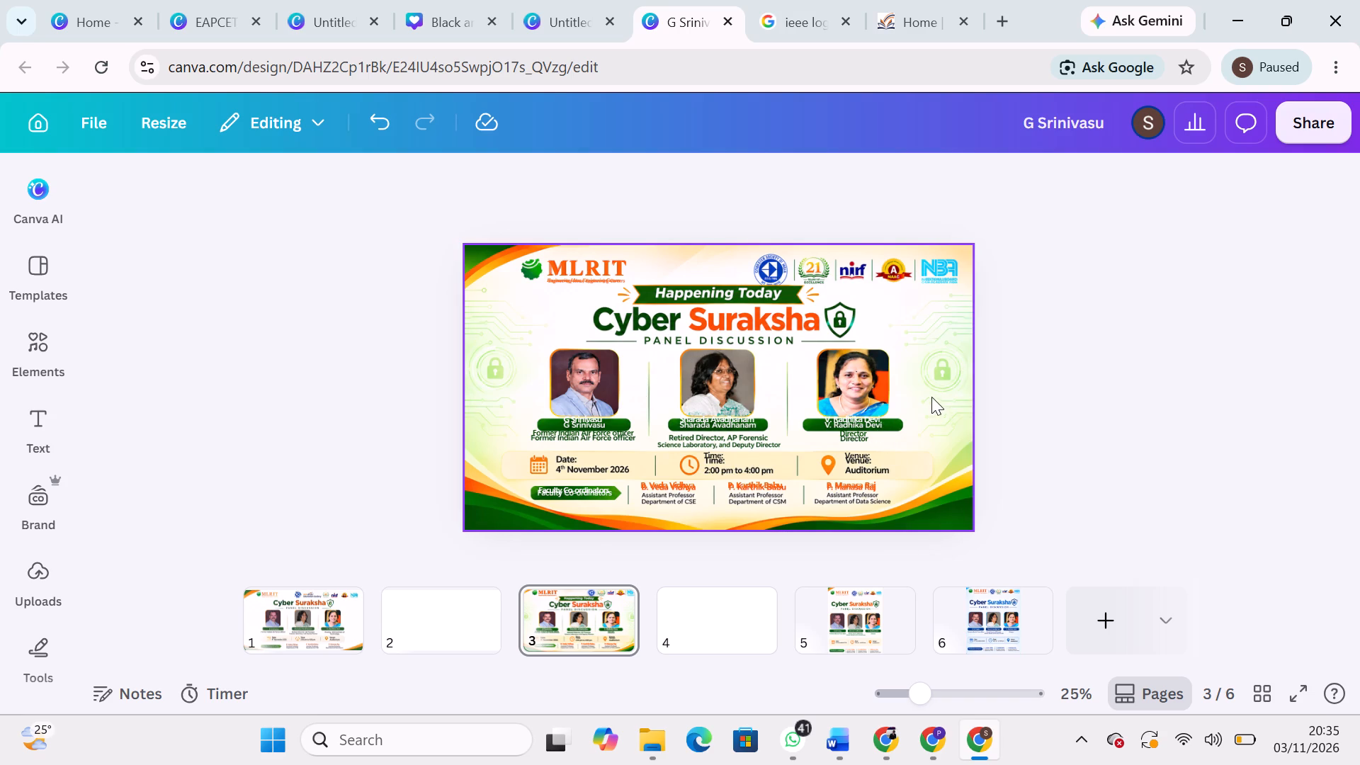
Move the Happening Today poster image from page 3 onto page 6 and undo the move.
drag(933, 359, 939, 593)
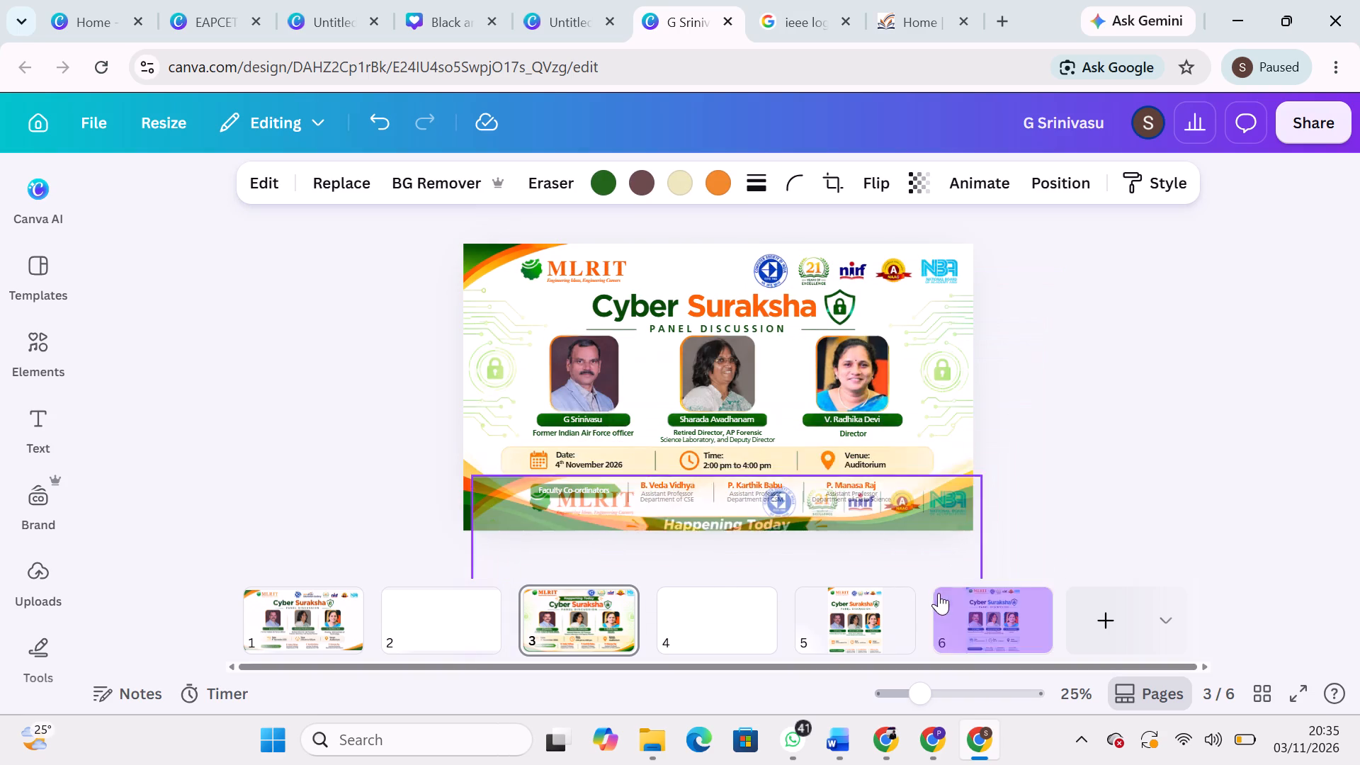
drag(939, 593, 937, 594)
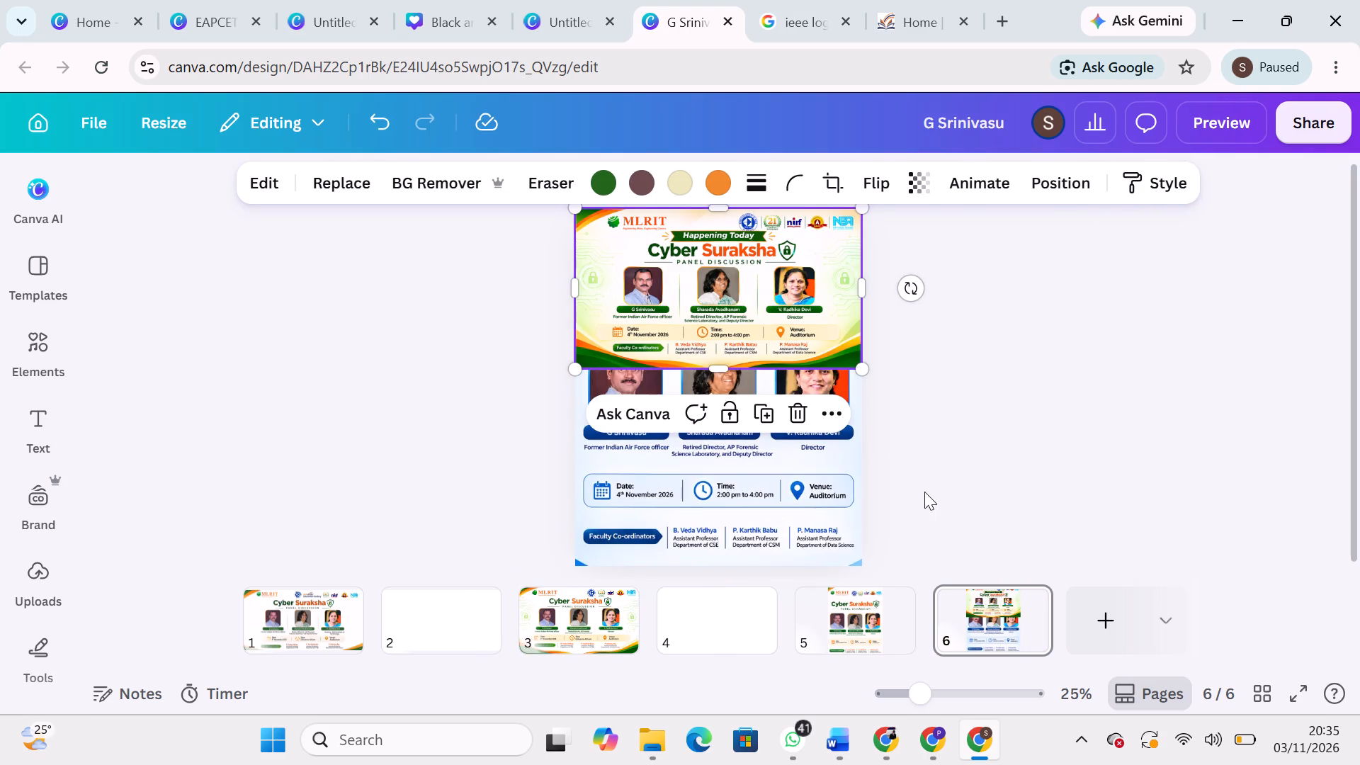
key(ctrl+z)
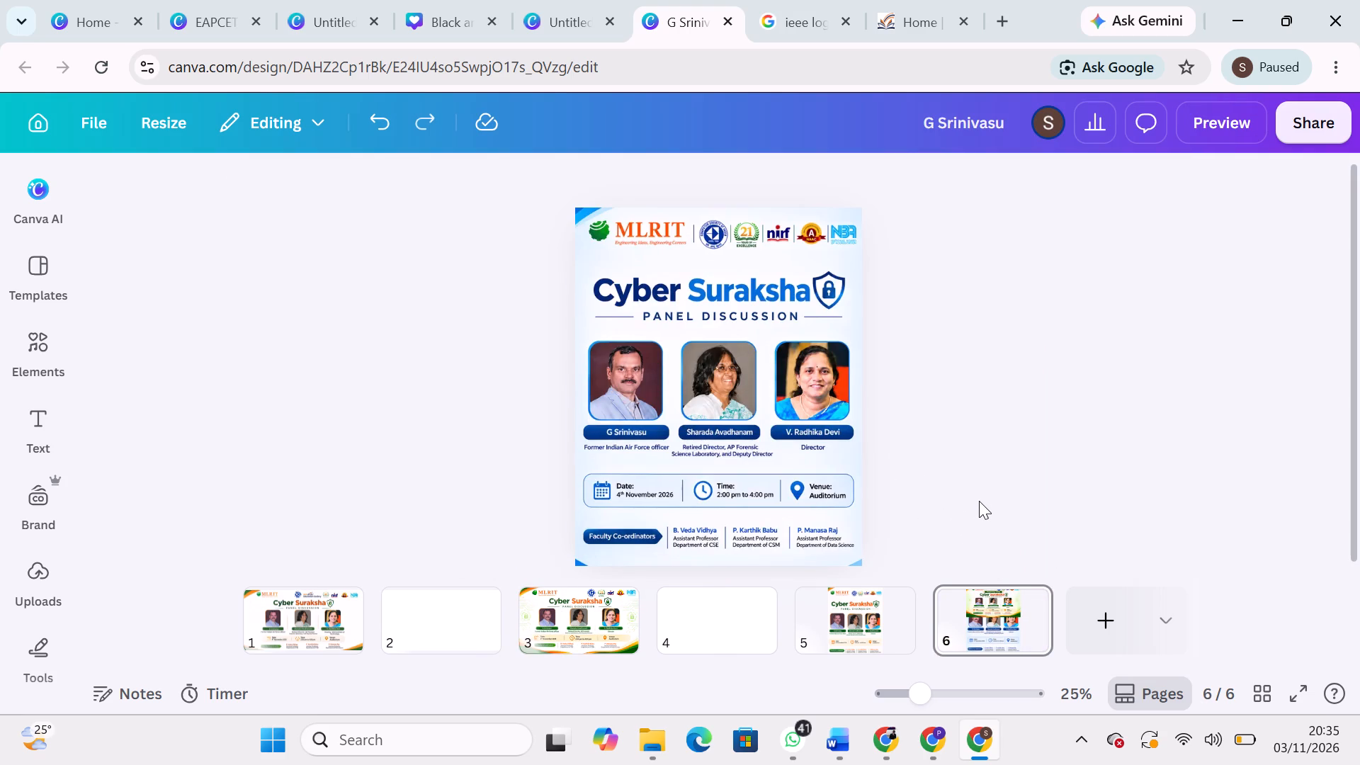
Split page 6's blue poster image into editable layers with Magic Layers.
click(988, 634)
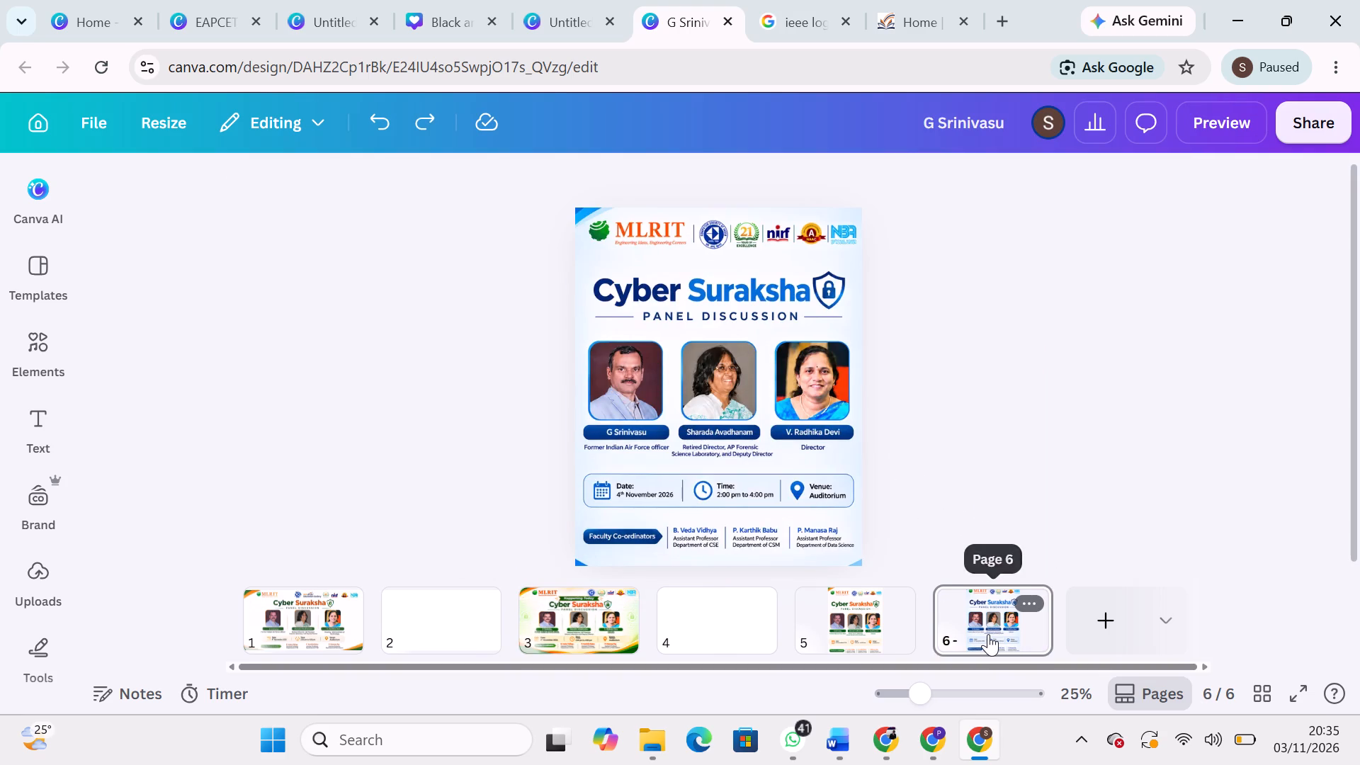
click(813, 408)
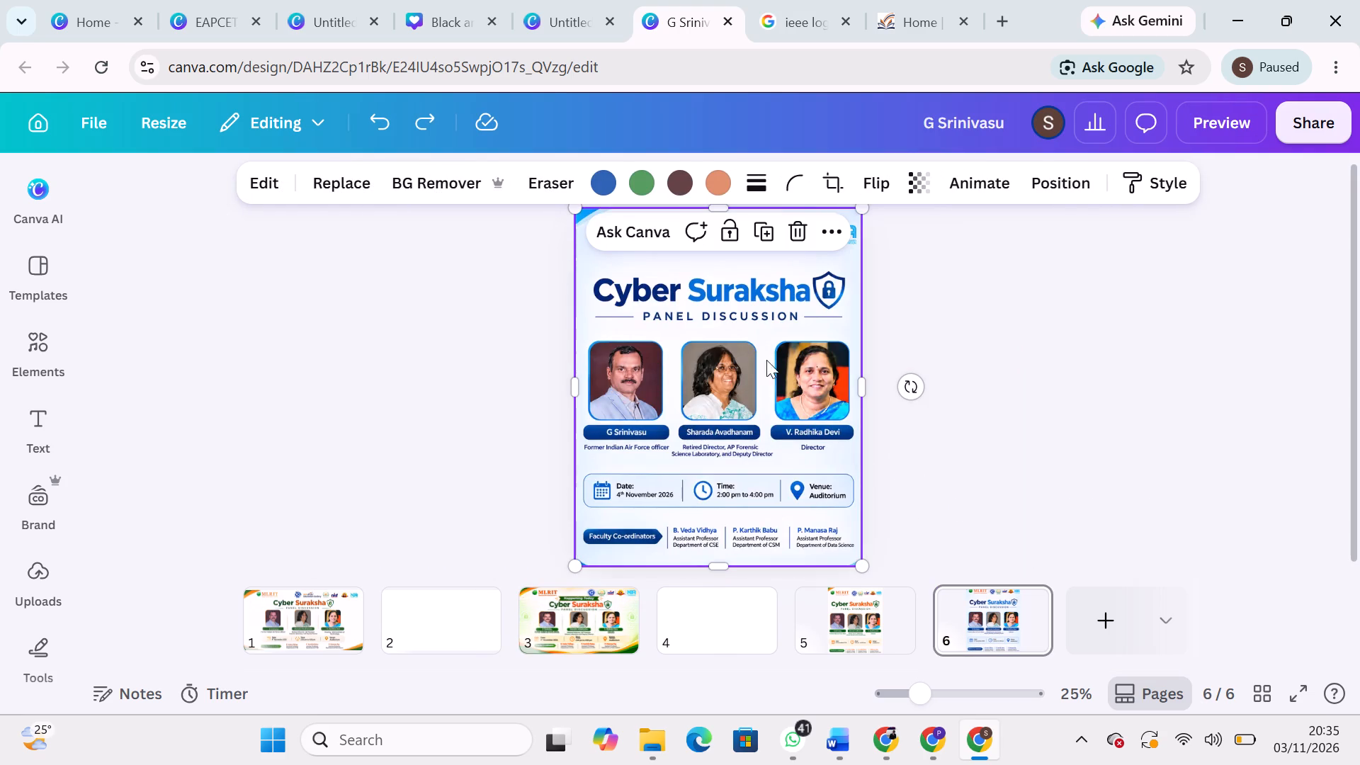
click(269, 179)
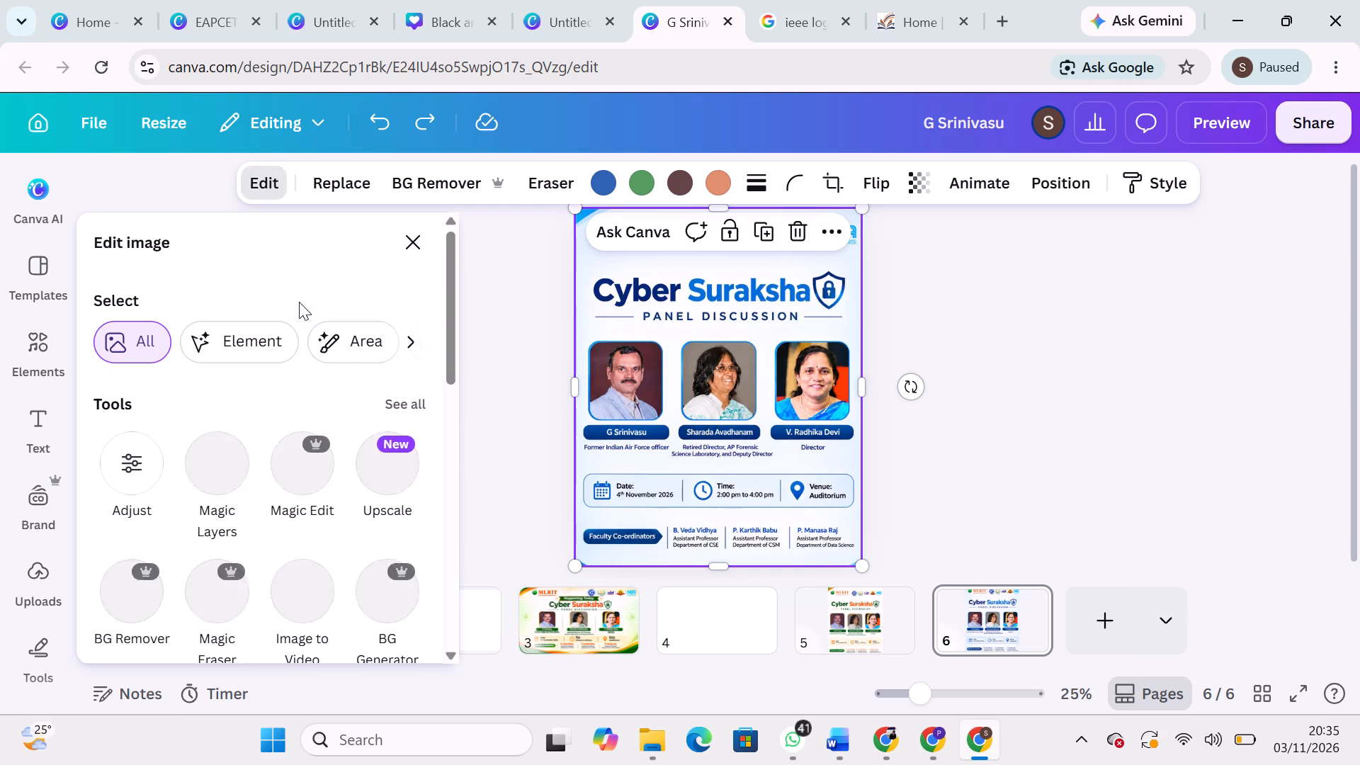
click(218, 478)
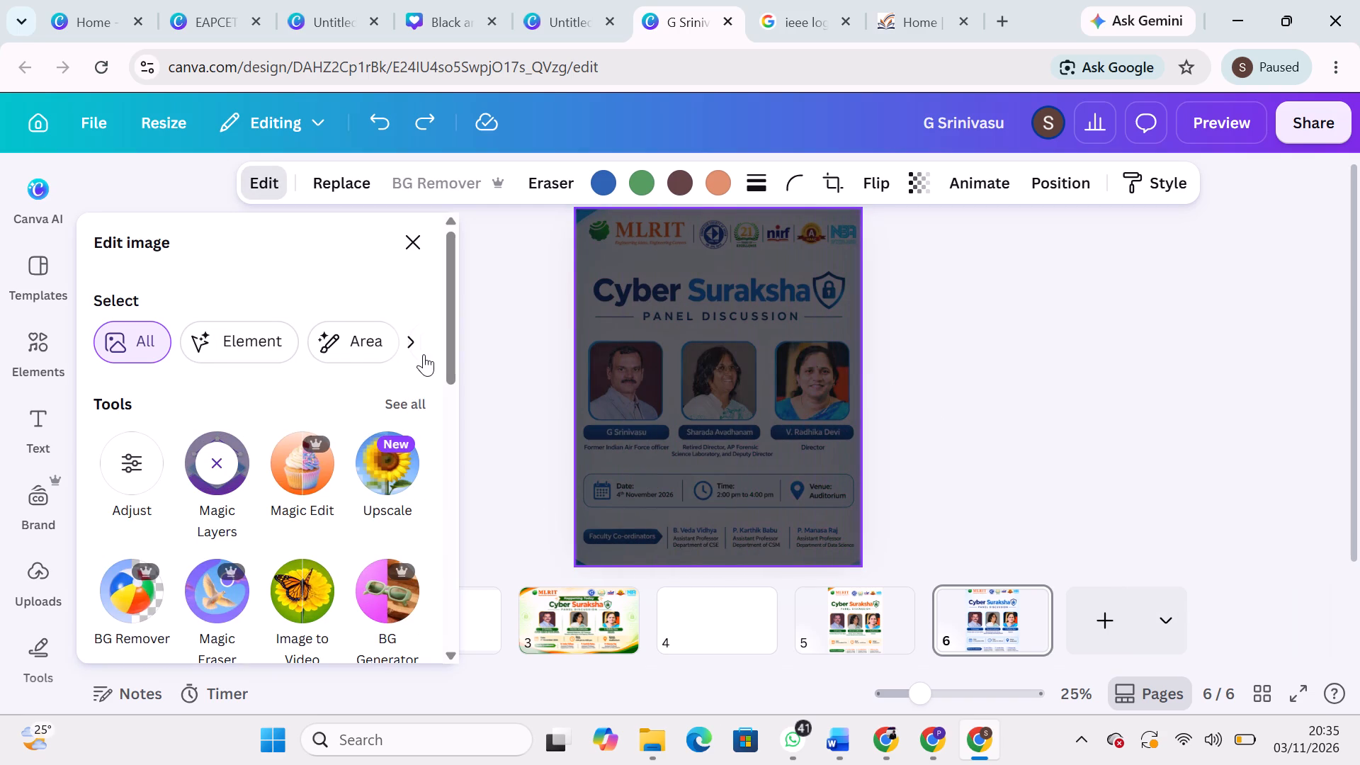
click(415, 257)
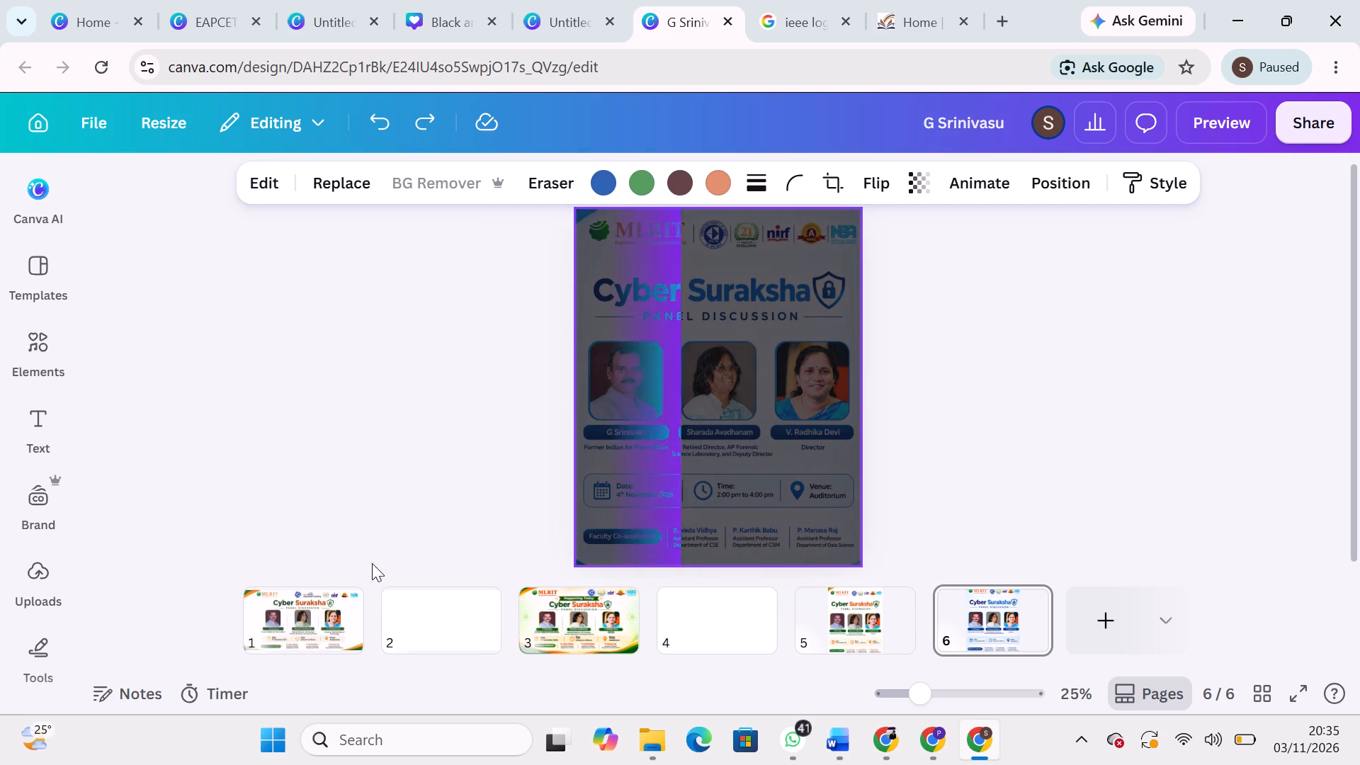
Download only pages 1 and 6 of the design as a PDF and close the PDF viewer.
click(334, 606)
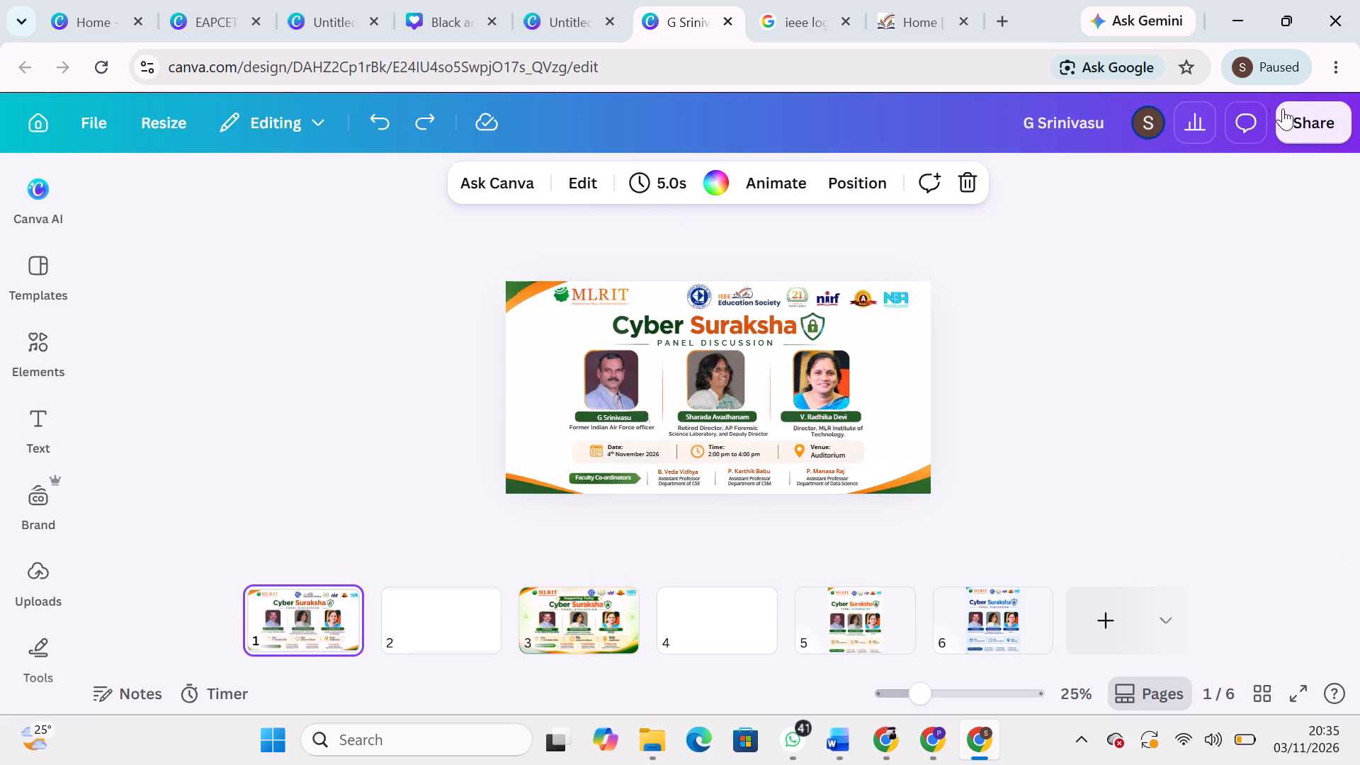
click(1307, 106)
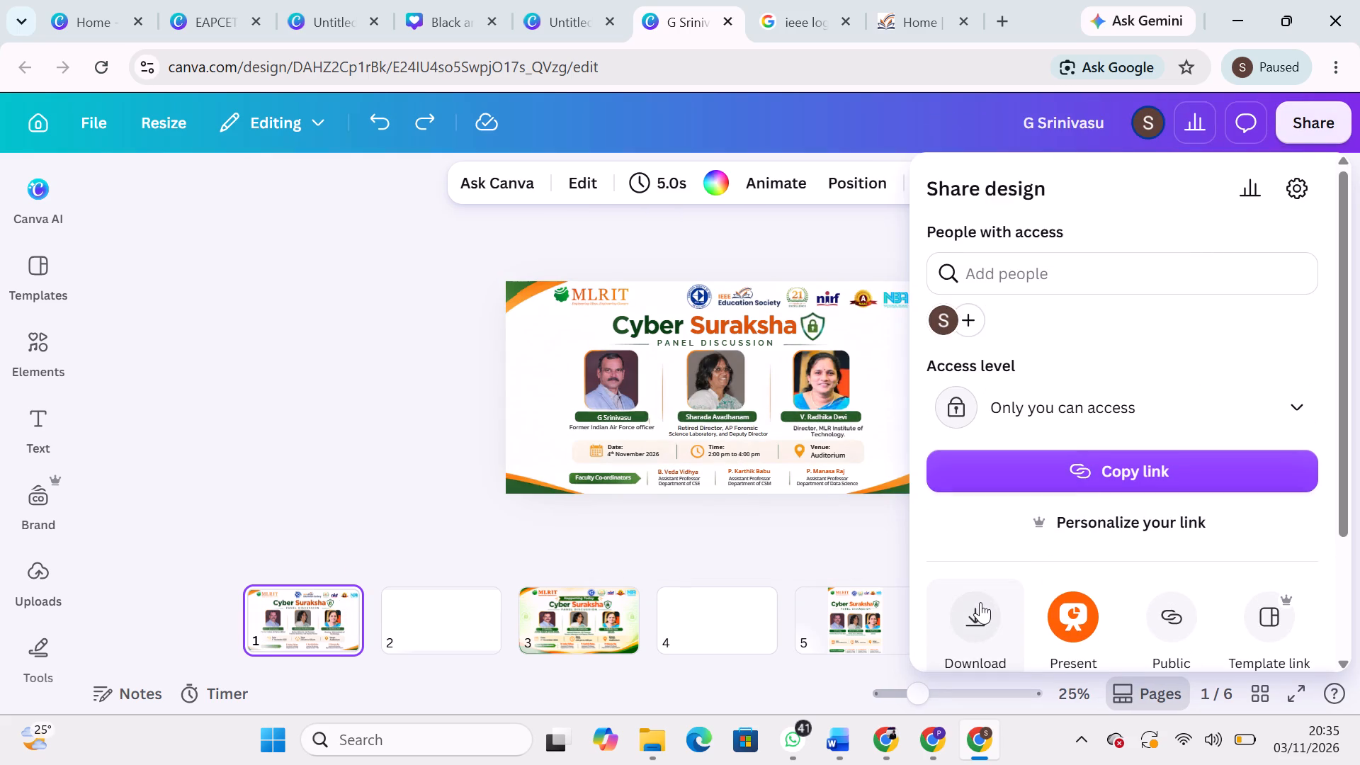
click(980, 602)
click(1083, 263)
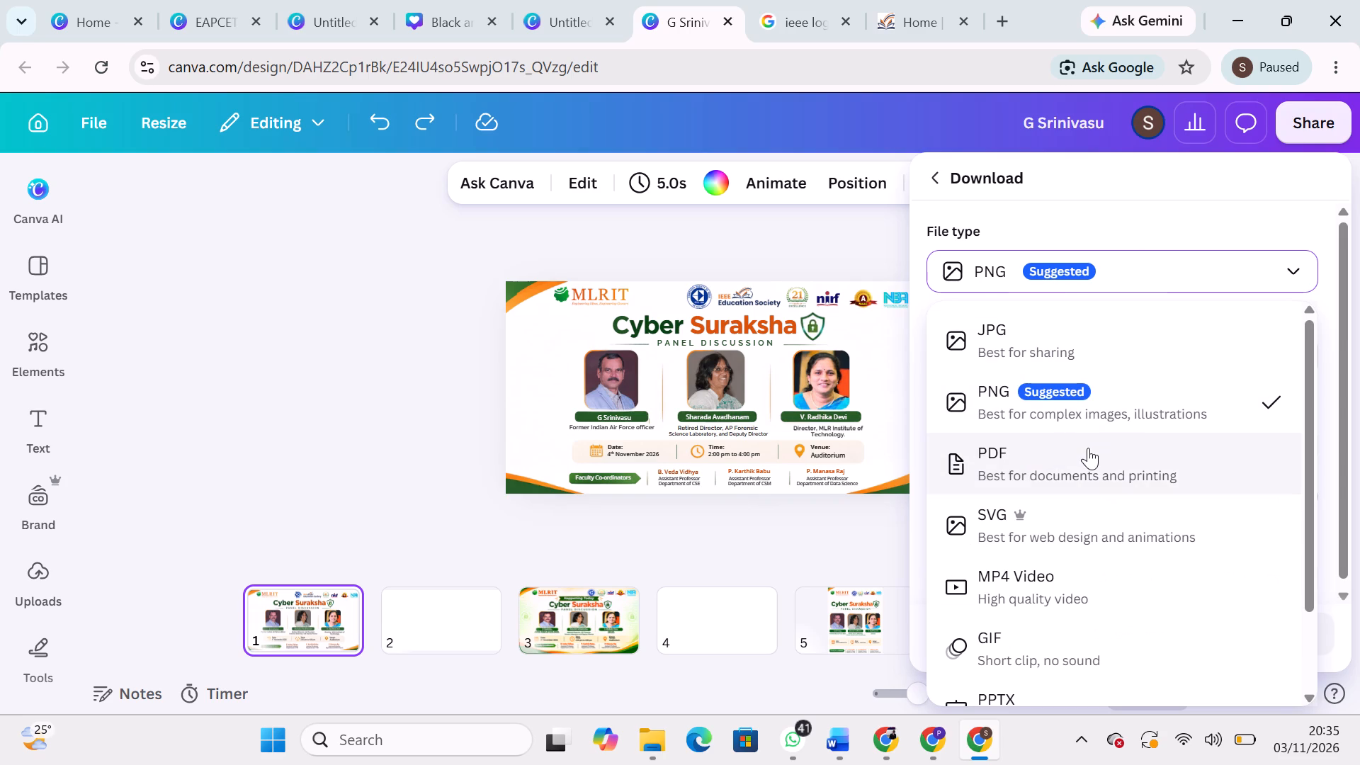
click(1088, 449)
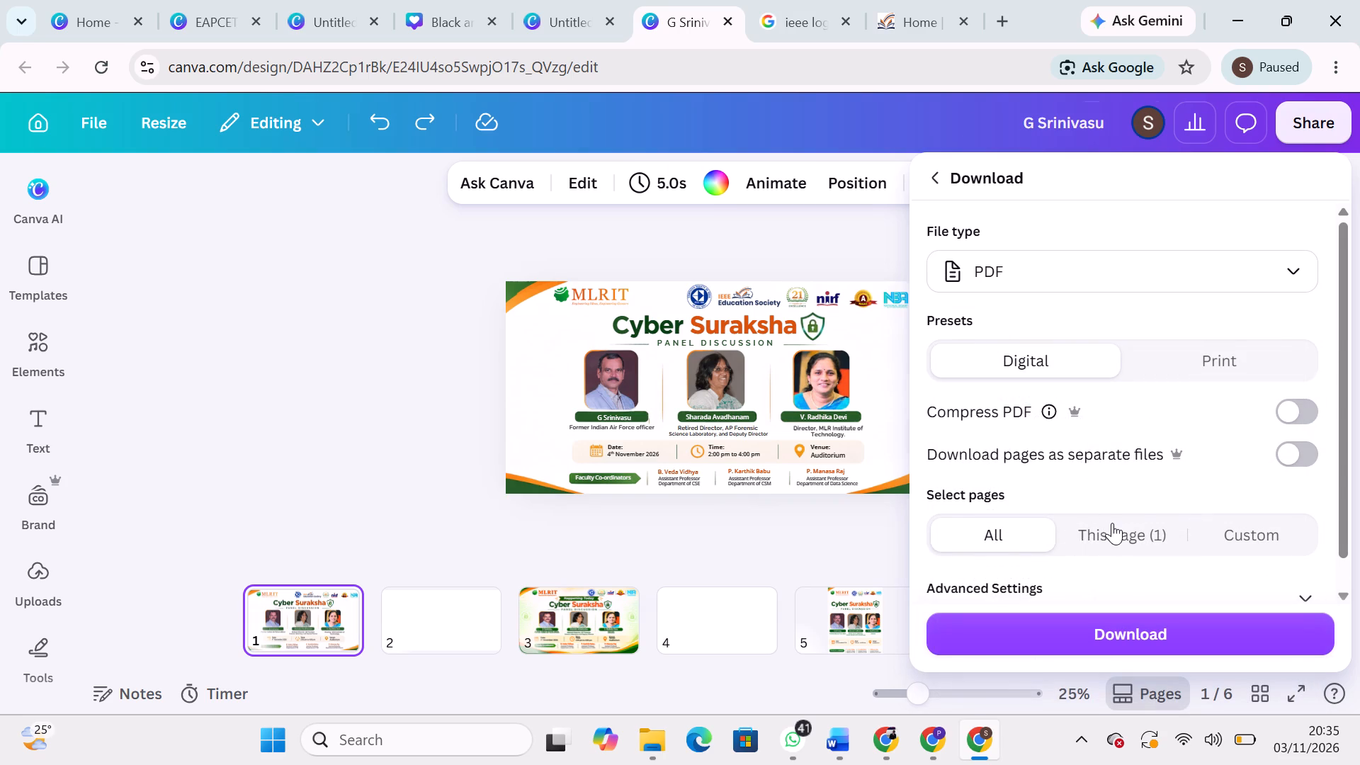
click(1112, 523)
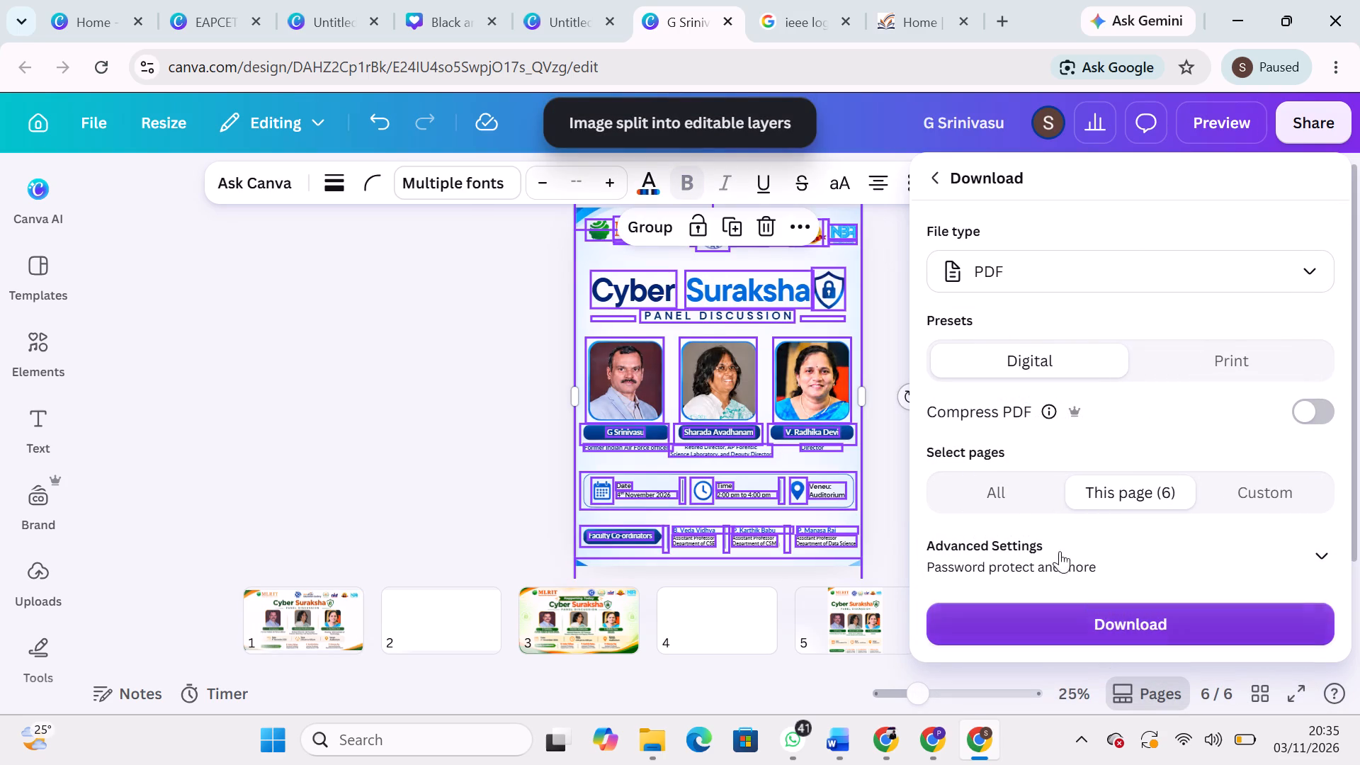
click(1242, 489)
scroll(1245, 484, down, 1)
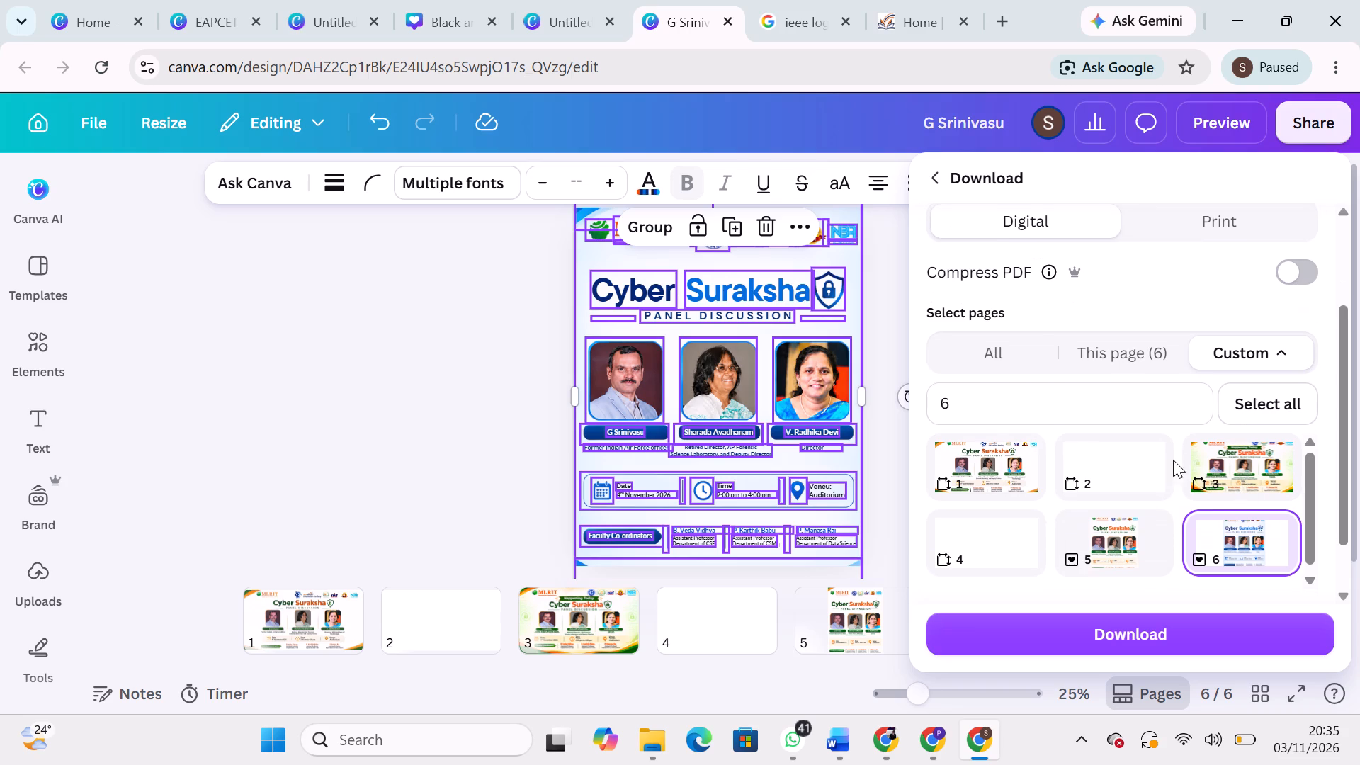
click(990, 472)
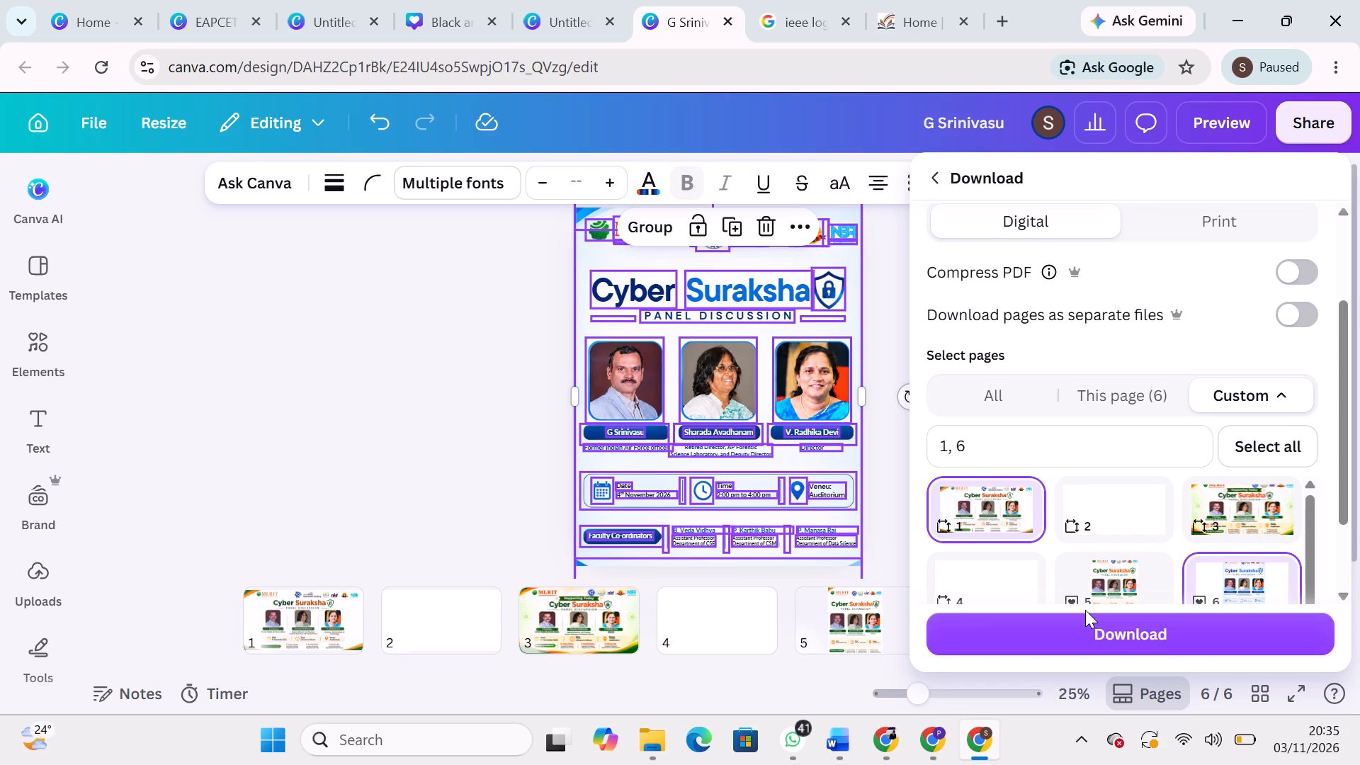
click(1085, 625)
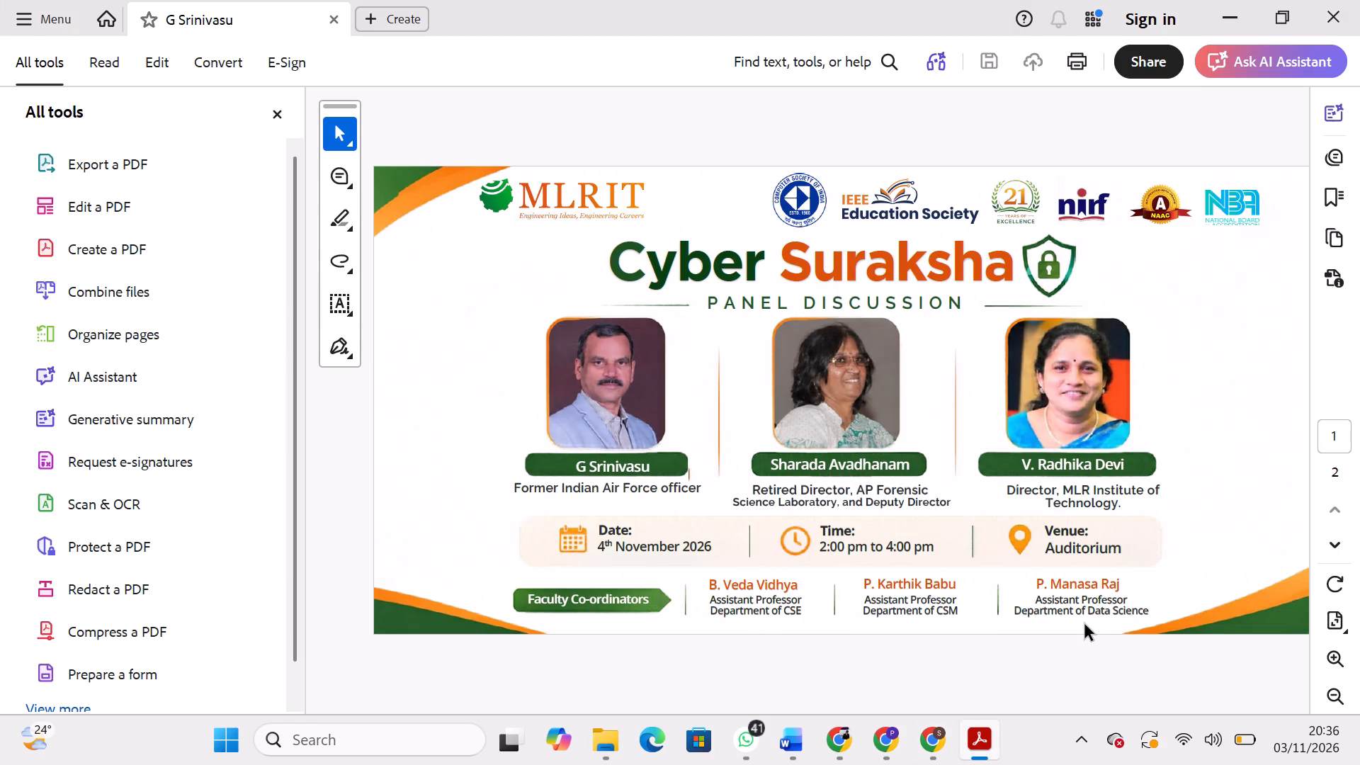
click(1351, 0)
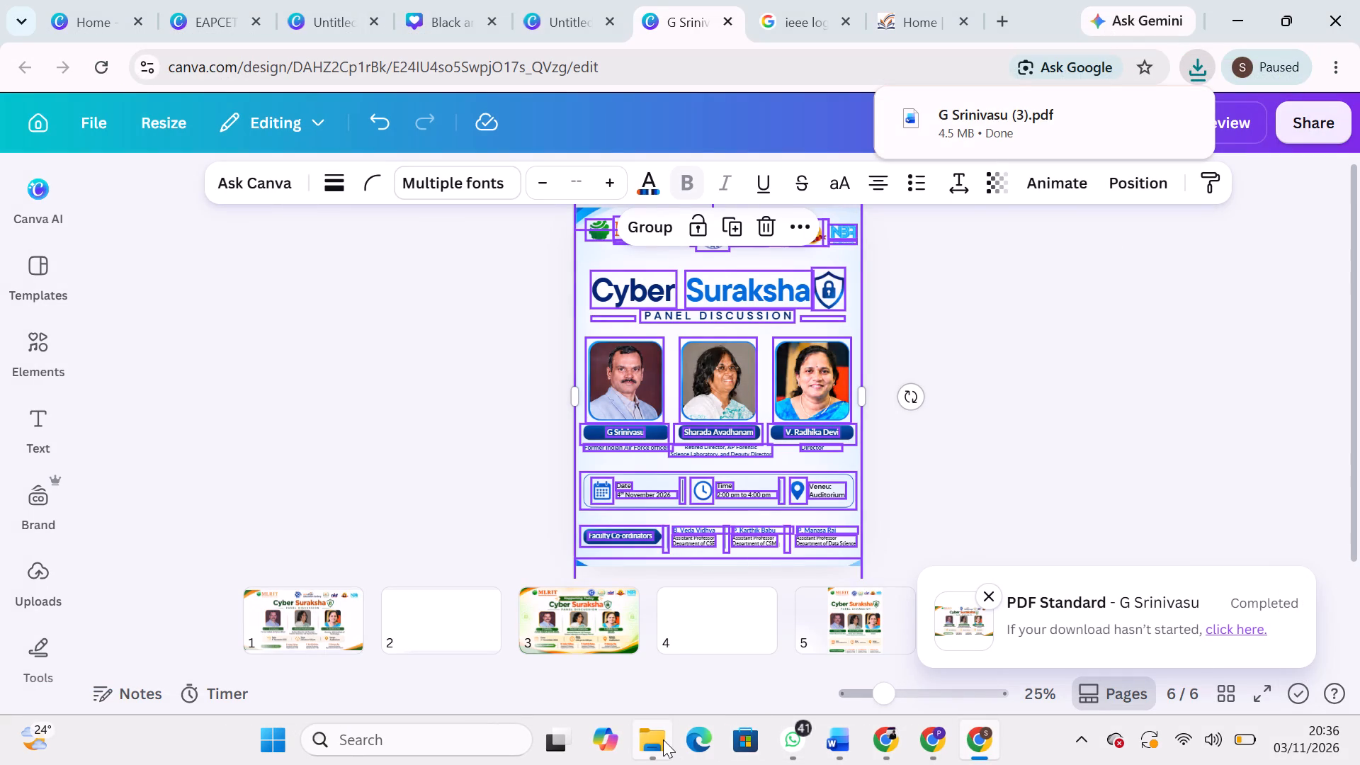
Switch to File Explorer and copy the newly downloaded poster PDF, numbered (3), from the Downloads folder.
click(663, 739)
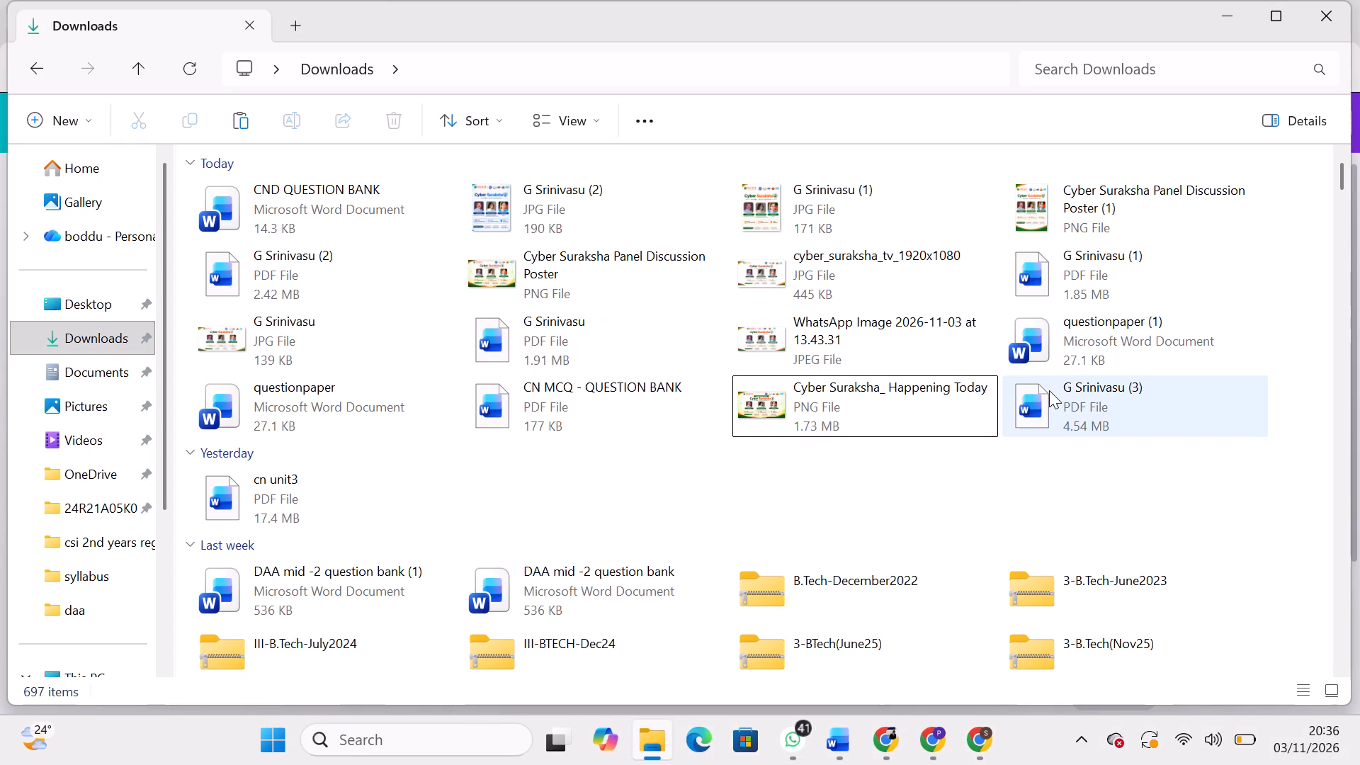
click(1049, 390)
click(205, 130)
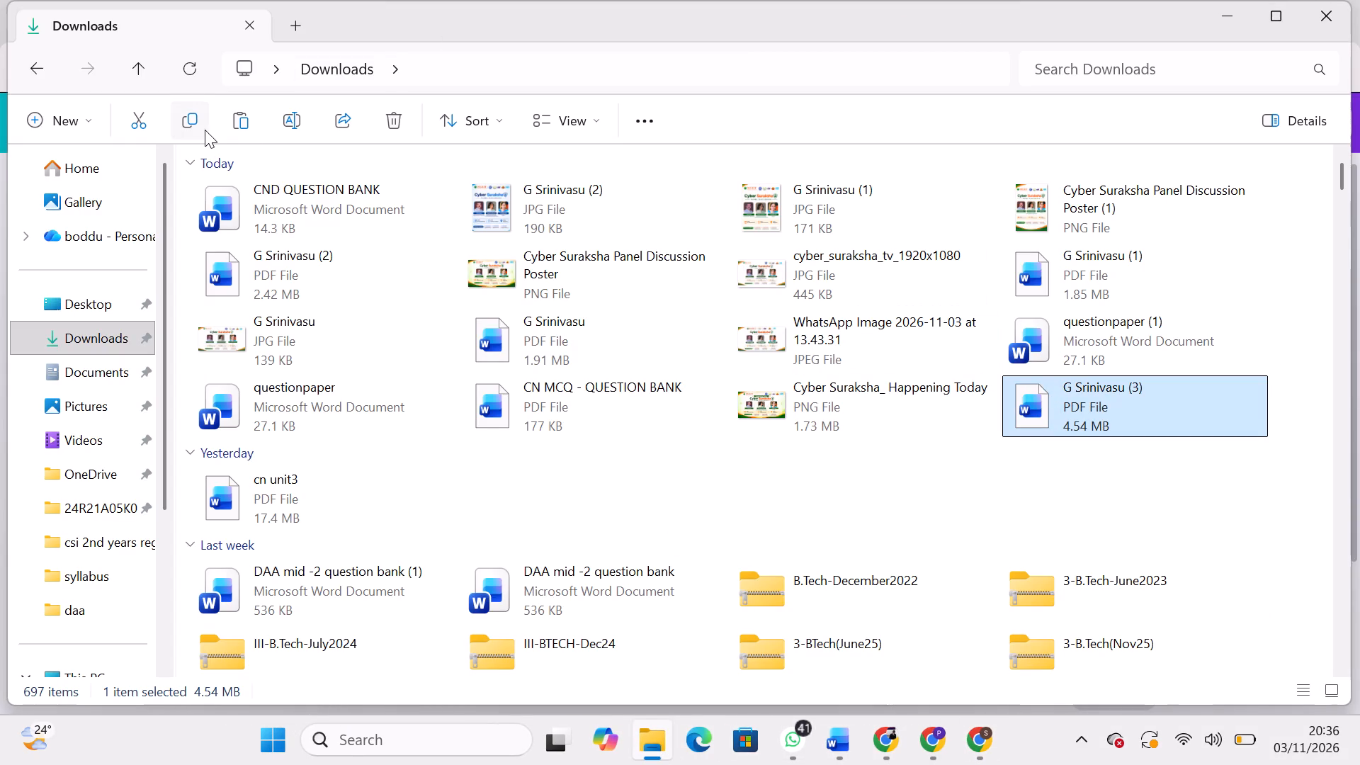
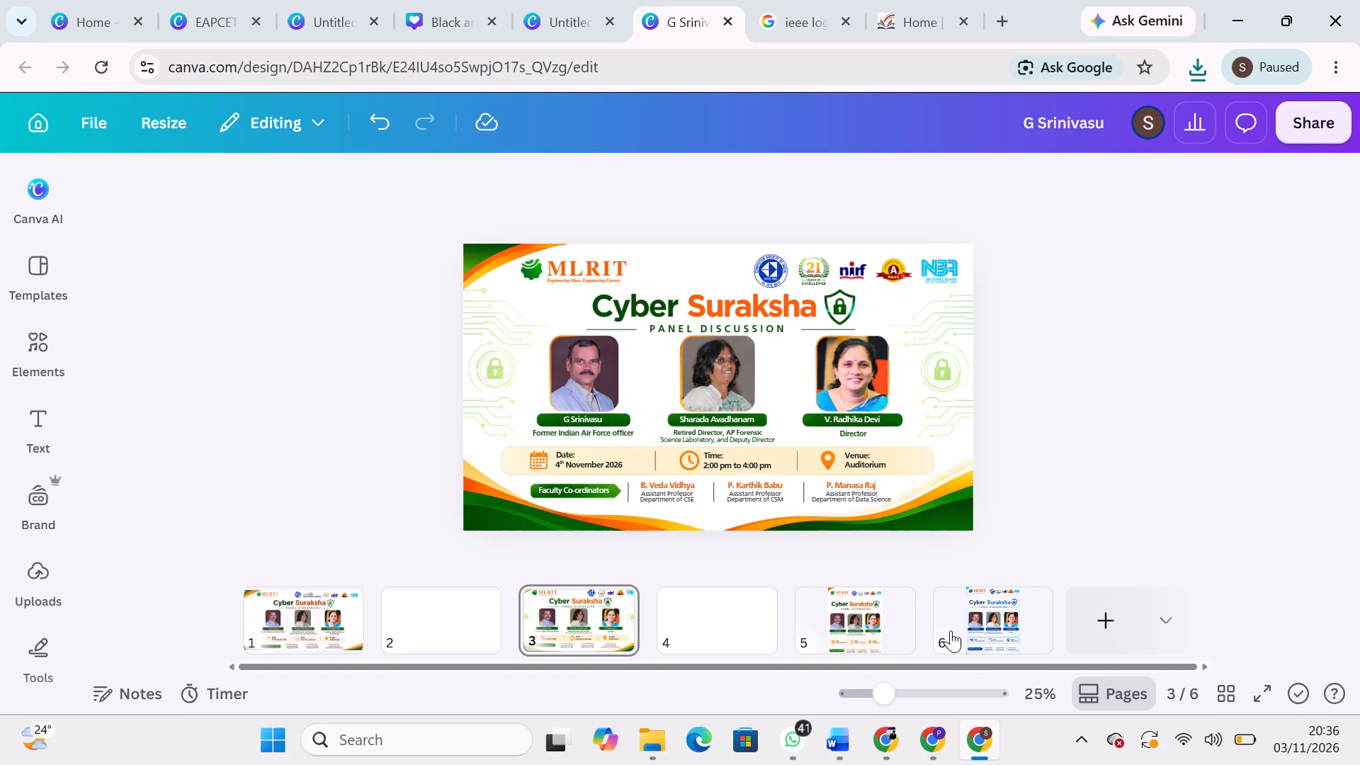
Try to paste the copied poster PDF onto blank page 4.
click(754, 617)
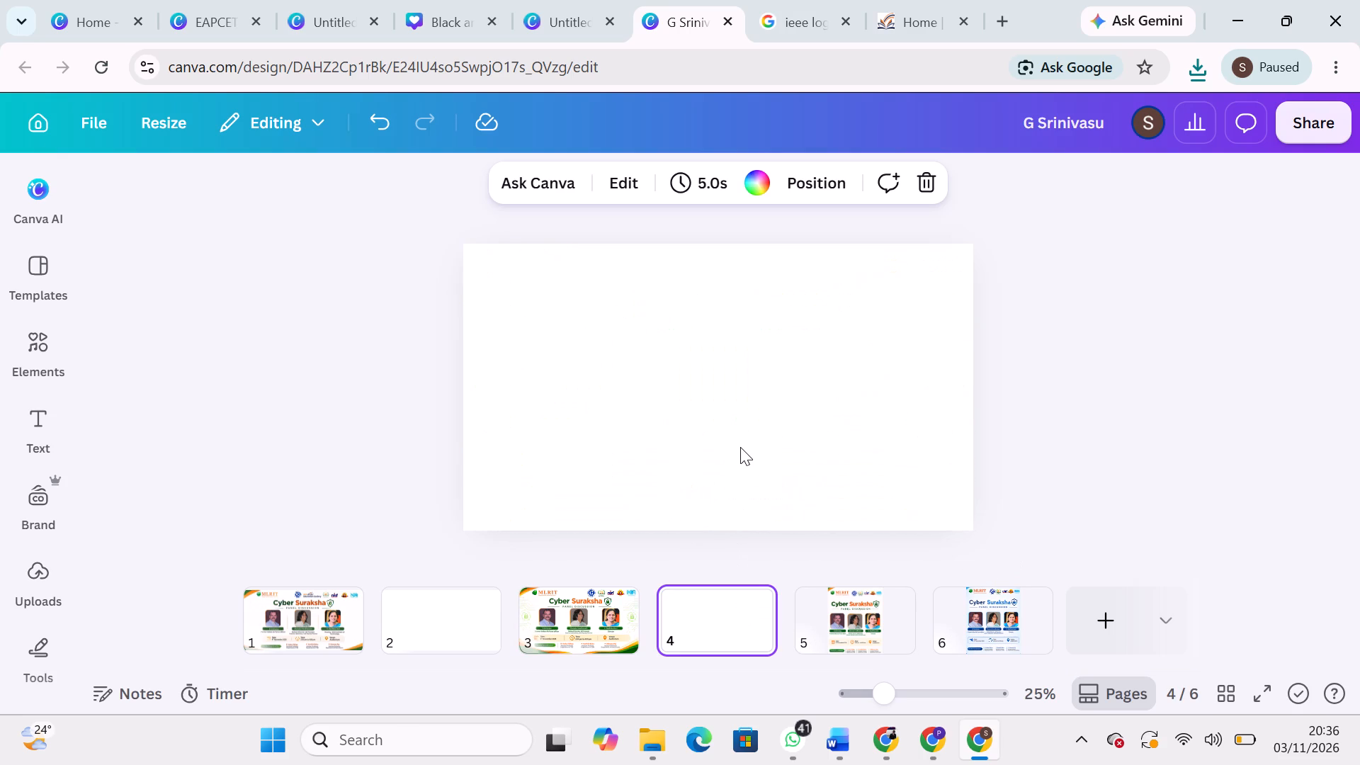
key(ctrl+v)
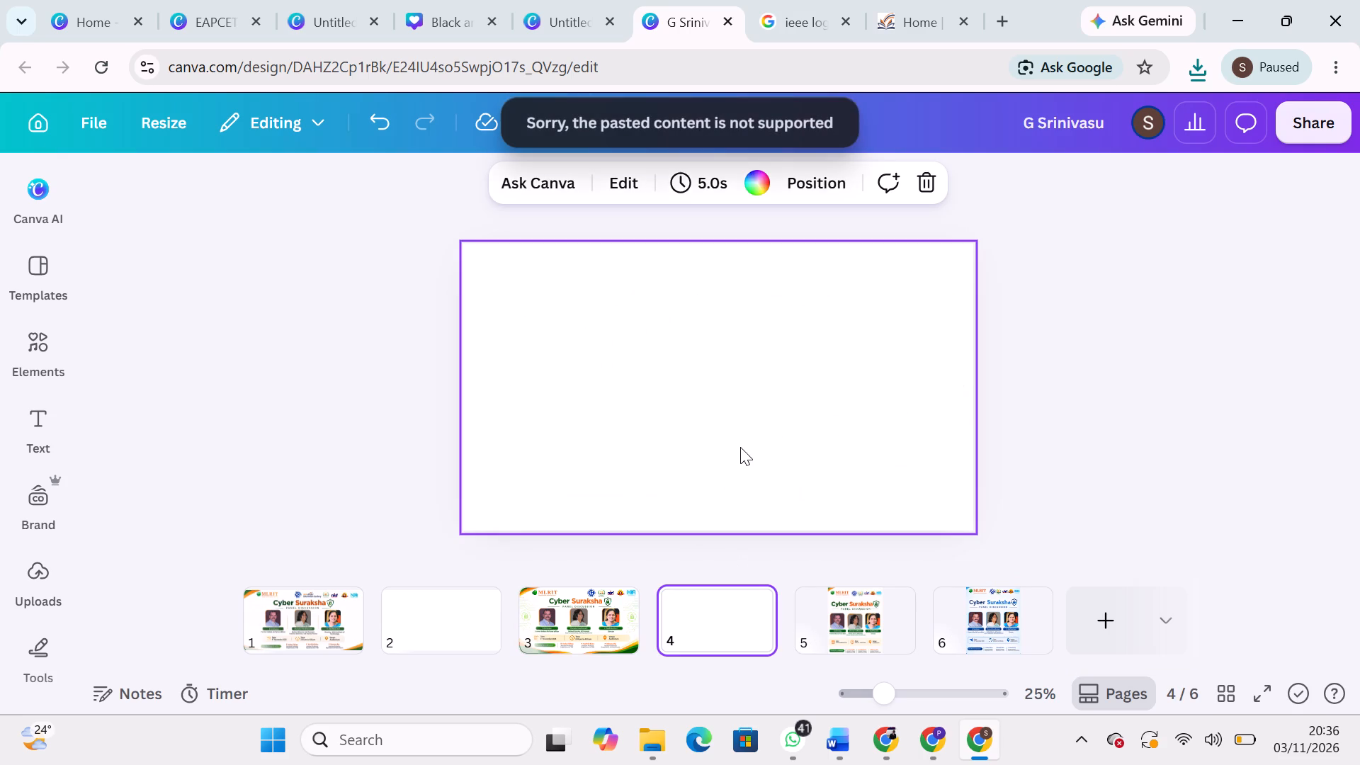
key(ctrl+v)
Undo the last change on page 3 to bring back the Happening Today poster image.
click(592, 606)
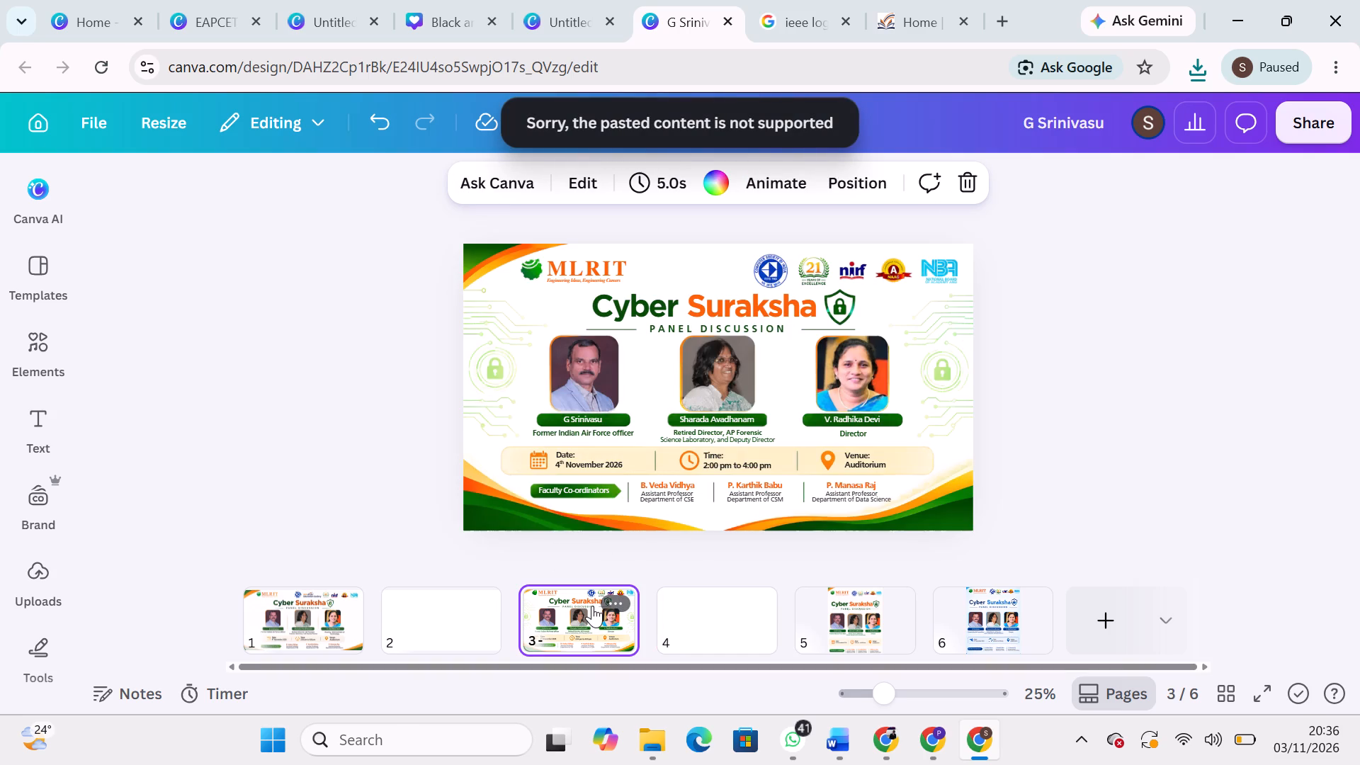
key(ctrl+z)
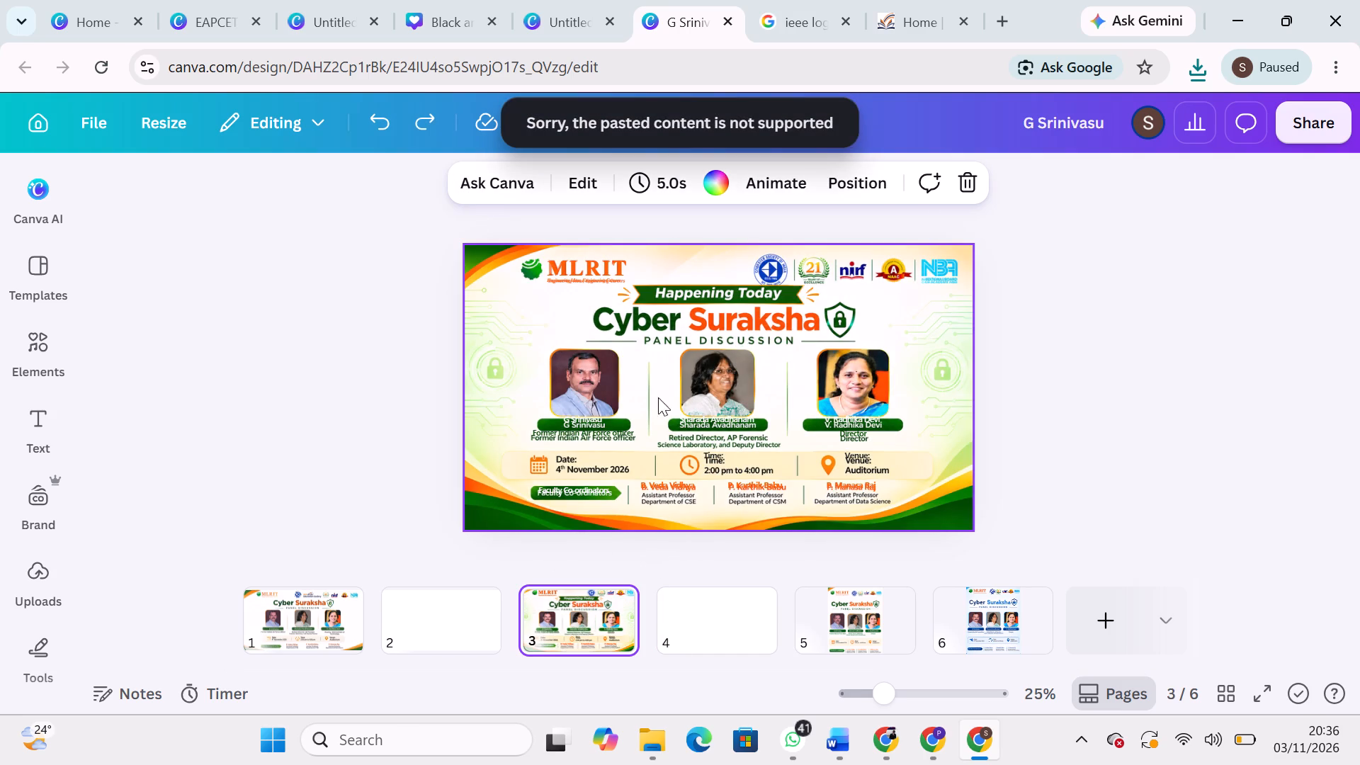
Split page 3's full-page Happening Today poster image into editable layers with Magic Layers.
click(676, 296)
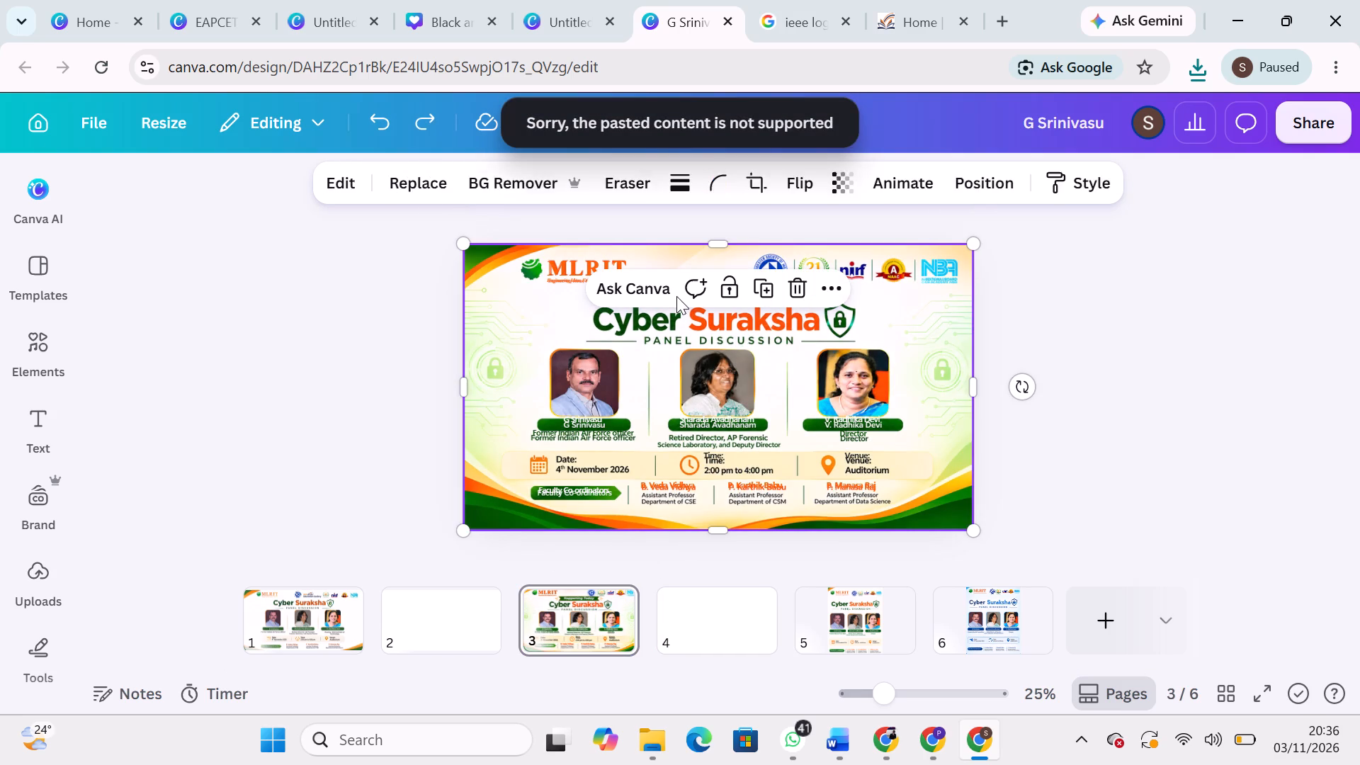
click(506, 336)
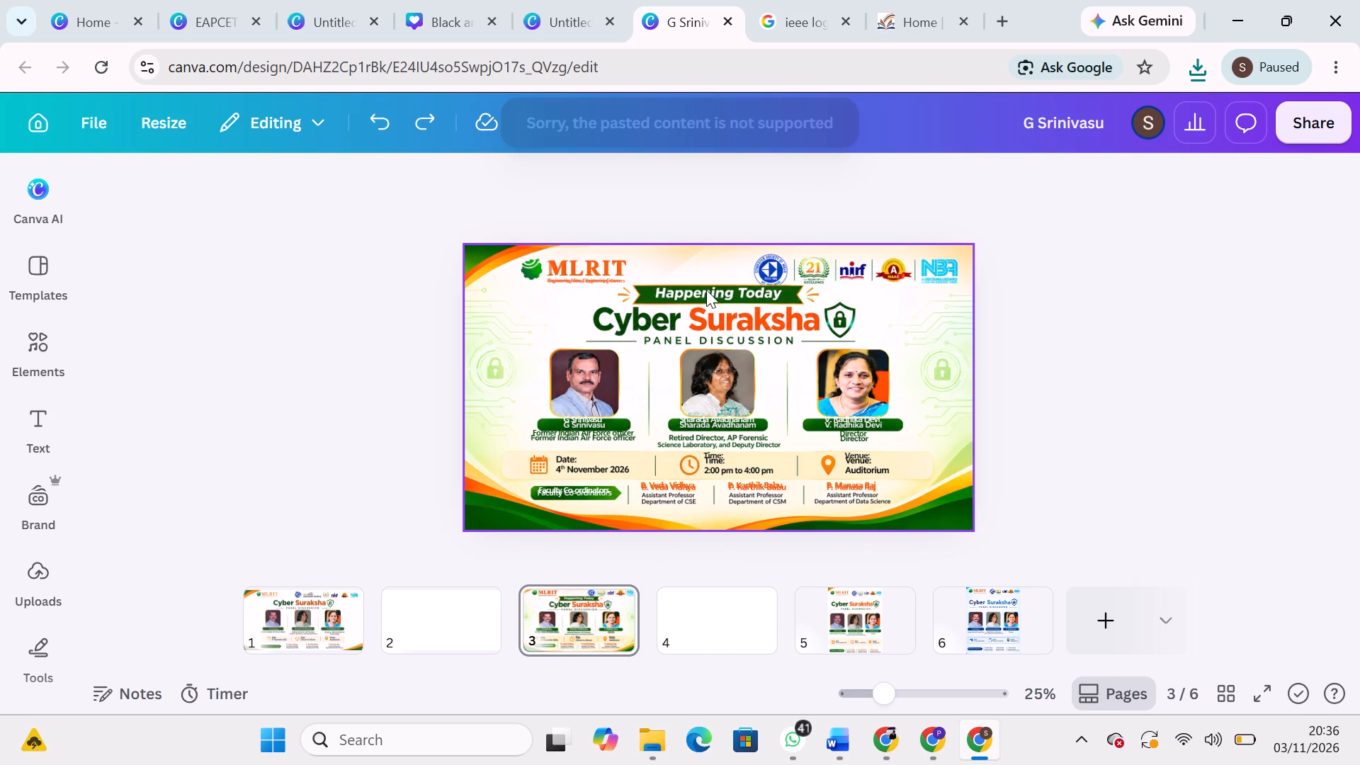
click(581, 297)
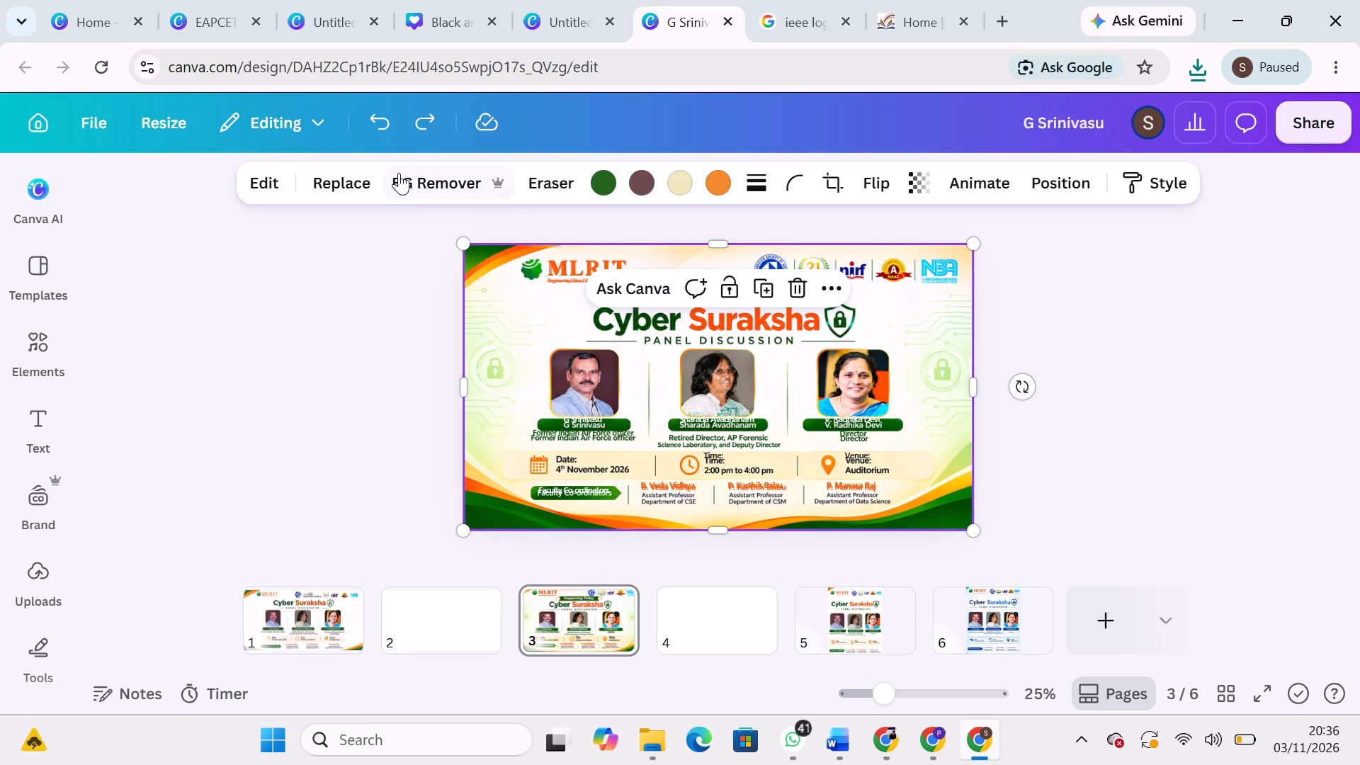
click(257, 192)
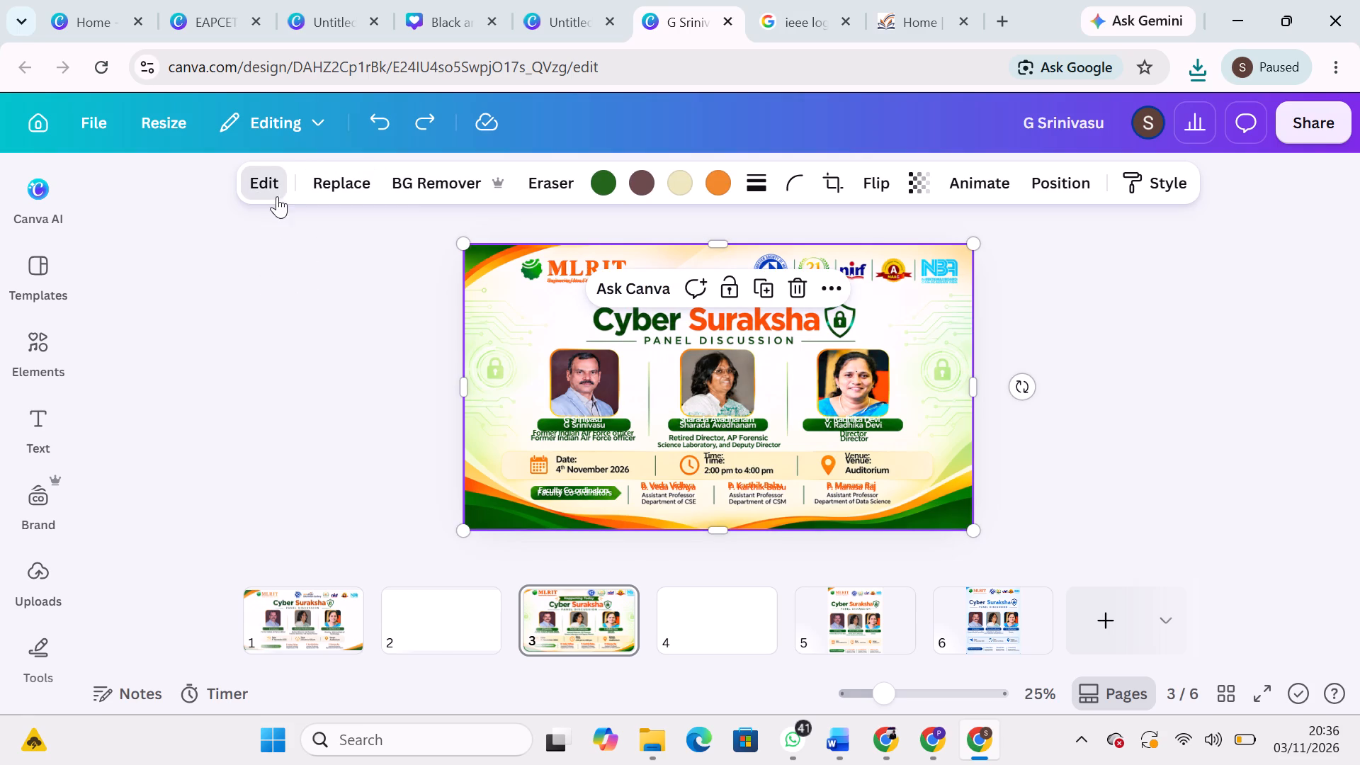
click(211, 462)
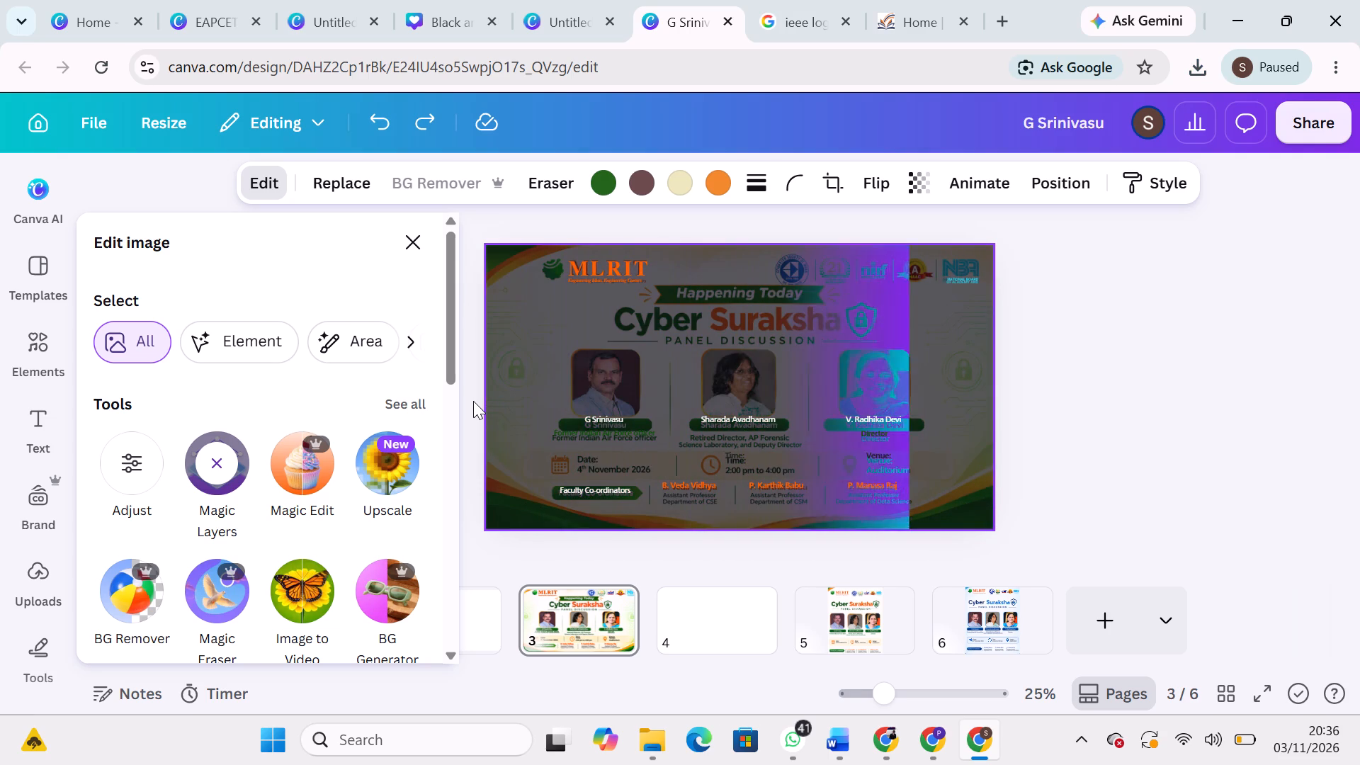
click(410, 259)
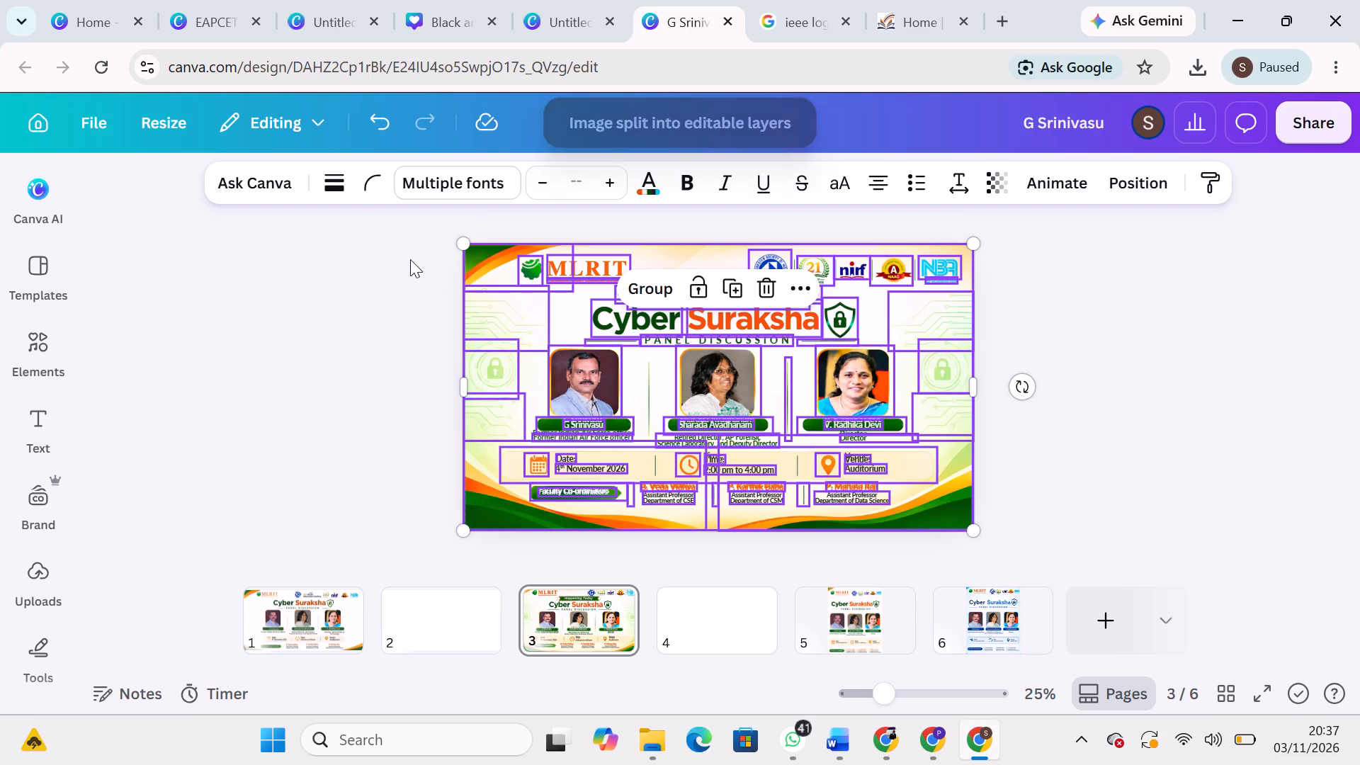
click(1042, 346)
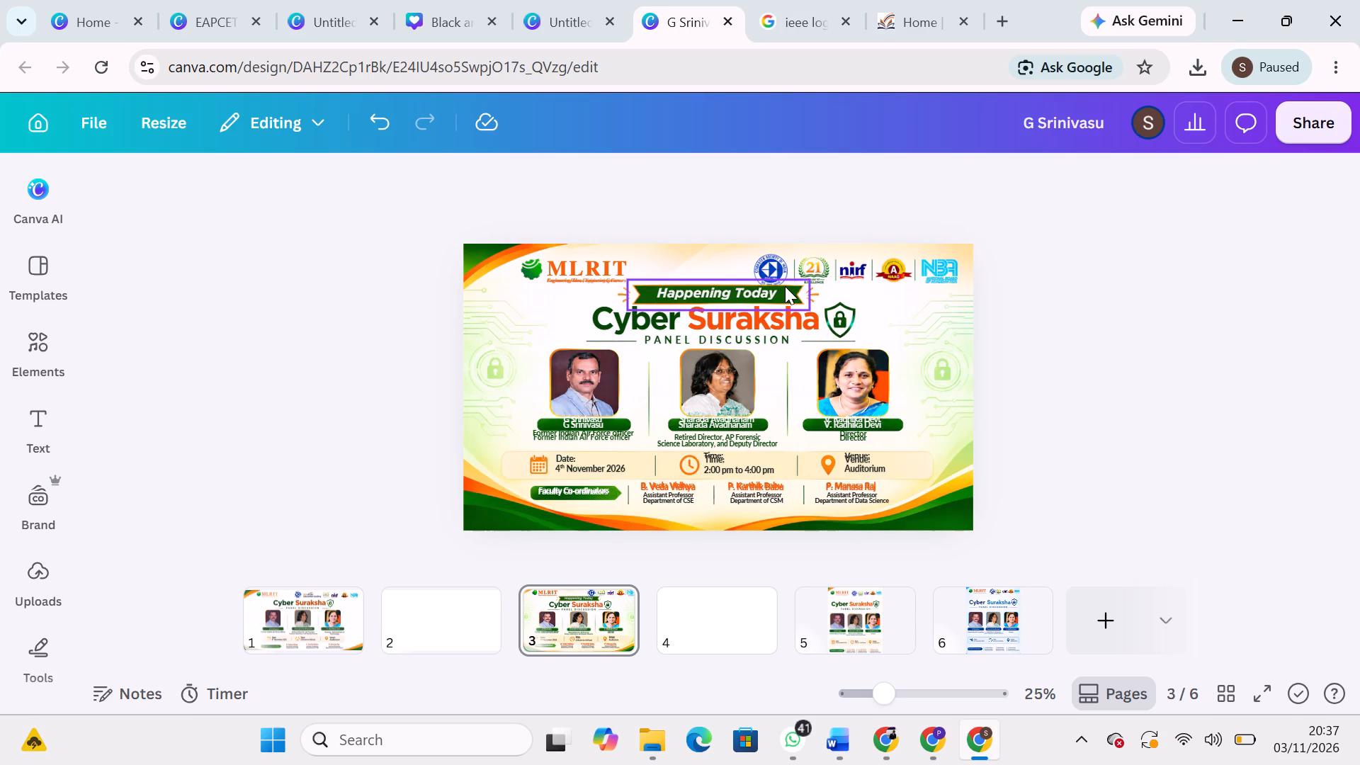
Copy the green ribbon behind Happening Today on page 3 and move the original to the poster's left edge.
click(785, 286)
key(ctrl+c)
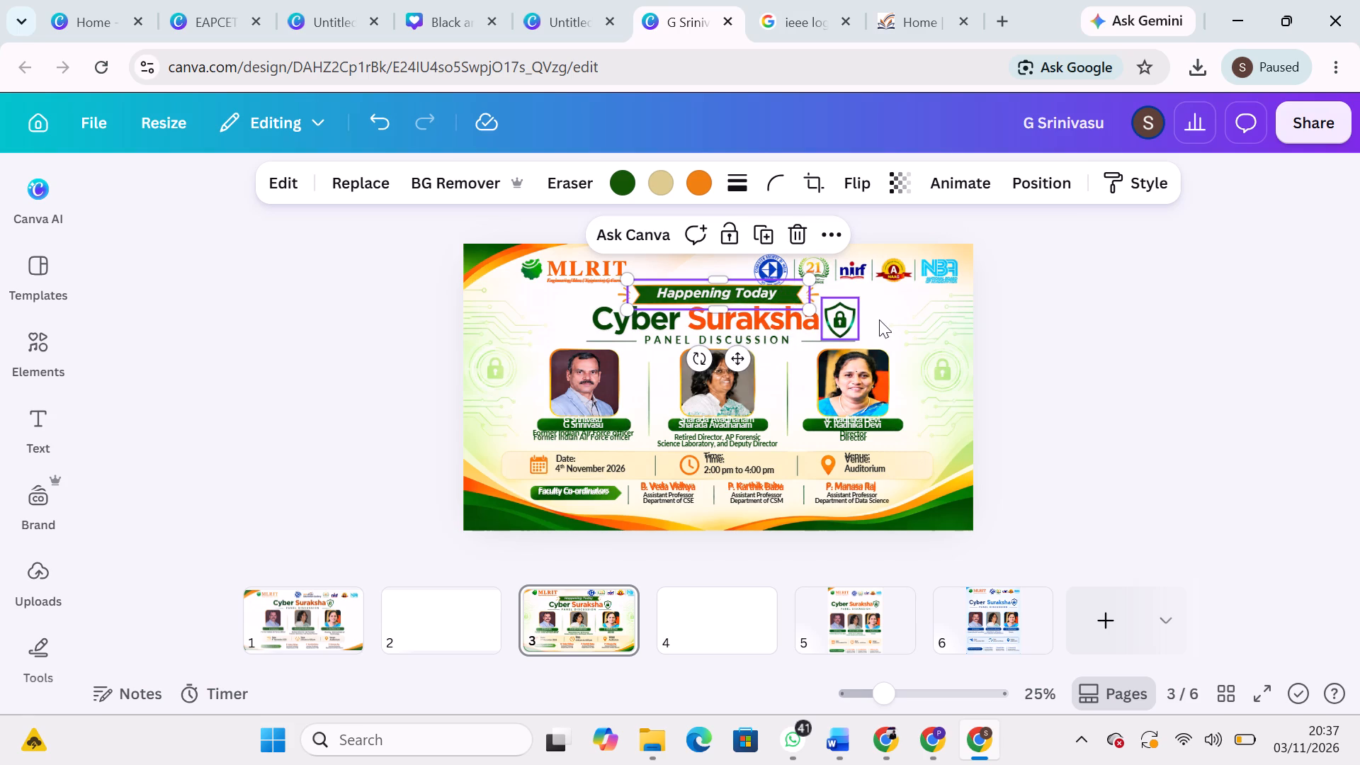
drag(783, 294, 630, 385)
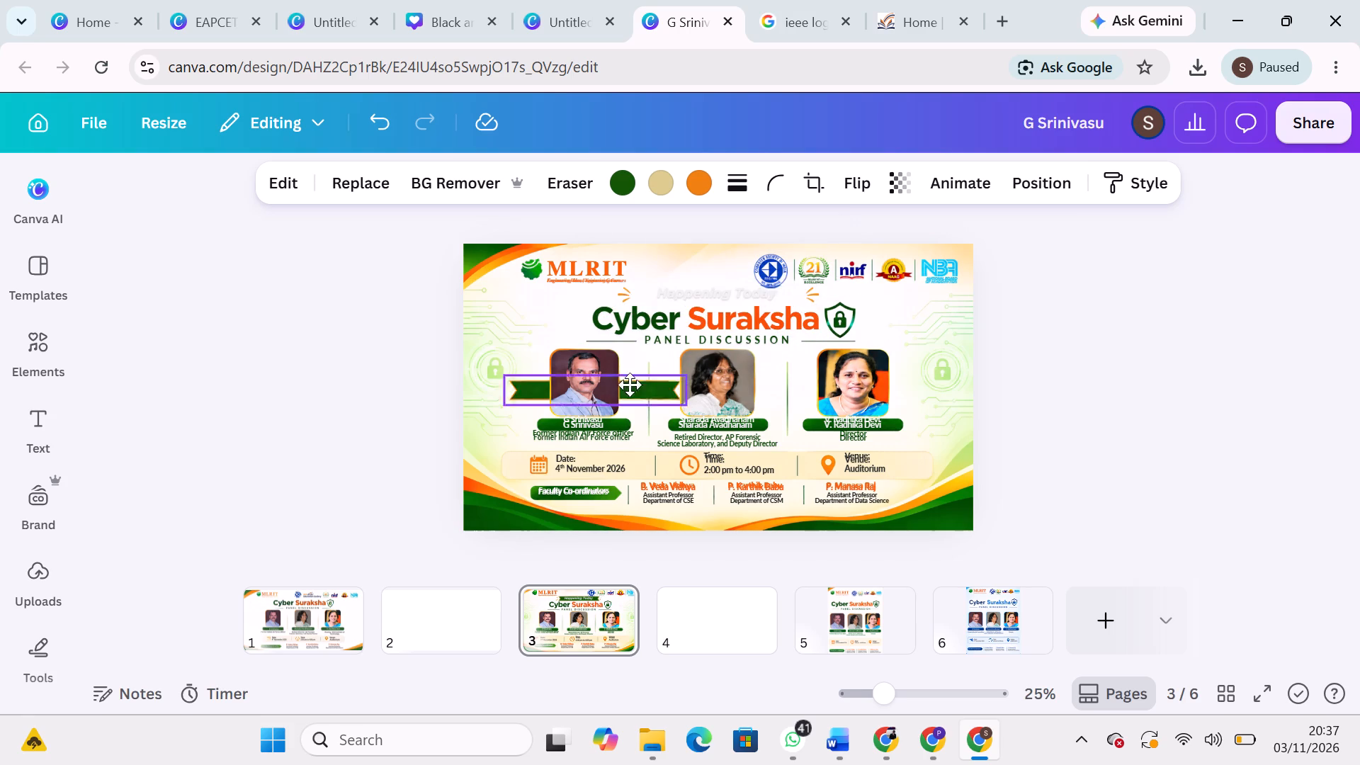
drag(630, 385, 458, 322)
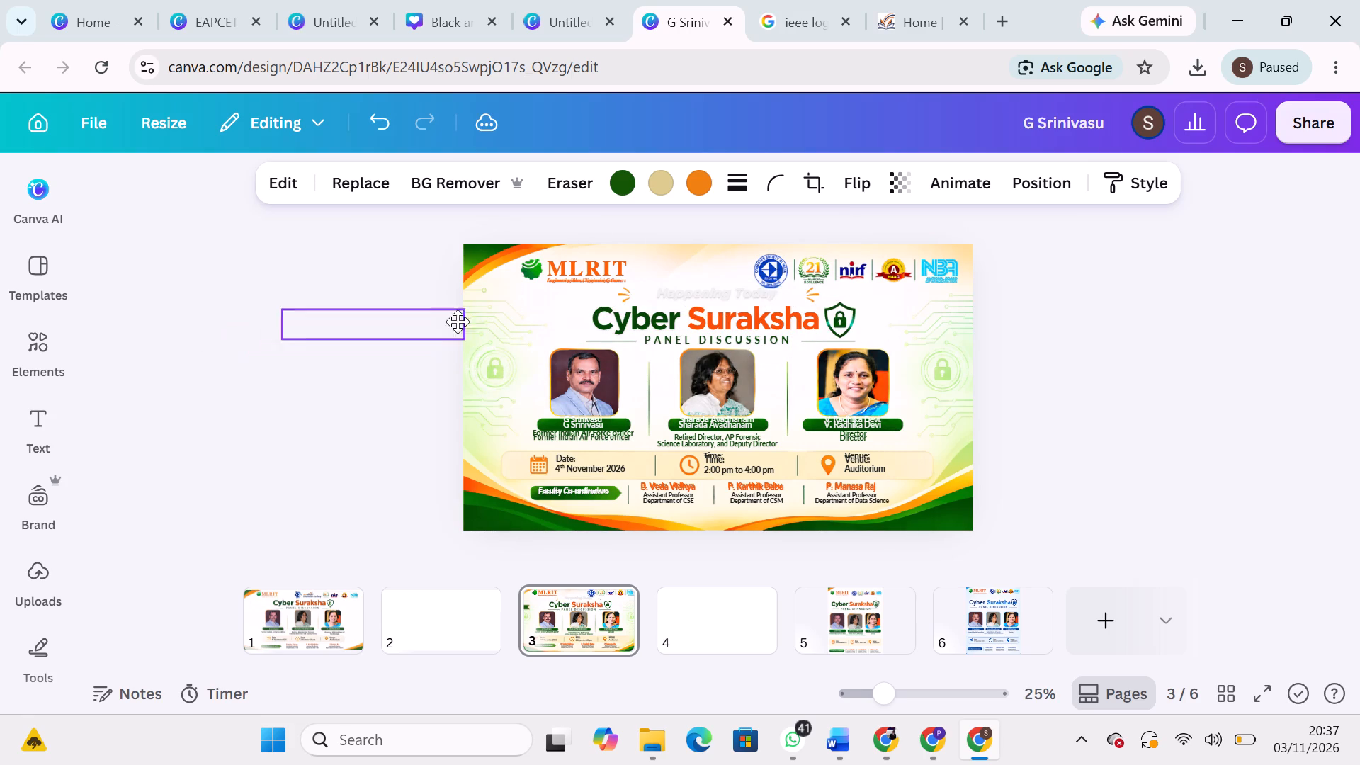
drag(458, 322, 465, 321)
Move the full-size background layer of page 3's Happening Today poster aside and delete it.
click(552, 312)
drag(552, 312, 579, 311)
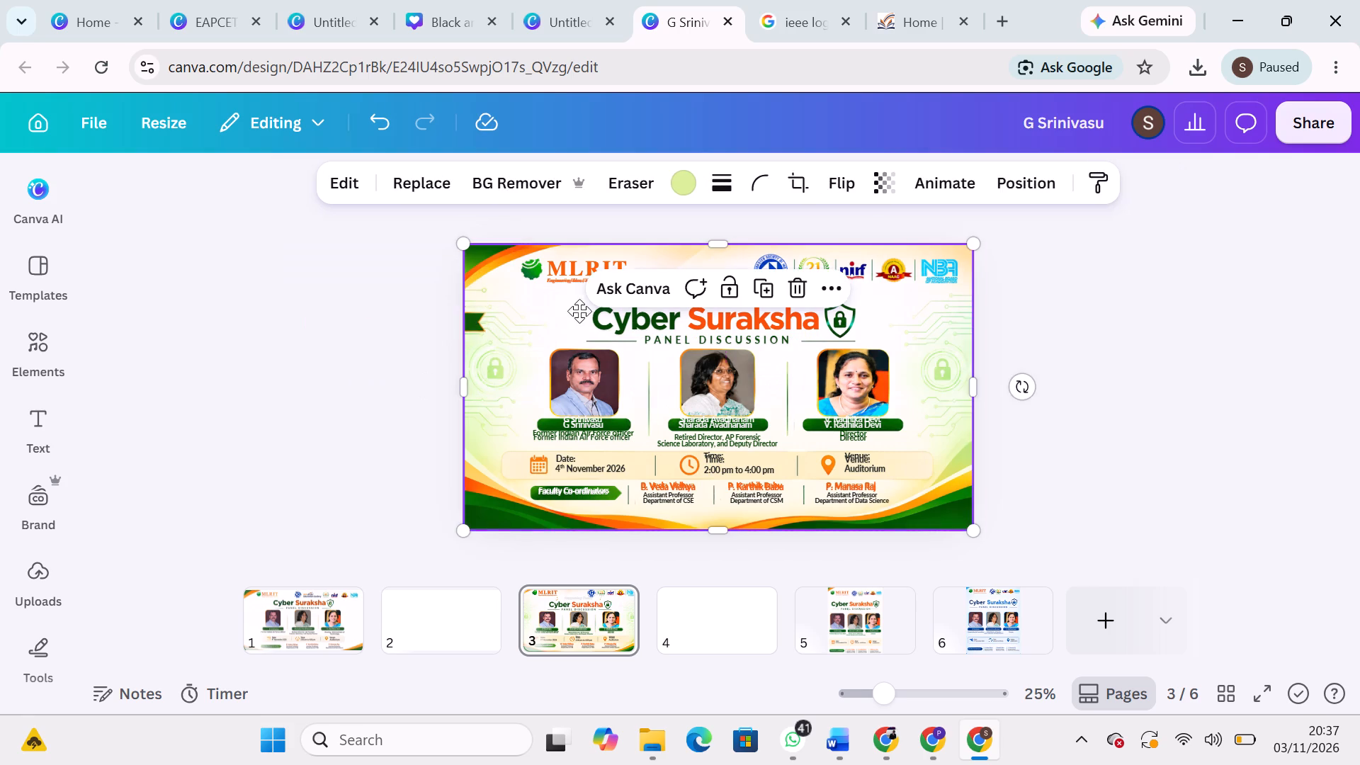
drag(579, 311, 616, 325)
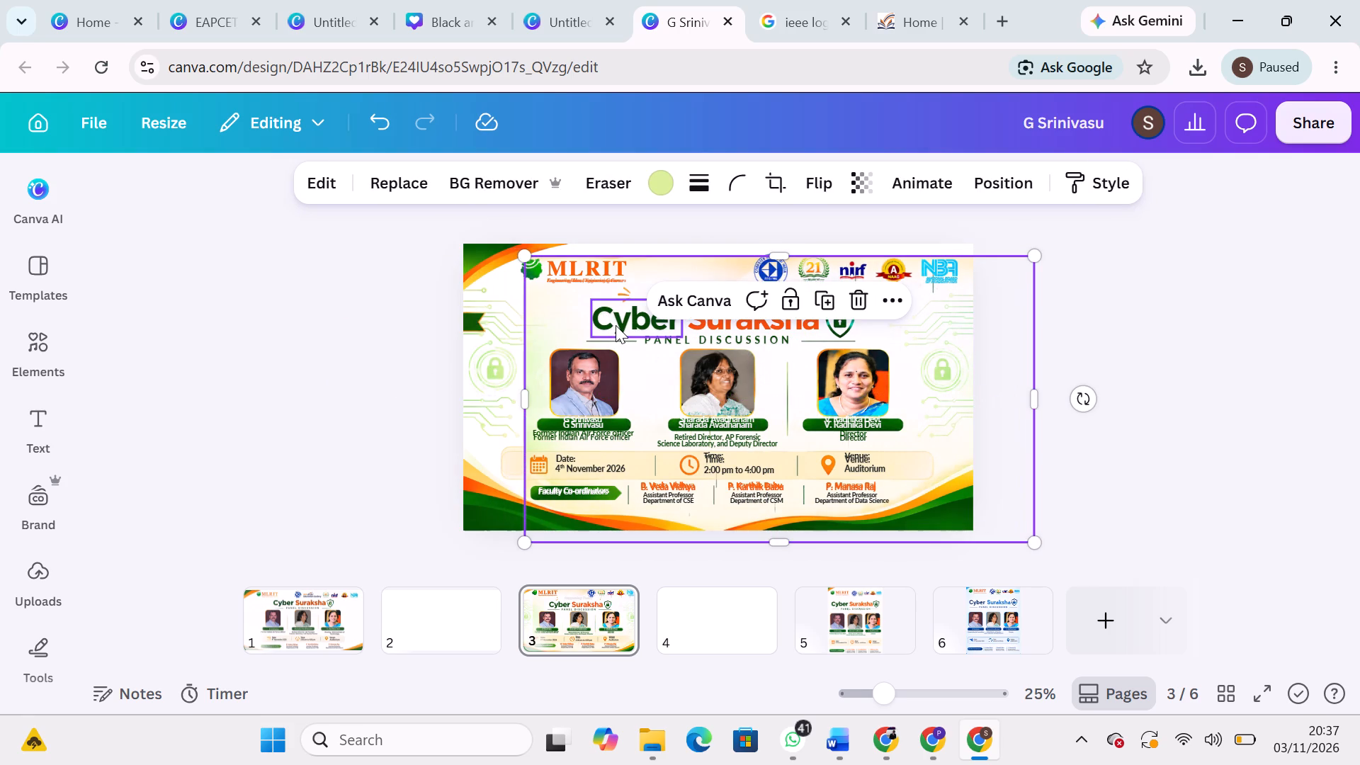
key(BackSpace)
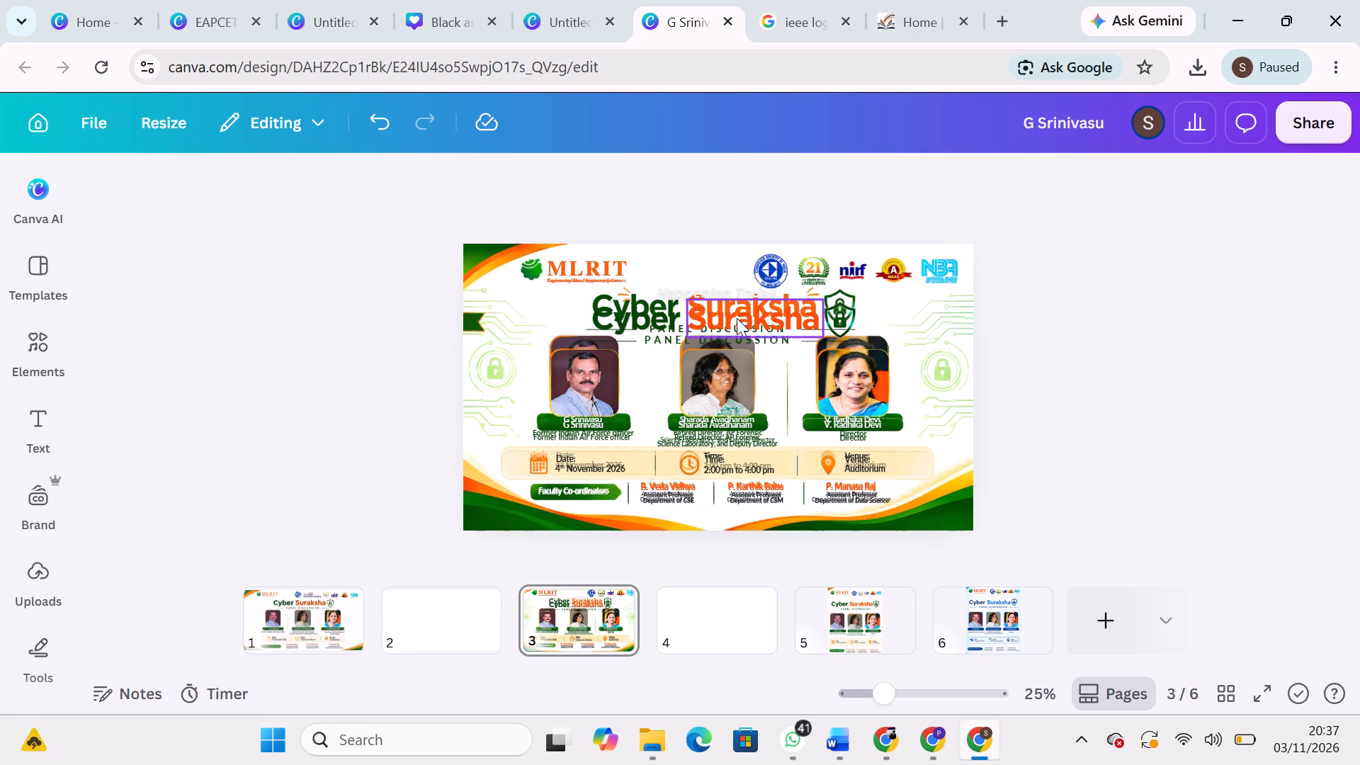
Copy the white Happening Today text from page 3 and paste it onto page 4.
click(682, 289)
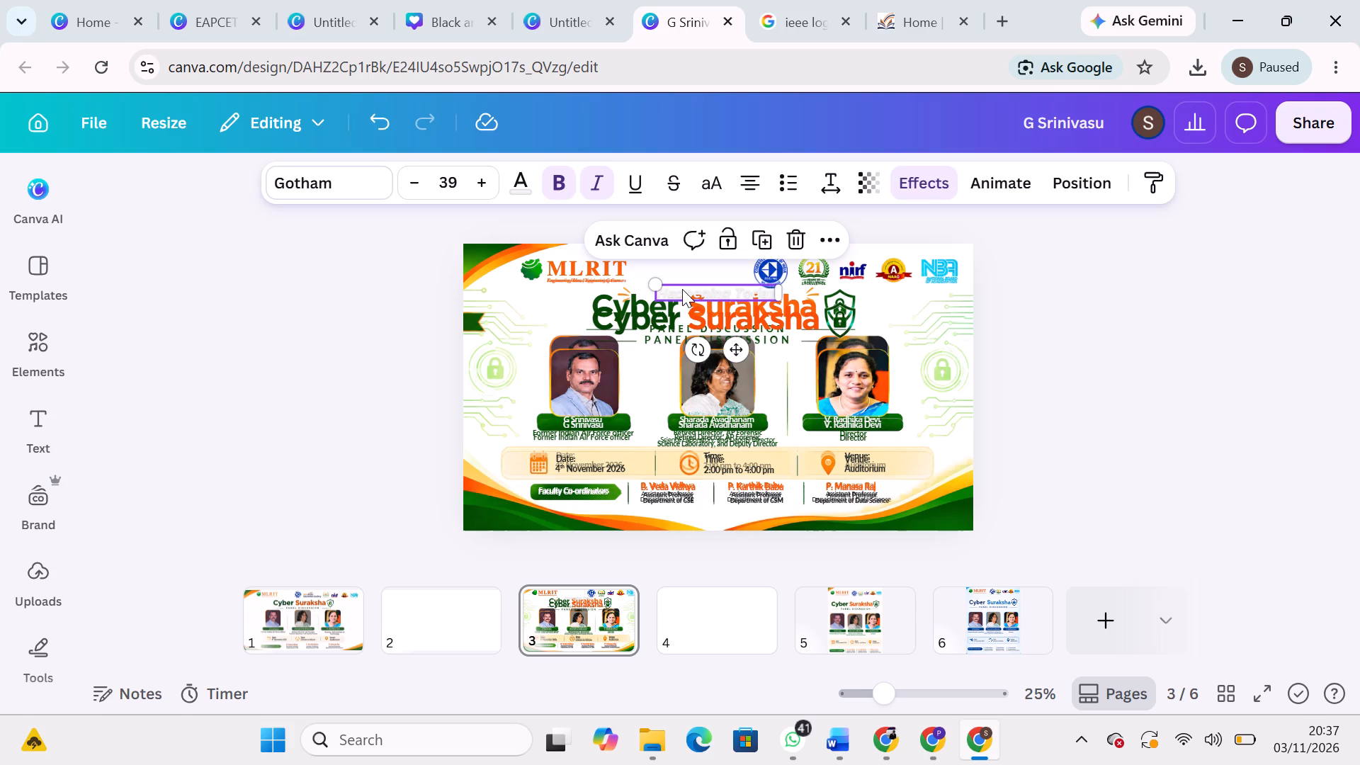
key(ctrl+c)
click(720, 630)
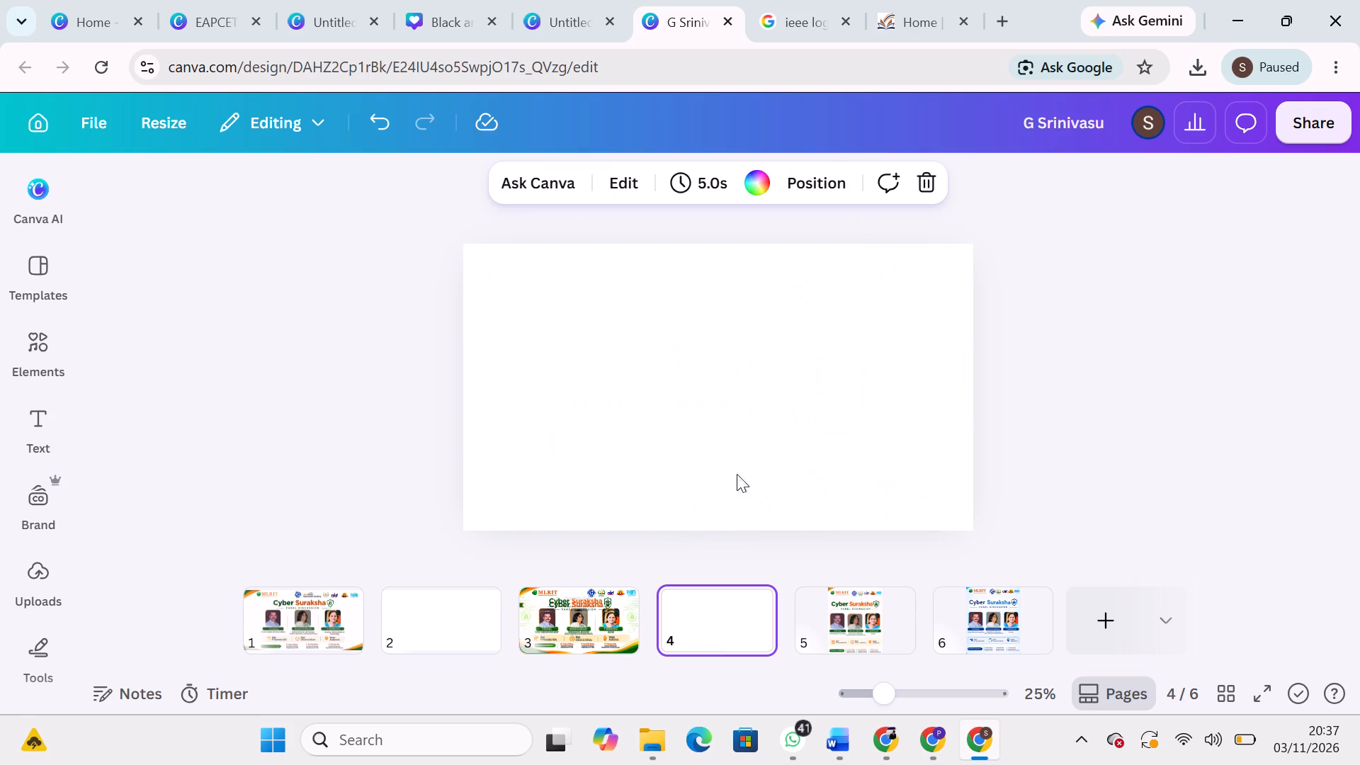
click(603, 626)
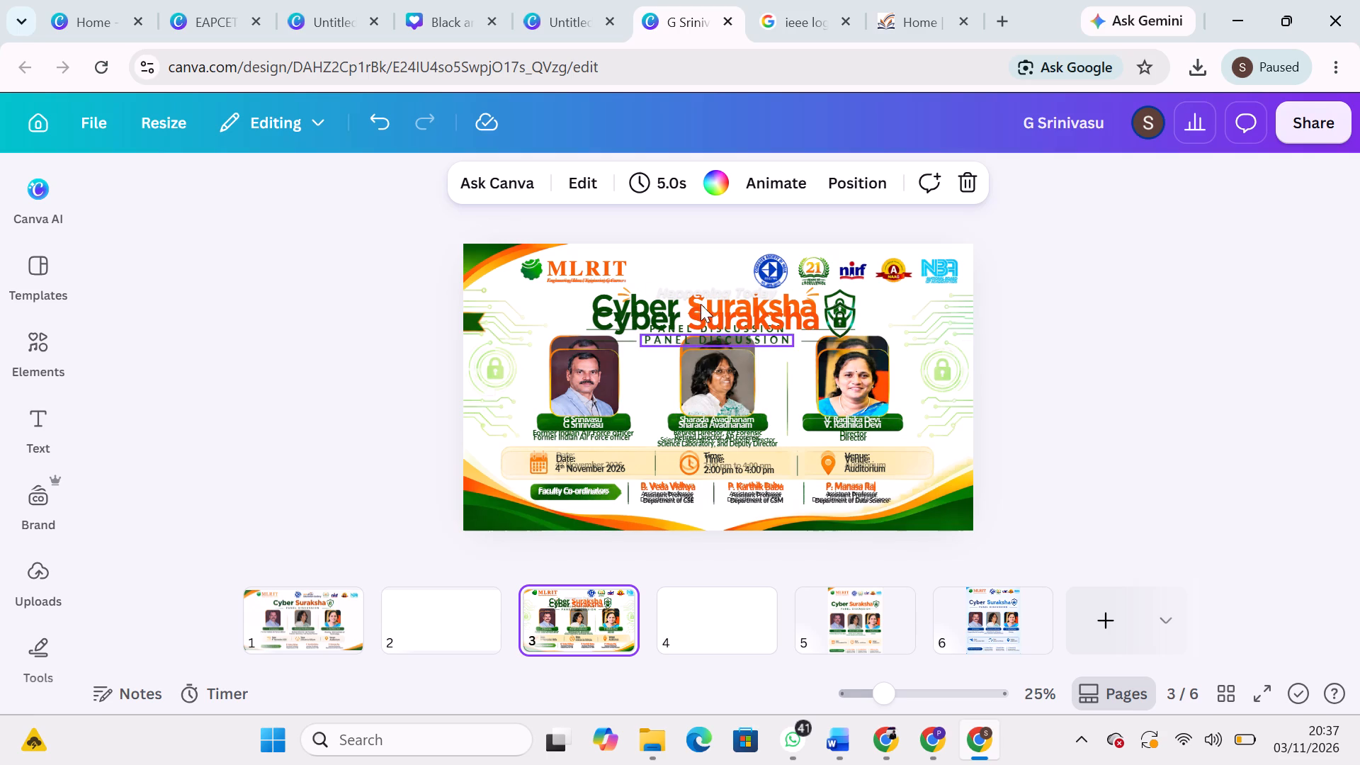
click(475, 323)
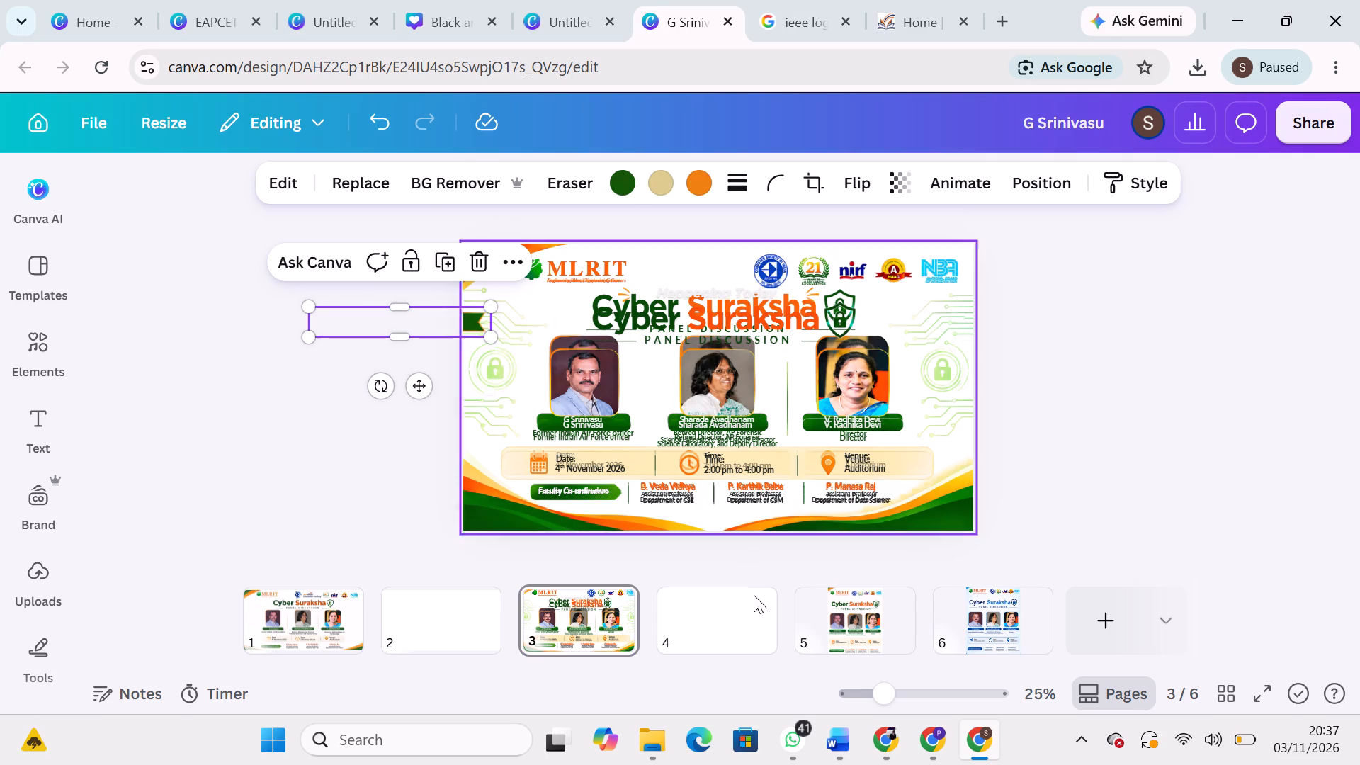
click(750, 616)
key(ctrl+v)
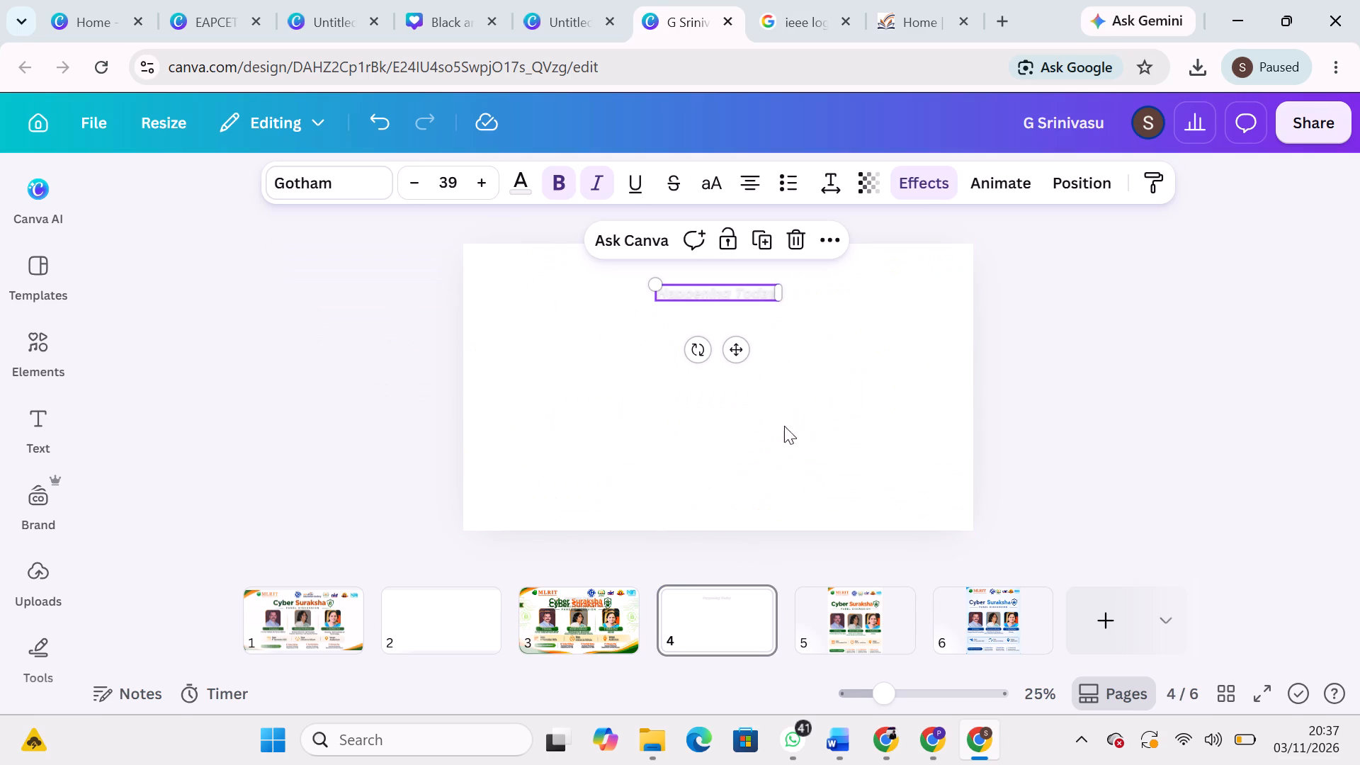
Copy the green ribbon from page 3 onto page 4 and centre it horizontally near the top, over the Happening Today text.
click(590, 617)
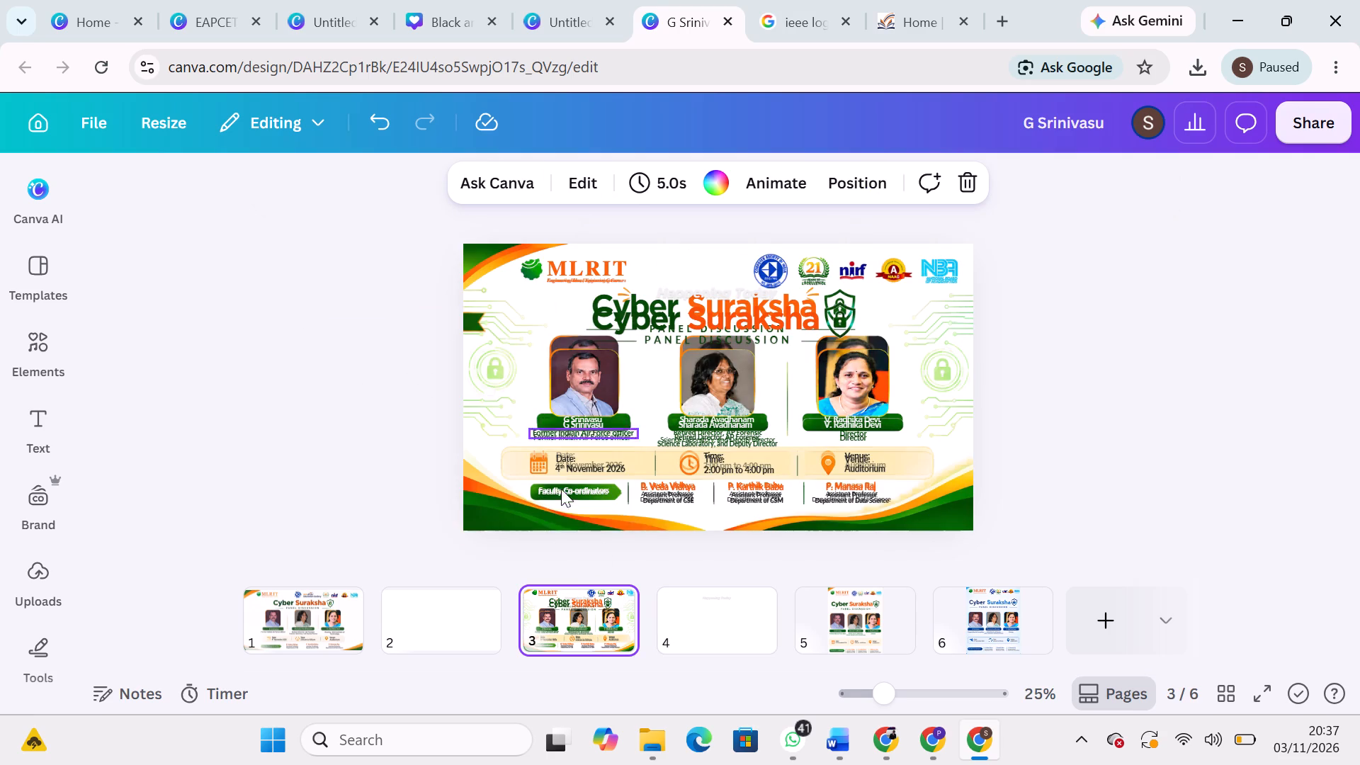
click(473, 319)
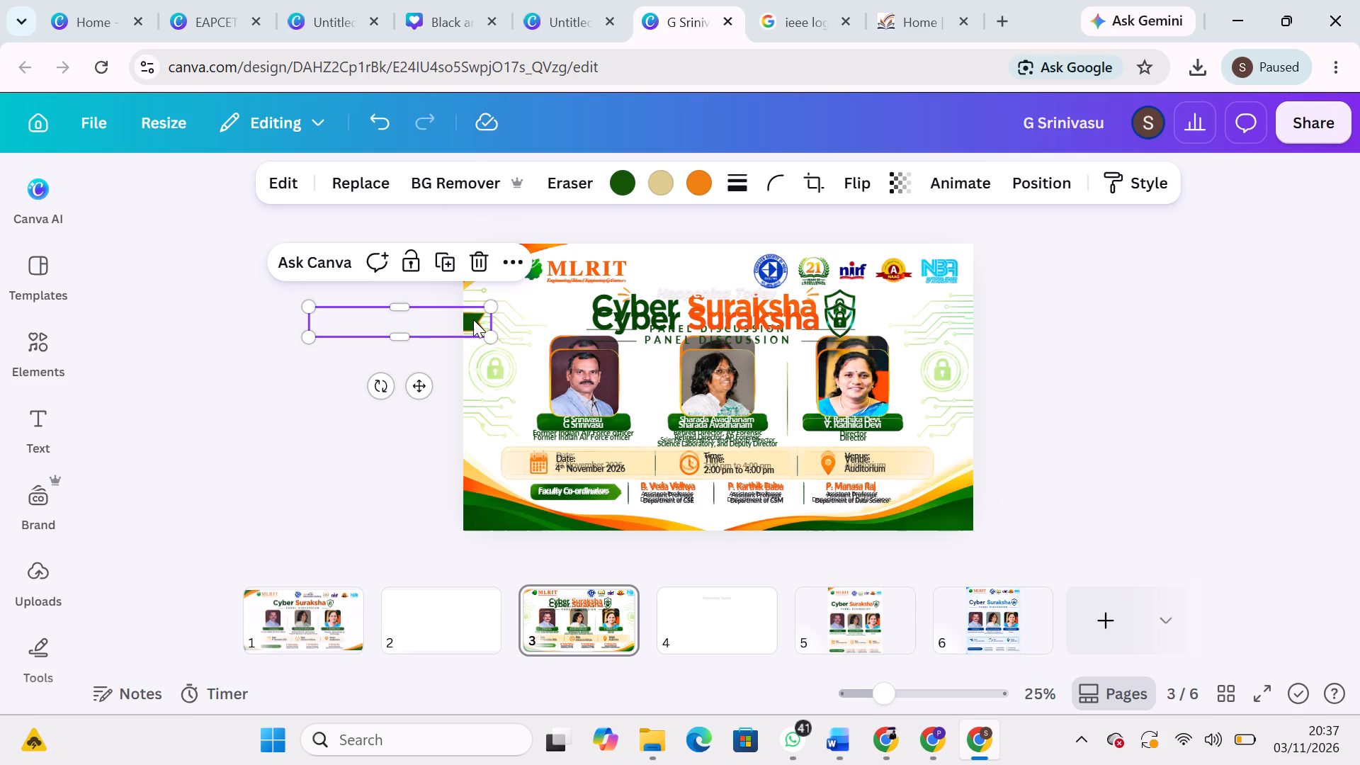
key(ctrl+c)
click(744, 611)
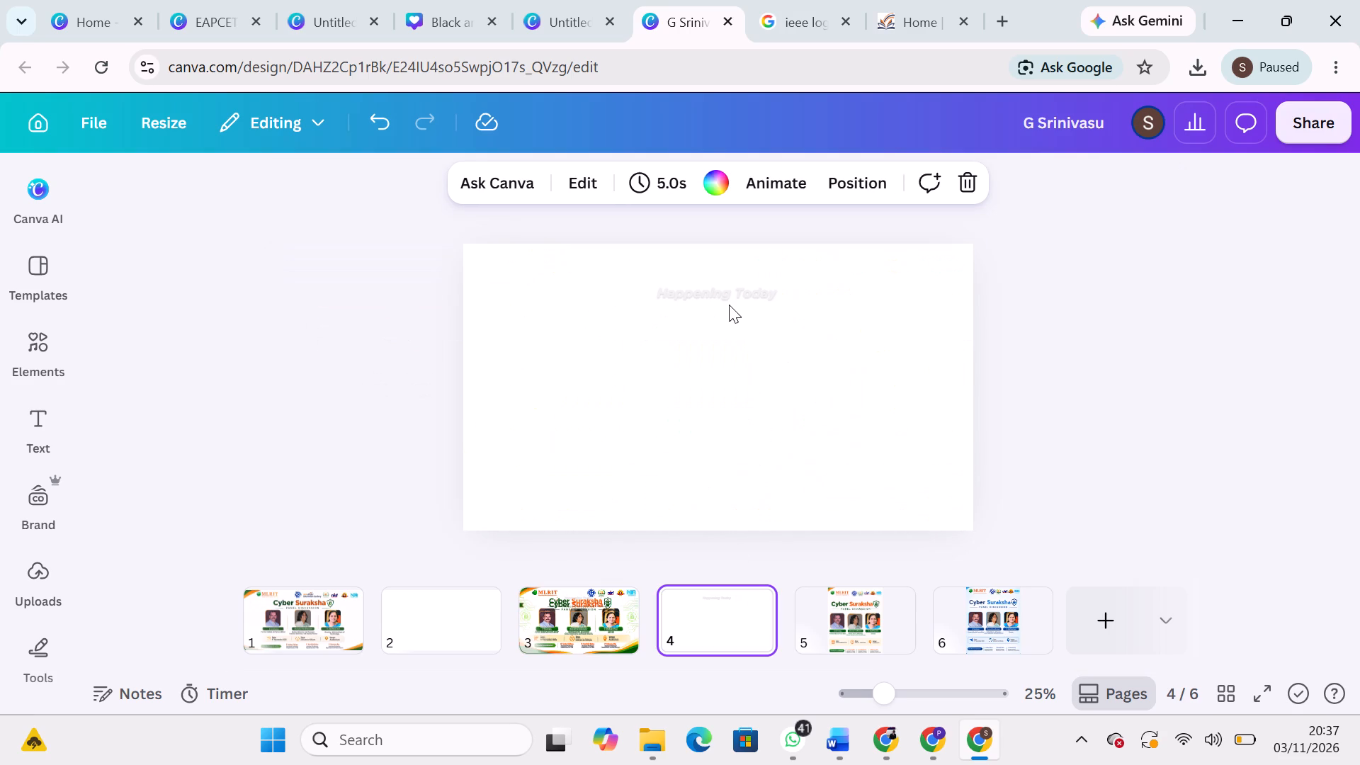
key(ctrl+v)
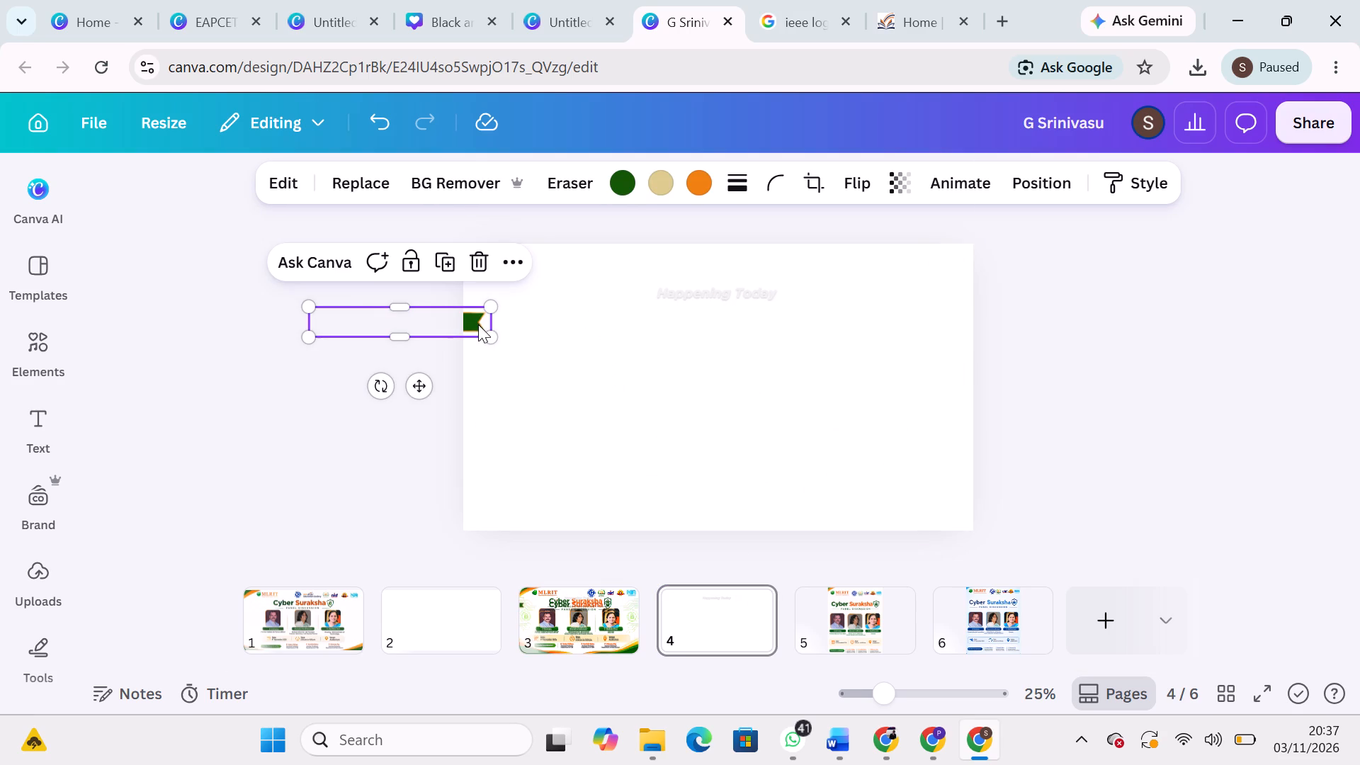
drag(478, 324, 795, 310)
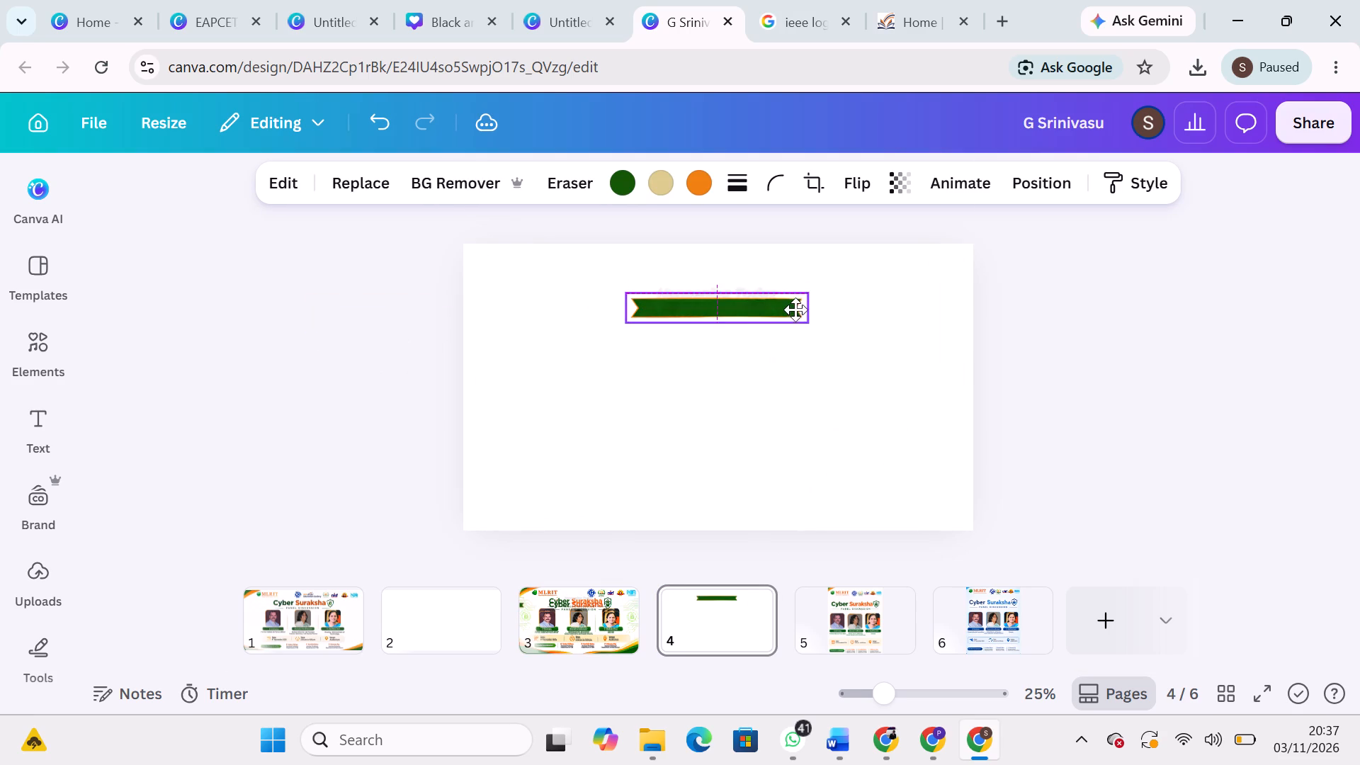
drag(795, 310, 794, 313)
Undo the page 4 pastes, page 3's layer edits and Magic Layers split, and the Happening Today poster image's earlier enlargement and repositioning.
click(605, 610)
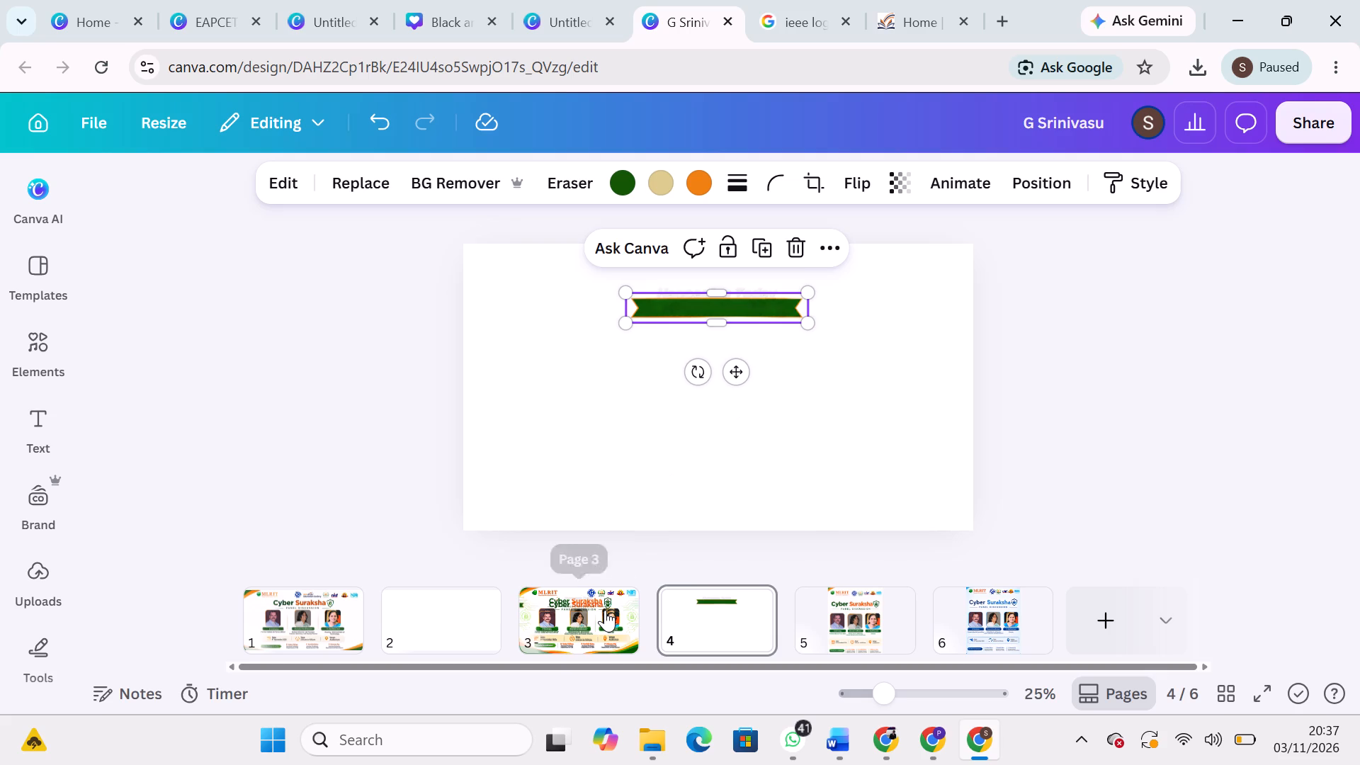
key(ctrl+z)
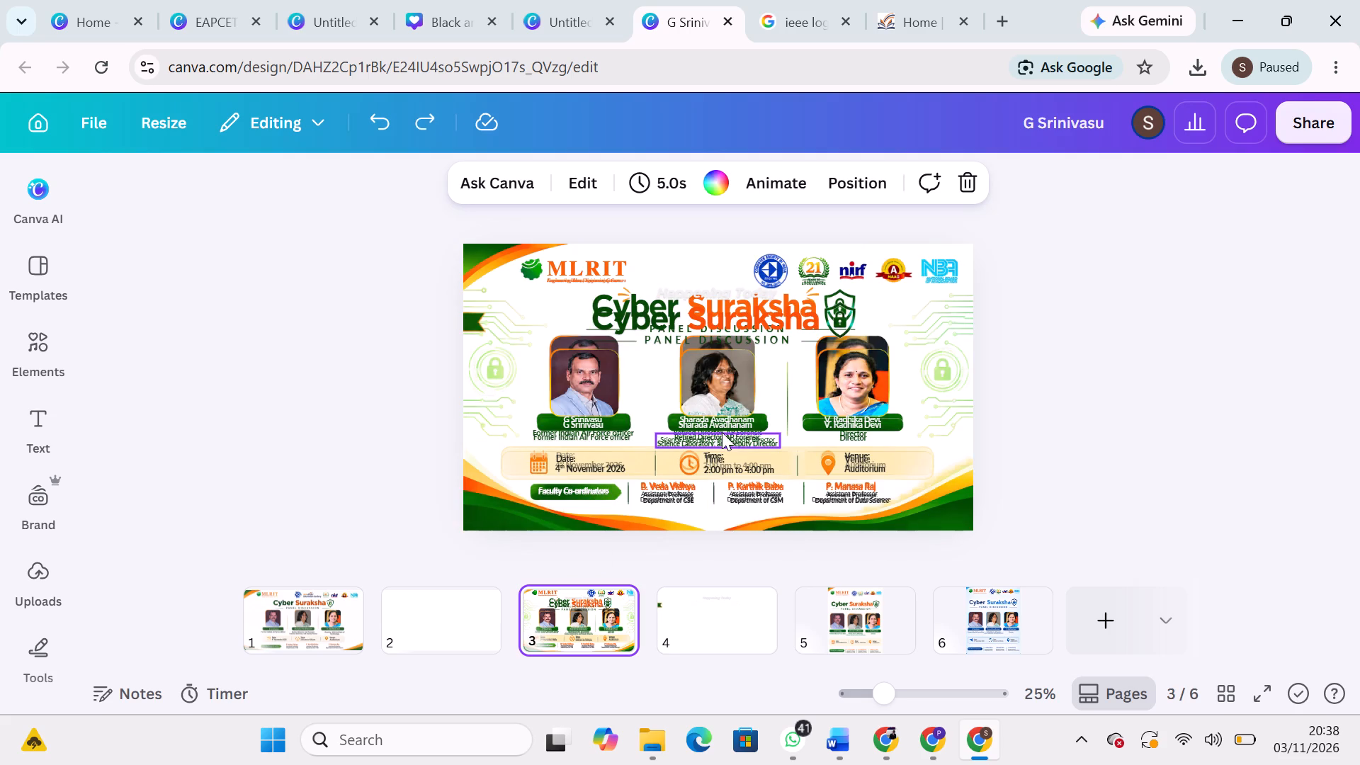
key(ctrl+z)
key(ctrl+z)
key(ctrl+z)
key(ctrl+z)
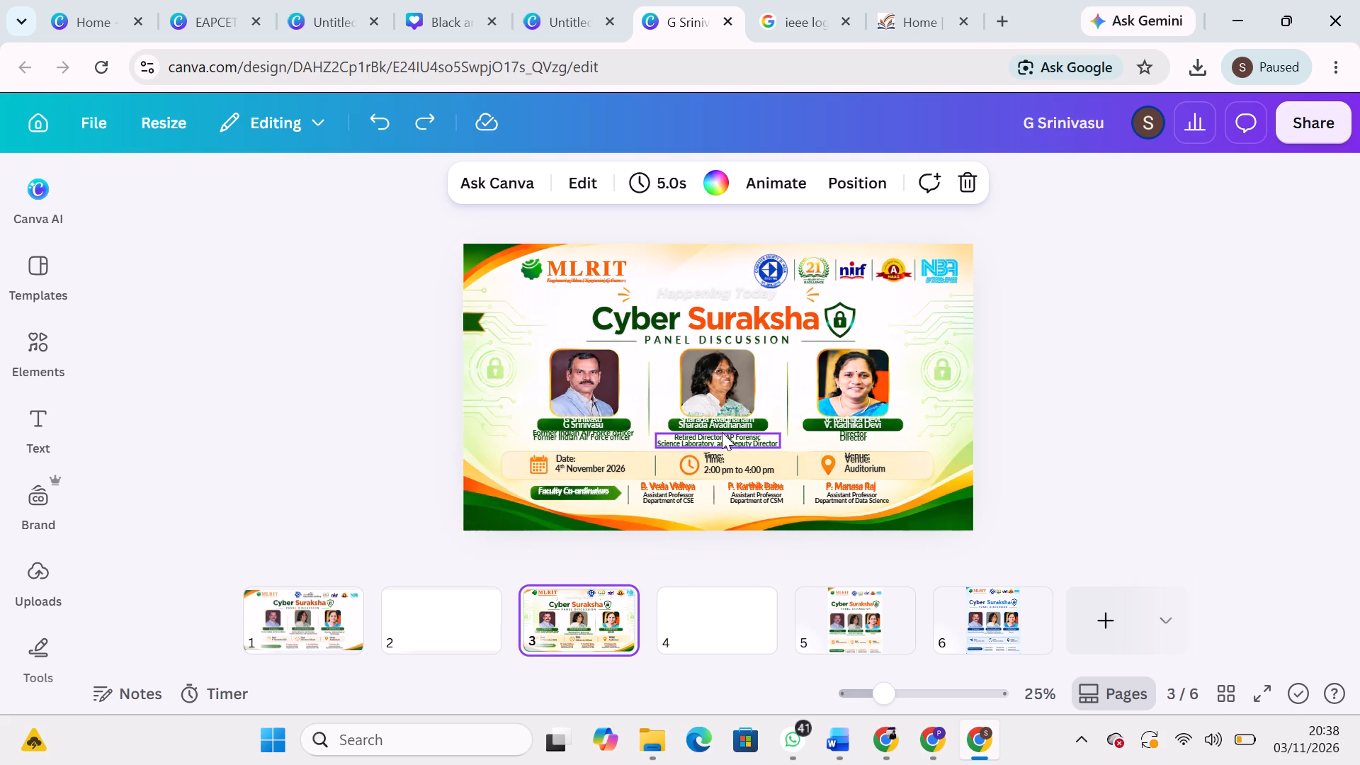
key(ctrl+z)
key(ctrl+z)
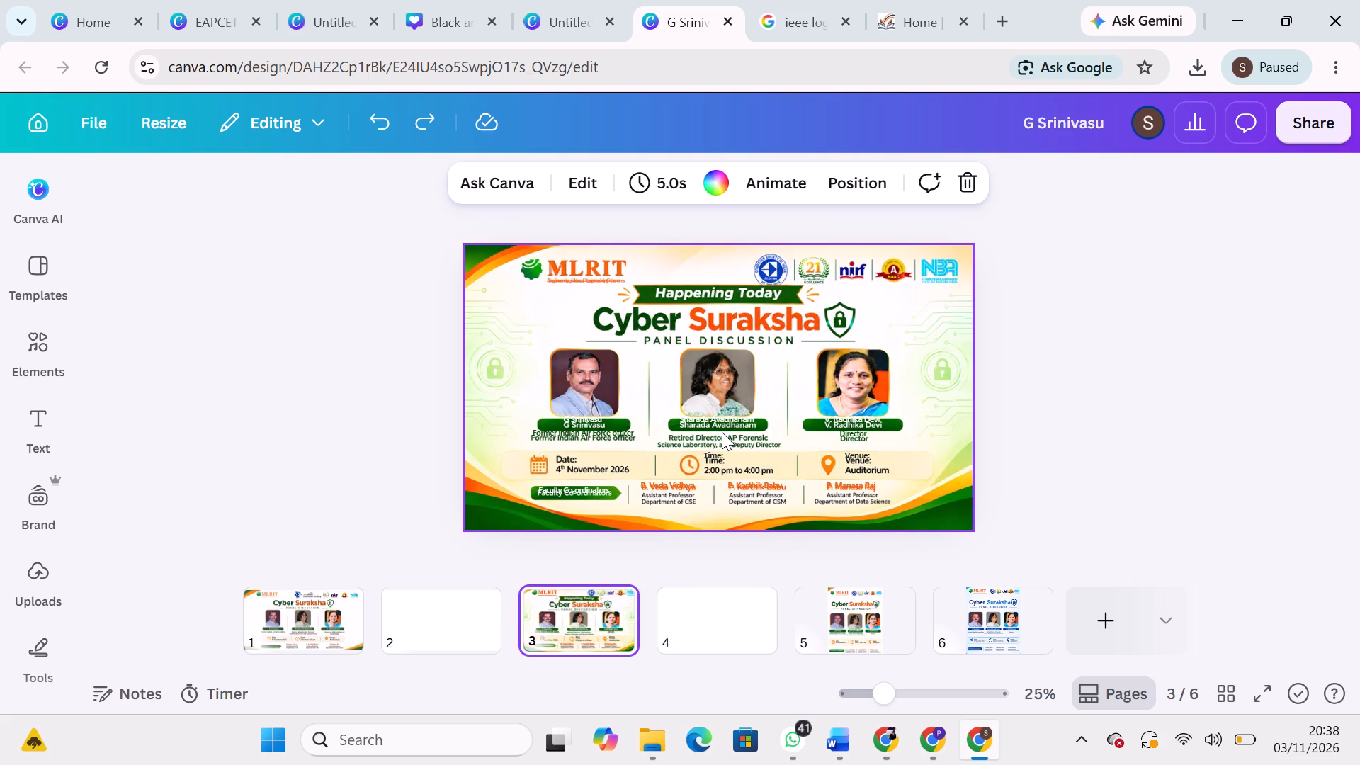
key(ctrl+z)
key(ctrl+z)
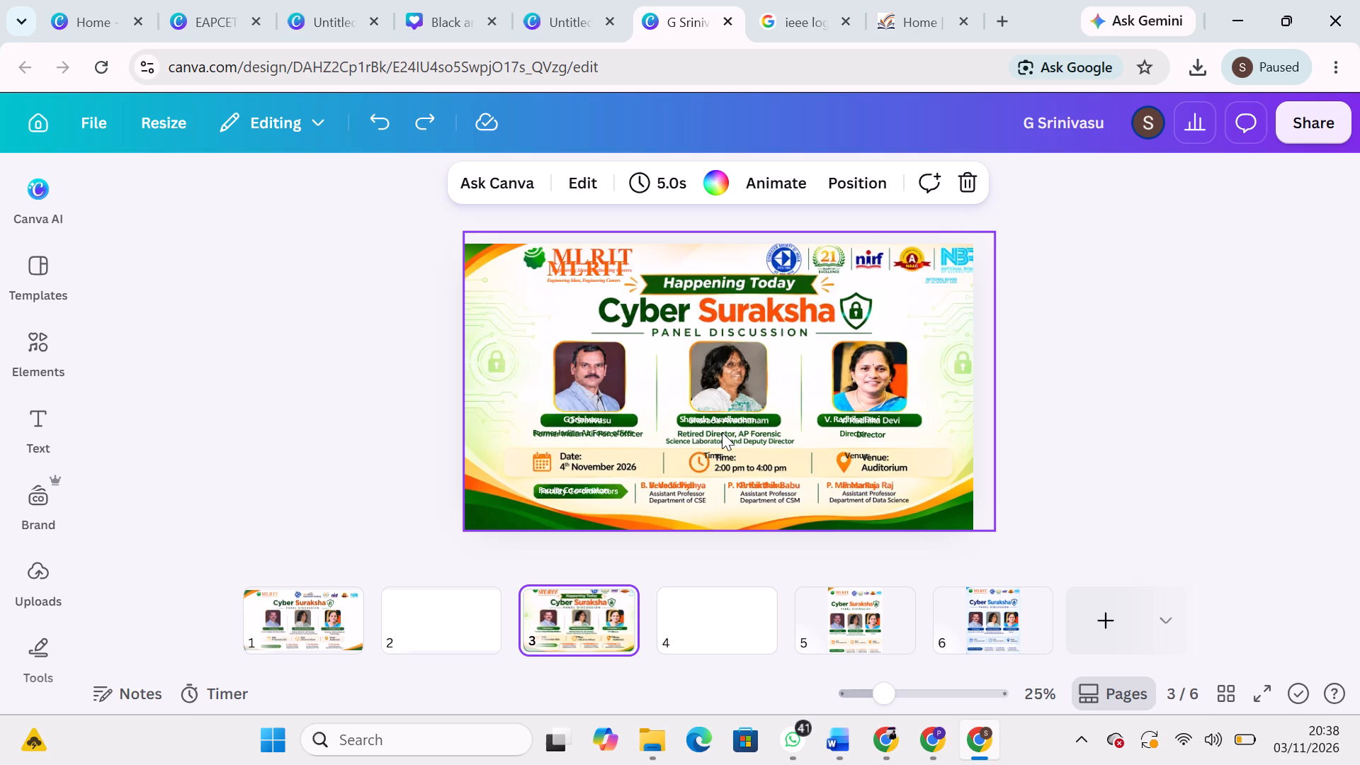
key(ctrl+z)
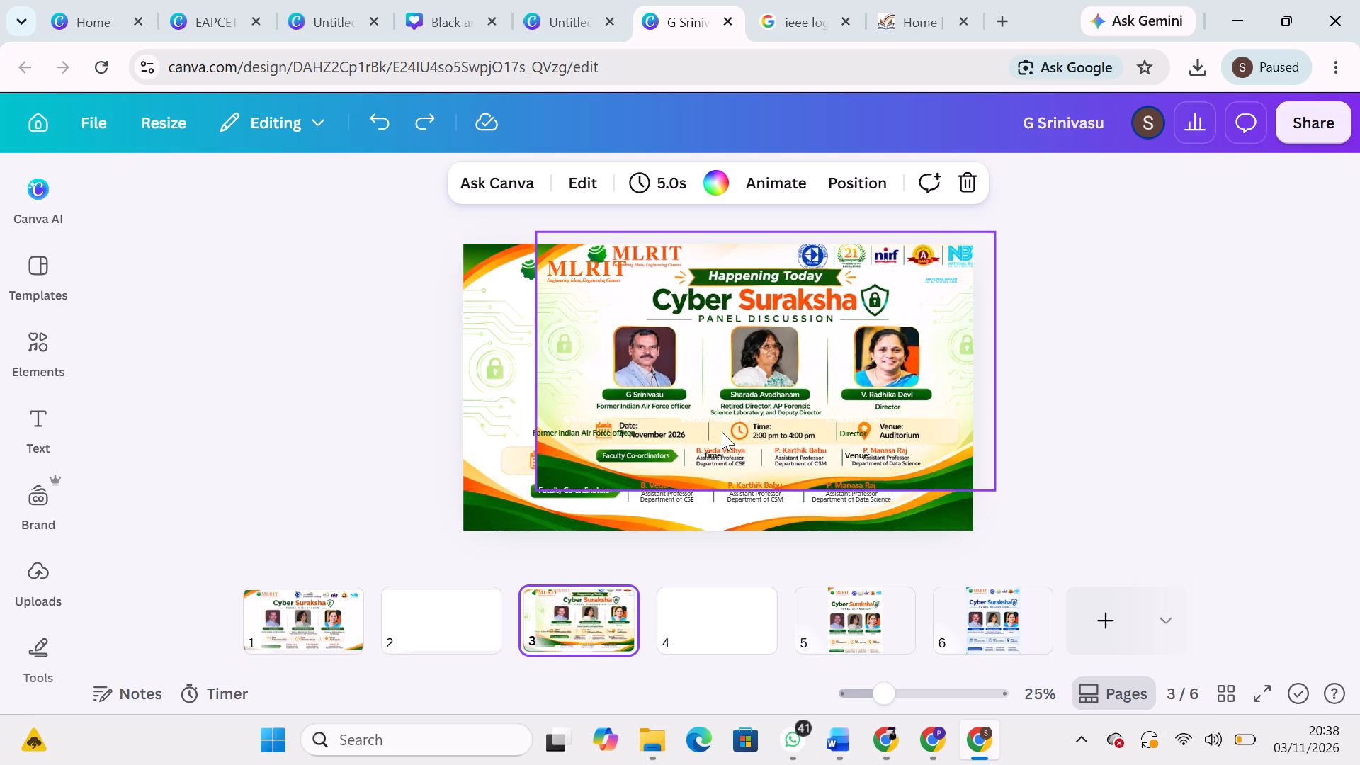
key(ctrl+z)
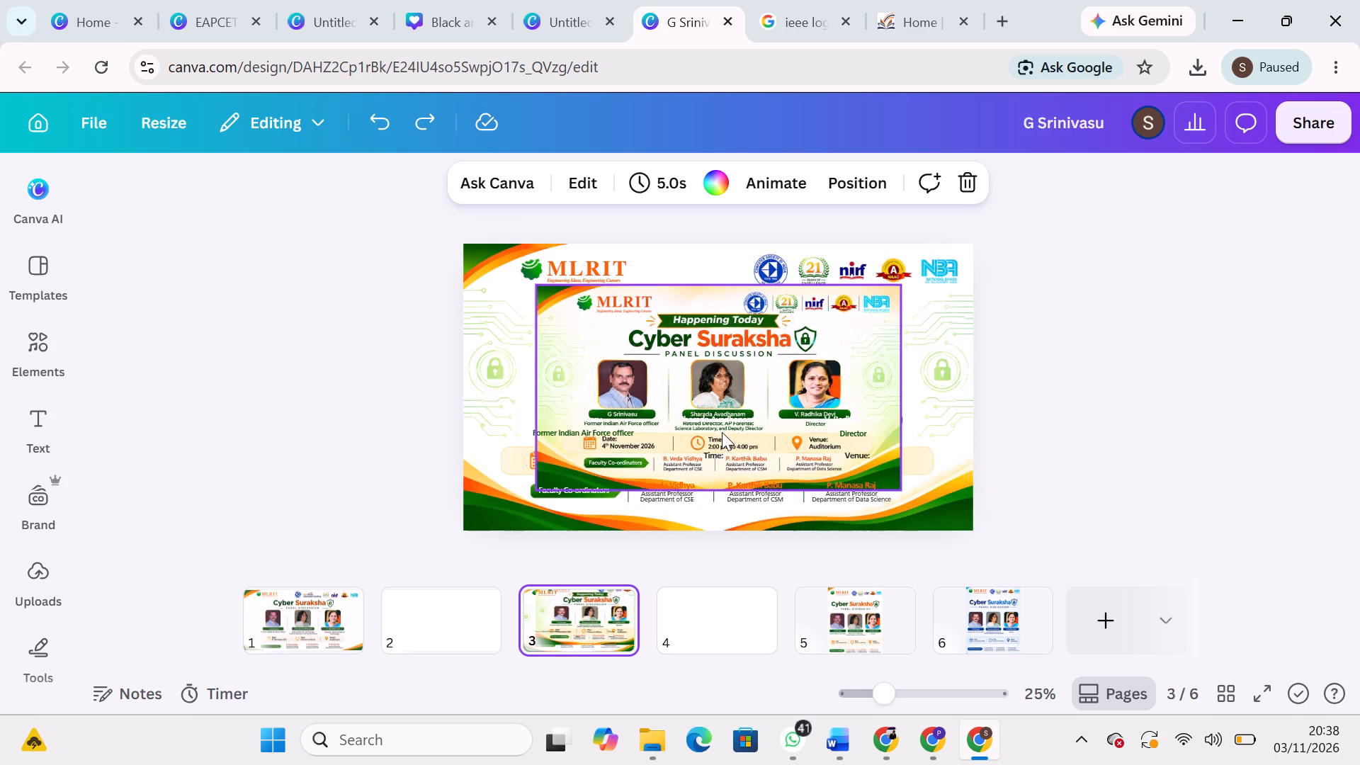
Undo the remaining placement of the Happening Today poster image on page 3 and the accidental shift of the third panelist's photo.
key(ctrl+z)
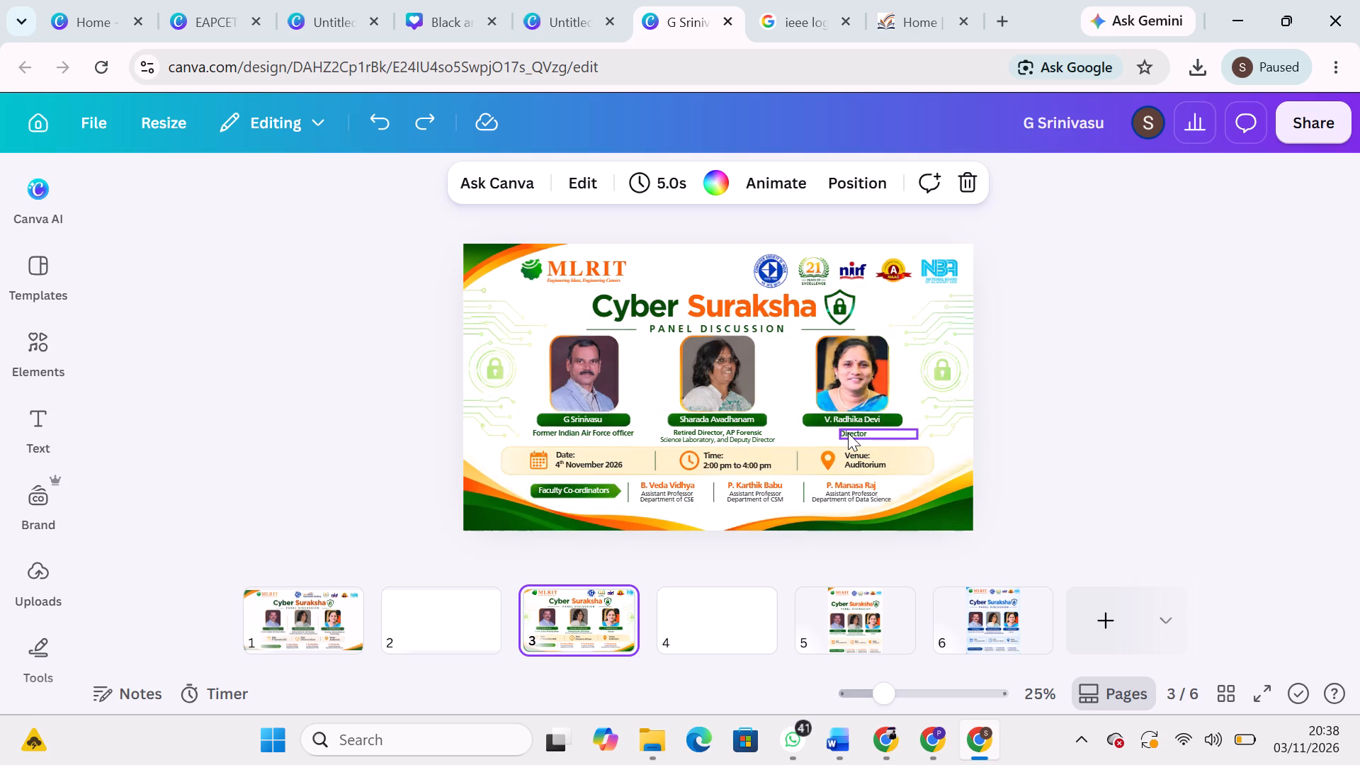
click(852, 365)
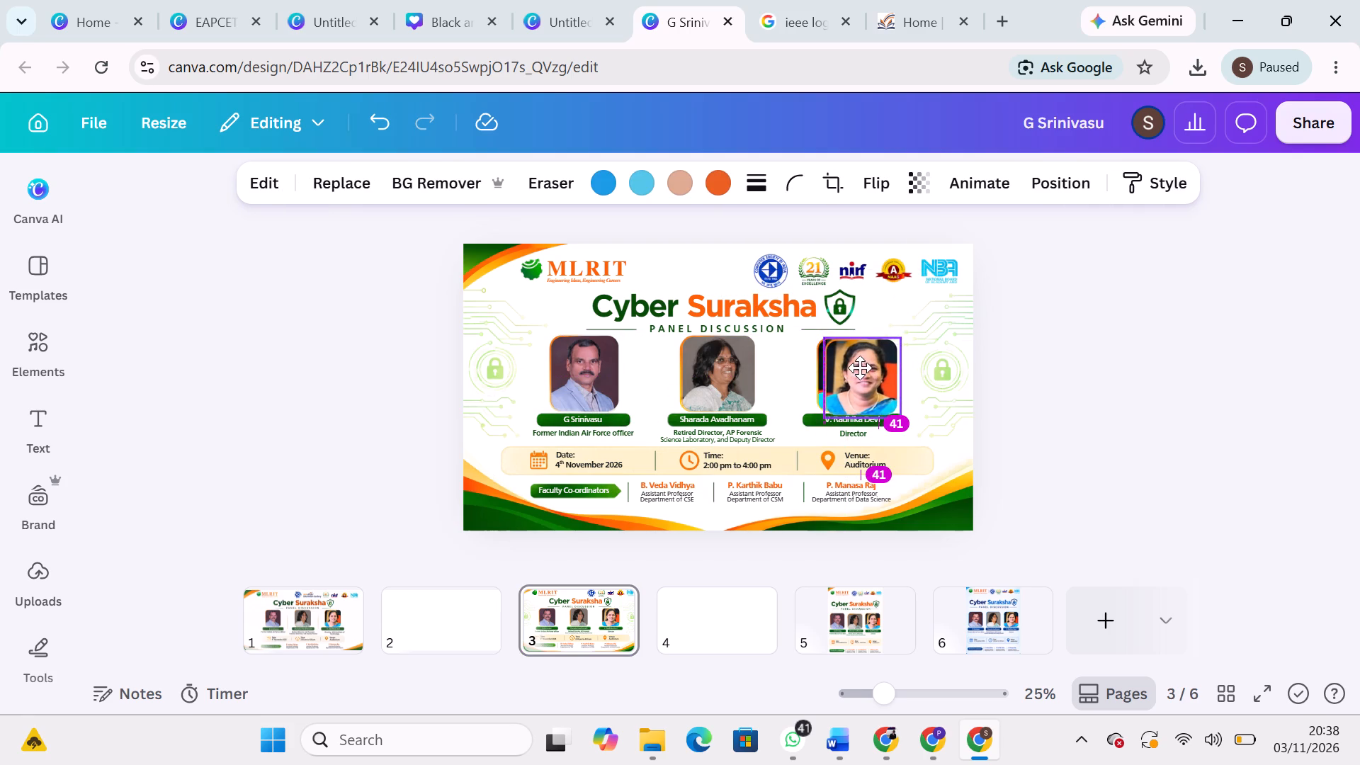
key(ctrl+z)
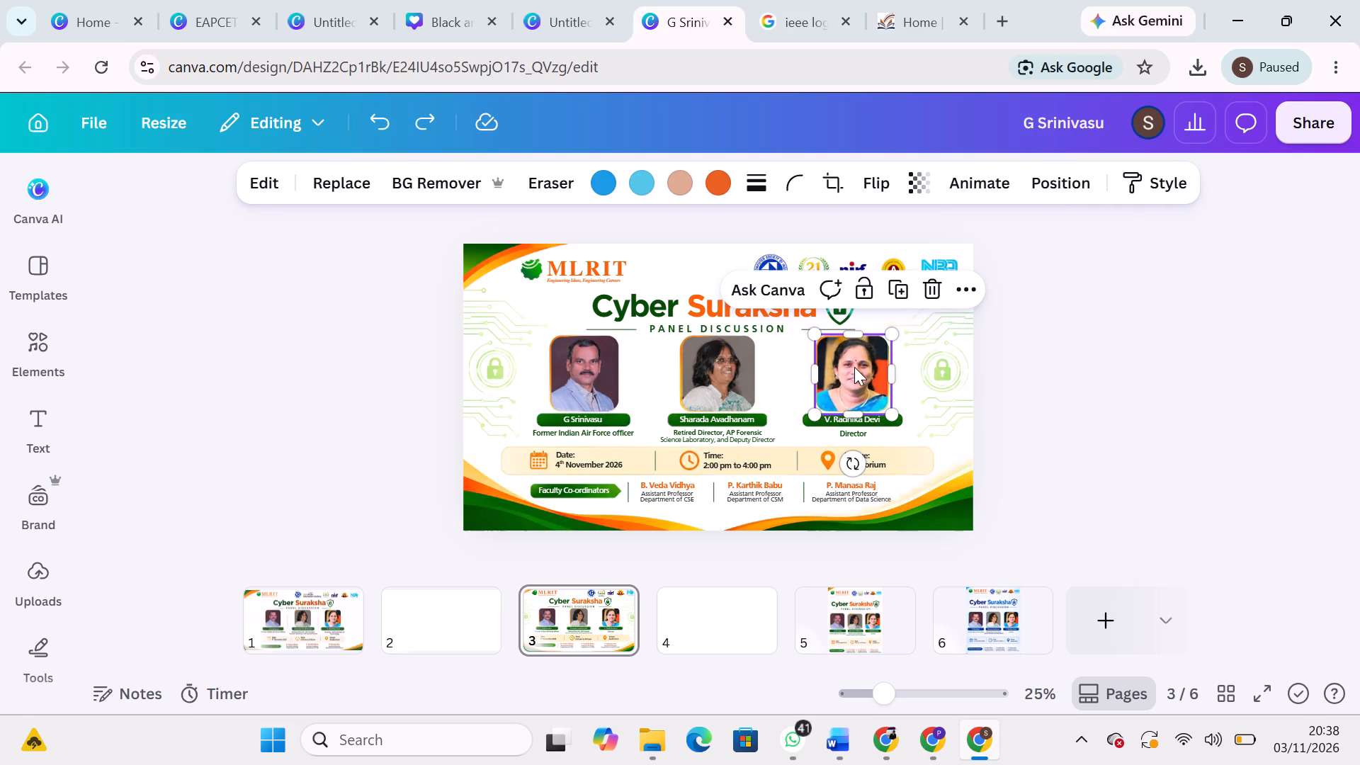
click(1024, 373)
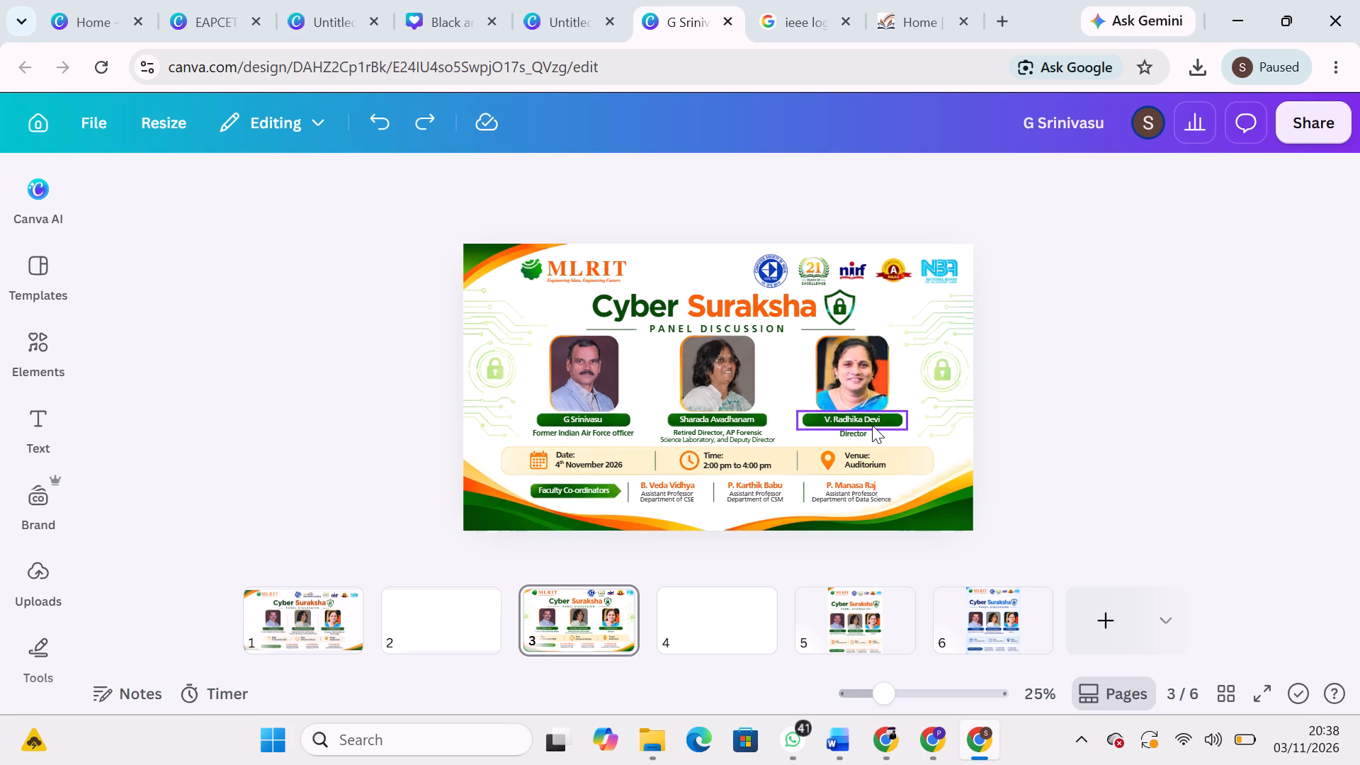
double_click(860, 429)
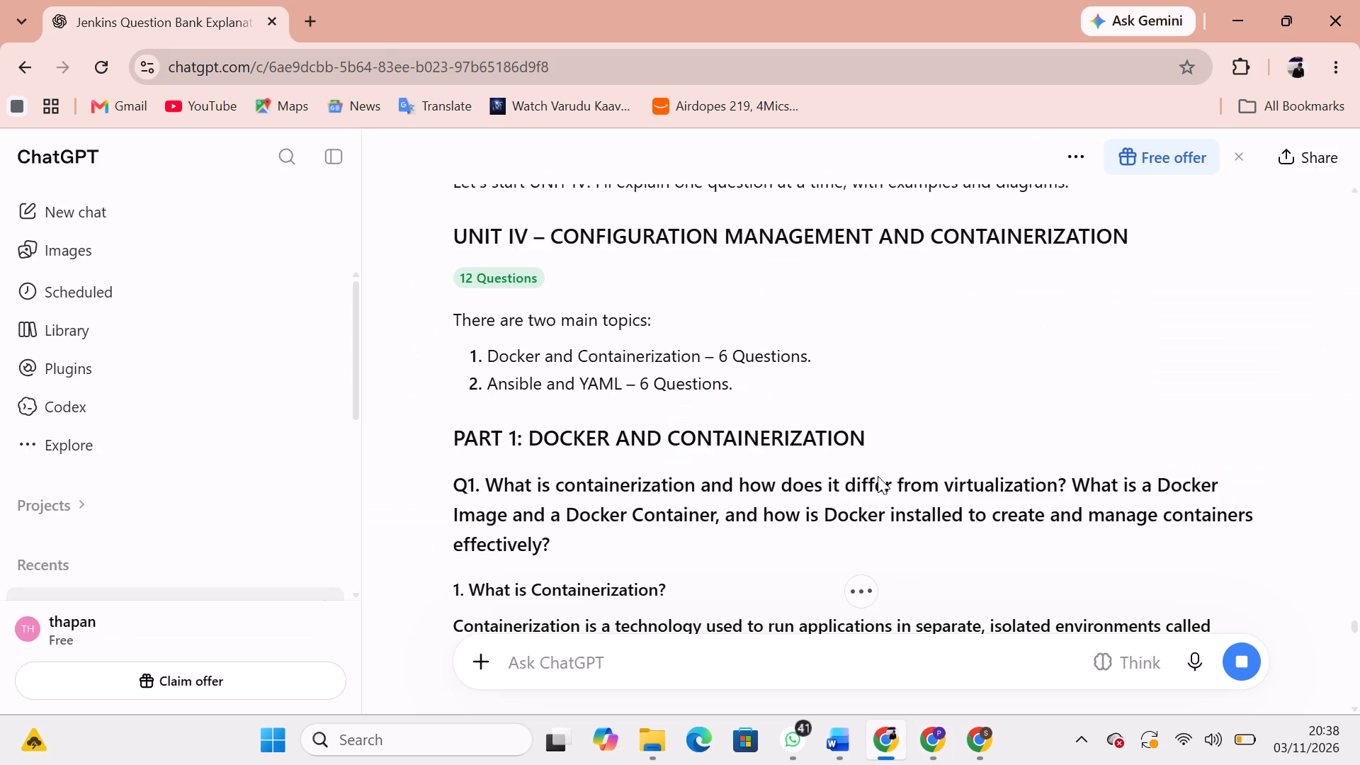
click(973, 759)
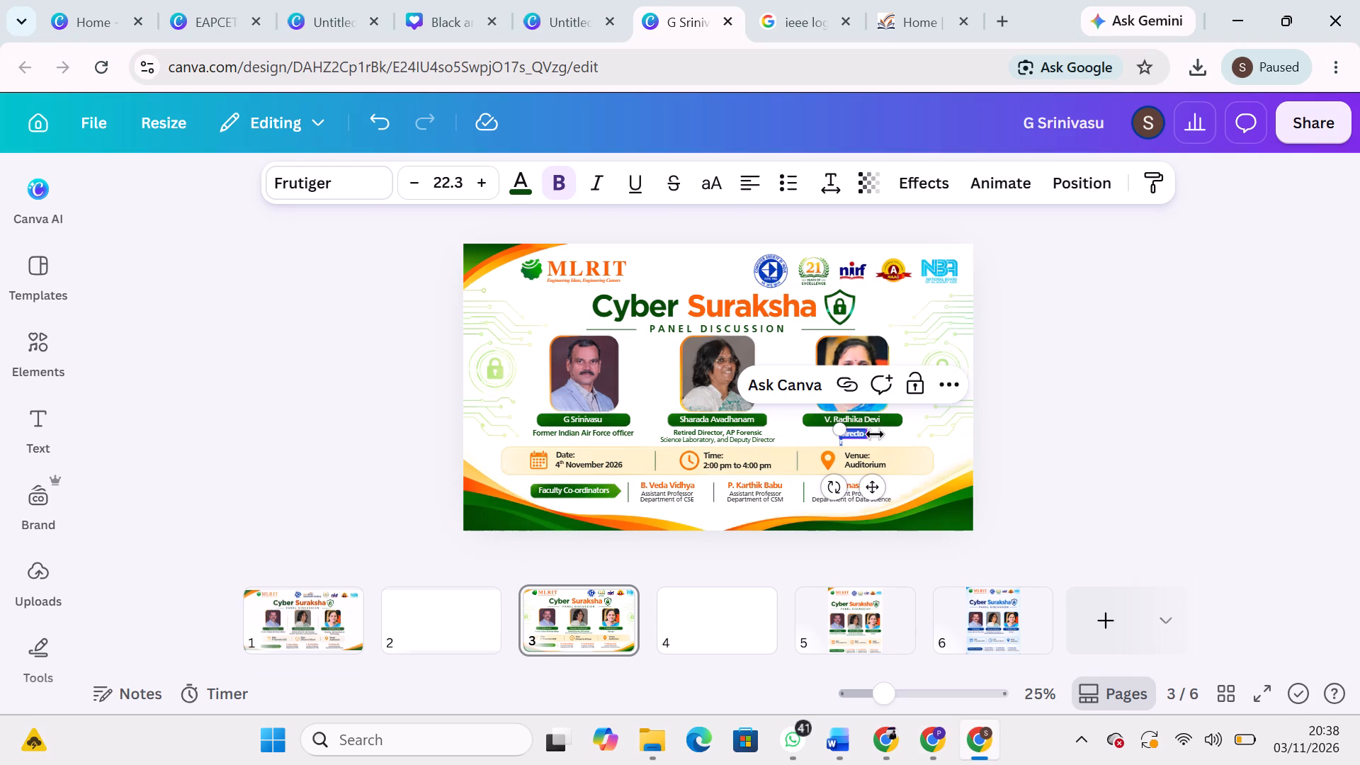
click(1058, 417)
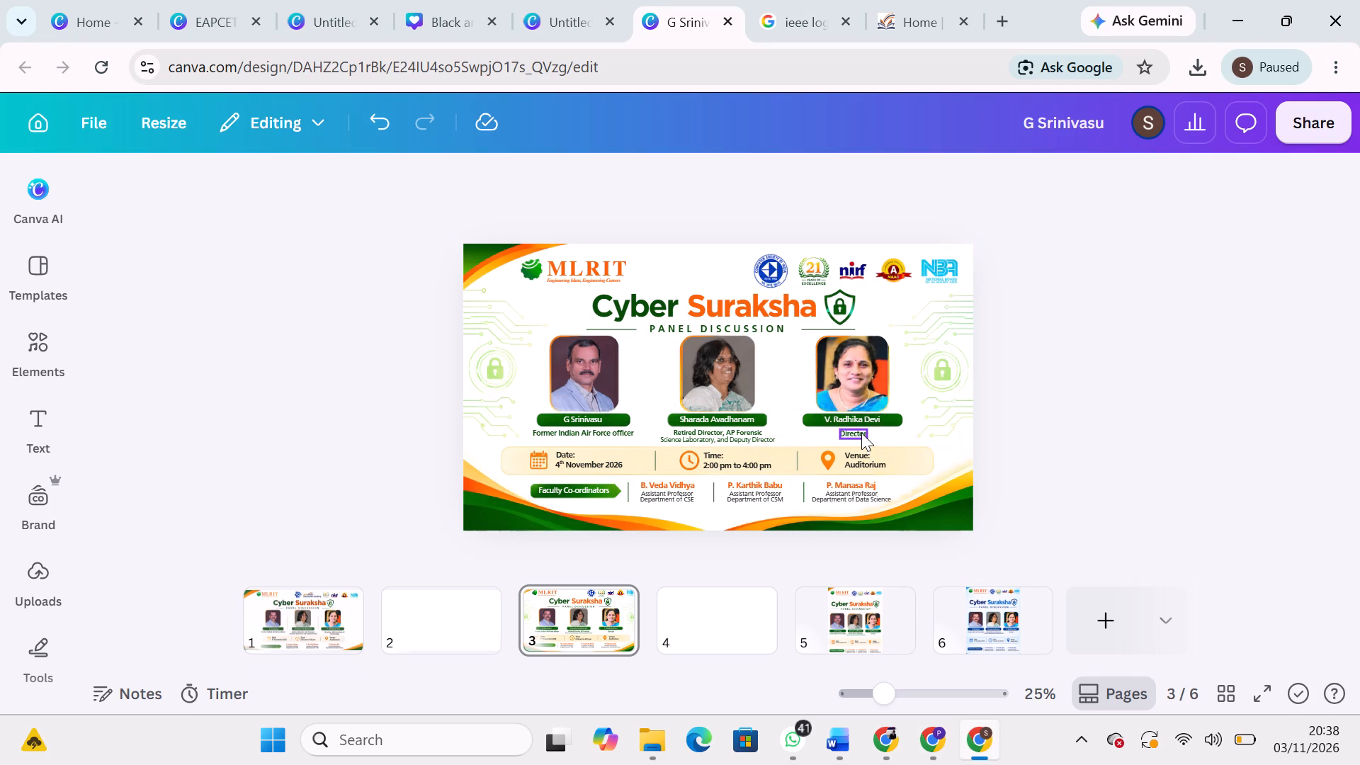
Replace the third panelist's "Director" text on page 3 with "Director, MLR Institute of Technology." copied from page 1.
triple_click(861, 433)
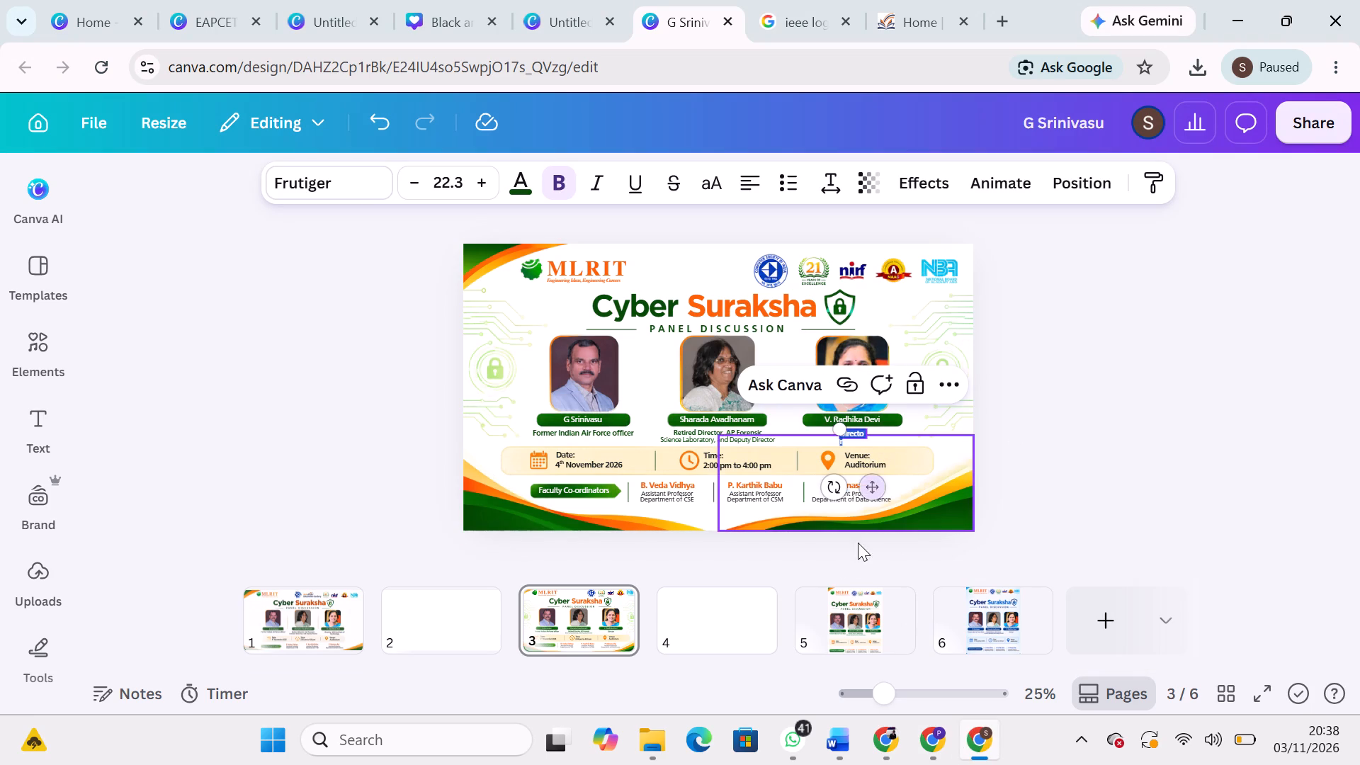
click(310, 653)
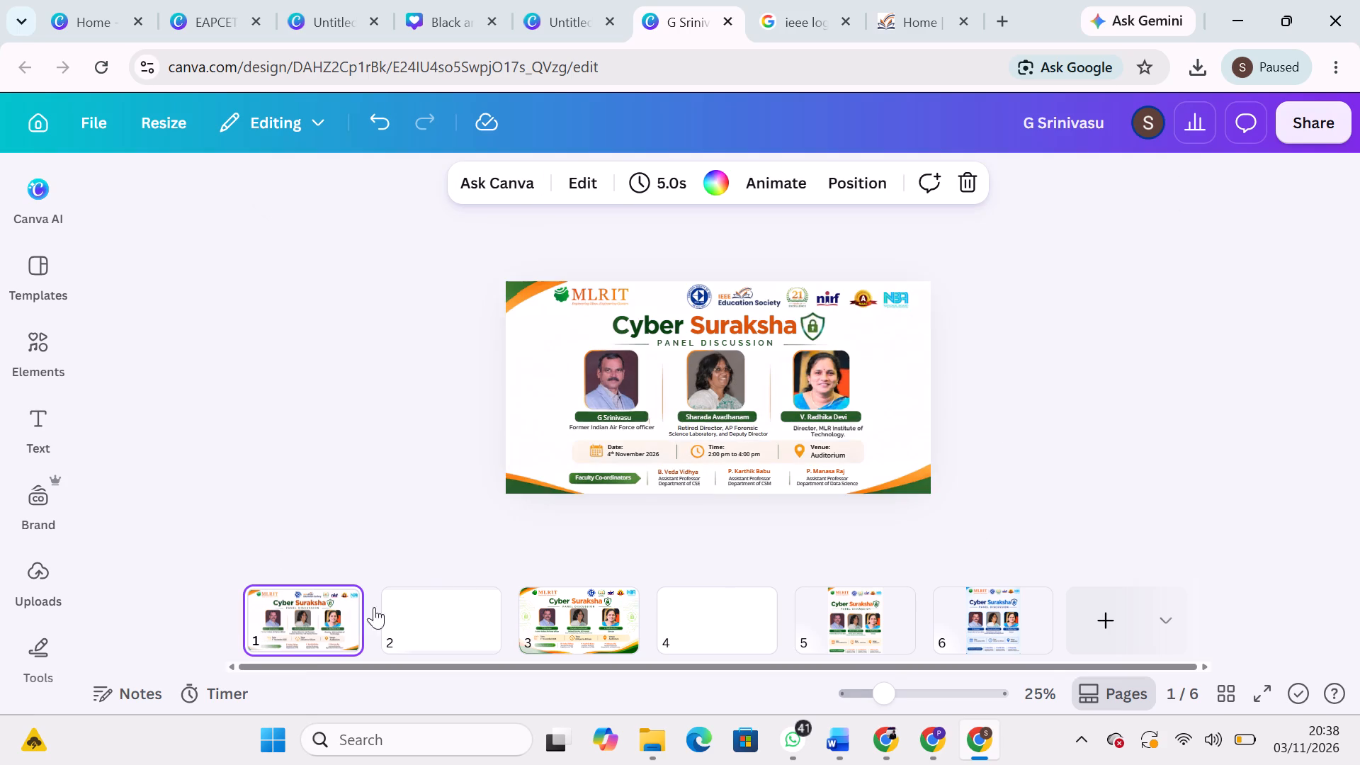
triple_click(827, 430)
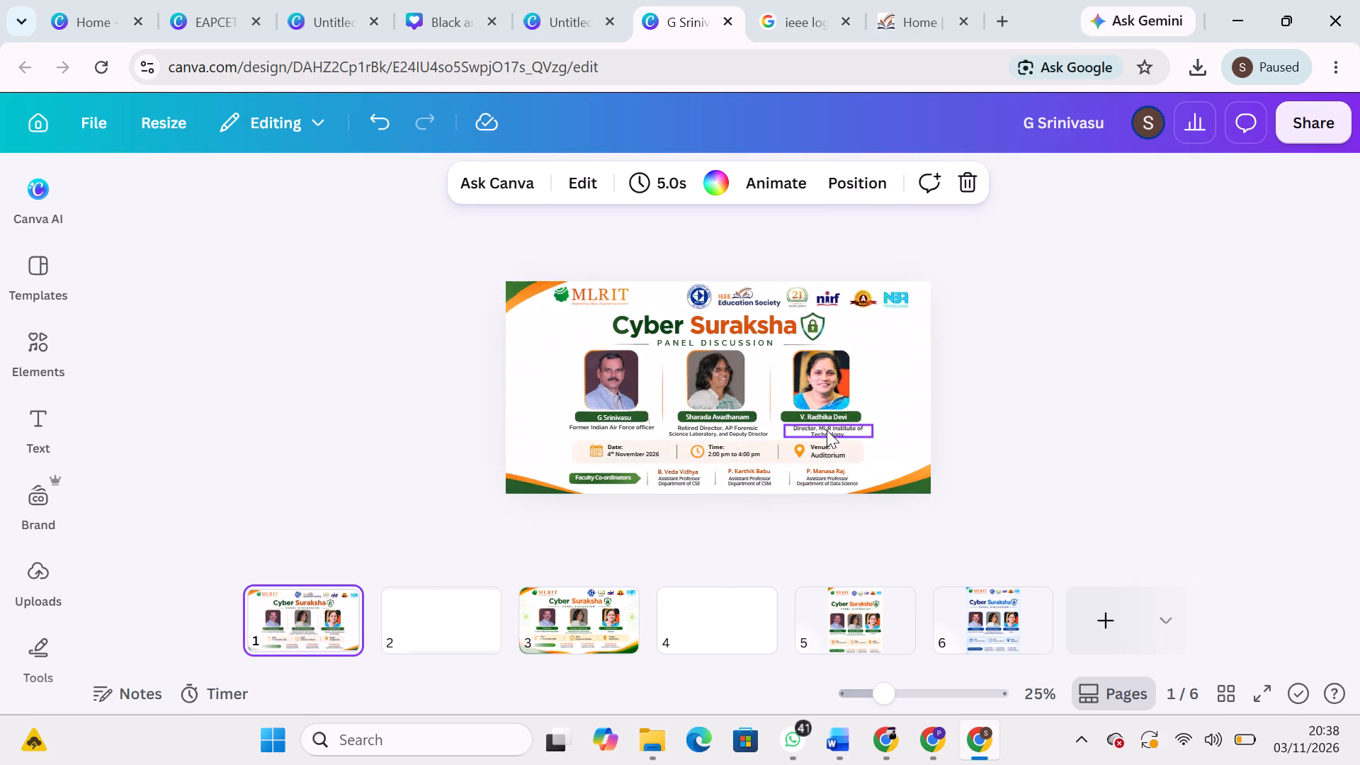
key(ctrl+c)
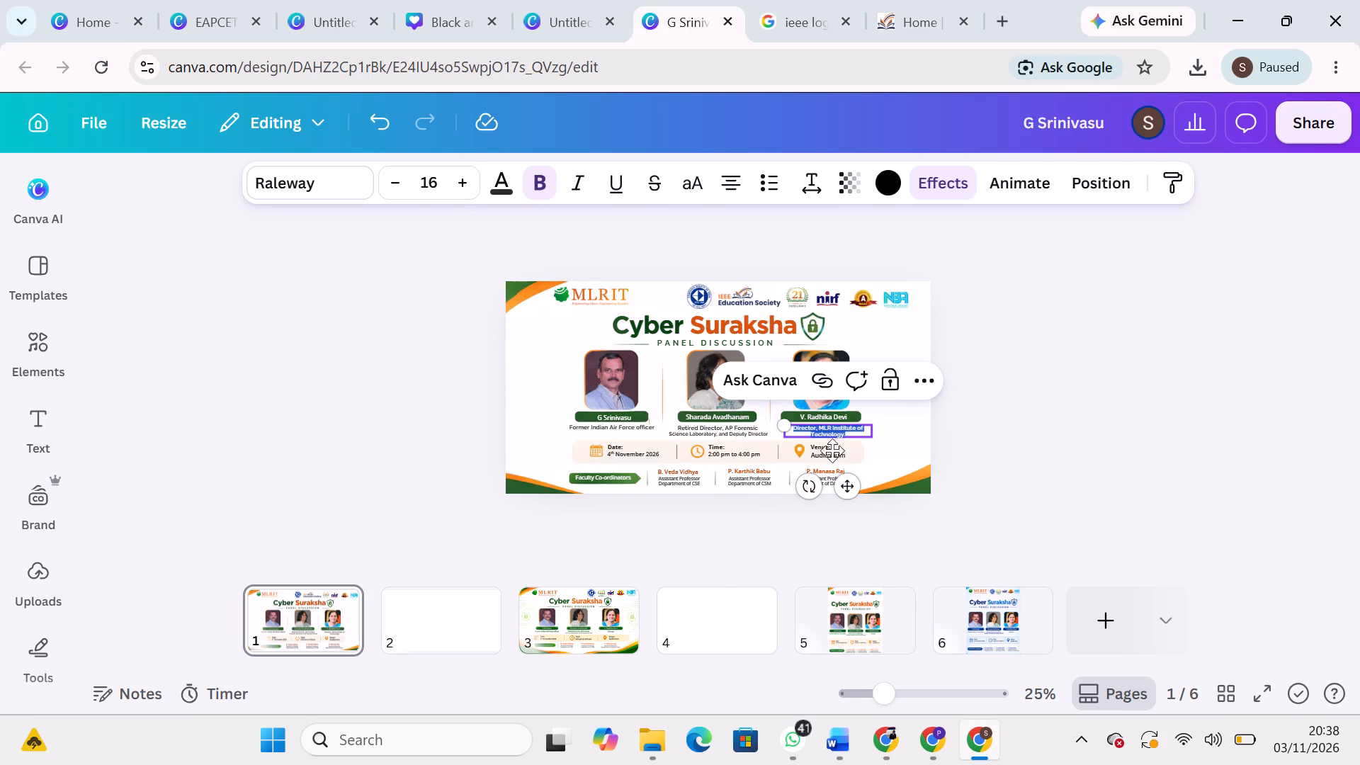
click(583, 642)
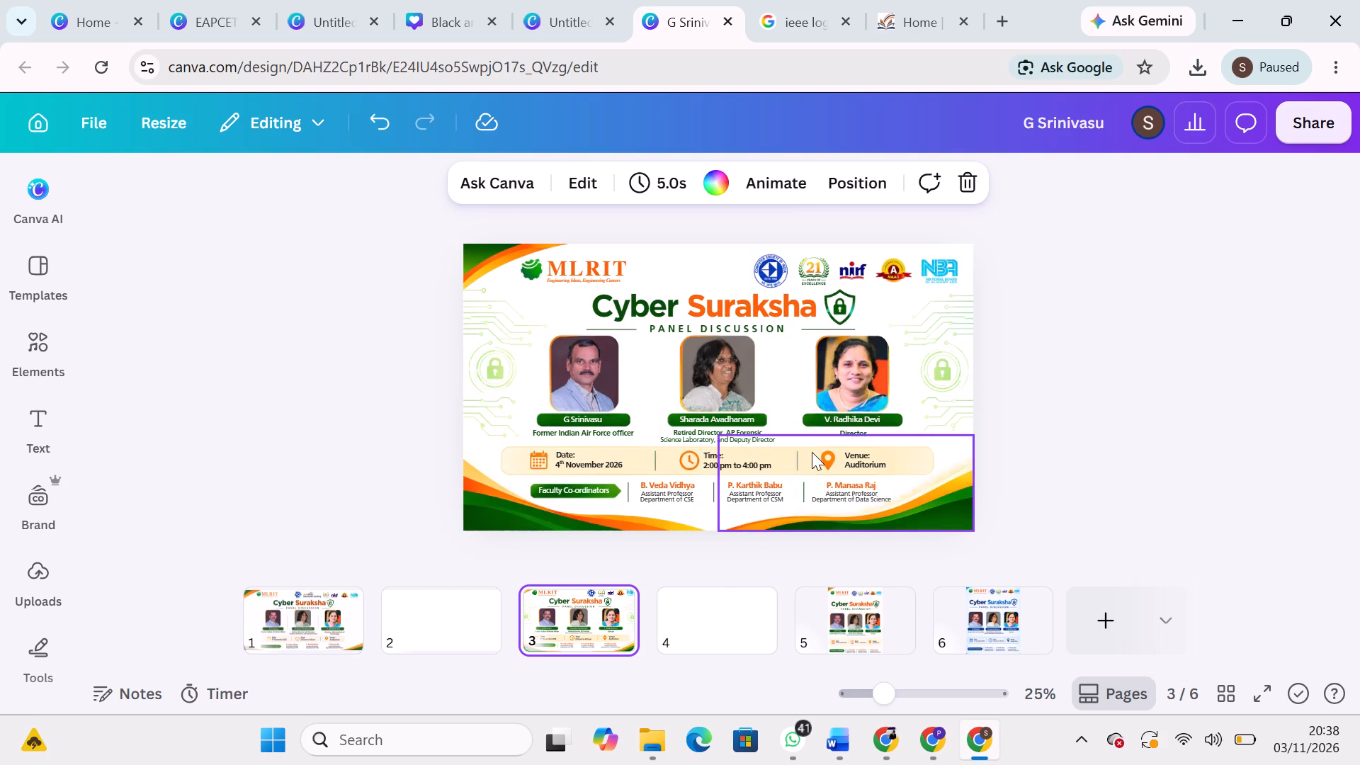
double_click(867, 429)
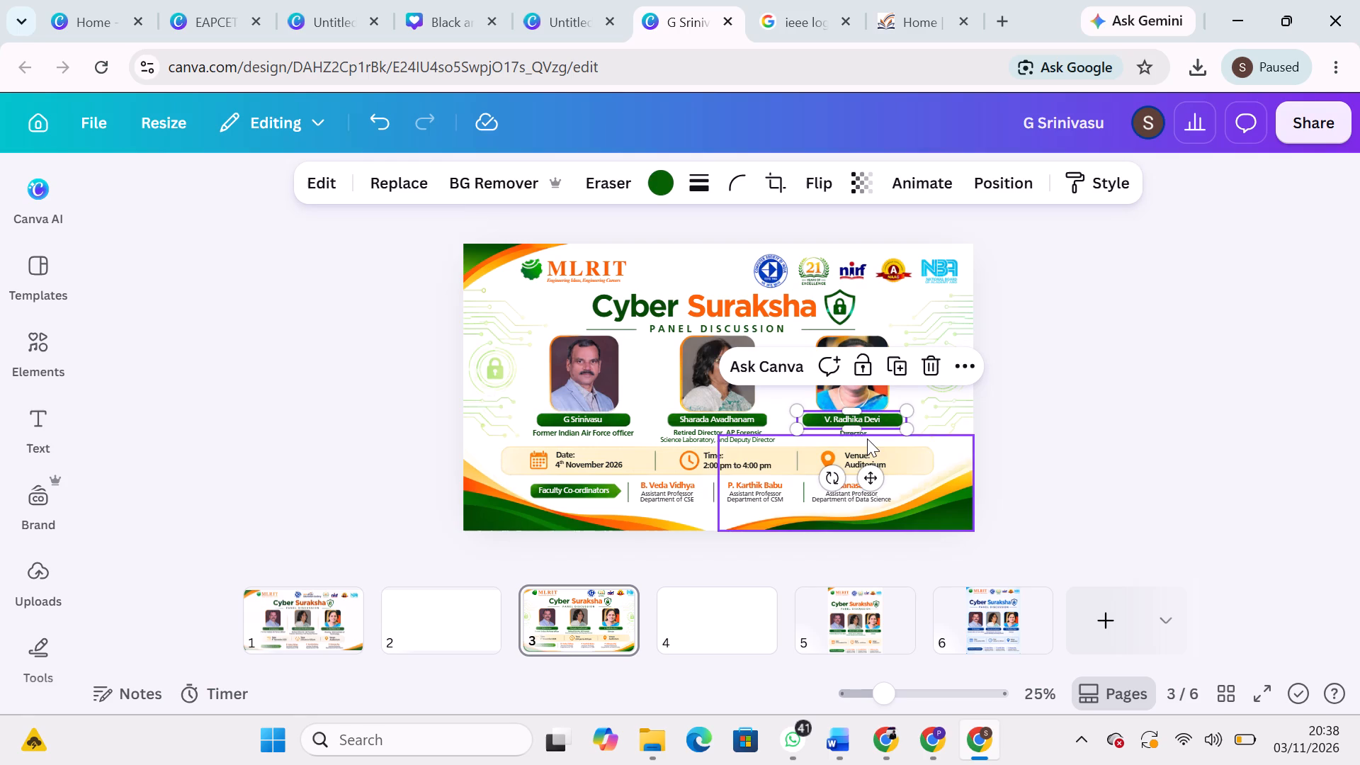
click(1009, 399)
triple_click(856, 435)
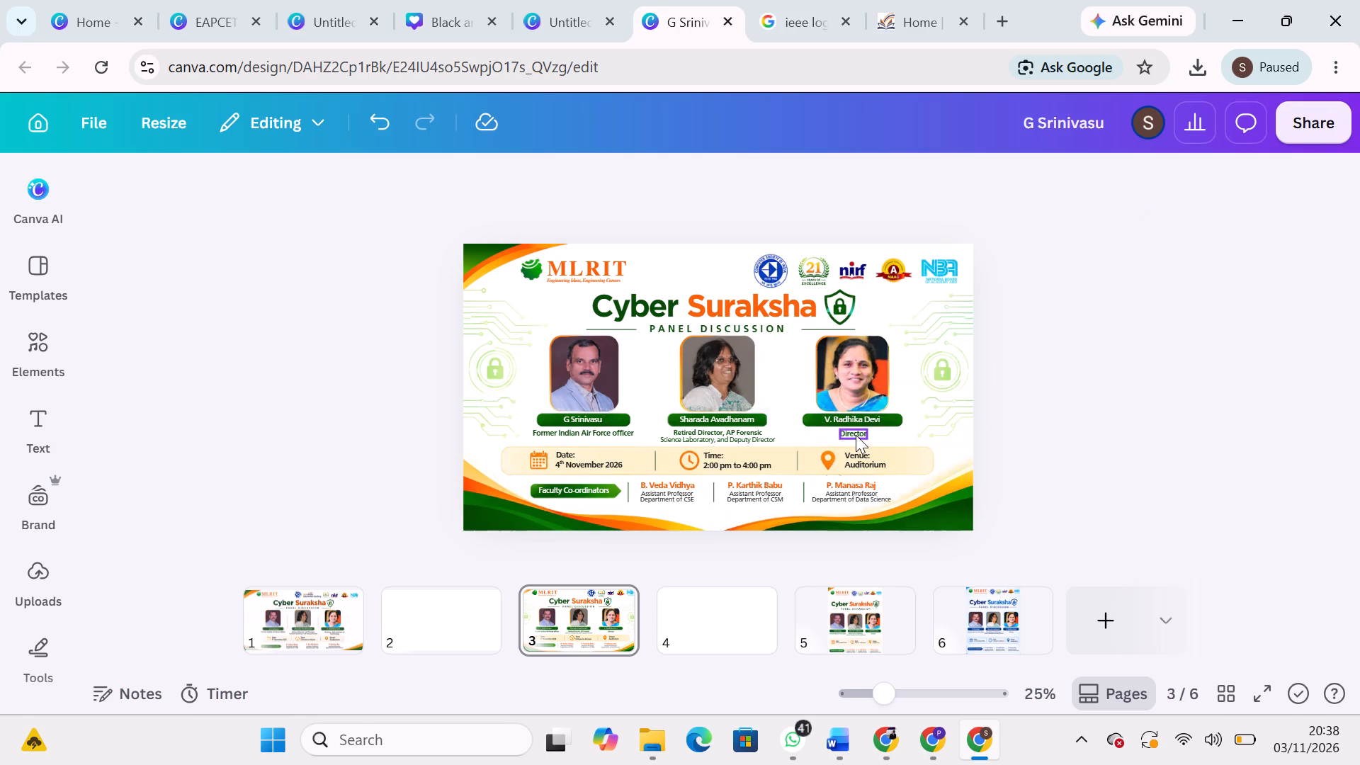
key(ctrl+v)
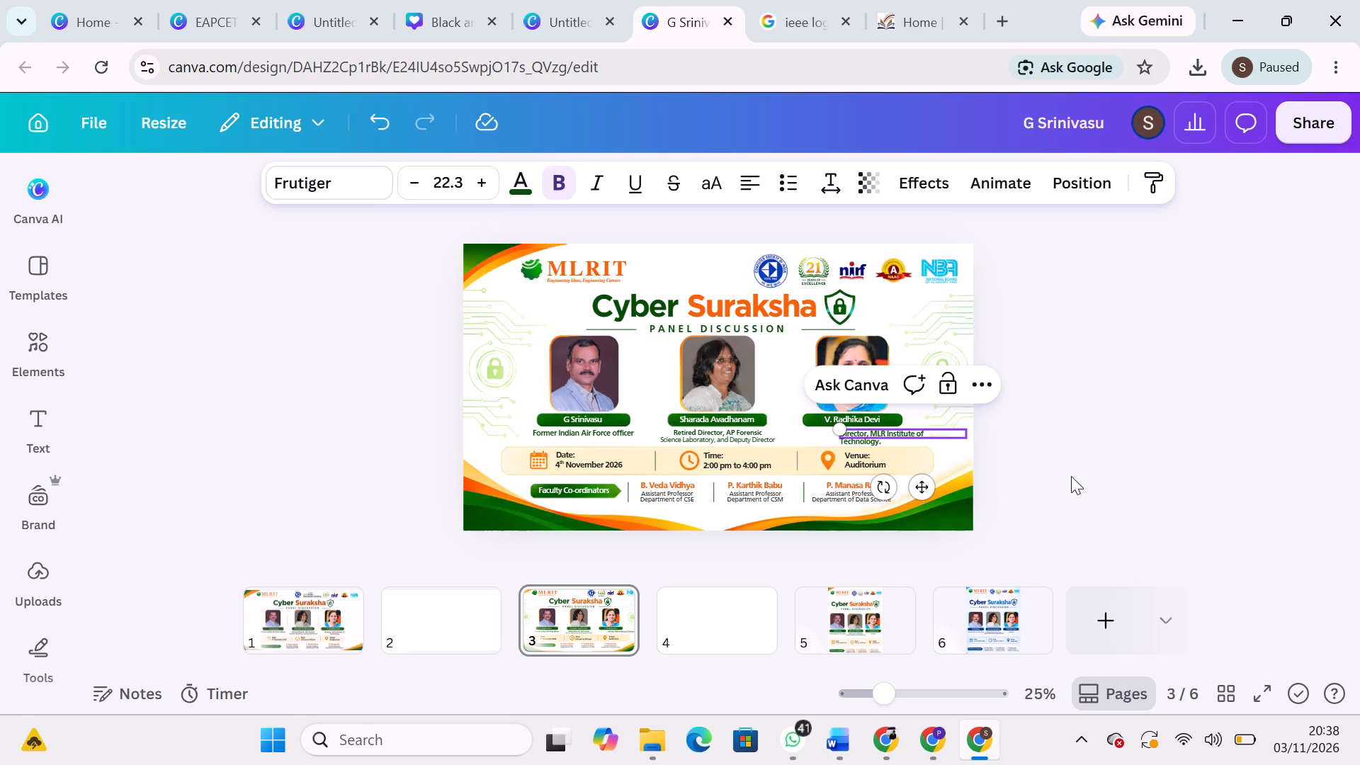
click(1101, 484)
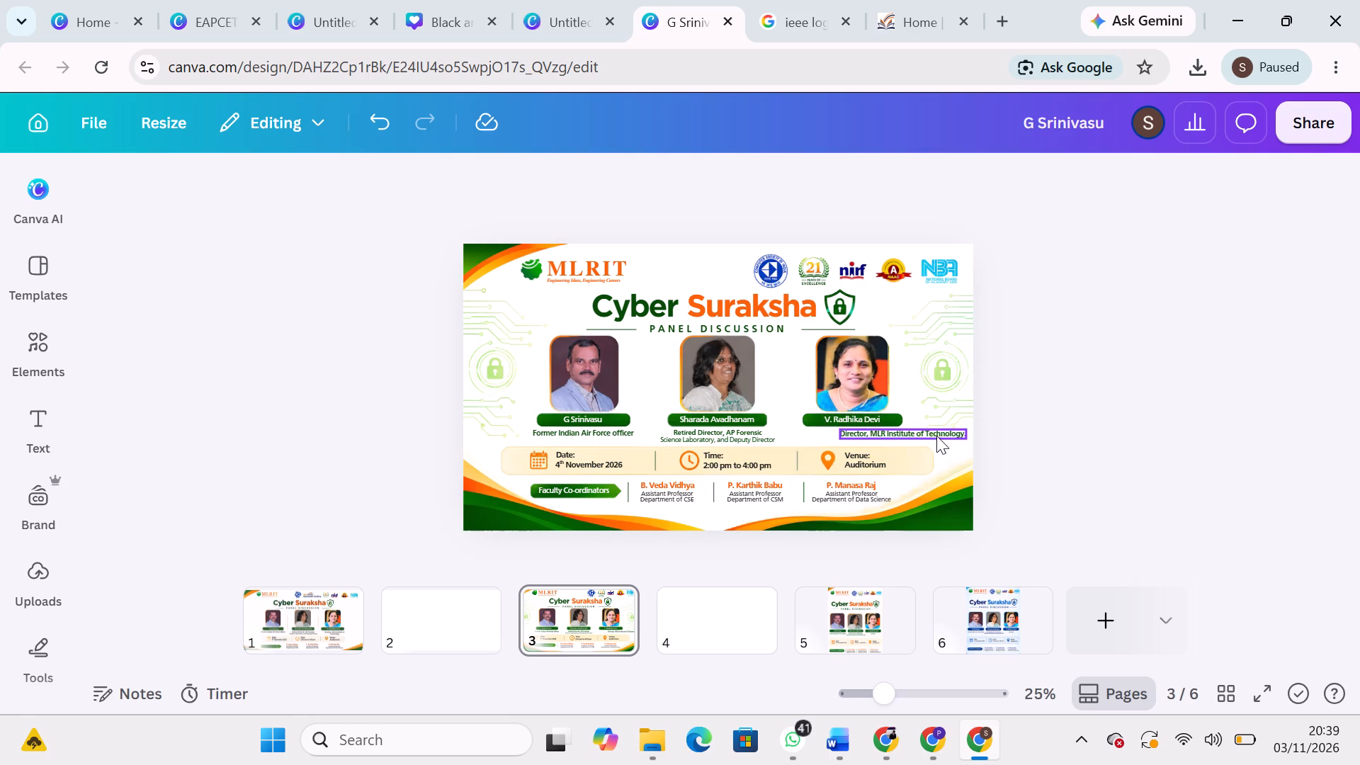
Centre the third panelist's designation on page 3 just beneath the green name banner.
drag(936, 436, 888, 431)
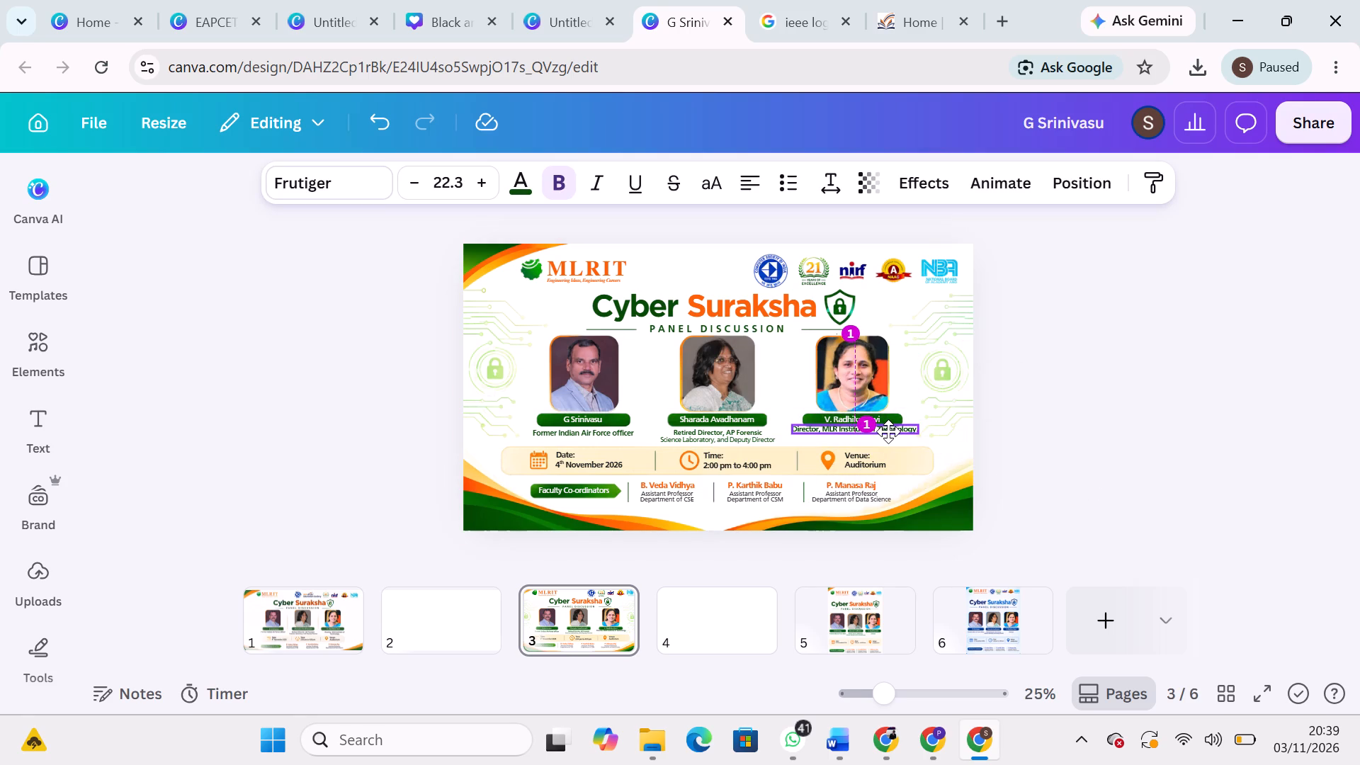
drag(888, 431, 887, 437)
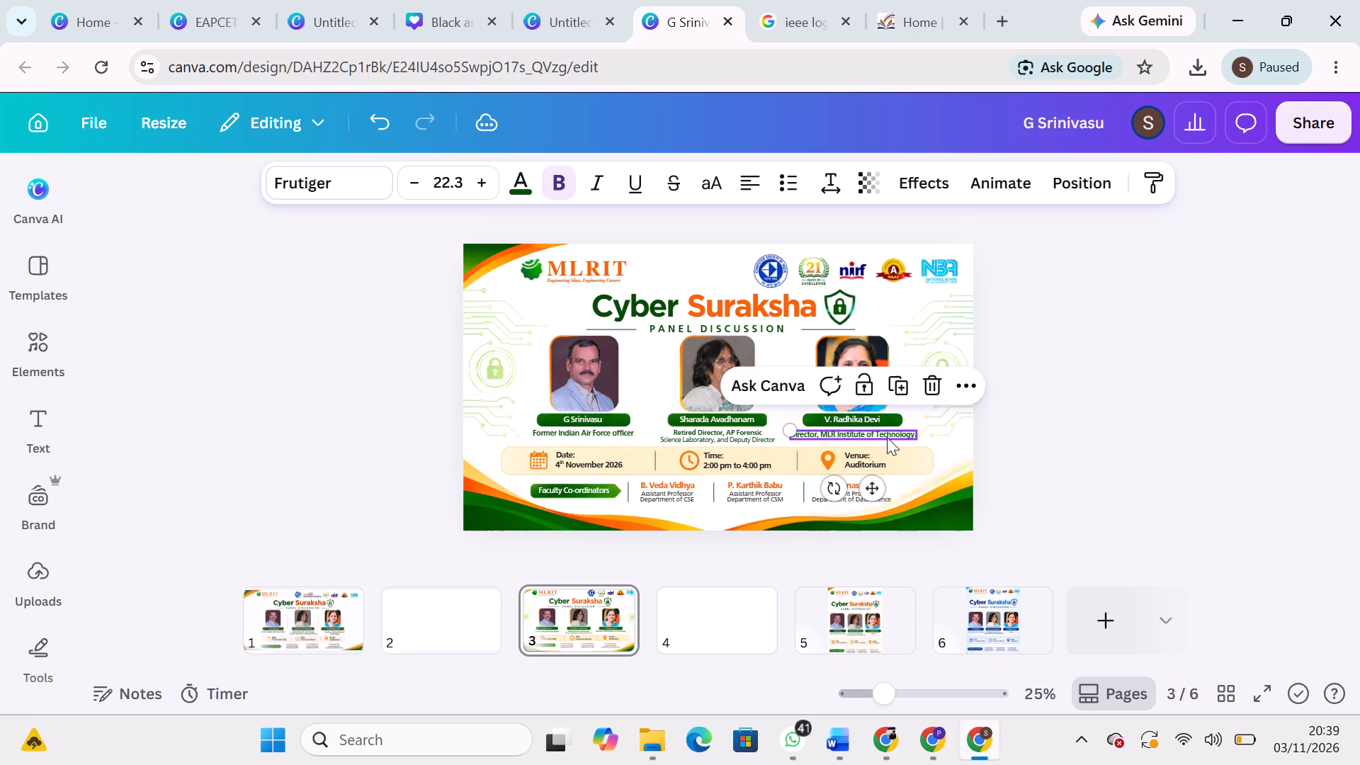
click(1087, 404)
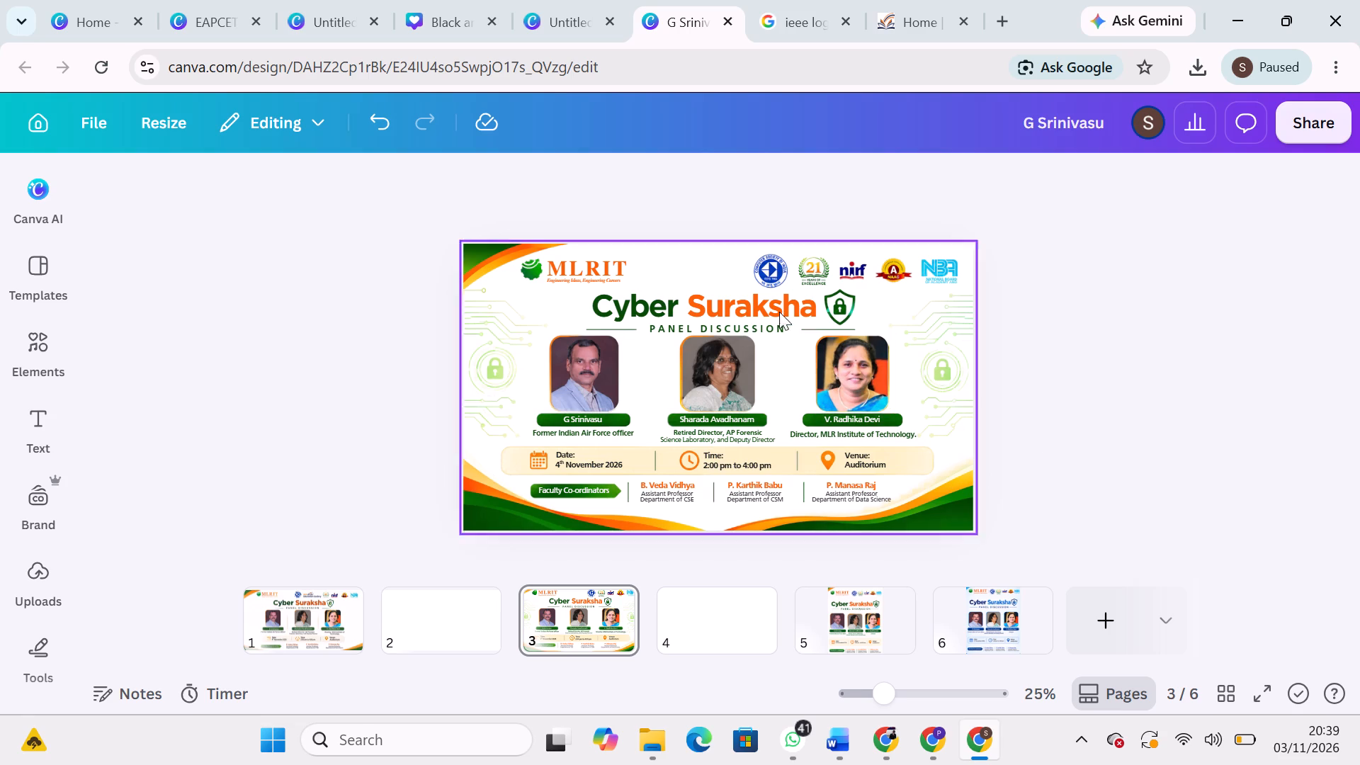
Move page 3's round blue logo towards the MLRIT logo, leaving a gap before the 21-years logo.
drag(761, 273, 702, 266)
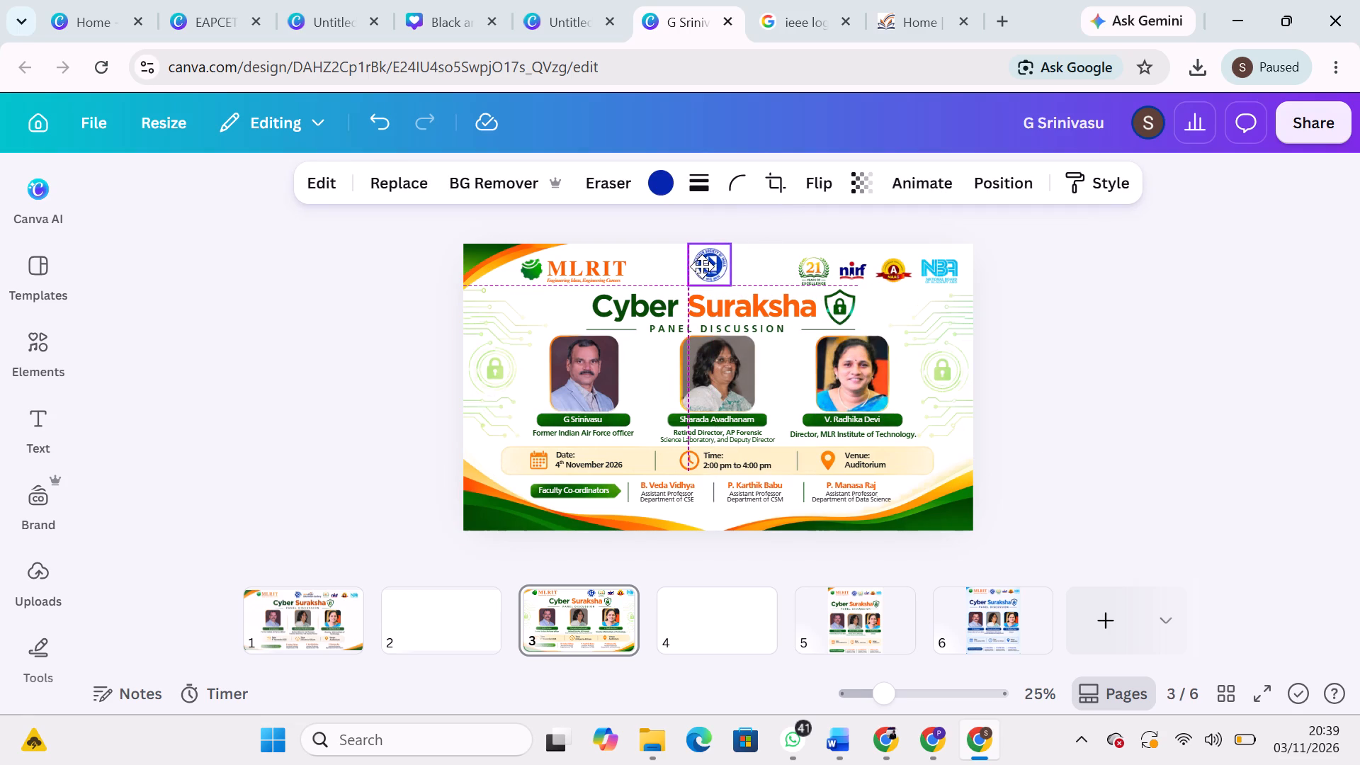
drag(702, 266, 719, 268)
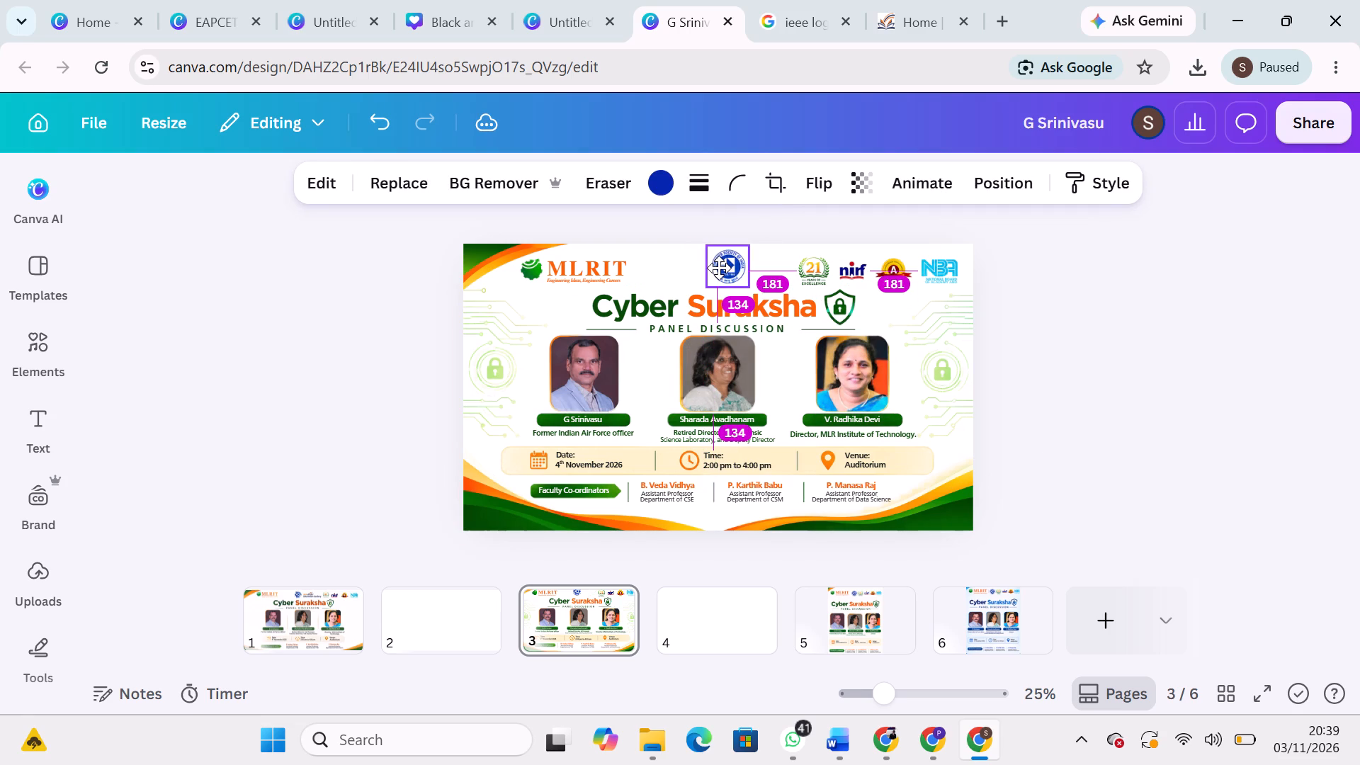
drag(719, 268, 698, 272)
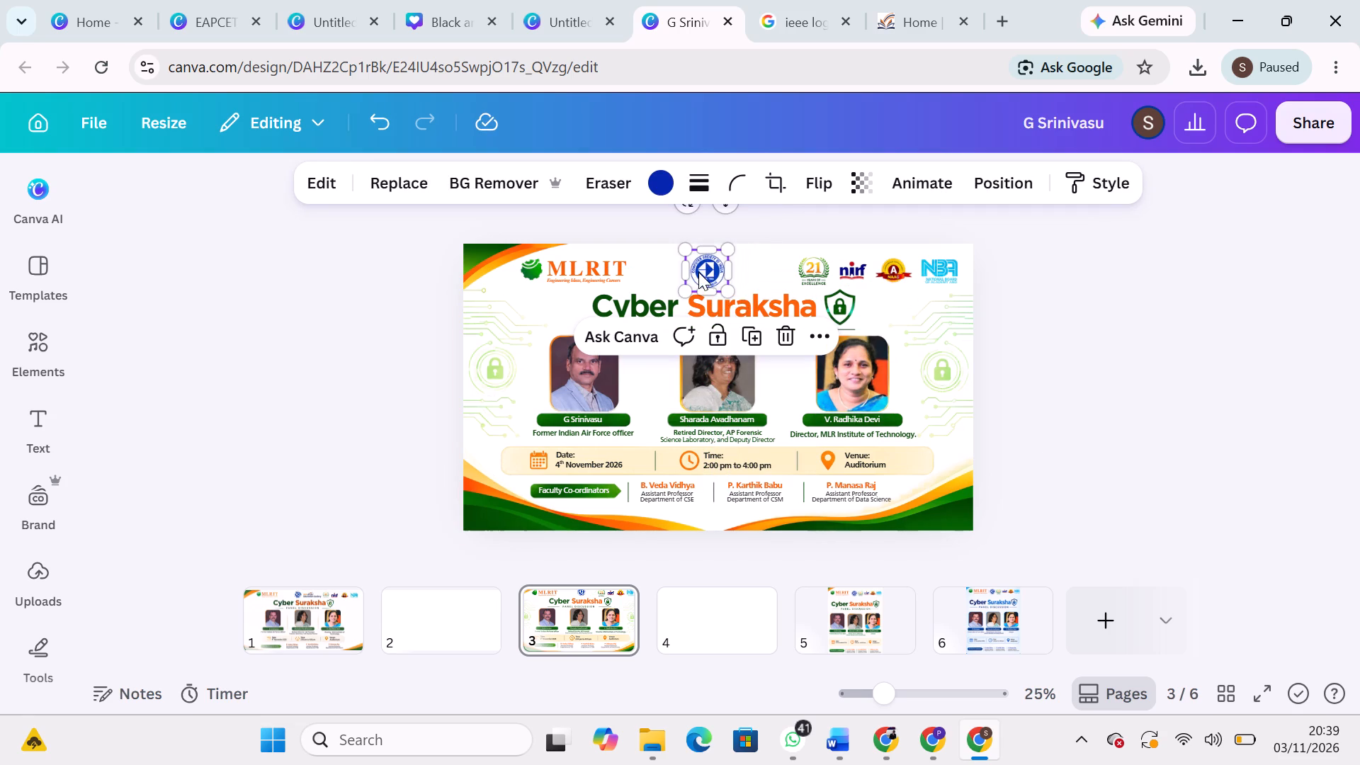
Copy the IEEE Education Society logo from page 1 to page 3, fitting it between the round blue logo and the 21-years logo.
click(337, 611)
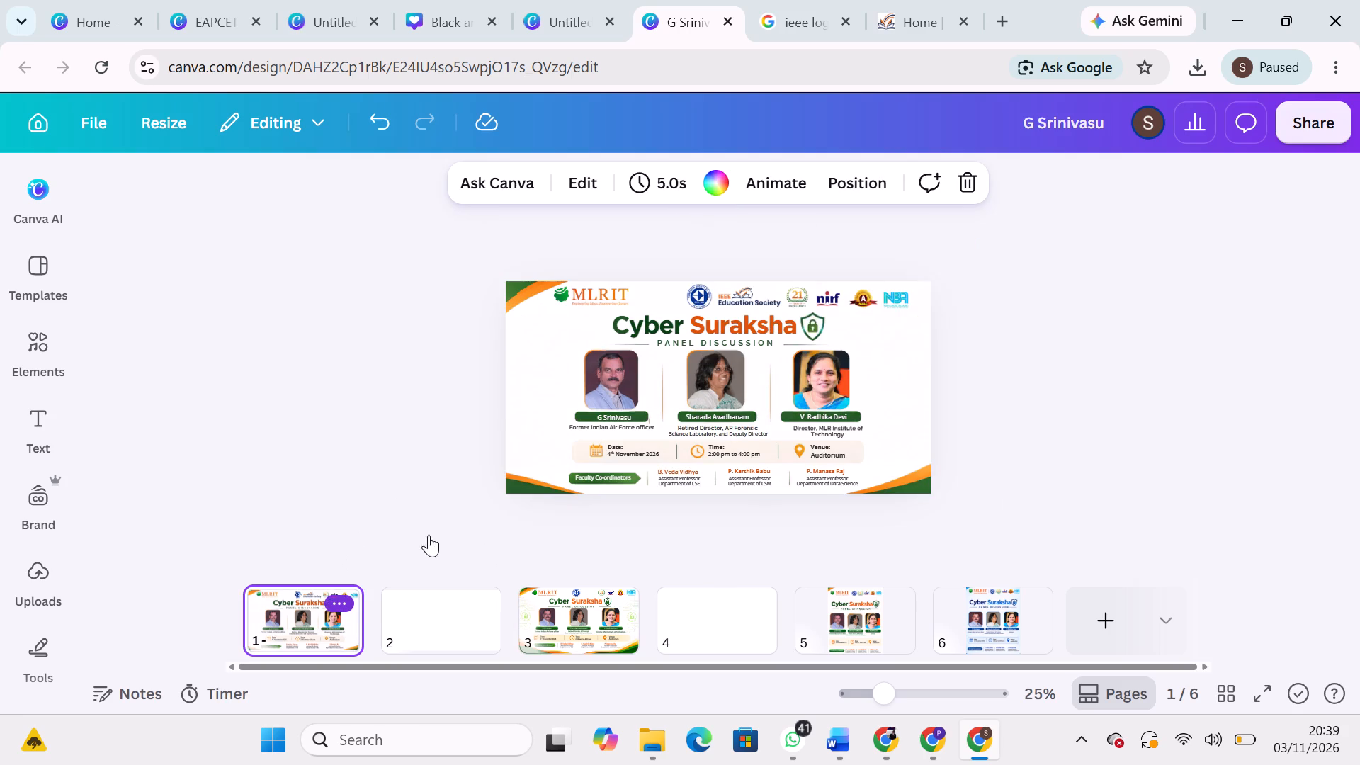
click(745, 289)
key(ctrl+c)
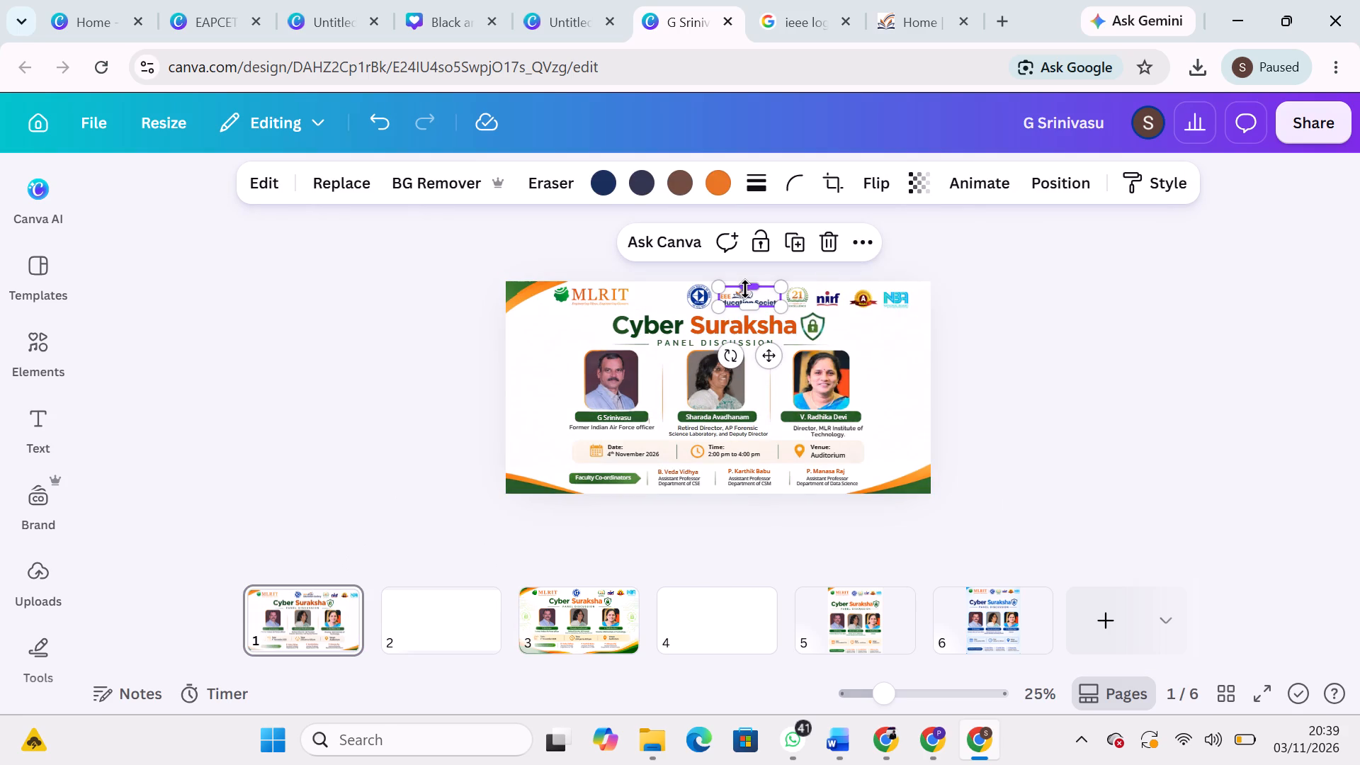
click(615, 622)
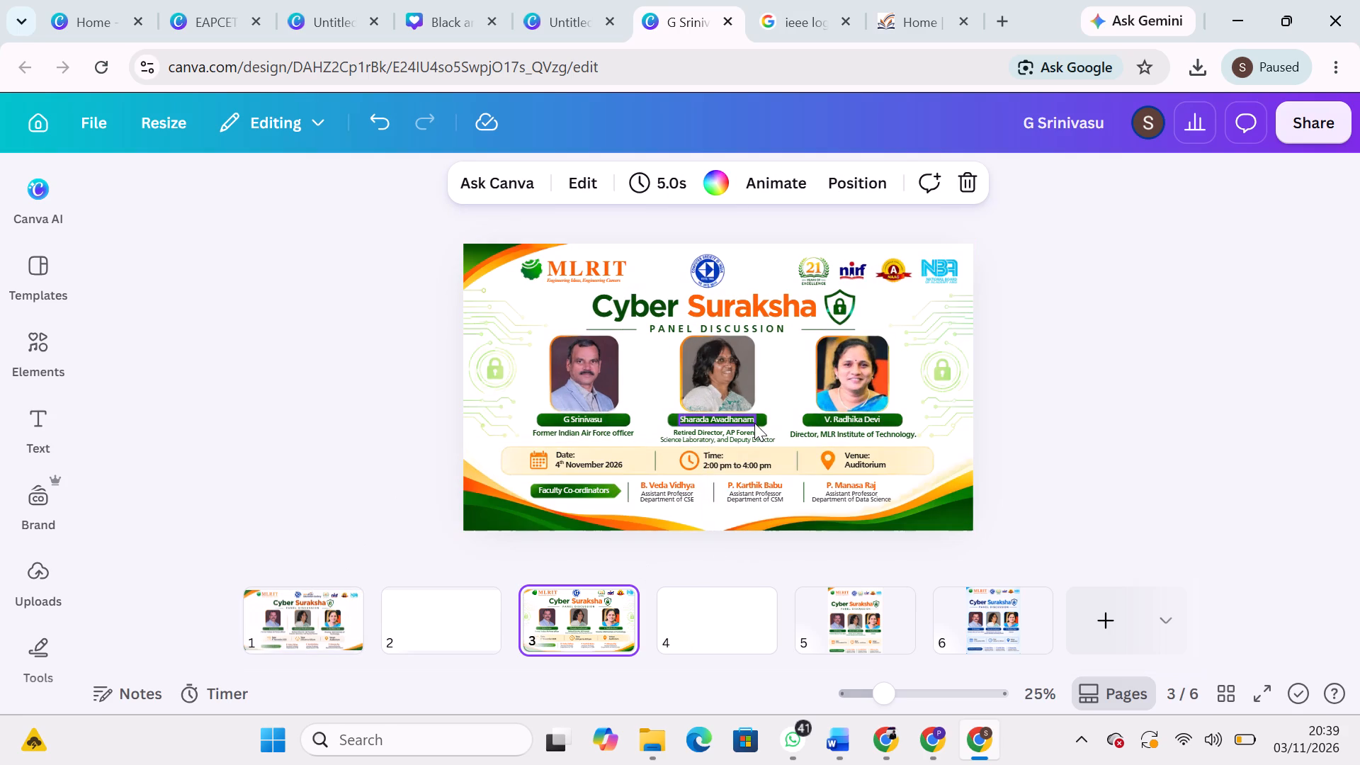
key(ctrl+v)
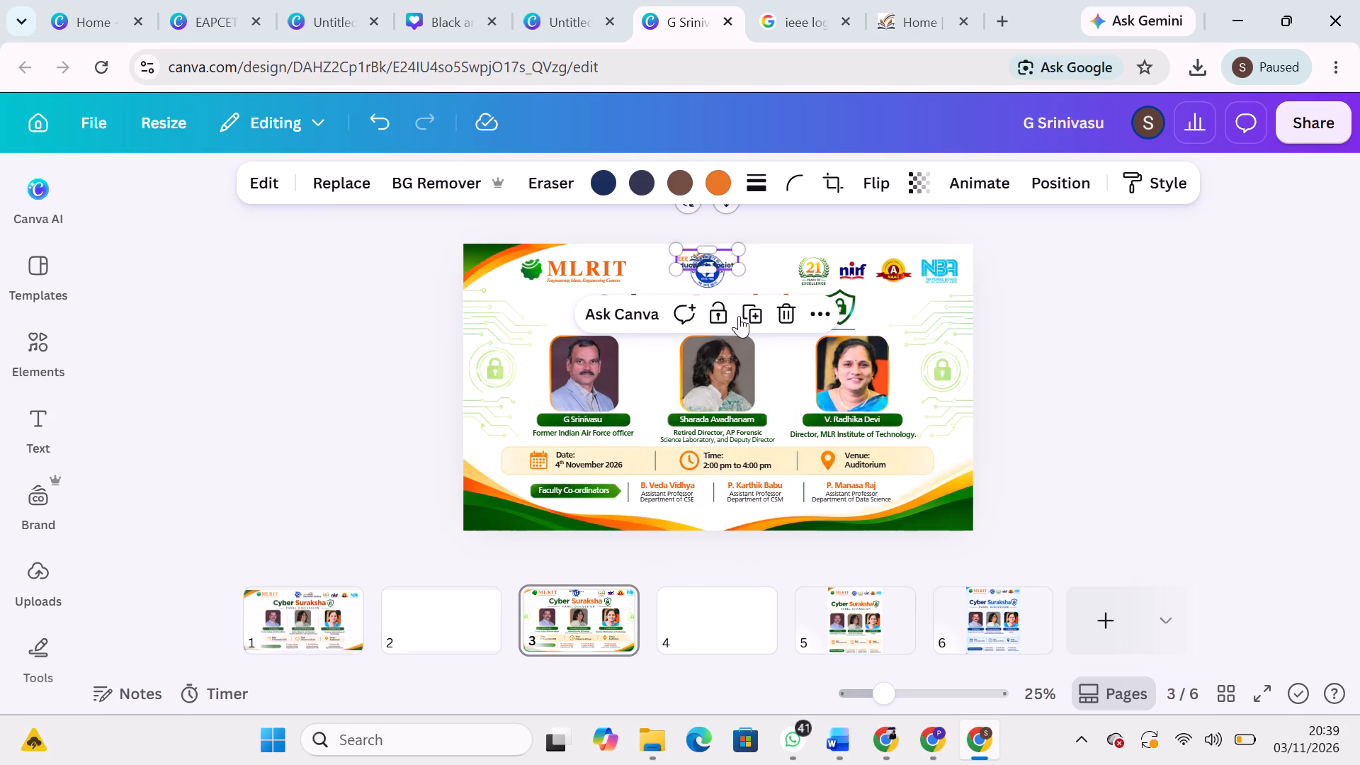
drag(727, 259, 749, 261)
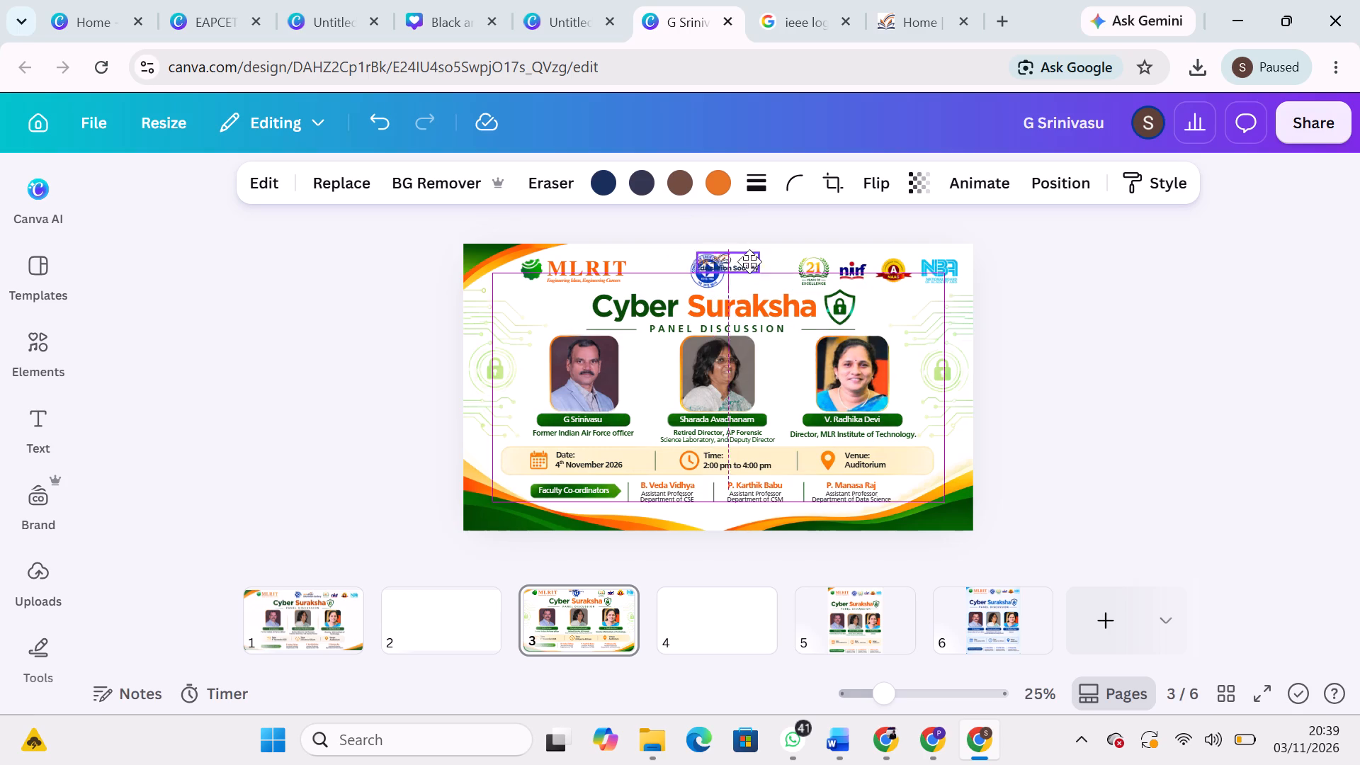
drag(749, 261, 780, 267)
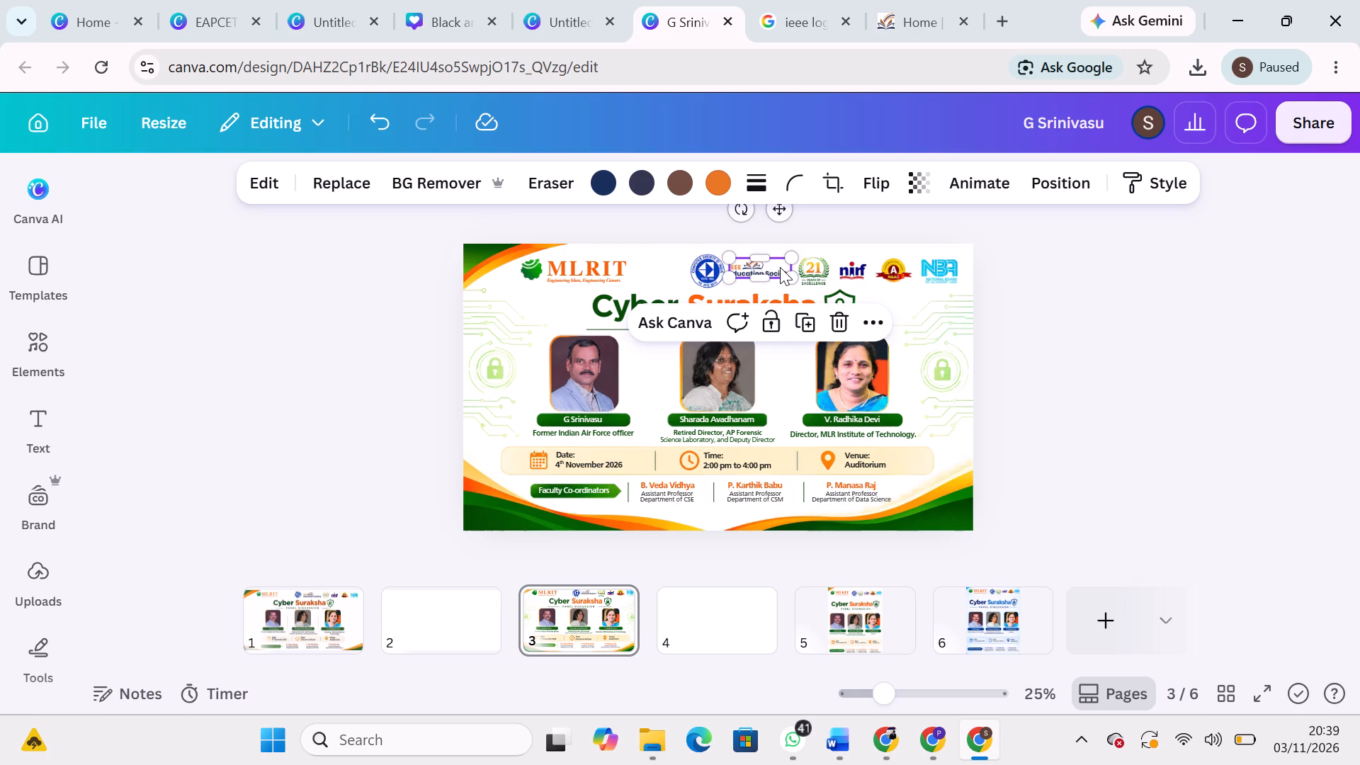
click(715, 273)
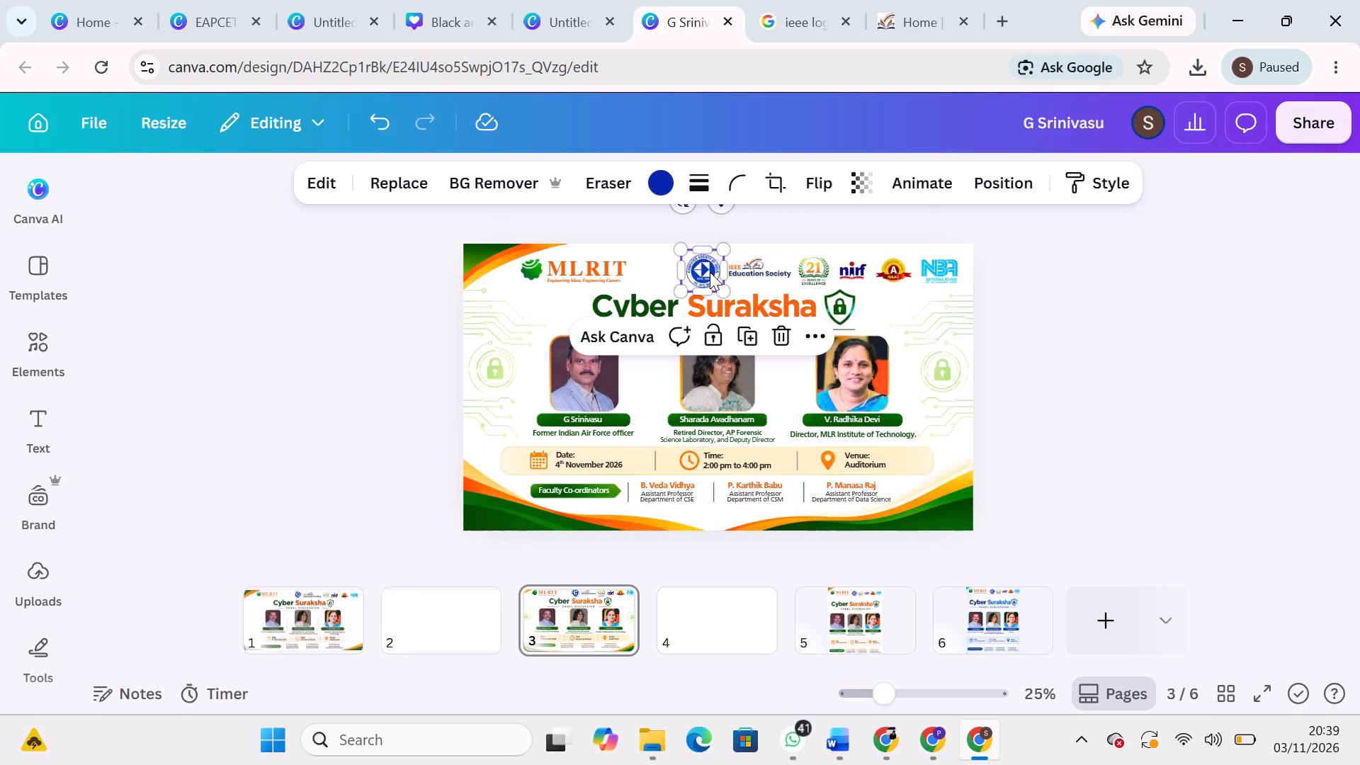
click(1016, 302)
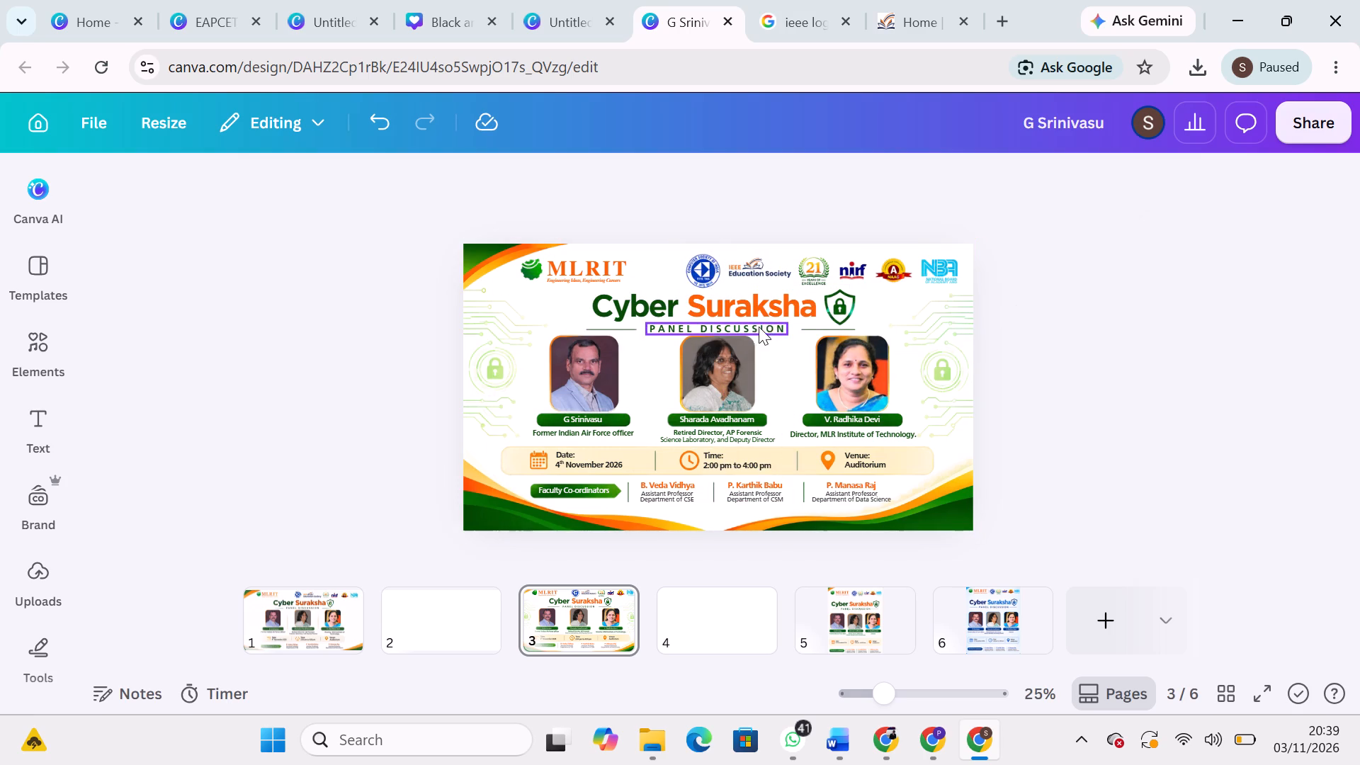
Reduce the font size of the title word "Suraksha" on page 3 to 79.3.
click(759, 310)
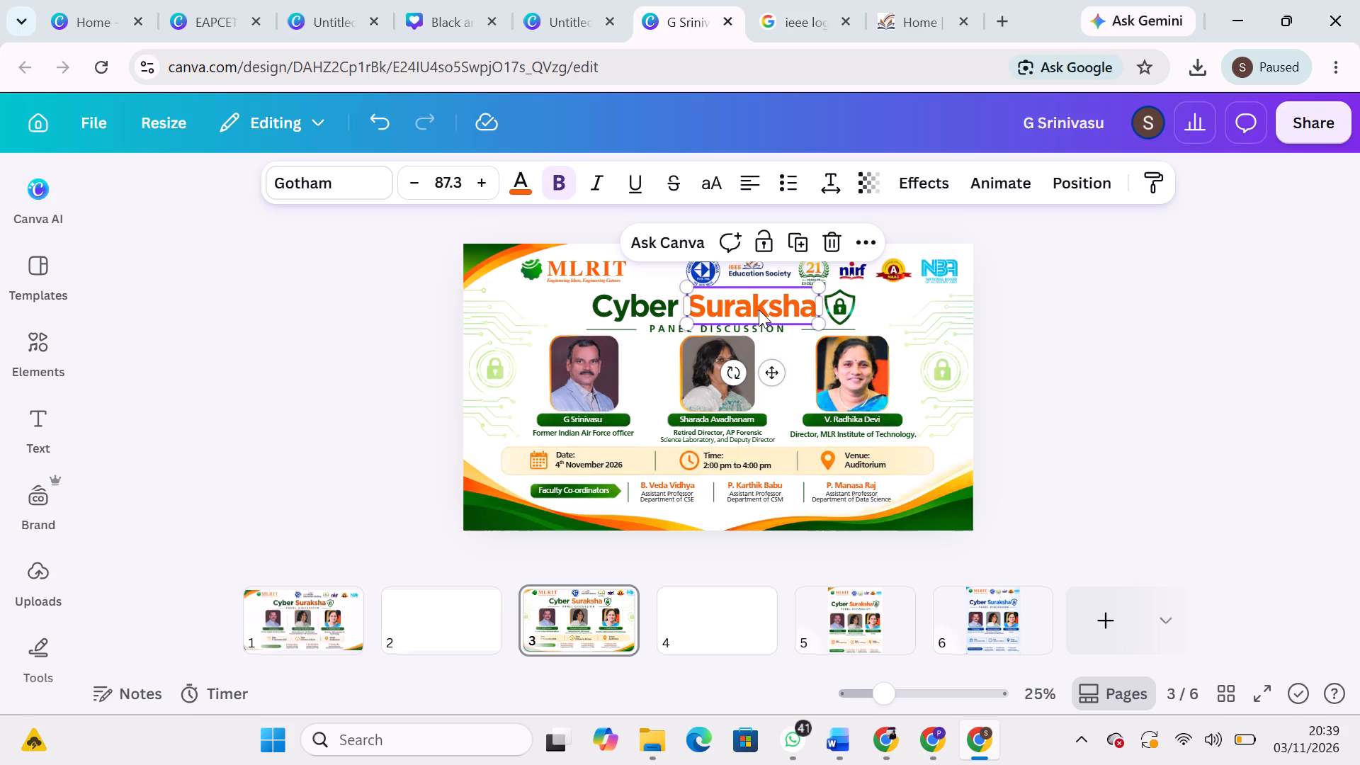
click(419, 185)
triple_click(419, 185)
click(419, 185)
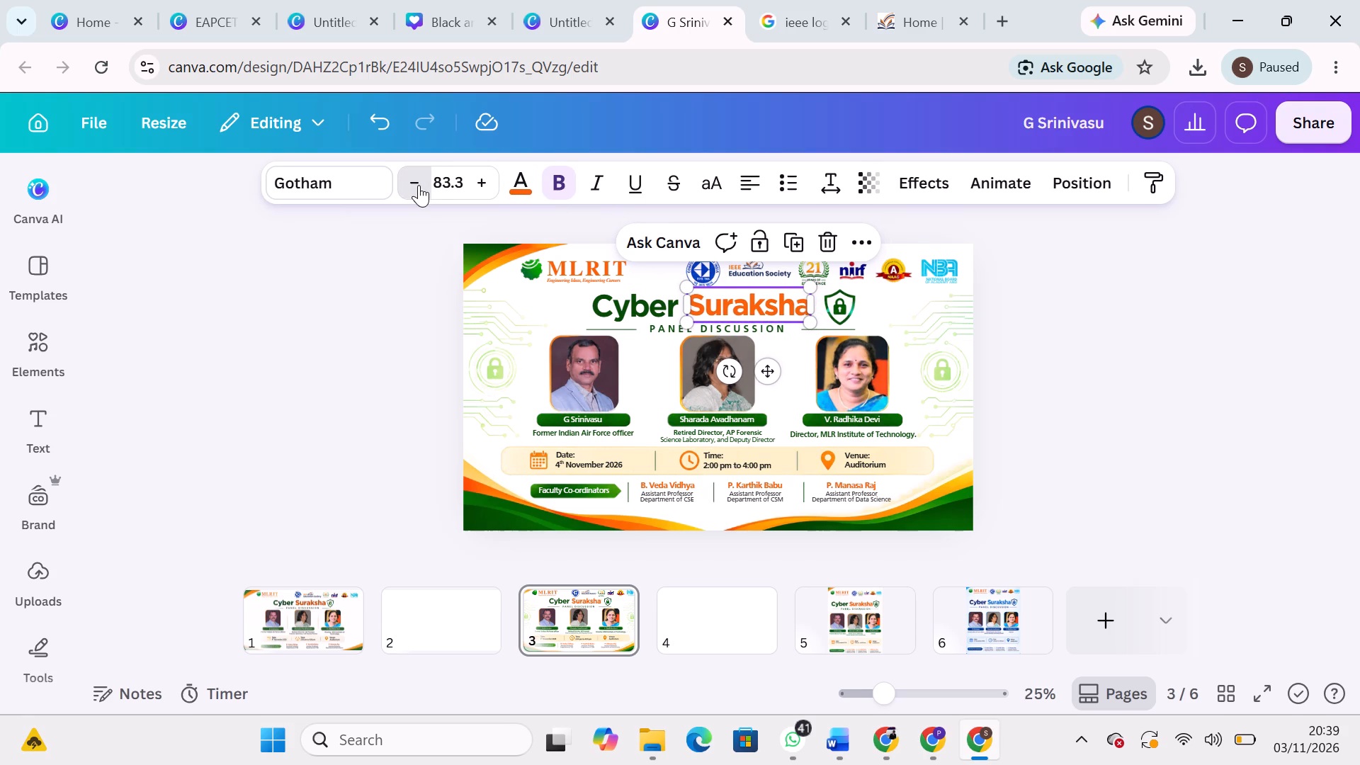
click(419, 185)
click(419, 185)
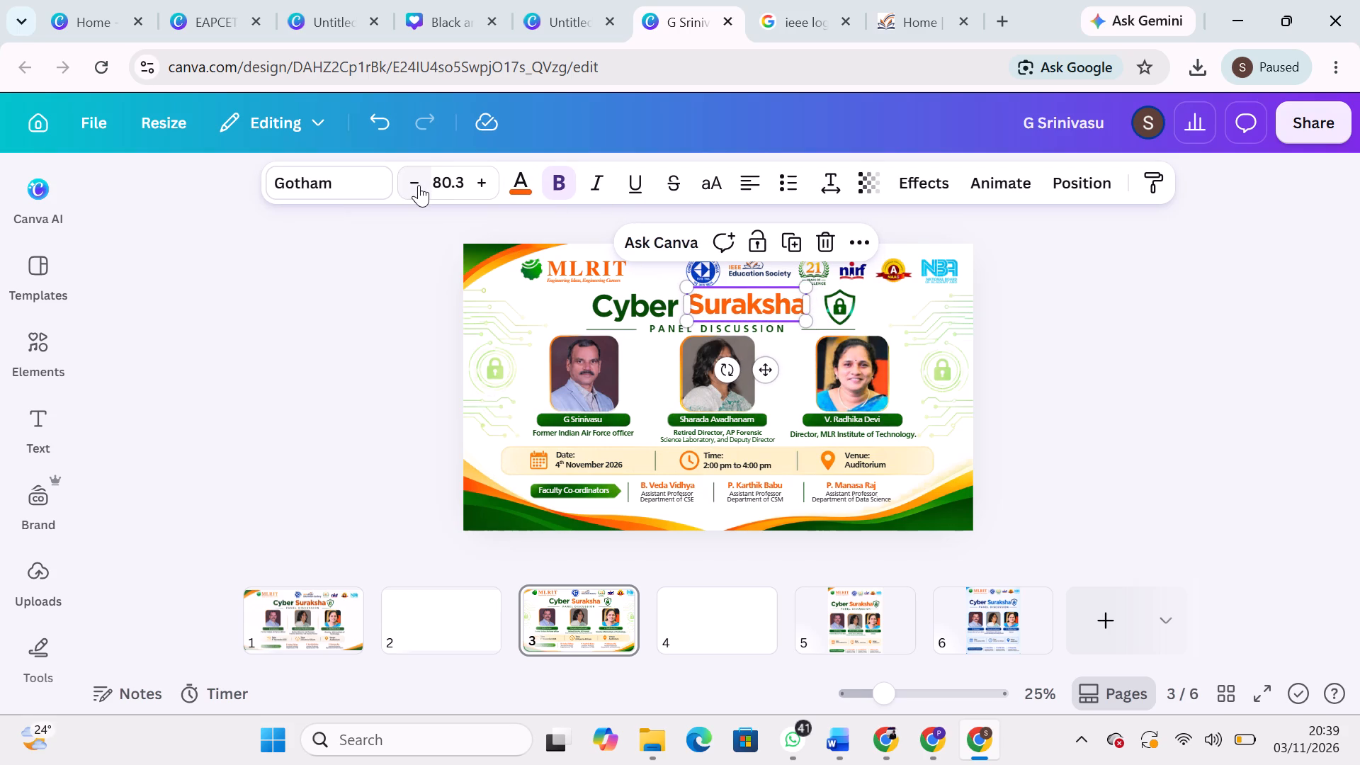
click(419, 185)
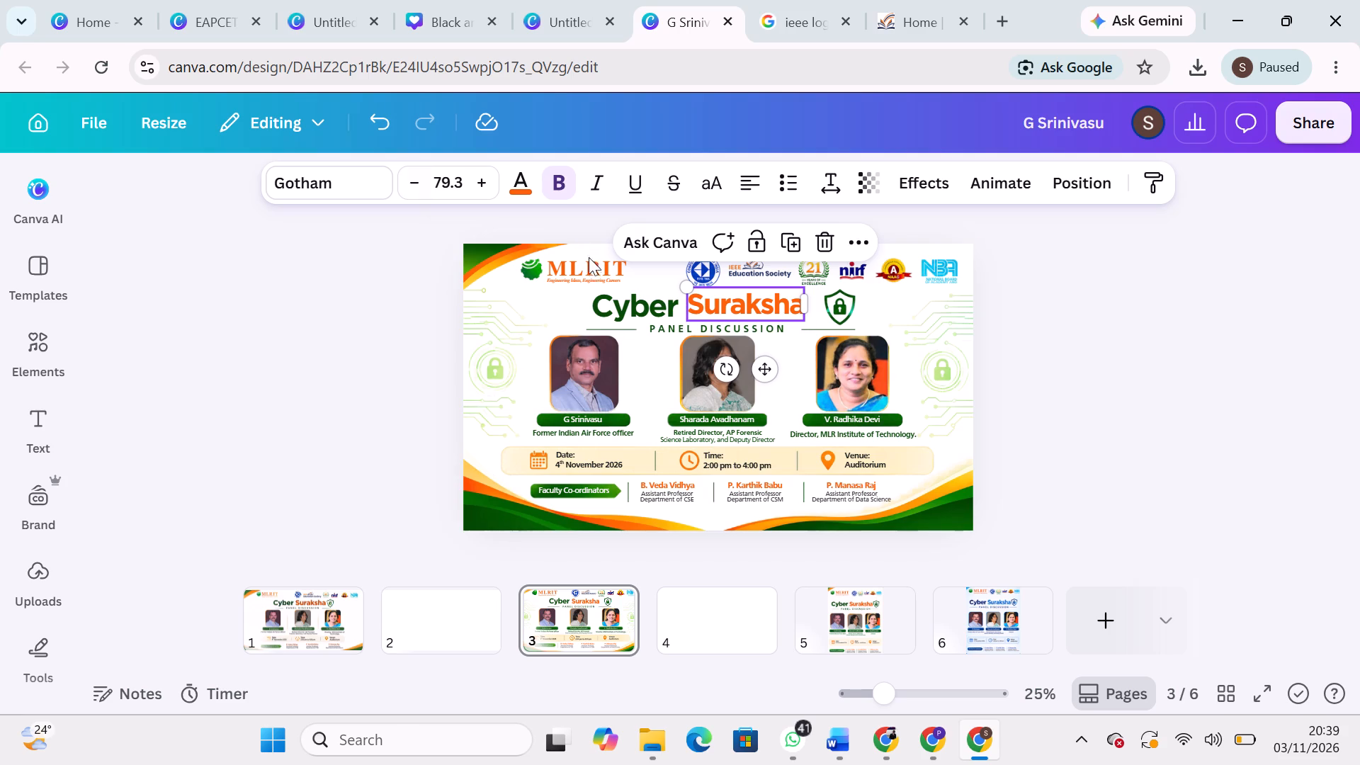
Reduce the font size of the title word "Cyber" on page 3 to 78.3.
click(617, 300)
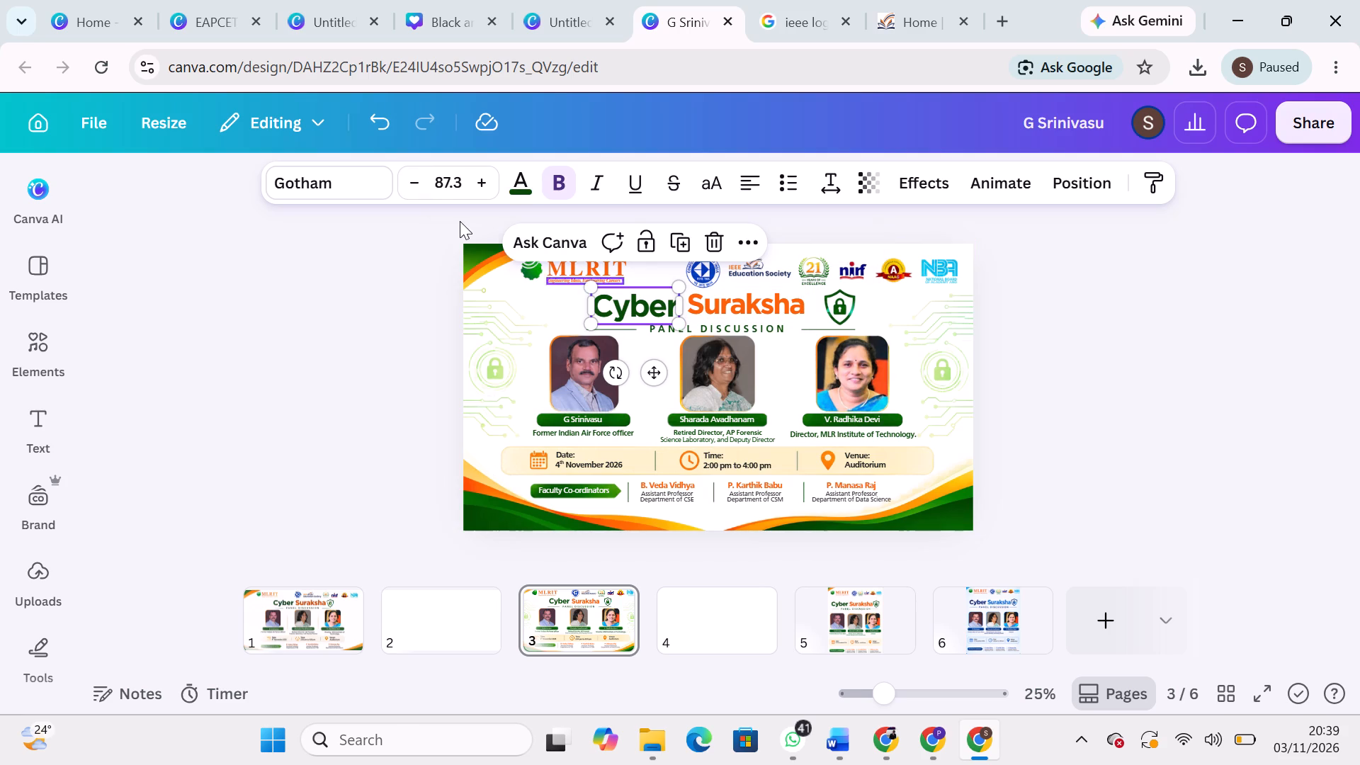
triple_click(419, 187)
triple_click(419, 187)
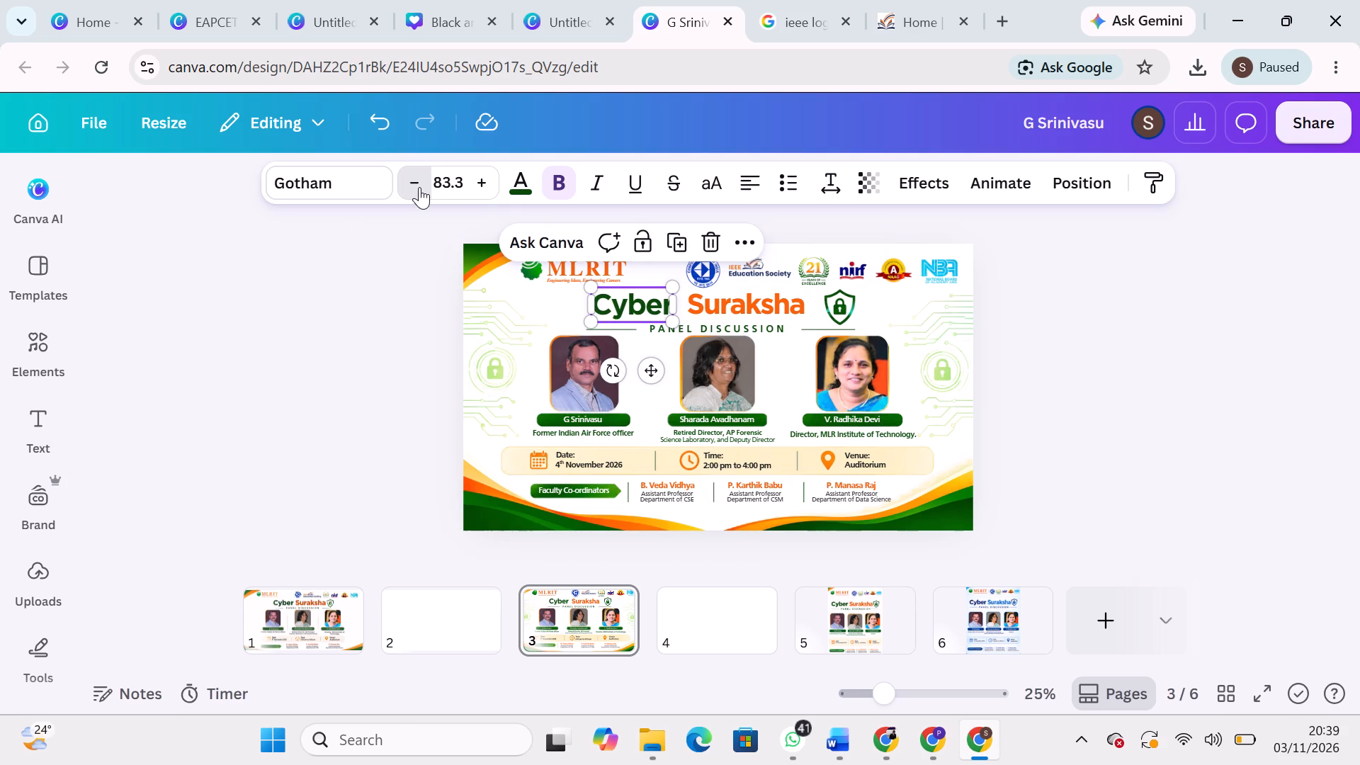
triple_click(419, 187)
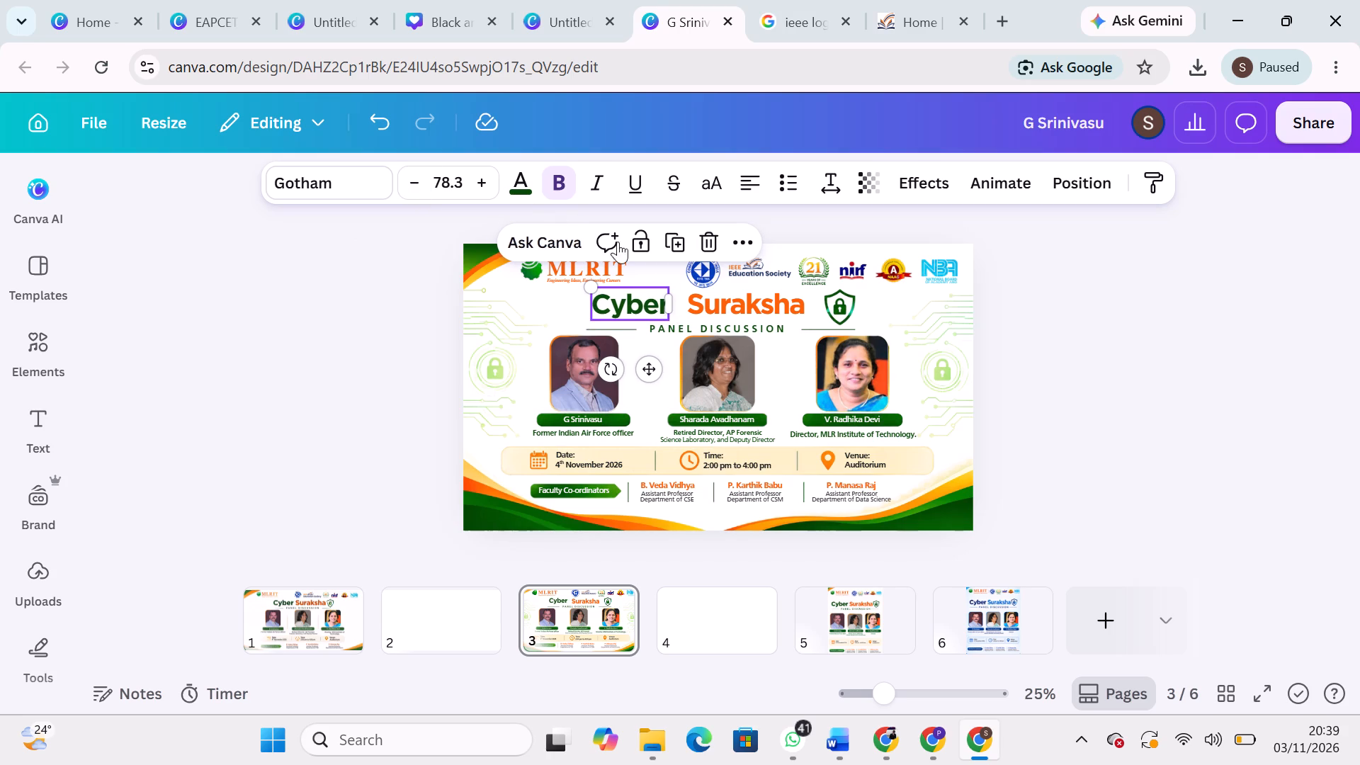
Raise the title words "Cyber" and "Suraksha" slightly on page 3 and shift "Cyber" closer to "Suraksha".
drag(654, 302, 655, 295)
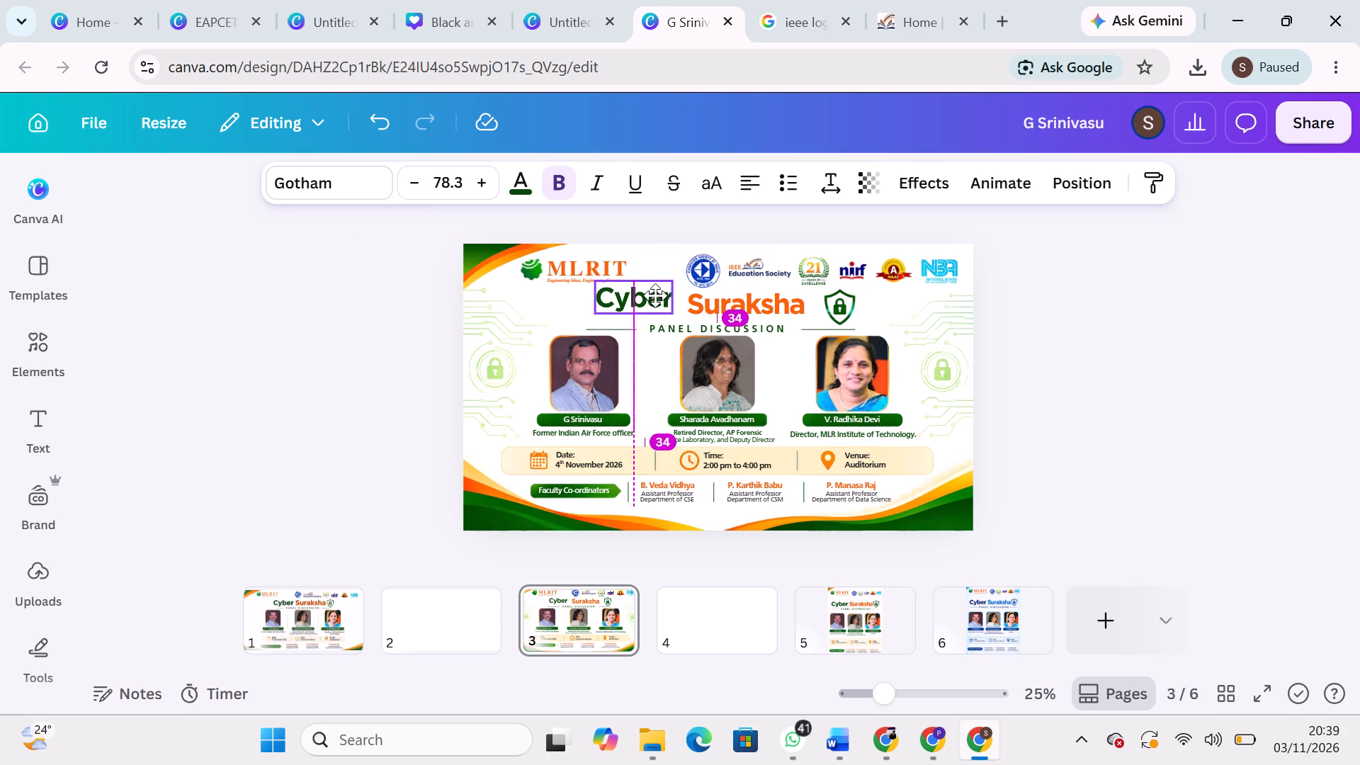
drag(655, 295, 654, 294)
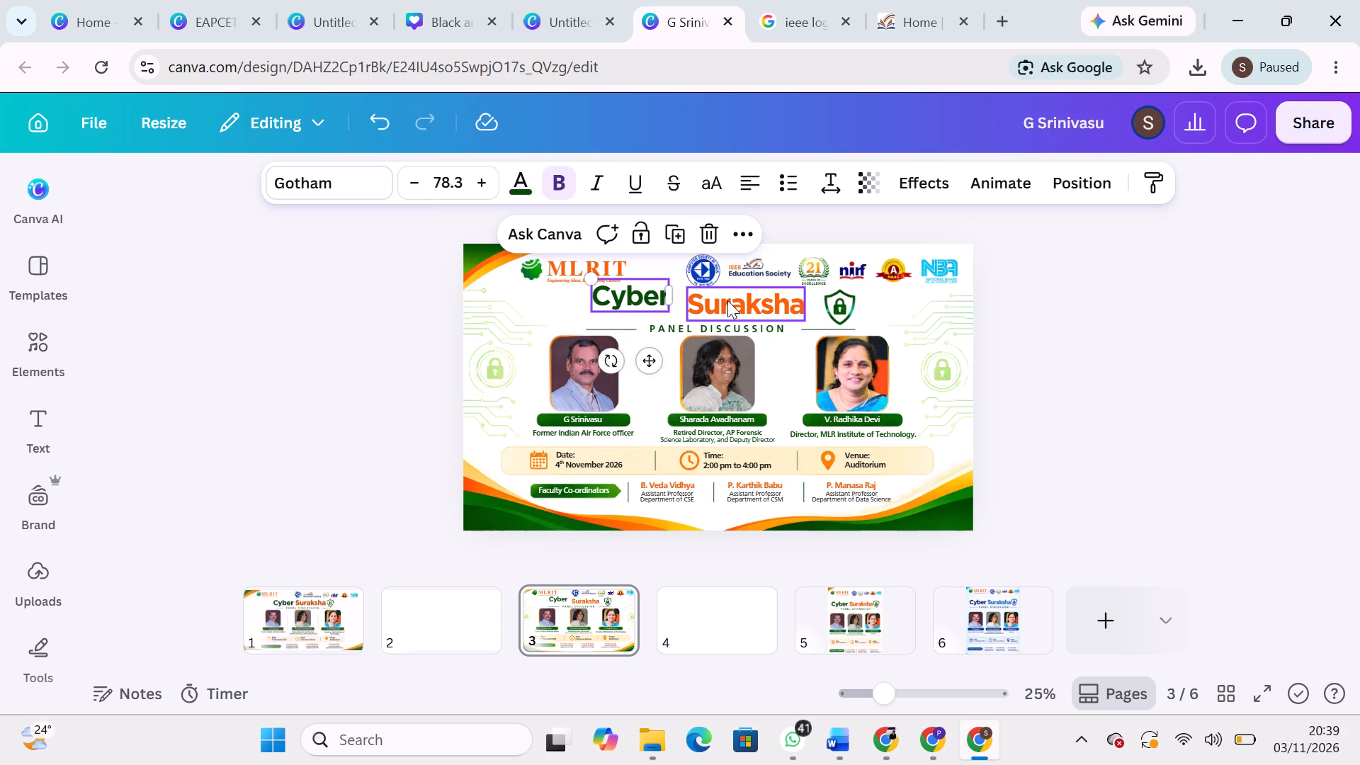
click(727, 300)
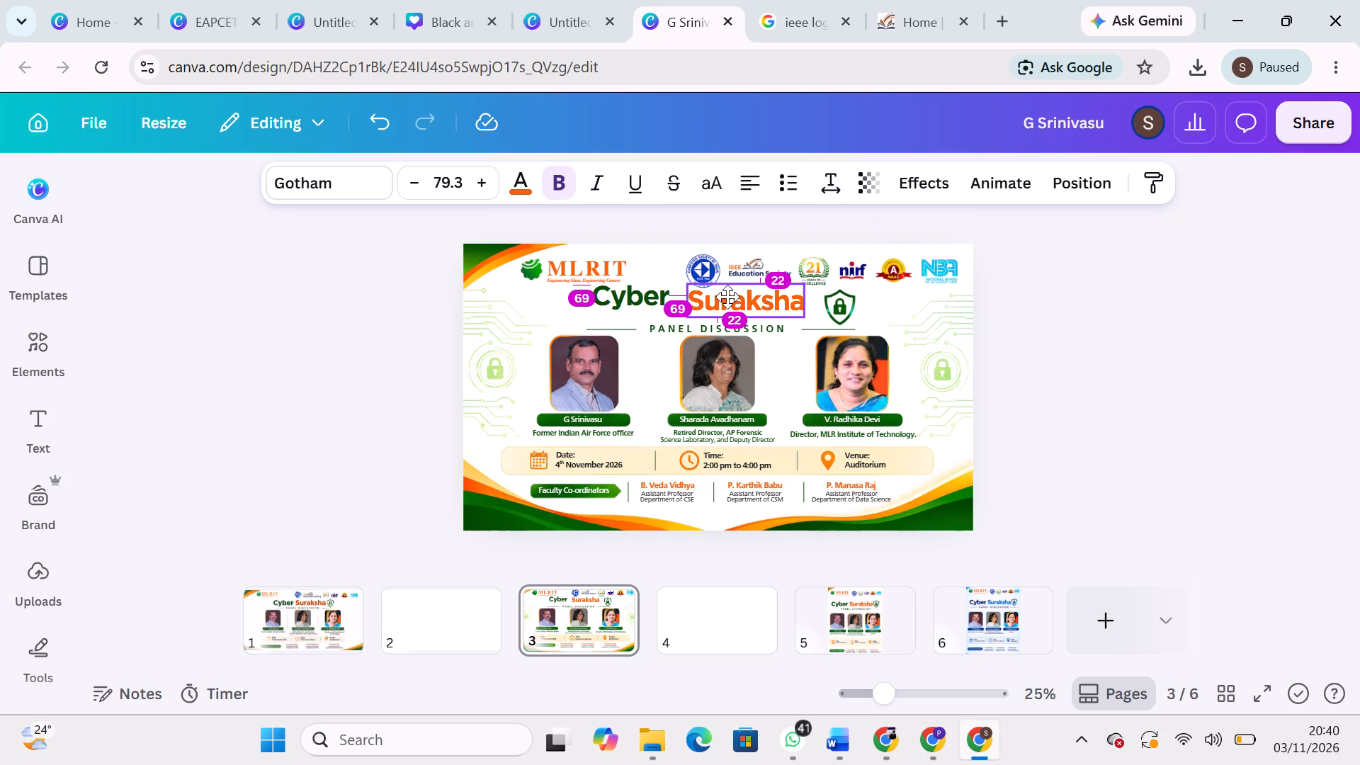
click(1086, 276)
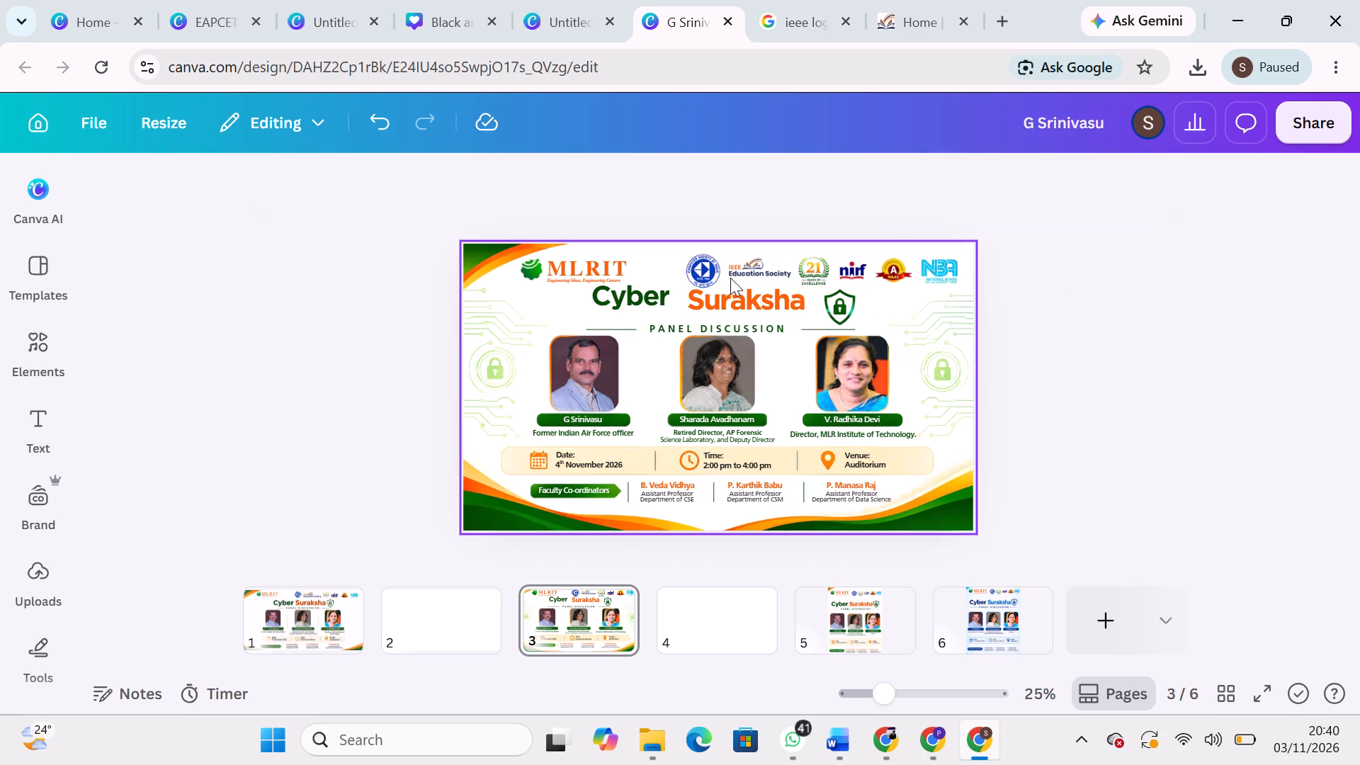
drag(656, 296, 662, 298)
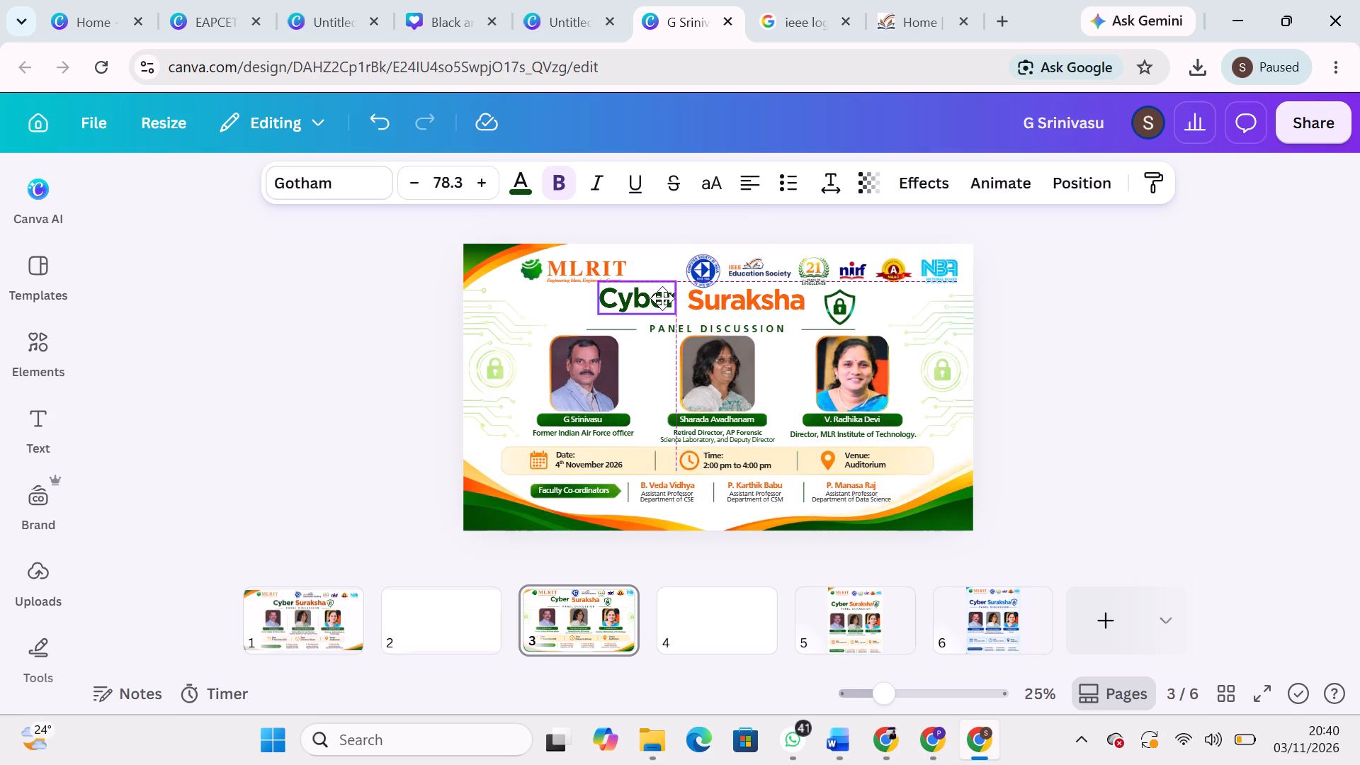
drag(662, 298, 663, 298)
click(695, 282)
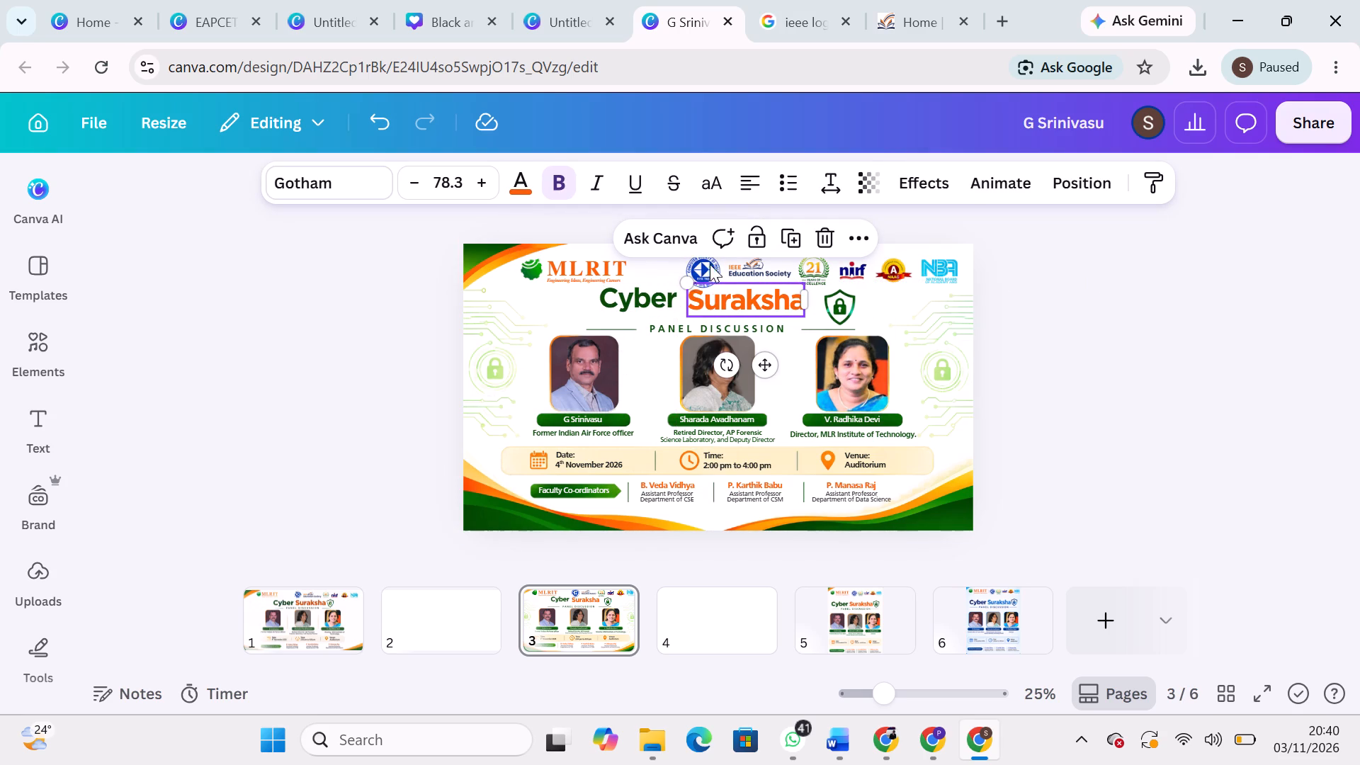
Shrink page 3's round blue logo slightly and realign it with the neighbouring logos in the header row.
click(715, 260)
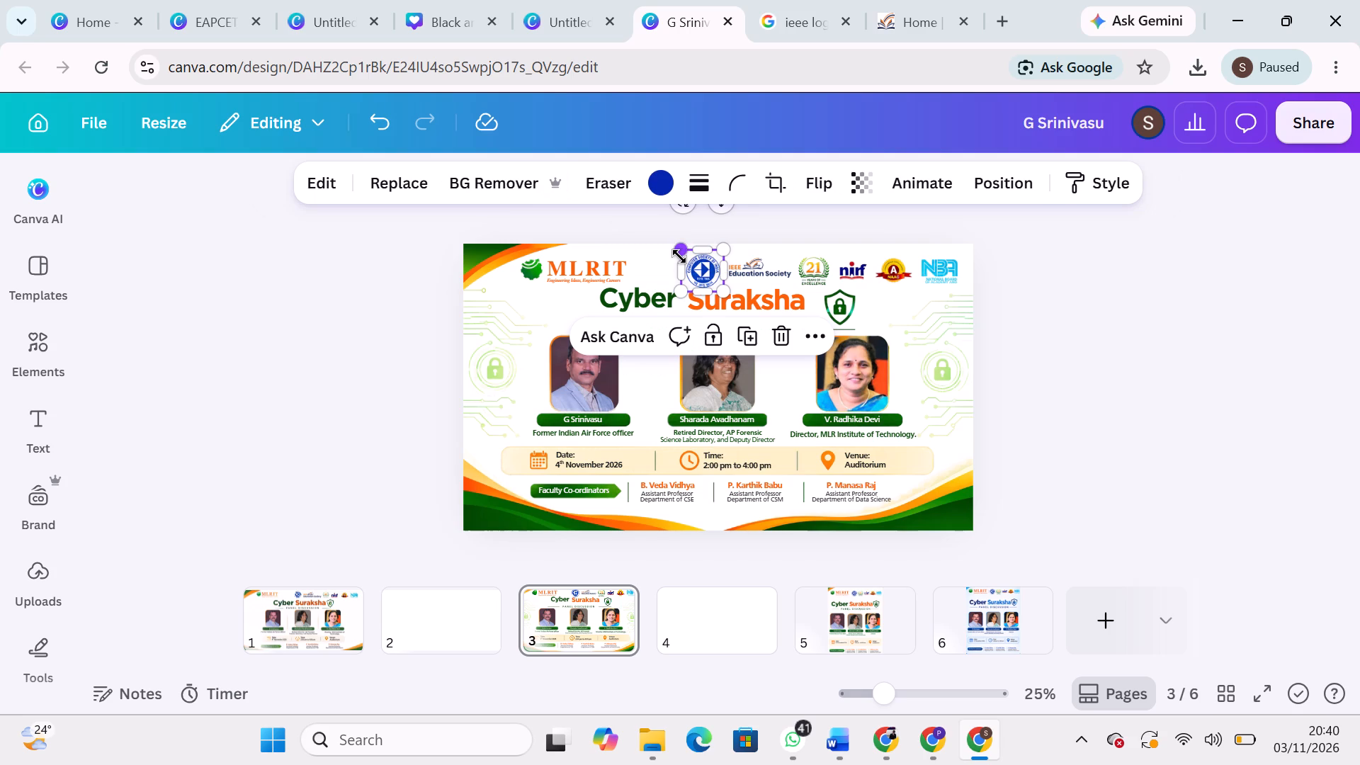
drag(682, 252, 689, 258)
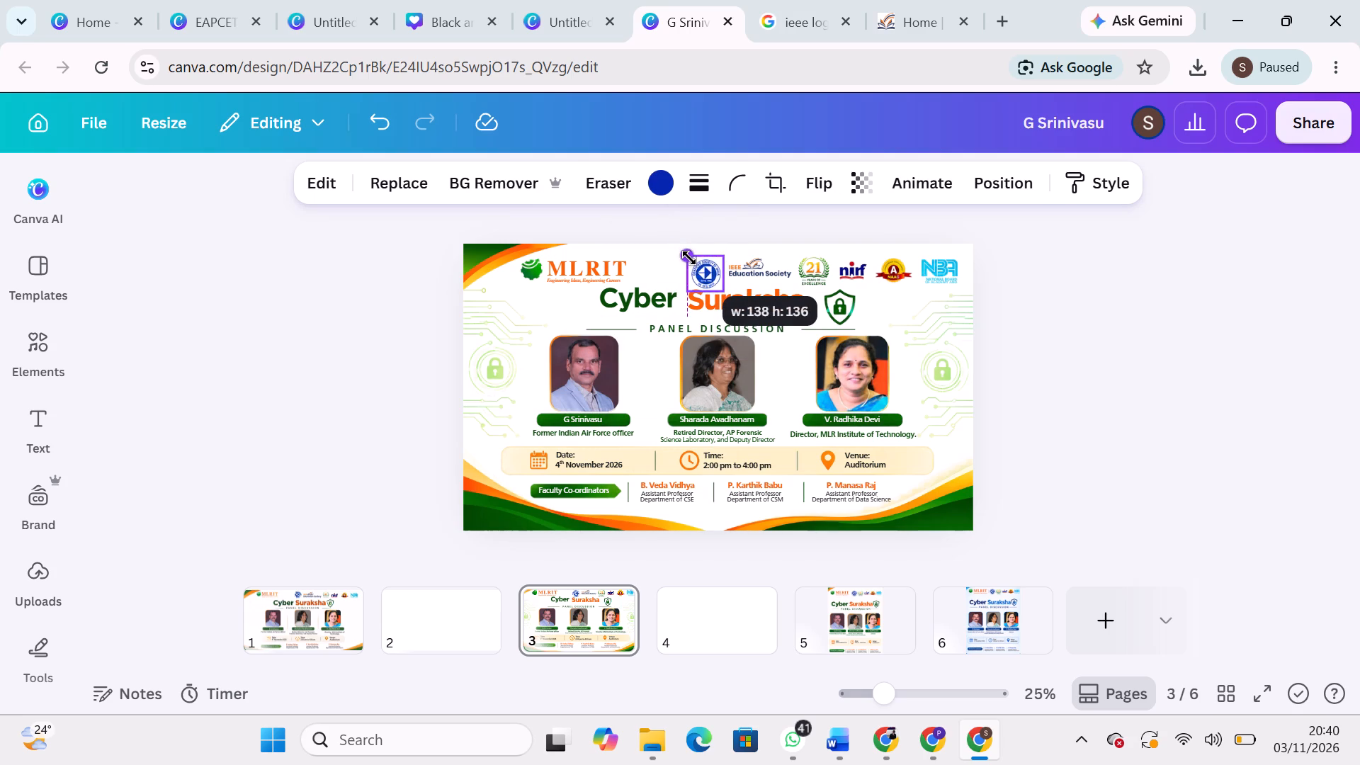
drag(689, 258, 692, 259)
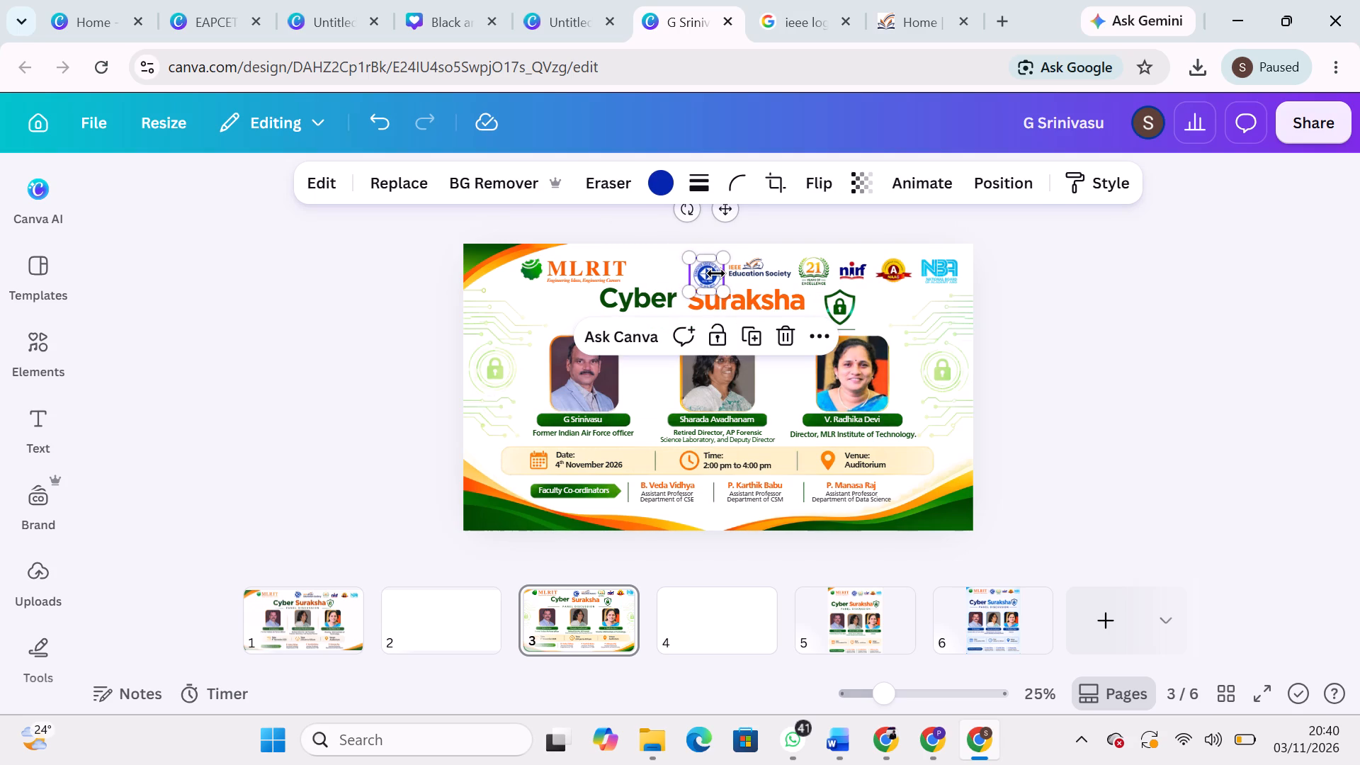
drag(710, 277, 709, 271)
Raise "Suraksha" a little more on page 3 and set "Cyber" directly beside it at the same level.
click(773, 290)
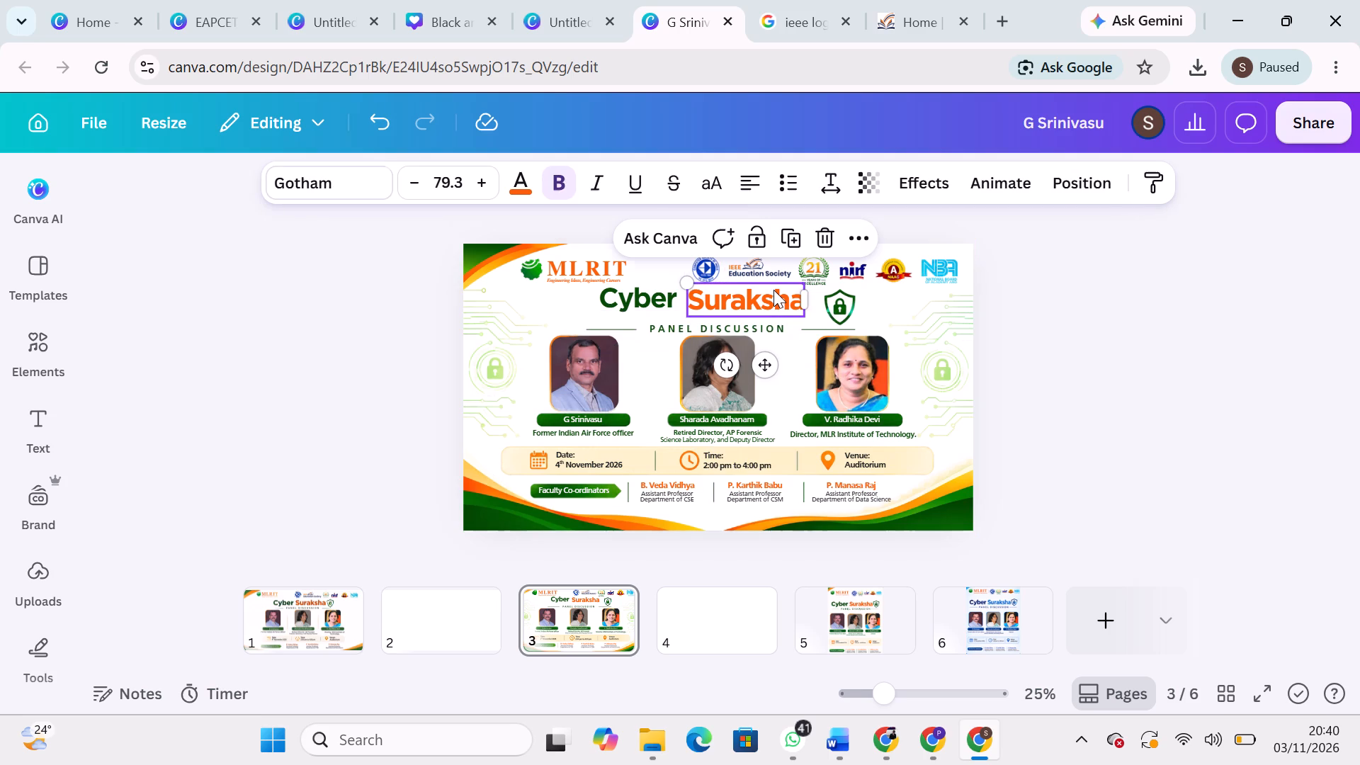
click(774, 295)
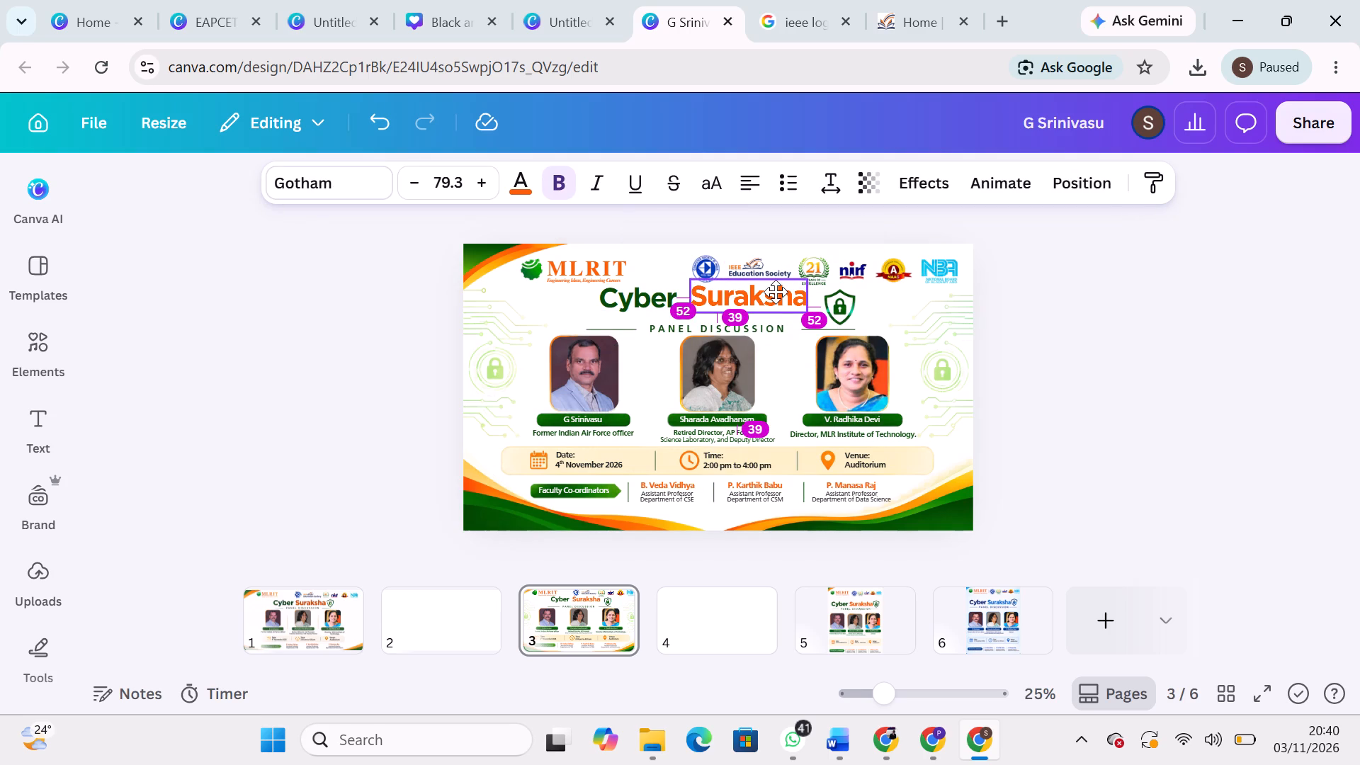
drag(650, 310, 654, 309)
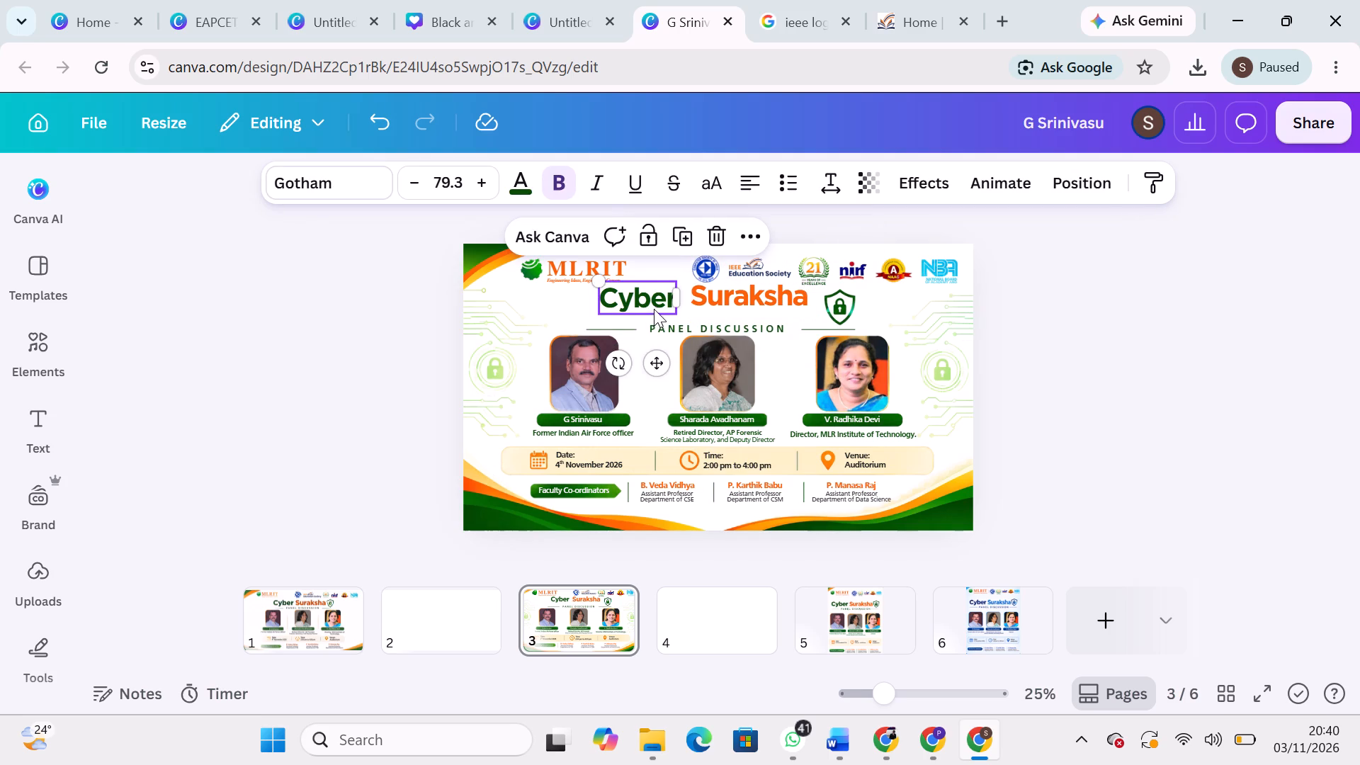
drag(654, 309, 661, 305)
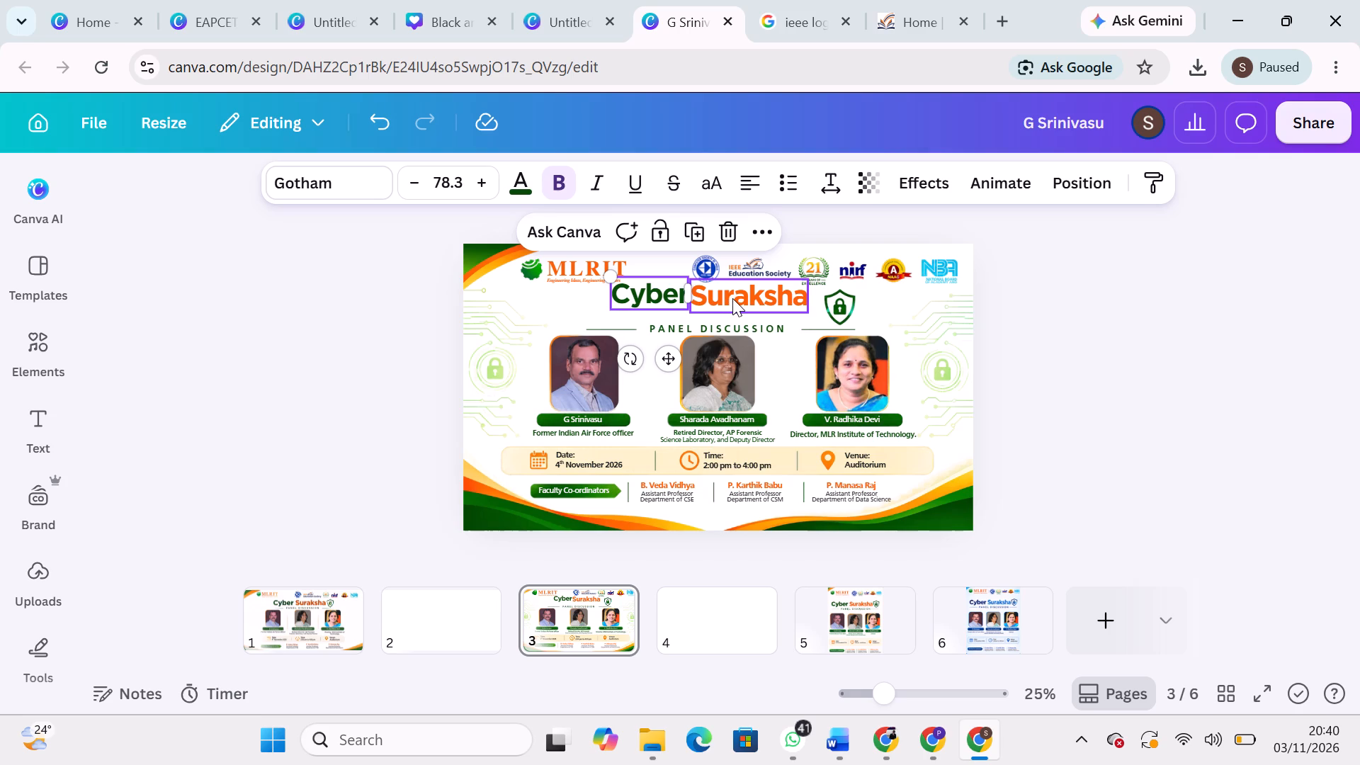
click(1025, 284)
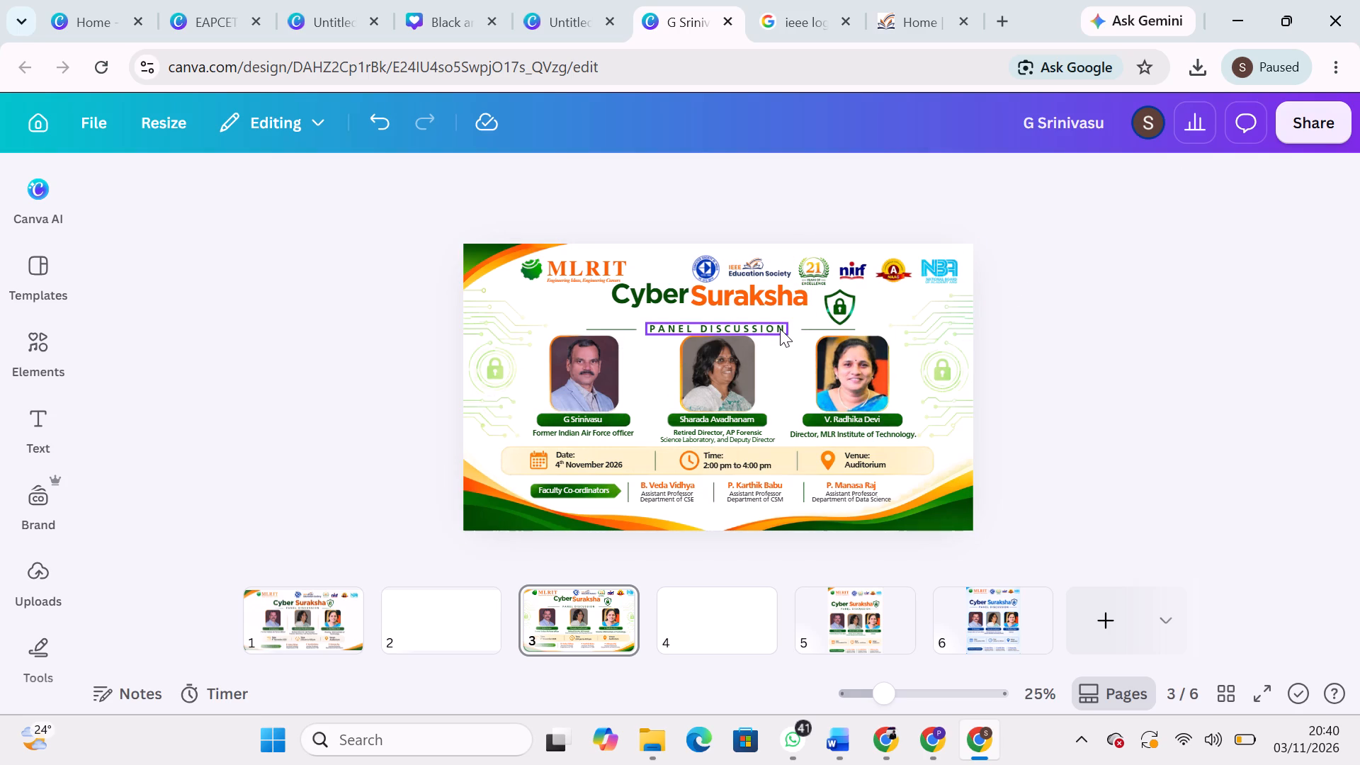
Move the green shield lock icon on page 3 slightly up beside the raised title.
click(835, 316)
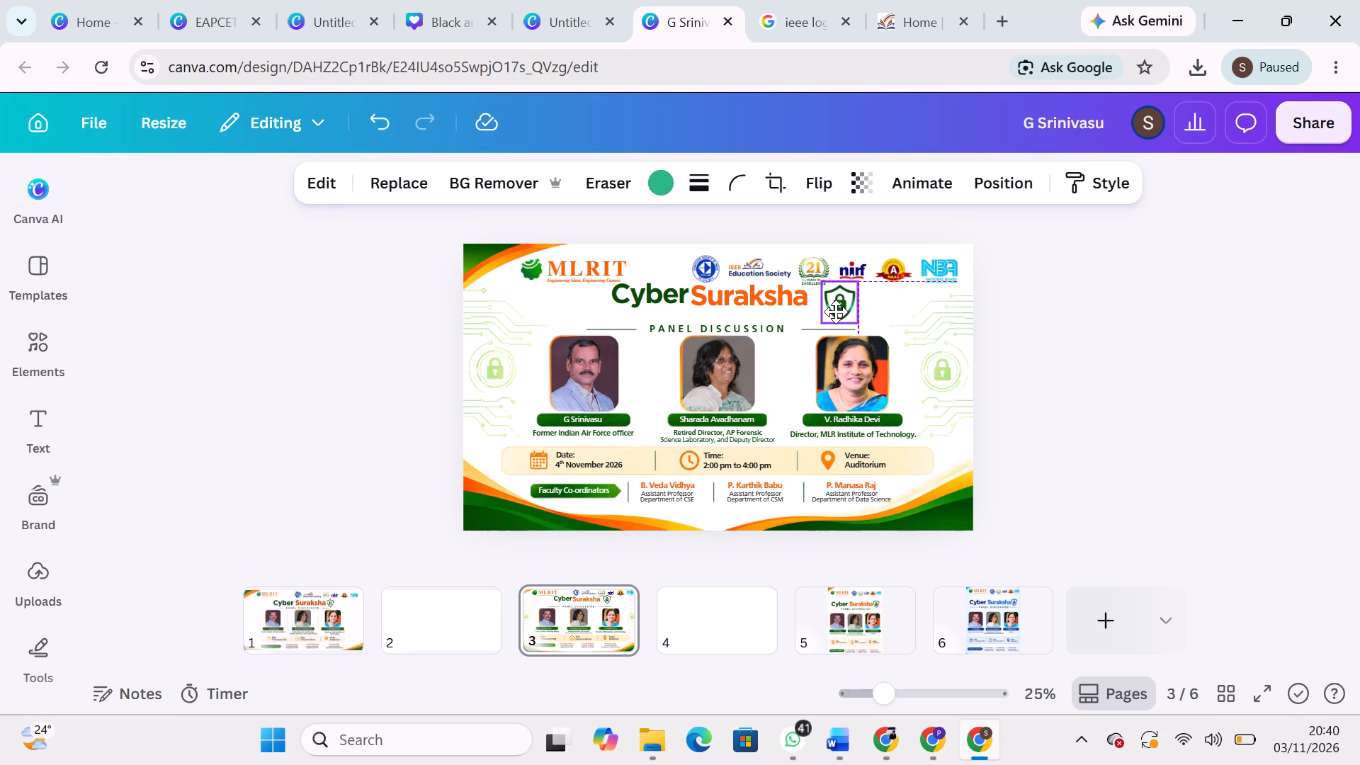
click(1118, 371)
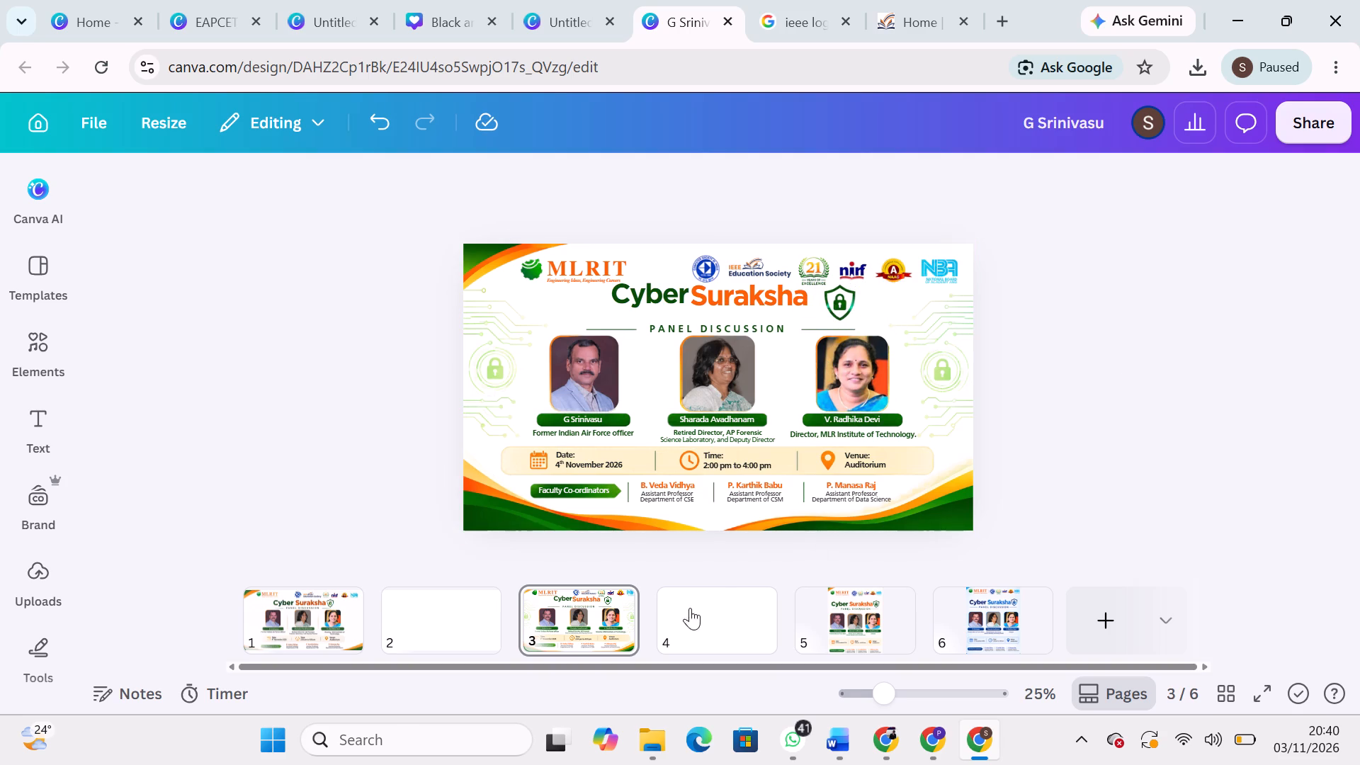
Copy the "Cyber Suraksha_ Happening Today" PNG from the Downloads folder in File Explorer and paste it onto blank page 4 in Canva.
click(684, 629)
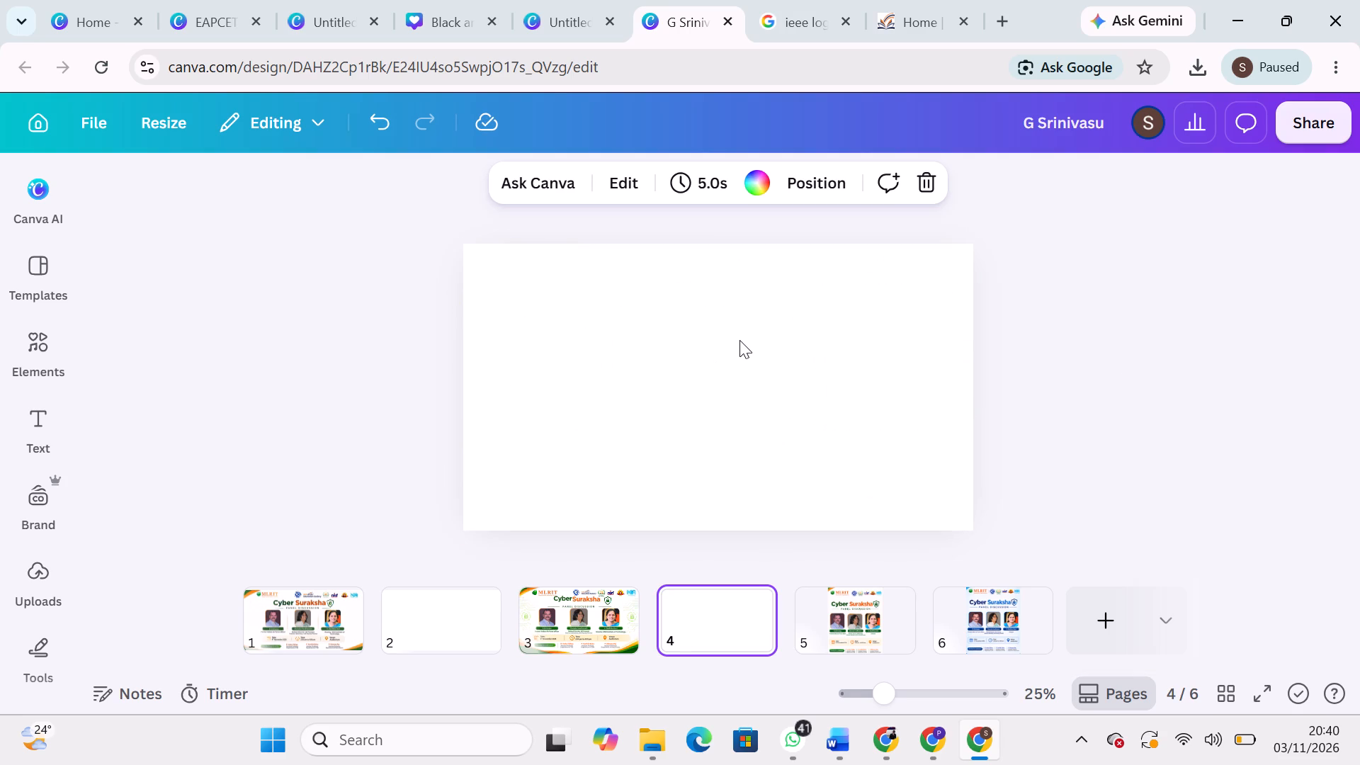
click(743, 642)
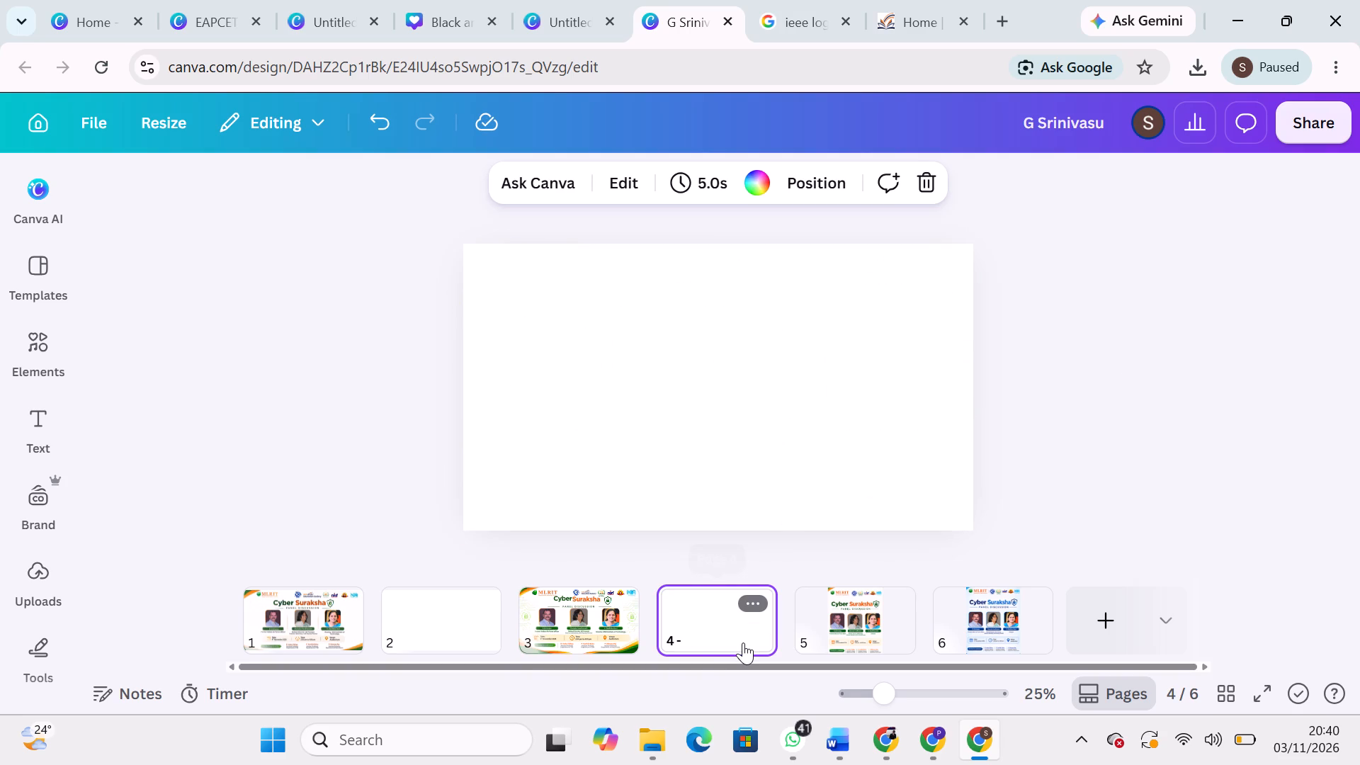
click(437, 633)
click(706, 624)
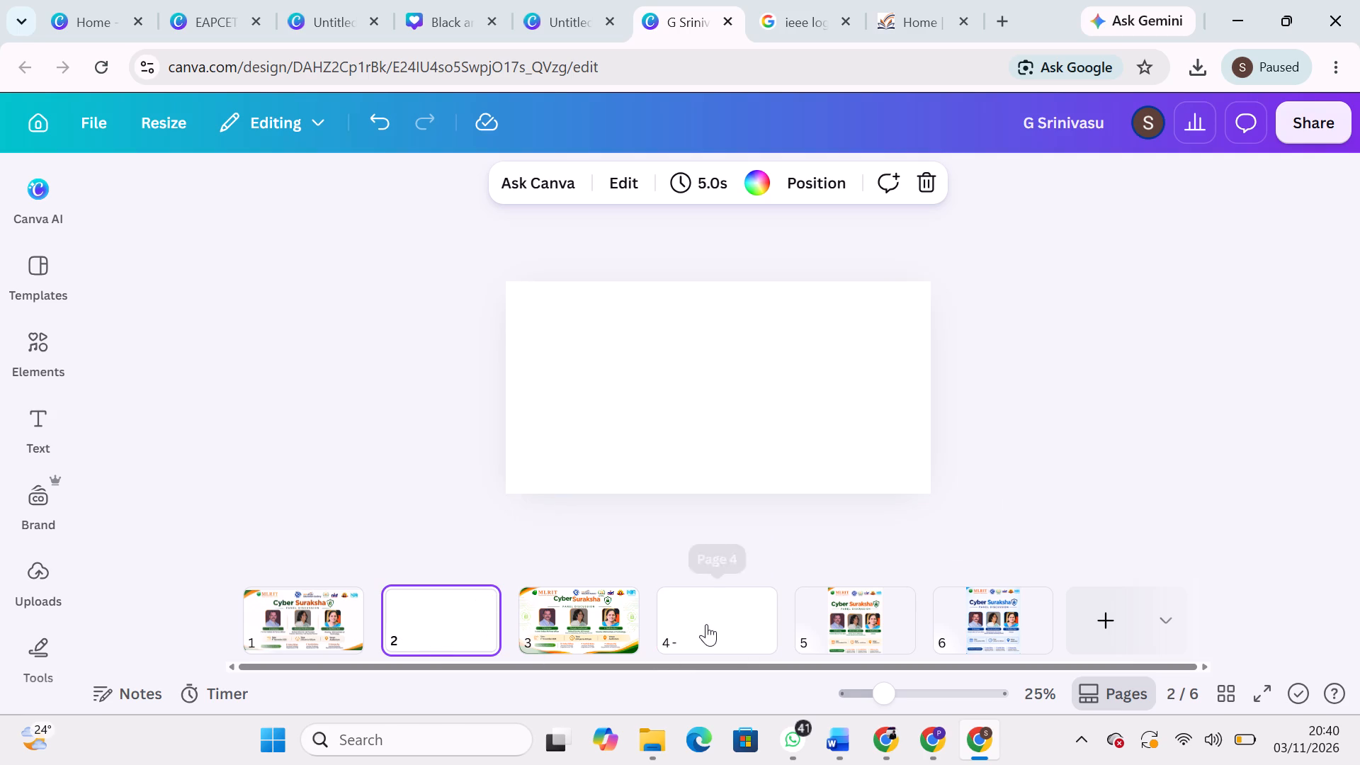
click(651, 744)
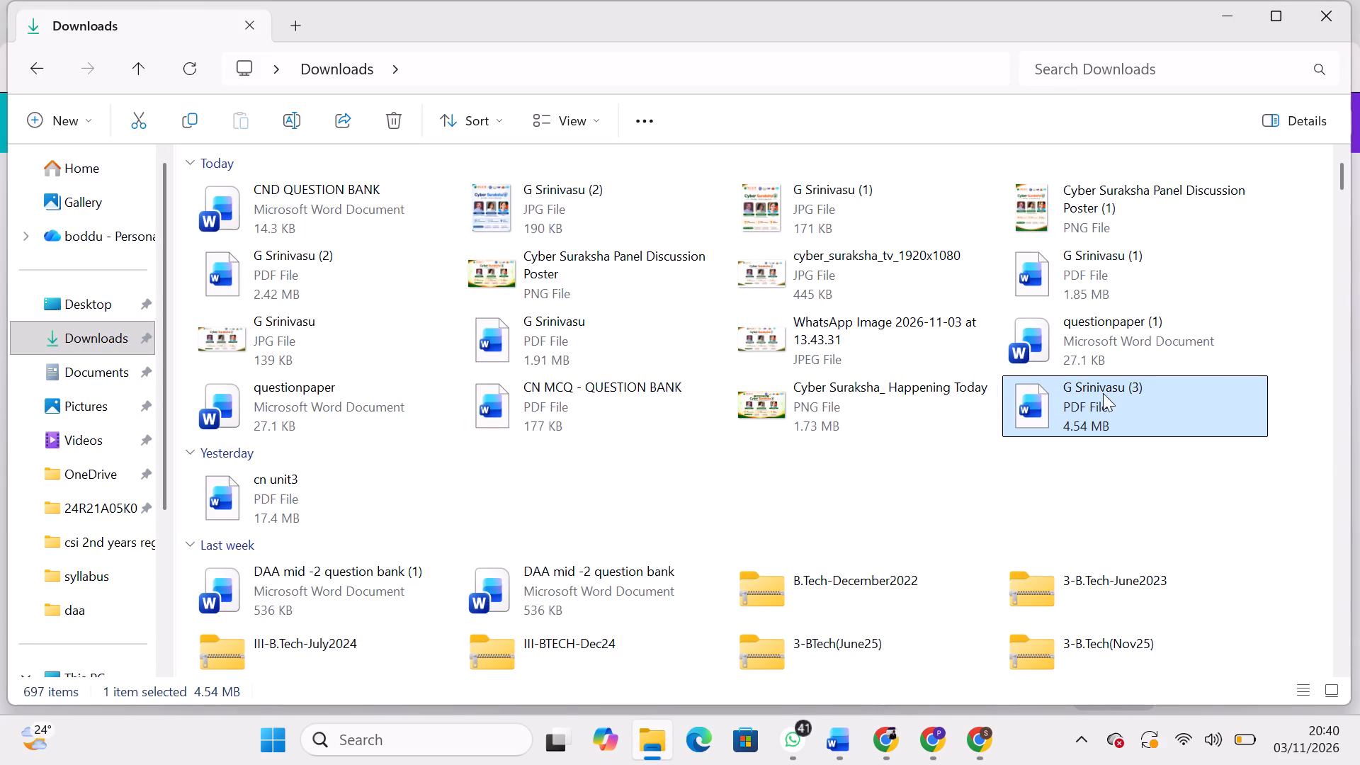
click(820, 419)
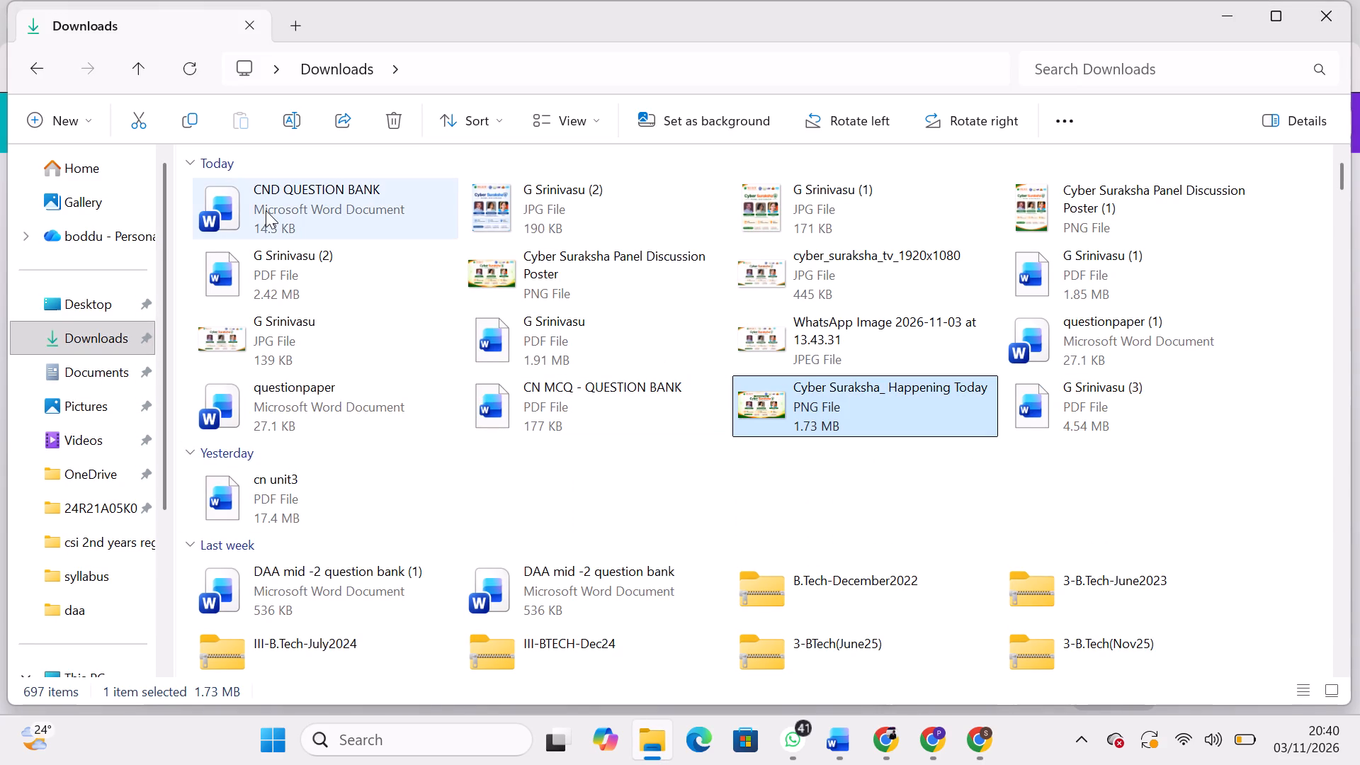
click(198, 137)
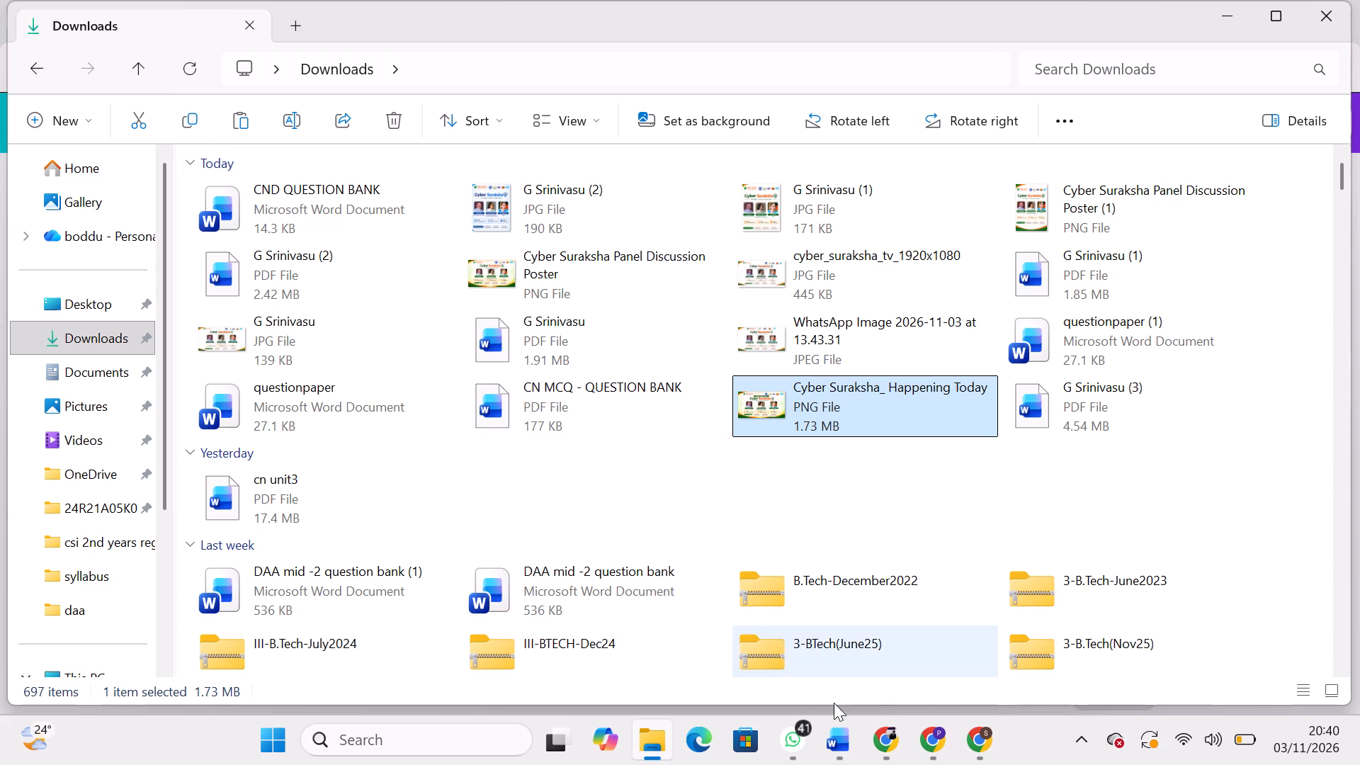
click(983, 744)
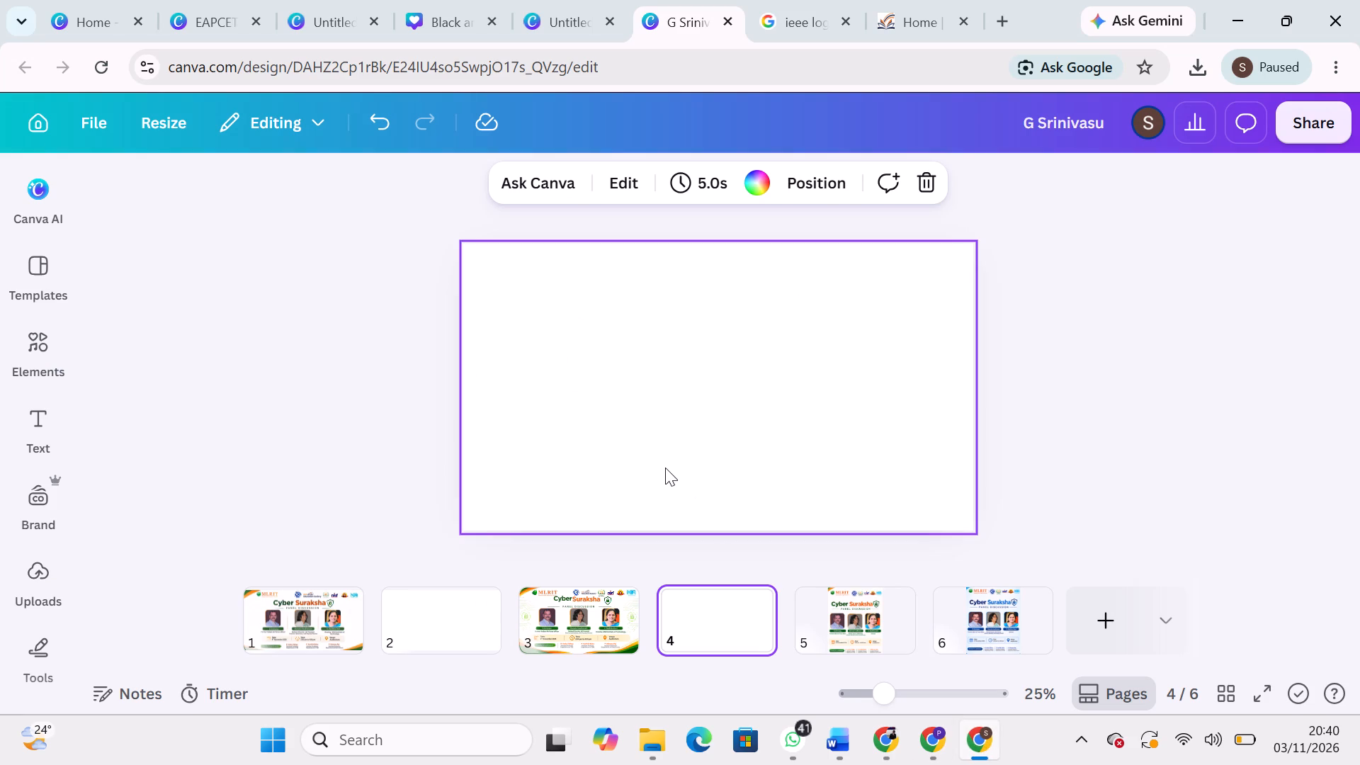
key(ctrl+v)
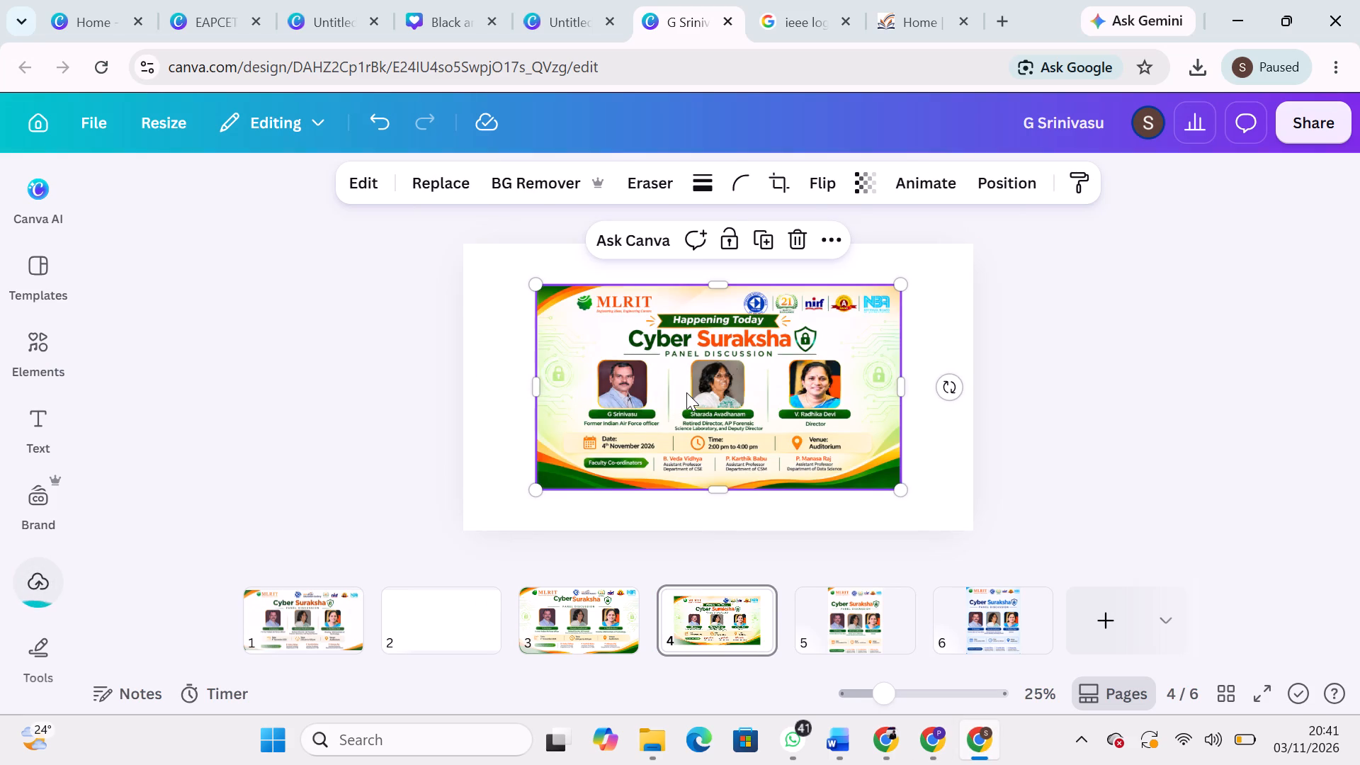
Split the pasted Happening Today poster image on page 4 into editable elements with Magic Layers.
click(341, 177)
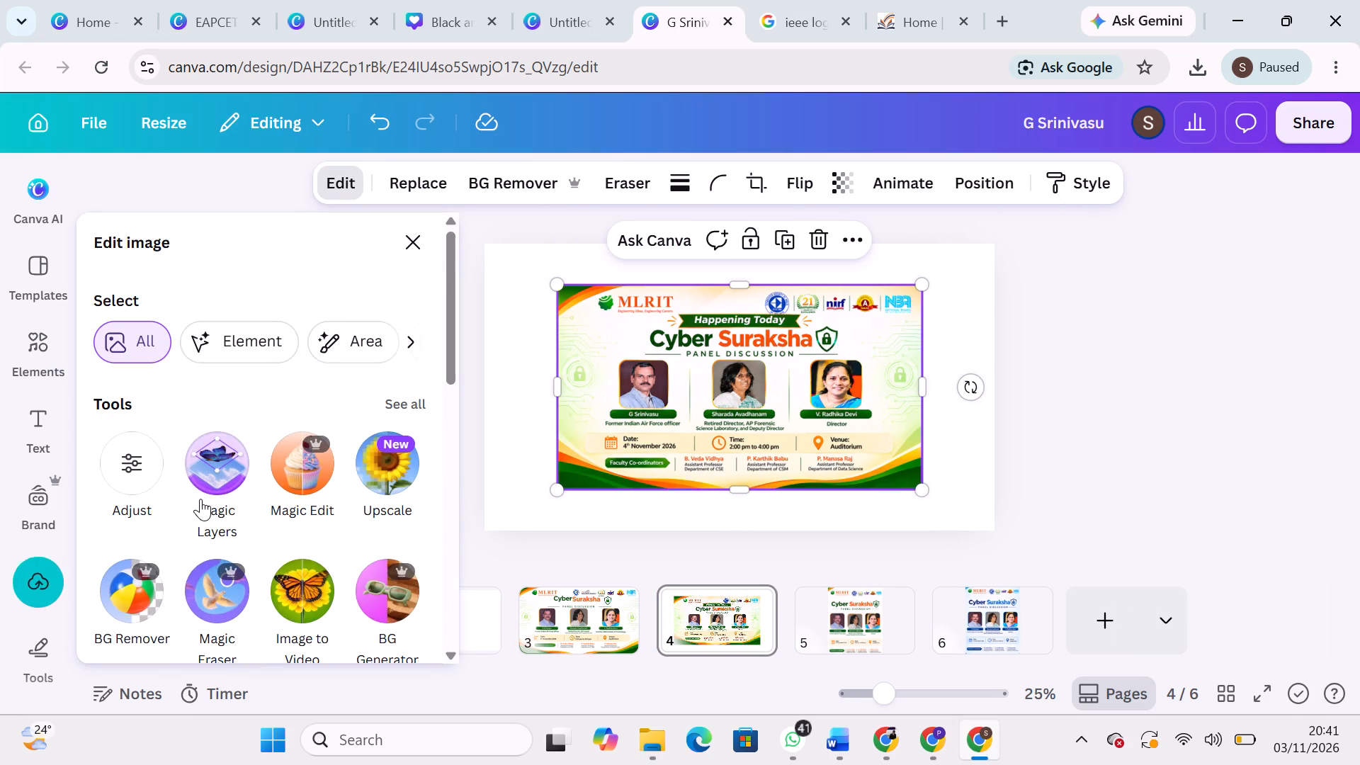
scroll(200, 499, down, 1)
scroll(195, 421, up, 1)
click(244, 465)
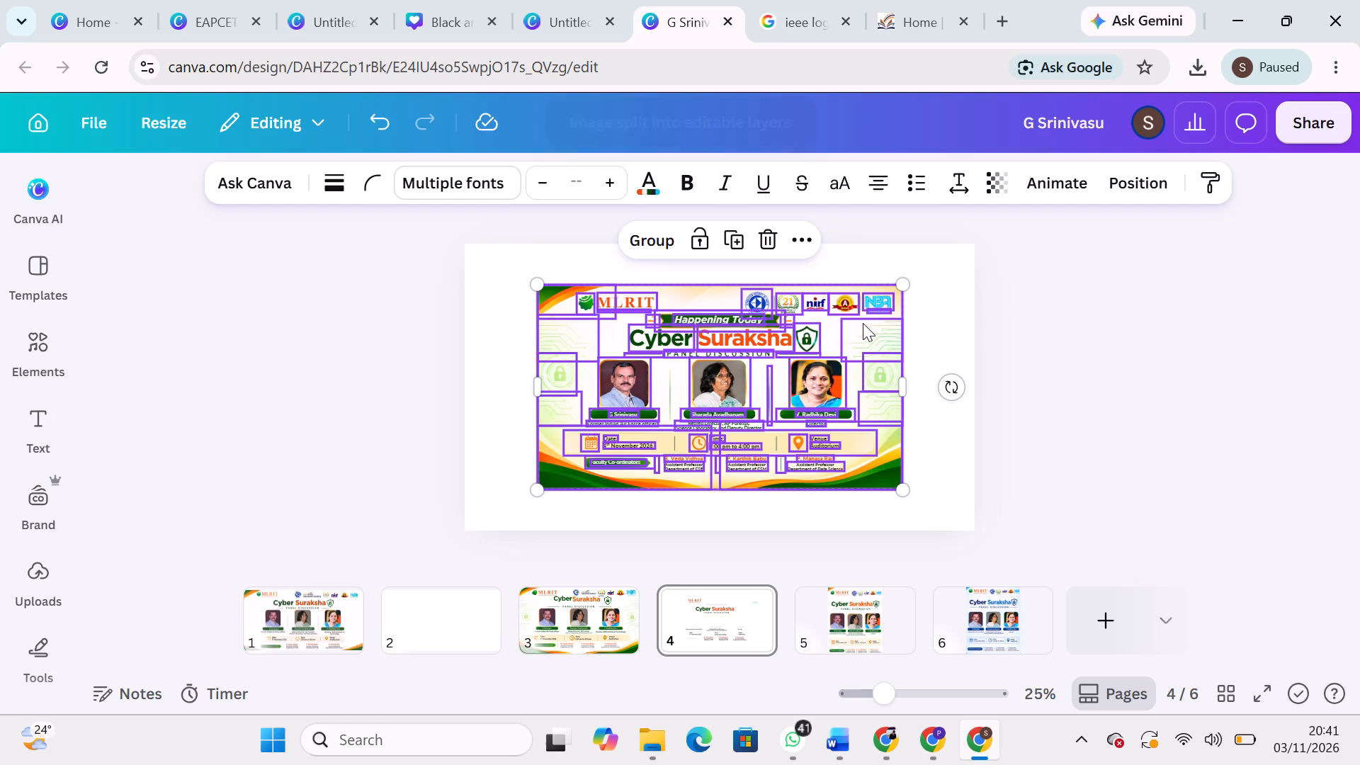
click(941, 346)
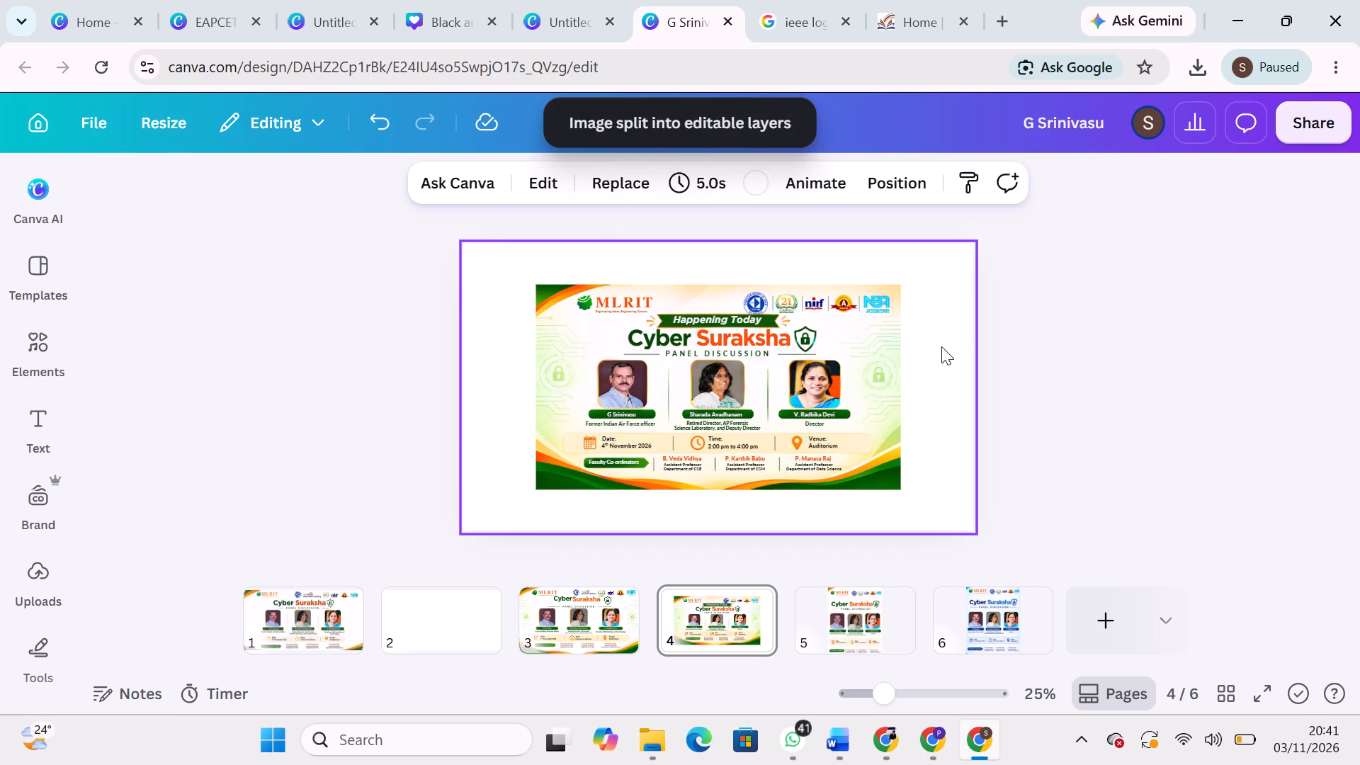
Move the "Happening Today" text from page 4 onto page 3, centred between the Cyber Suraksha title and "PANEL DISCUSSION".
click(761, 321)
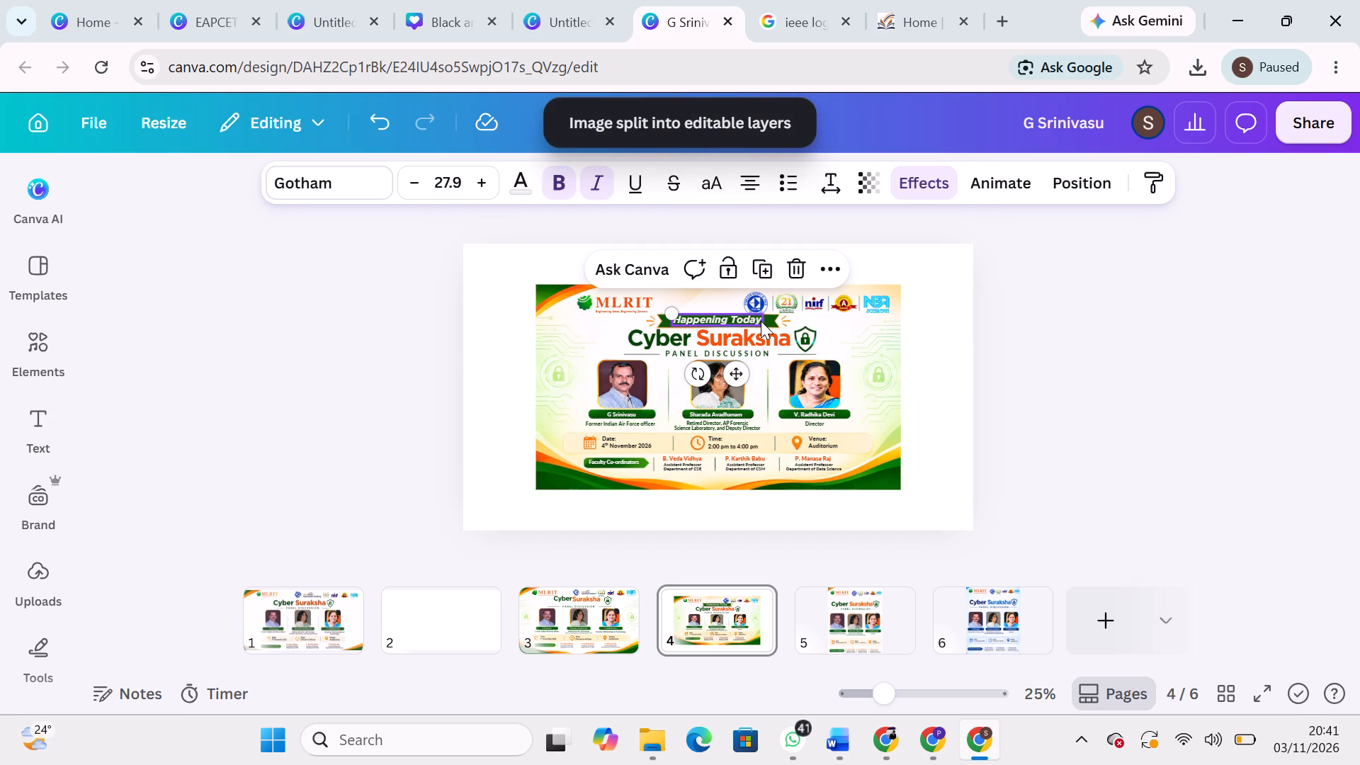
key(ctrl+c)
drag(761, 321, 824, 325)
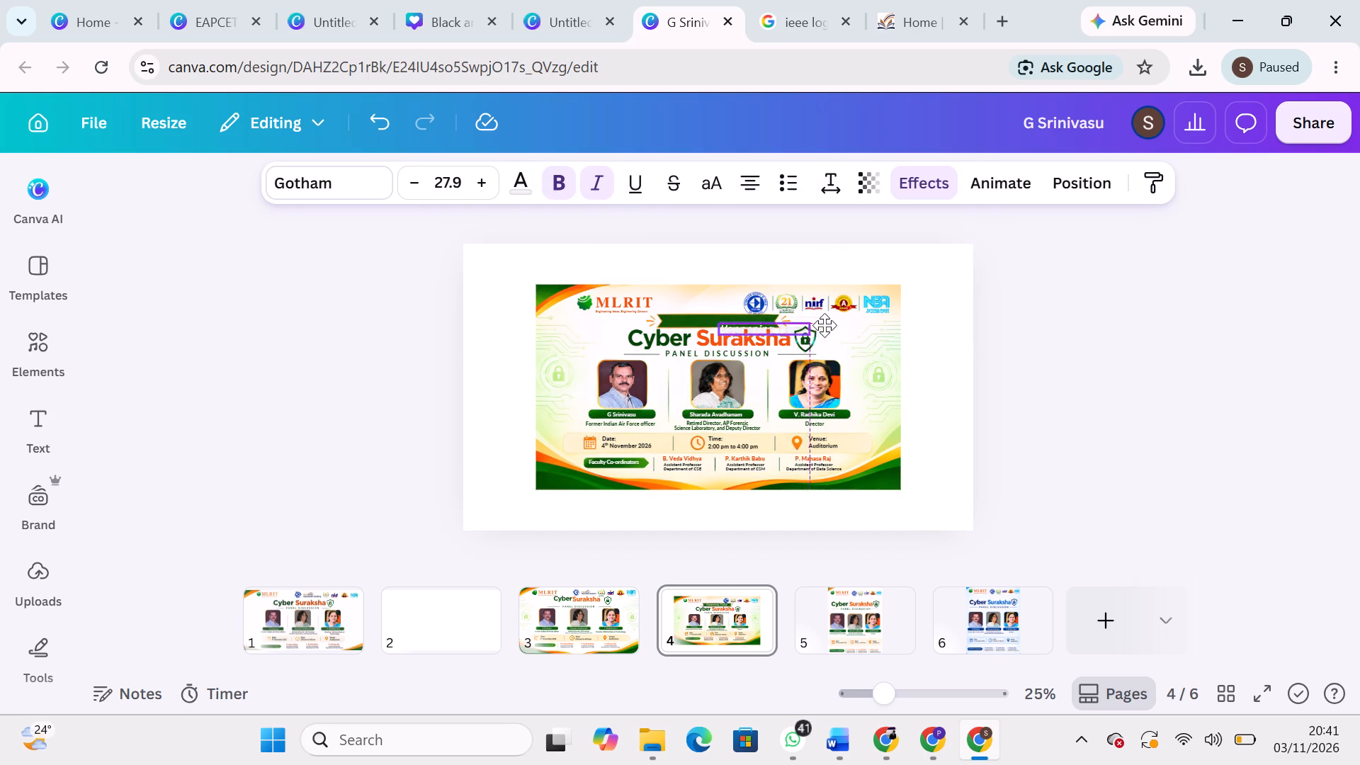
drag(824, 325, 670, 565)
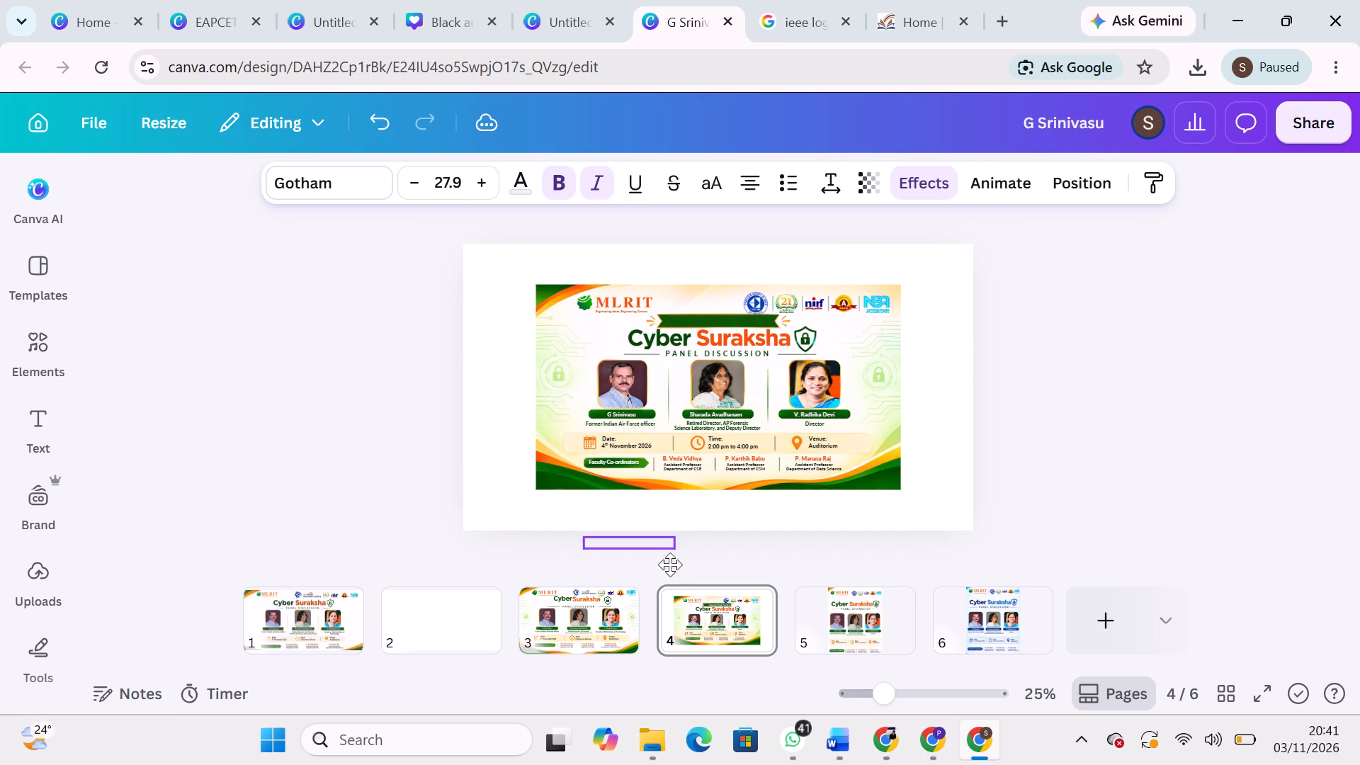
drag(670, 565, 760, 483)
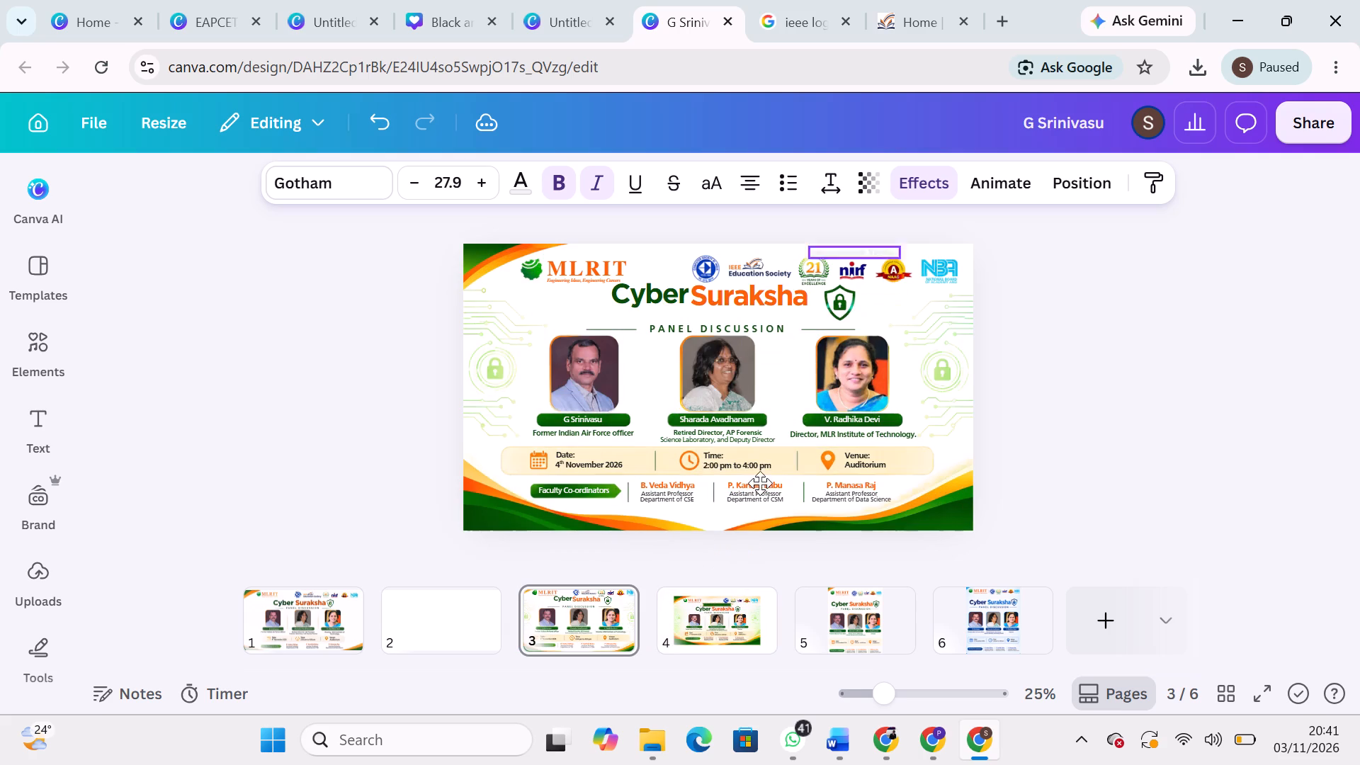
drag(760, 483, 727, 558)
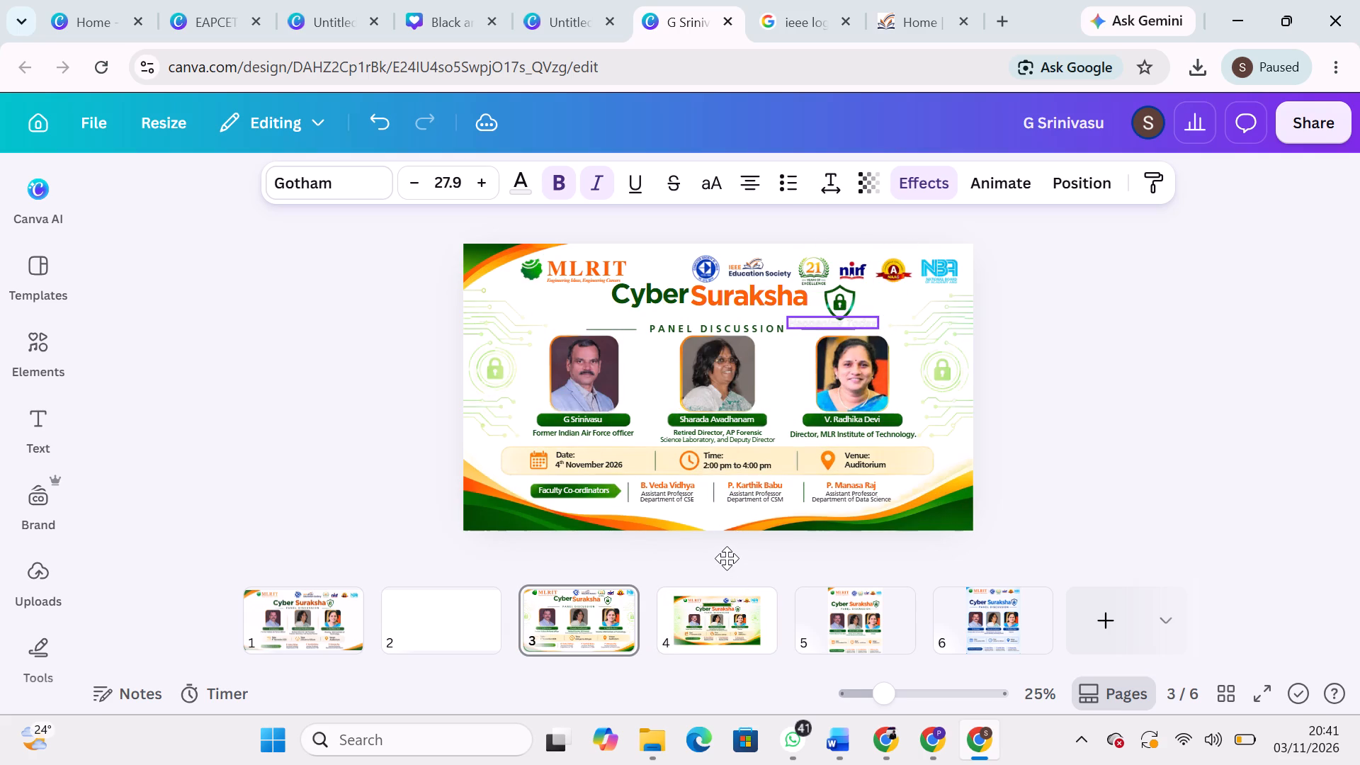
drag(727, 558, 611, 551)
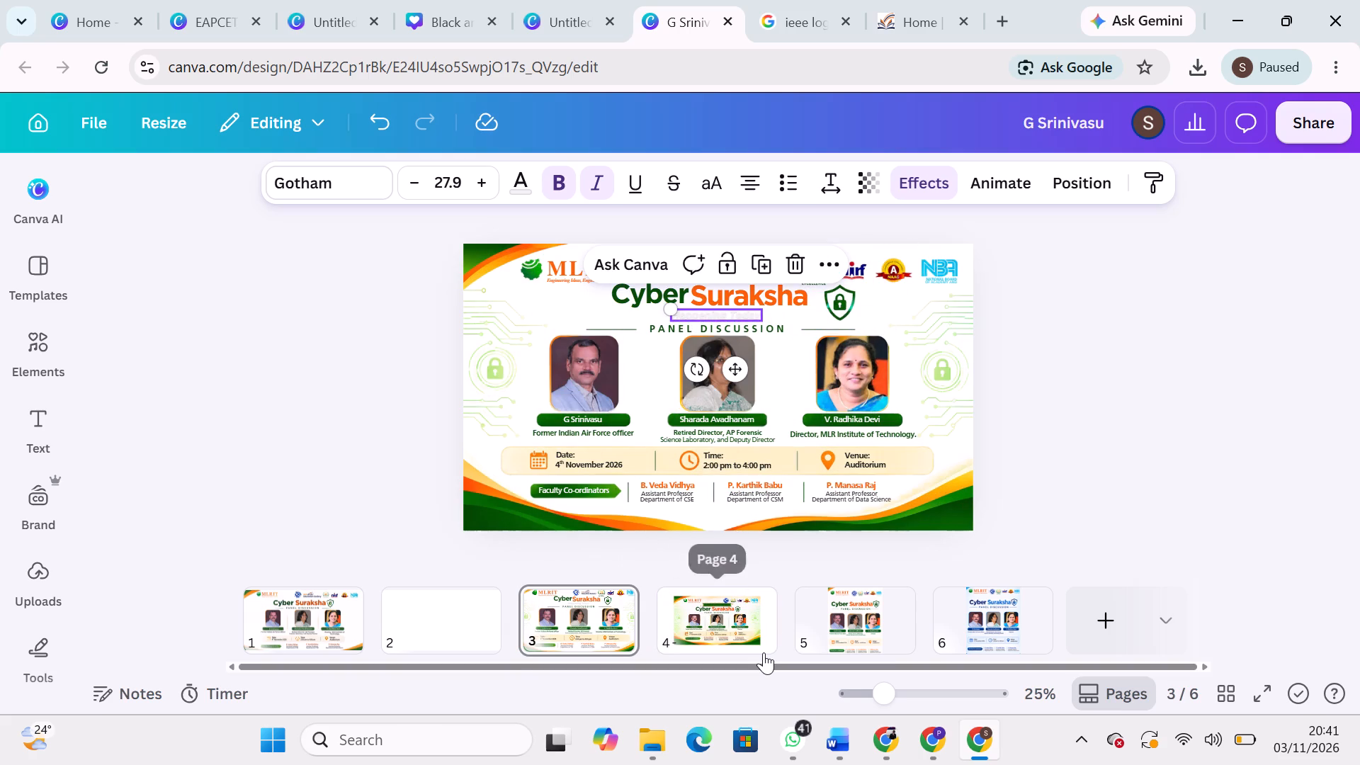
Copy the green ribbon from page 4 onto page 3 and raise it slightly over the "Happening Today" text.
click(764, 652)
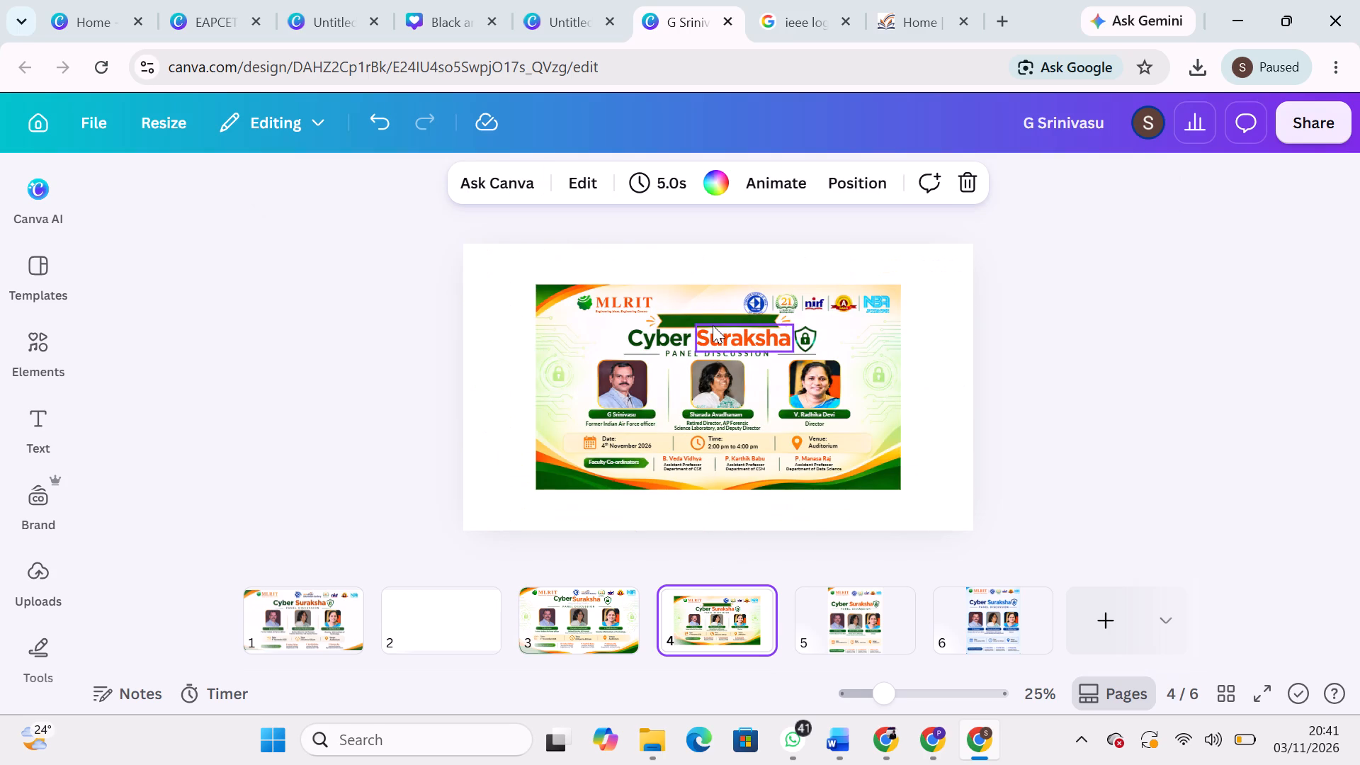
click(711, 321)
key(ctrl+c)
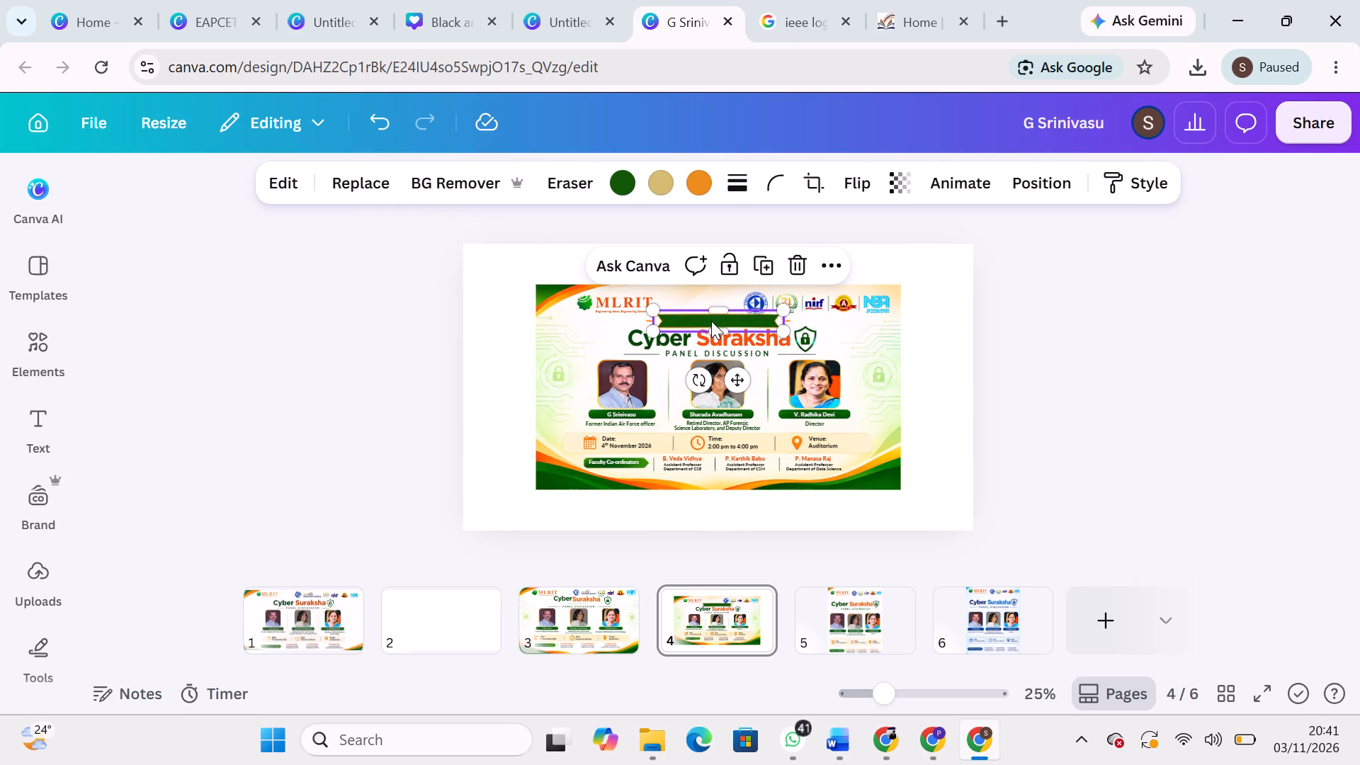
click(611, 627)
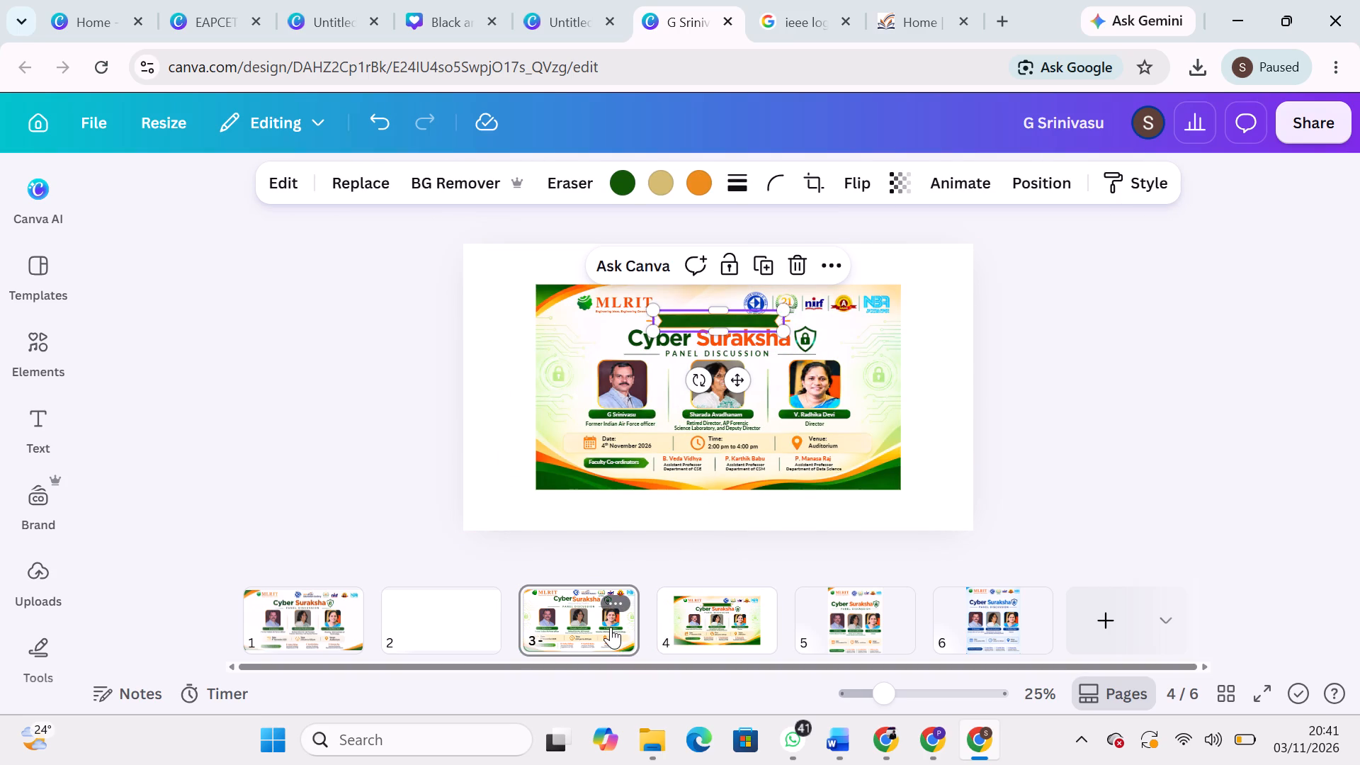
key(ctrl+v)
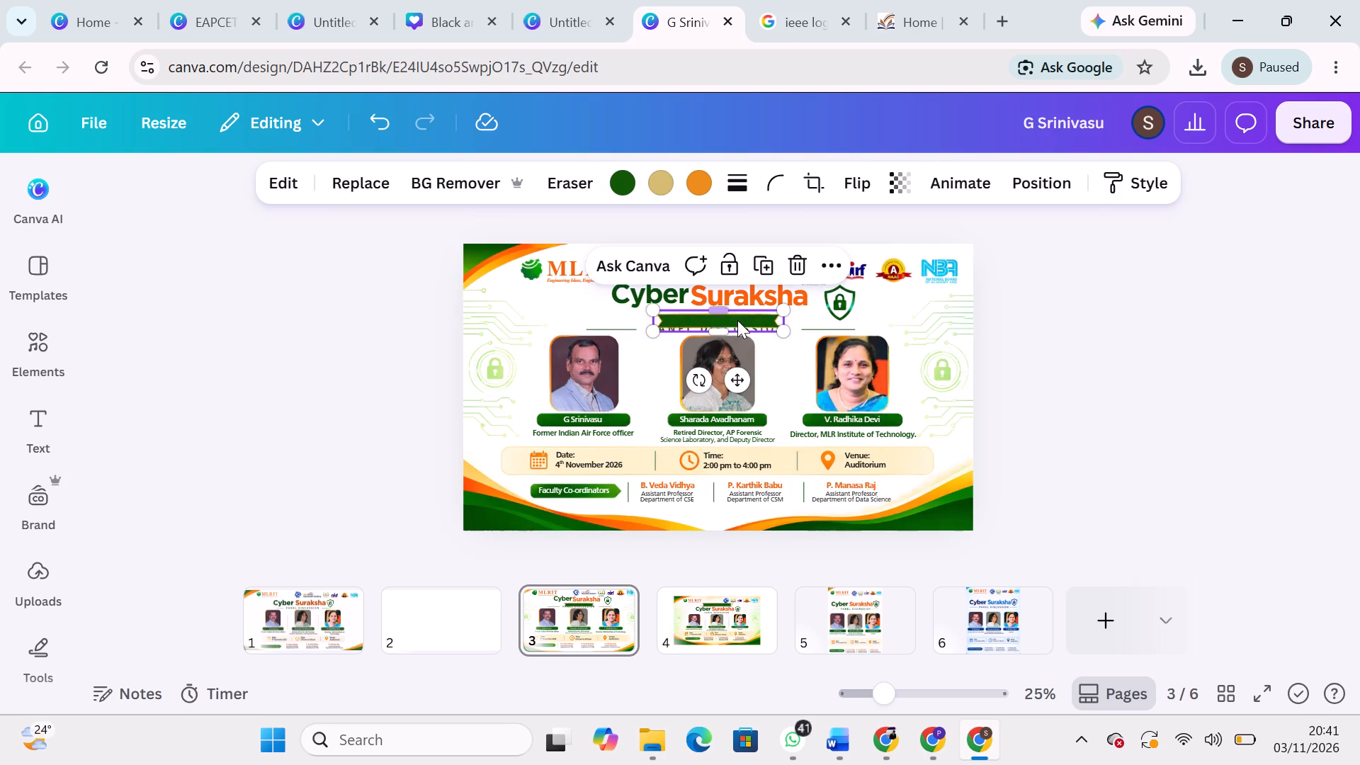
click(739, 322)
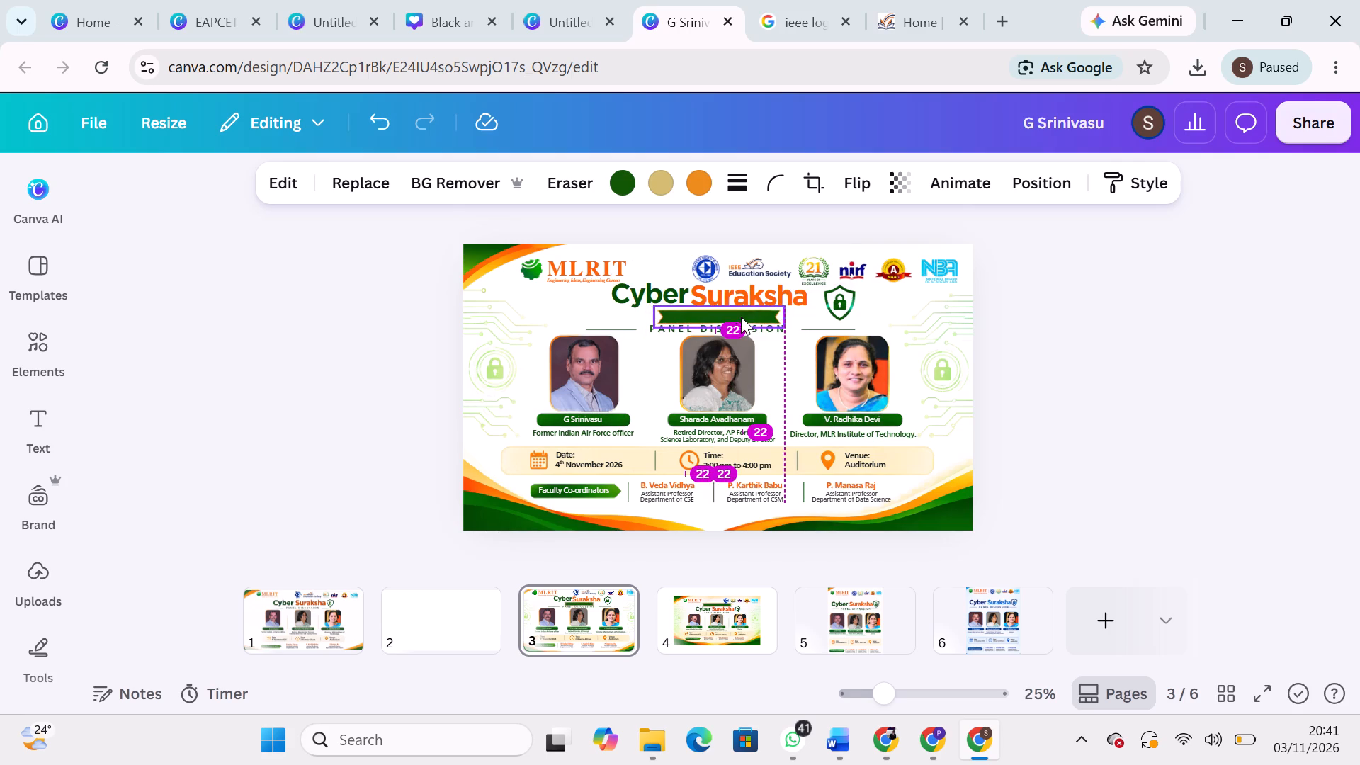
Send the green ribbon on page 3 backward one layer, behind the "Happening Today" text.
click(839, 263)
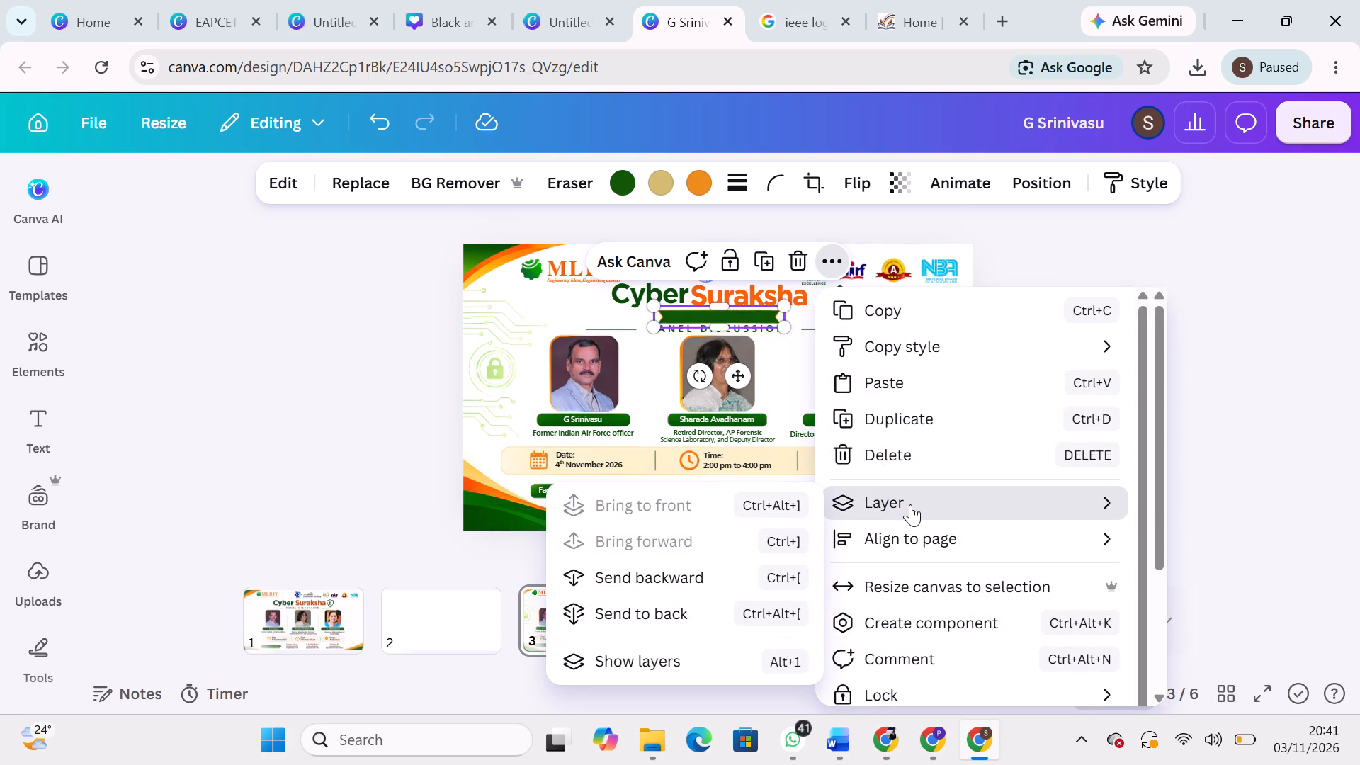
click(723, 585)
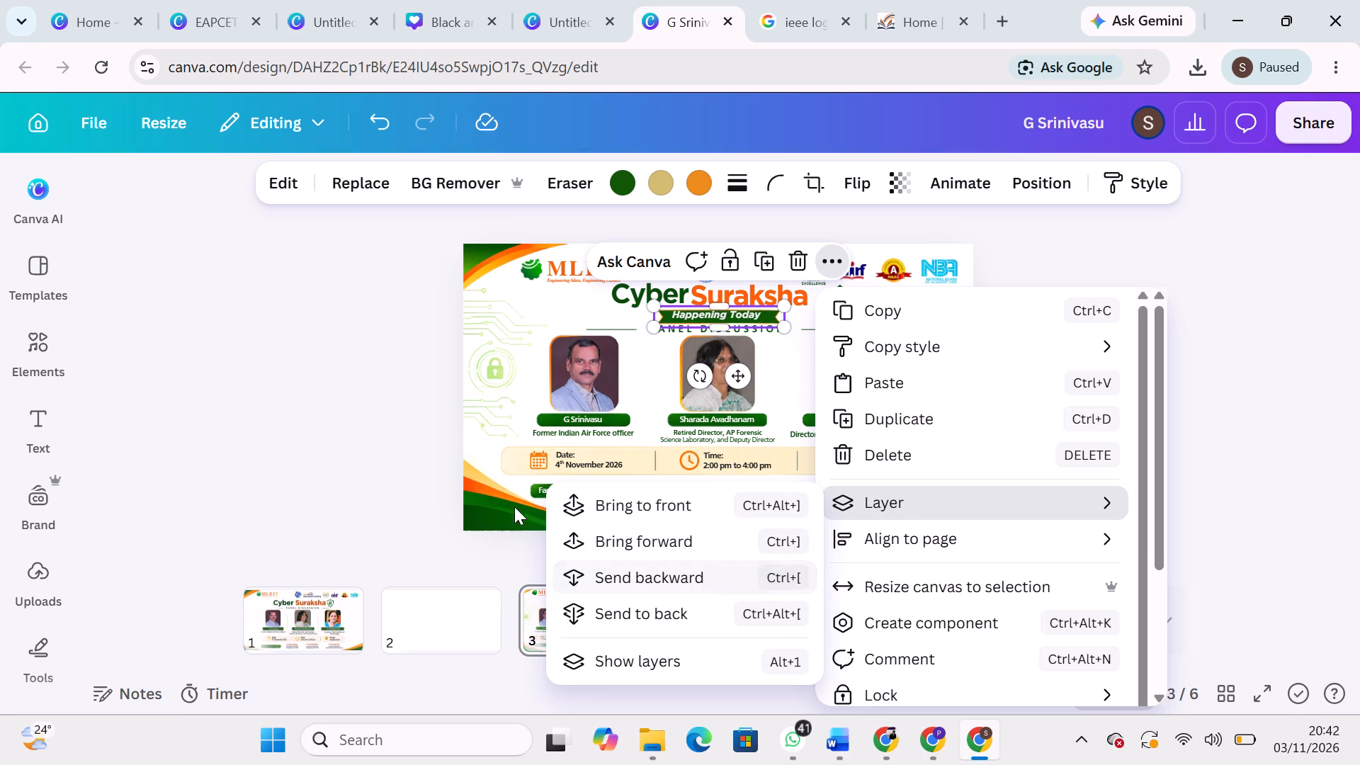
click(309, 461)
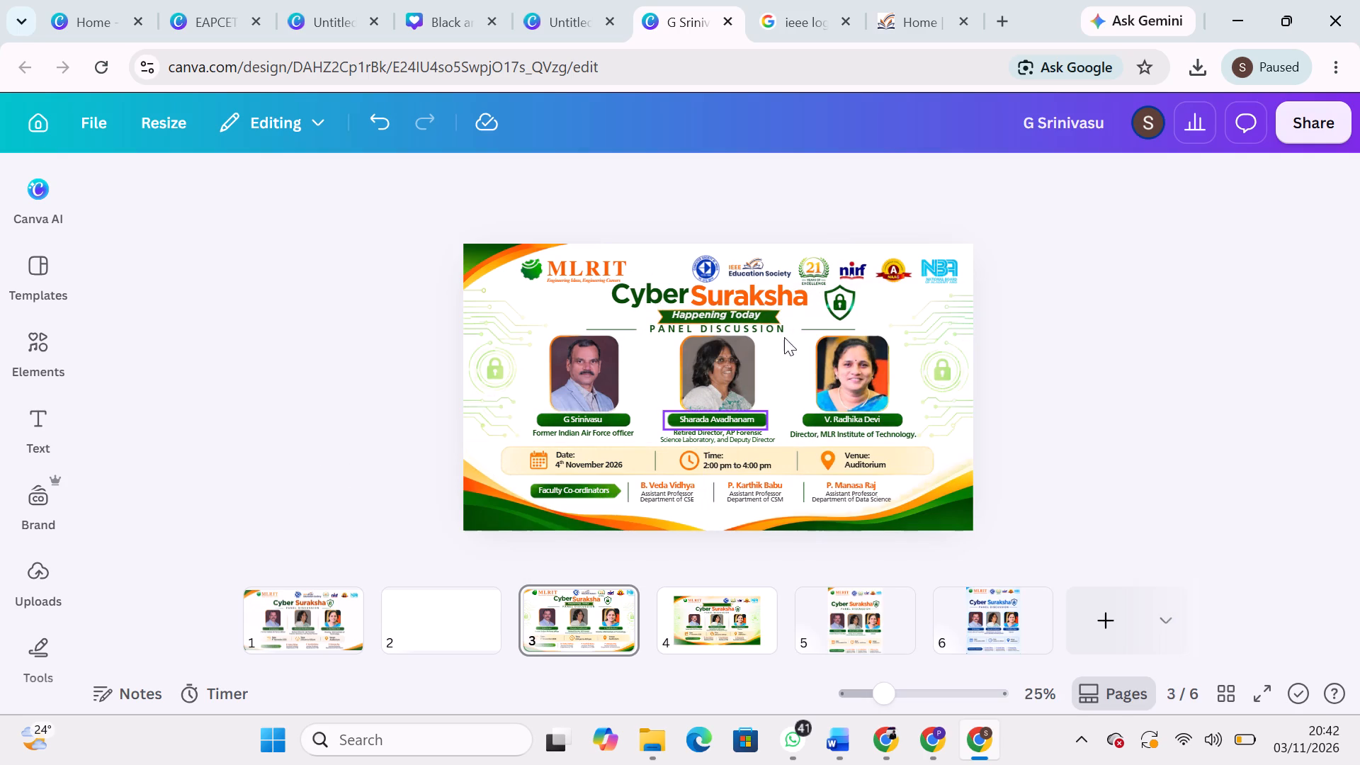
click(773, 320)
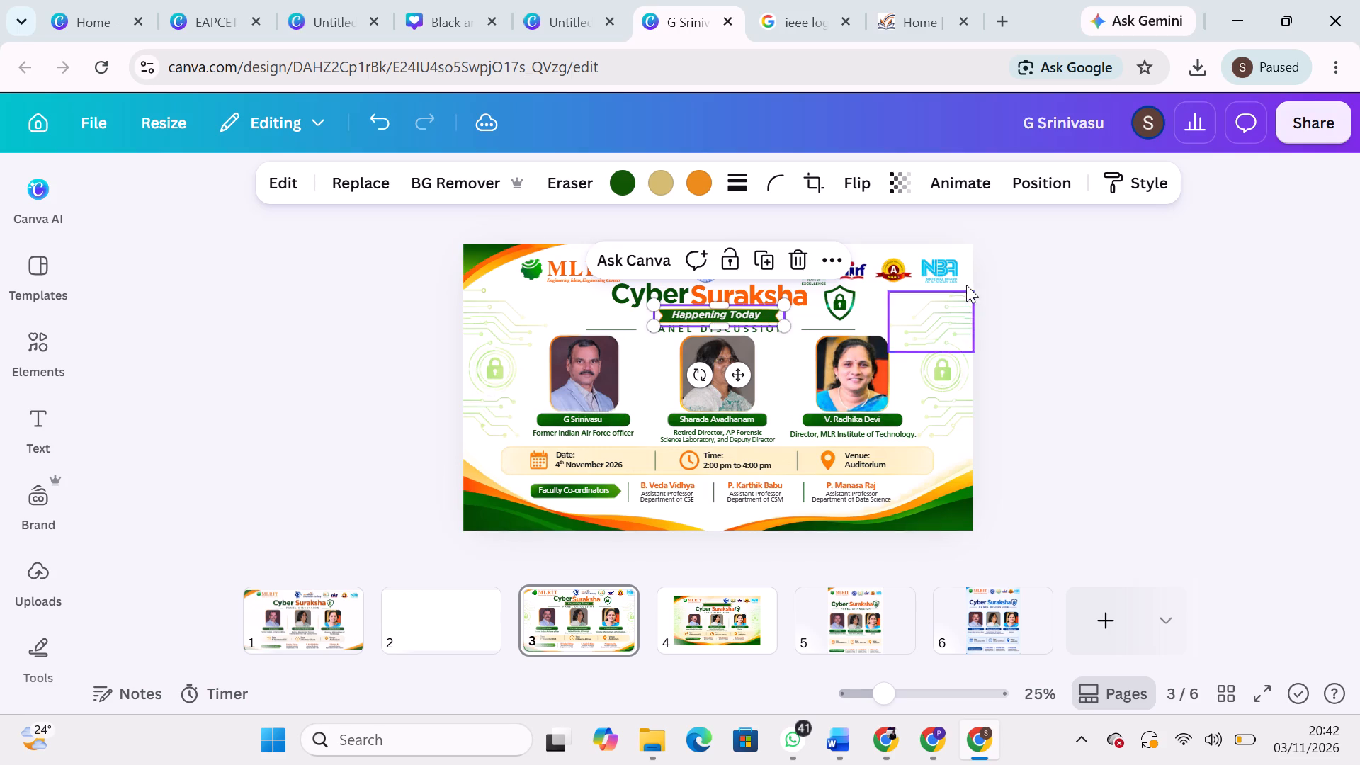
click(989, 284)
Copy the left orange ray accent from page 4 onto page 3 and place it at the left end of the Happening Today ribbon.
click(694, 626)
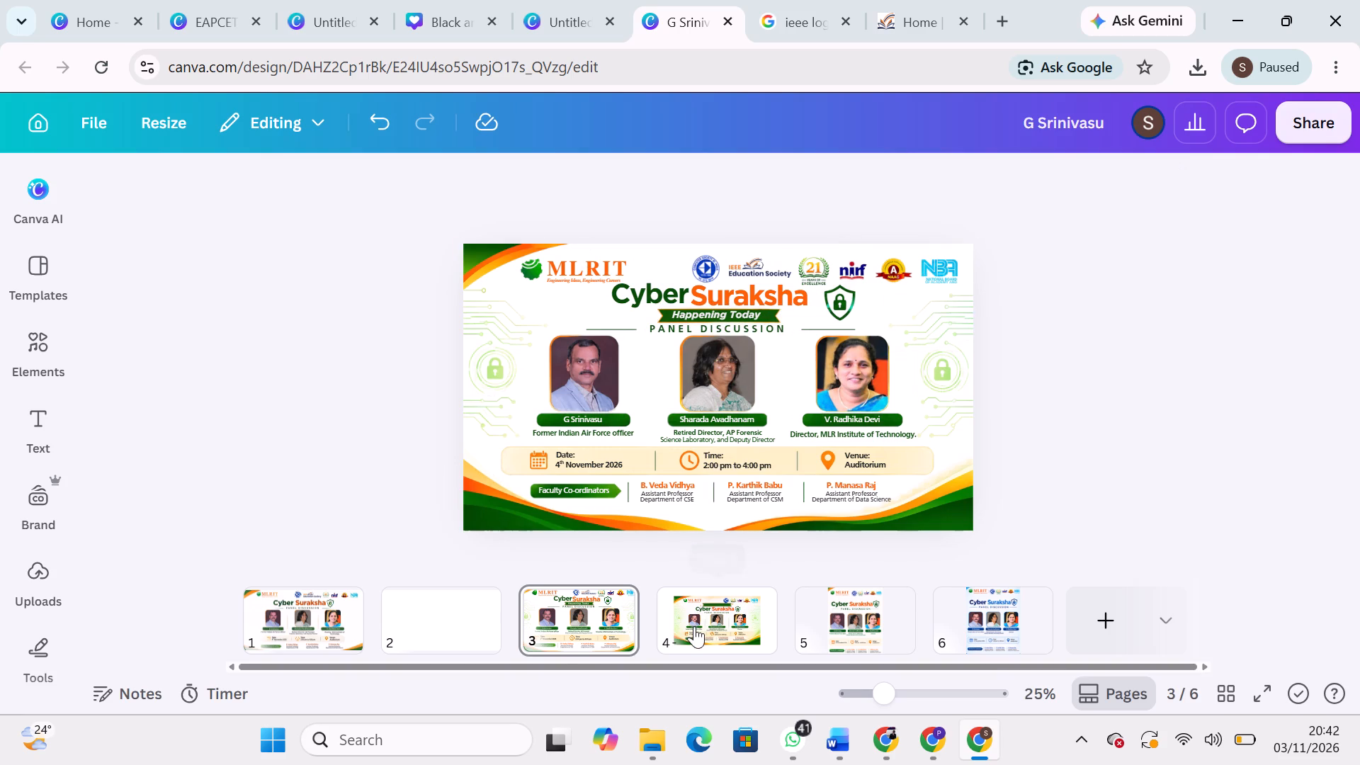
click(650, 320)
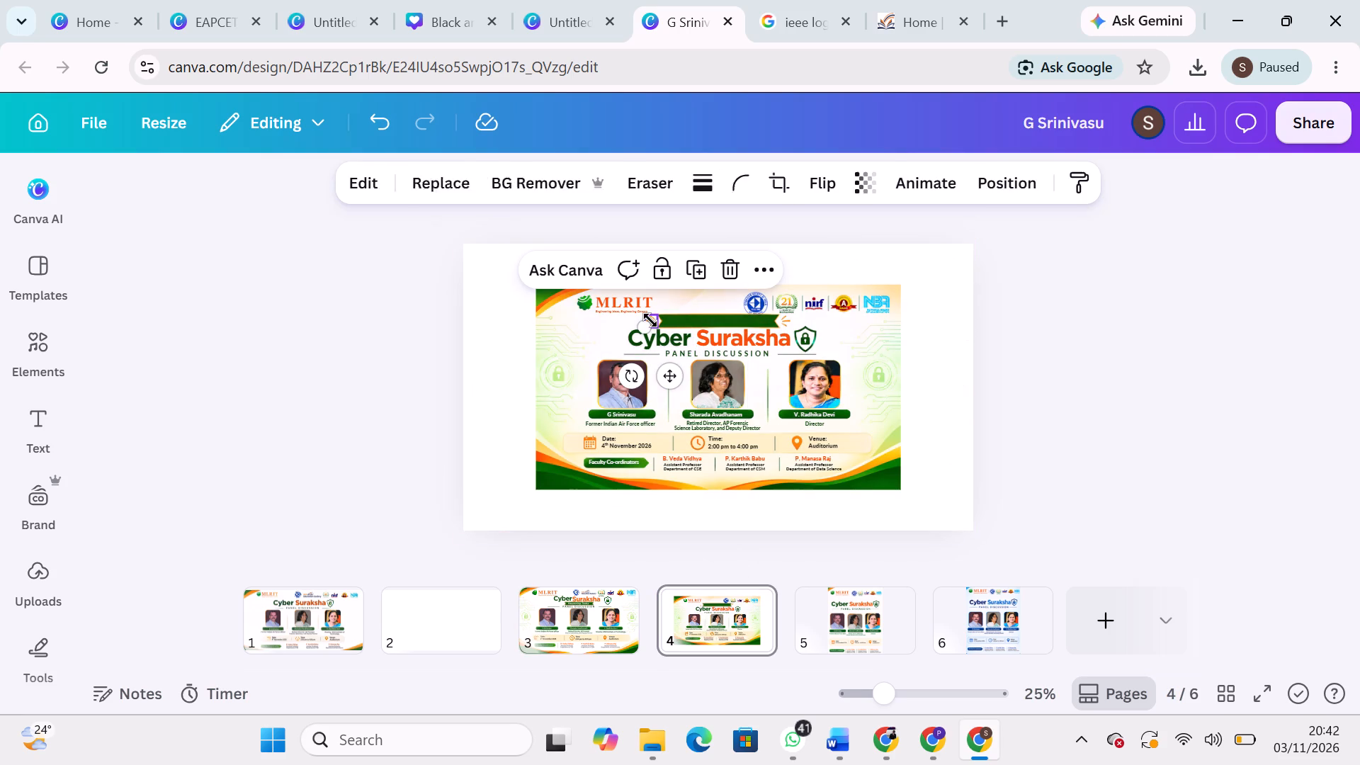
key(ctrl+c)
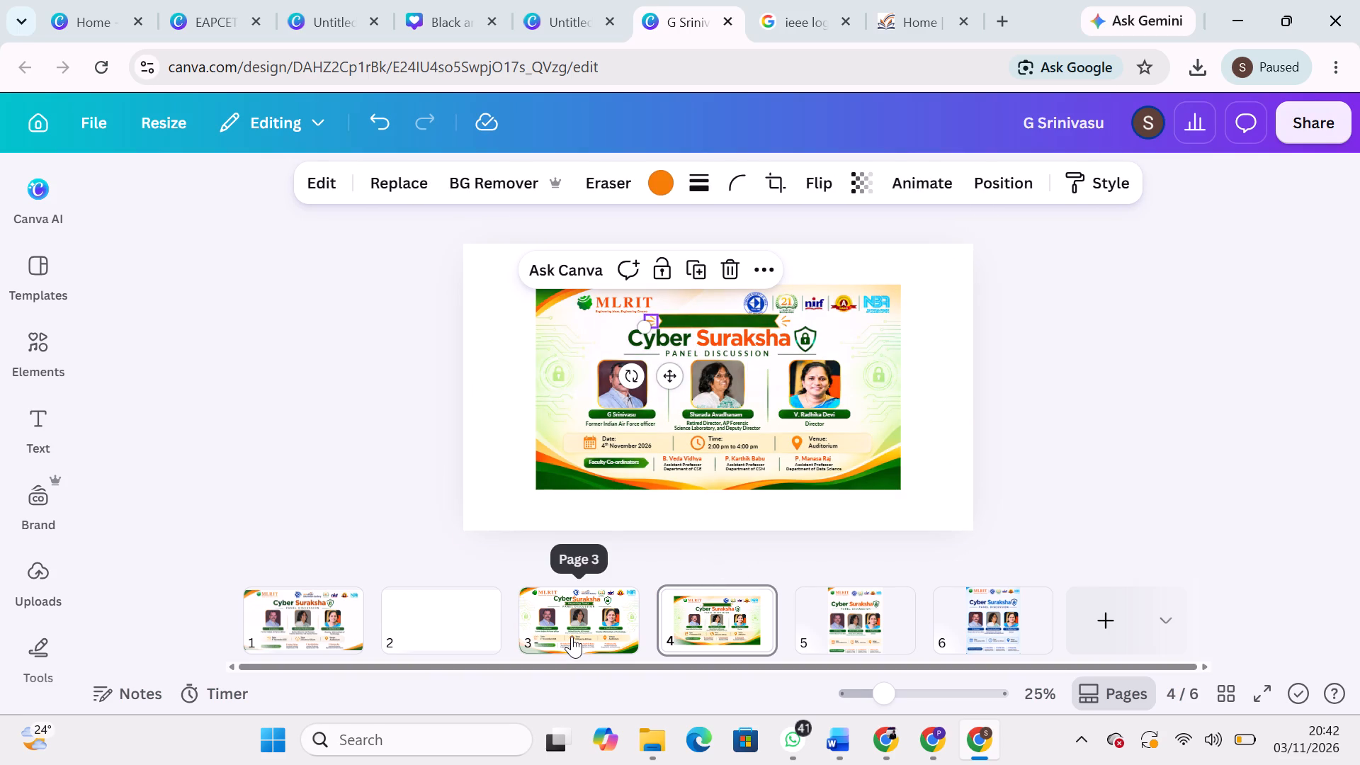
click(572, 636)
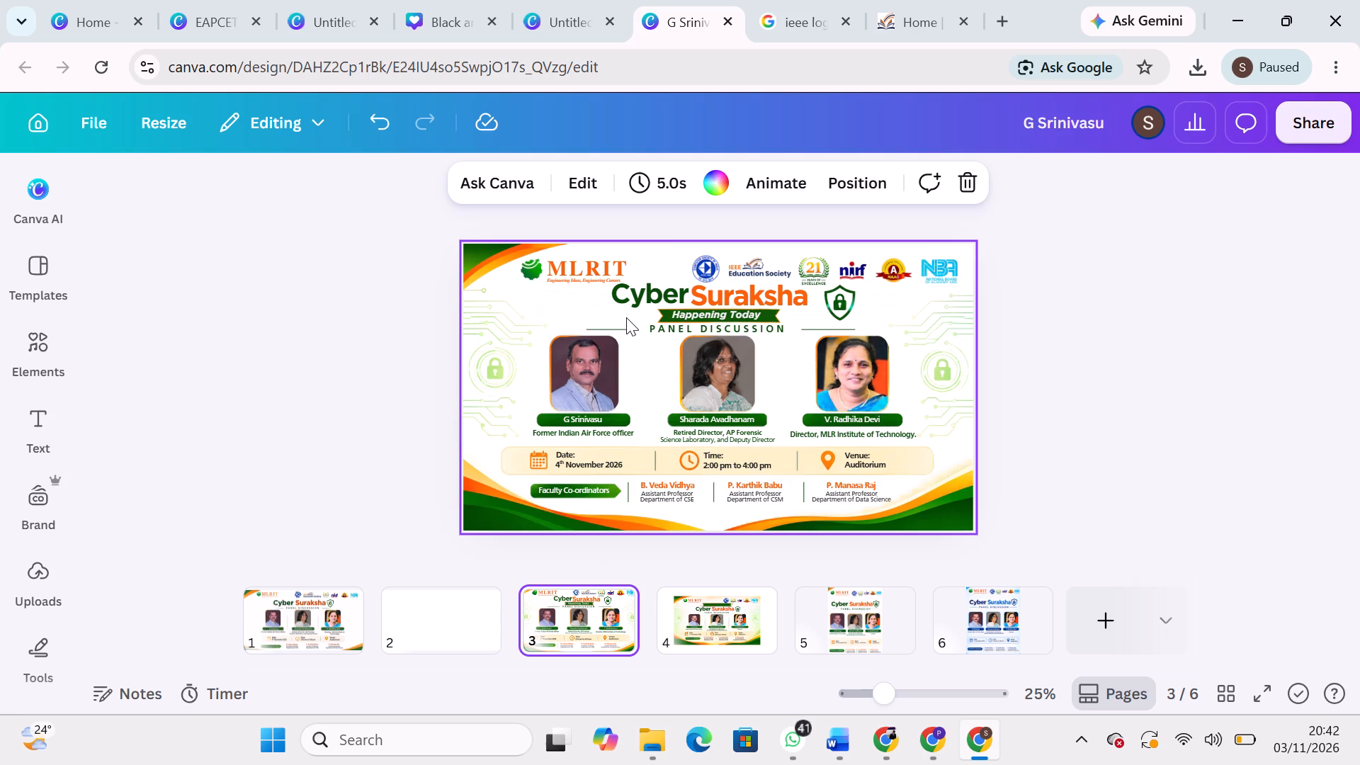
key(ctrl+v)
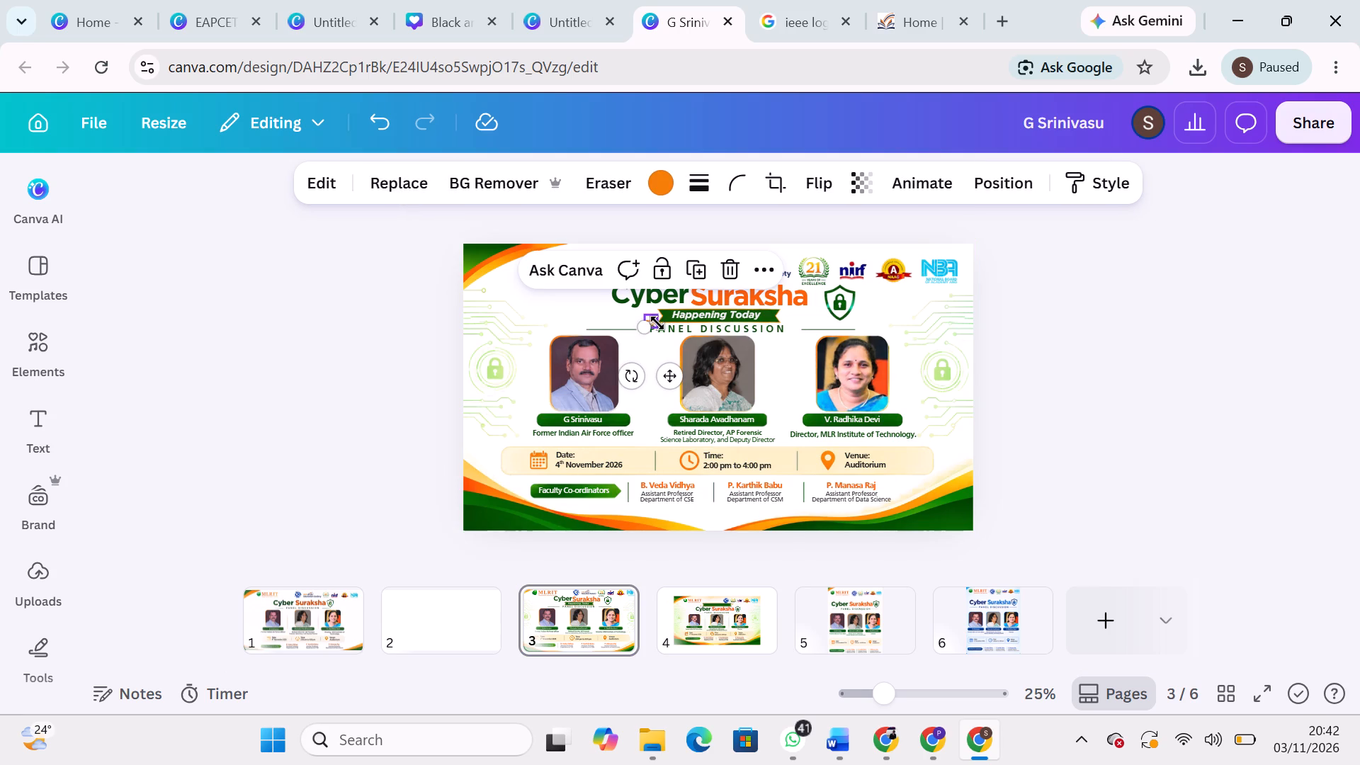
click(575, 327)
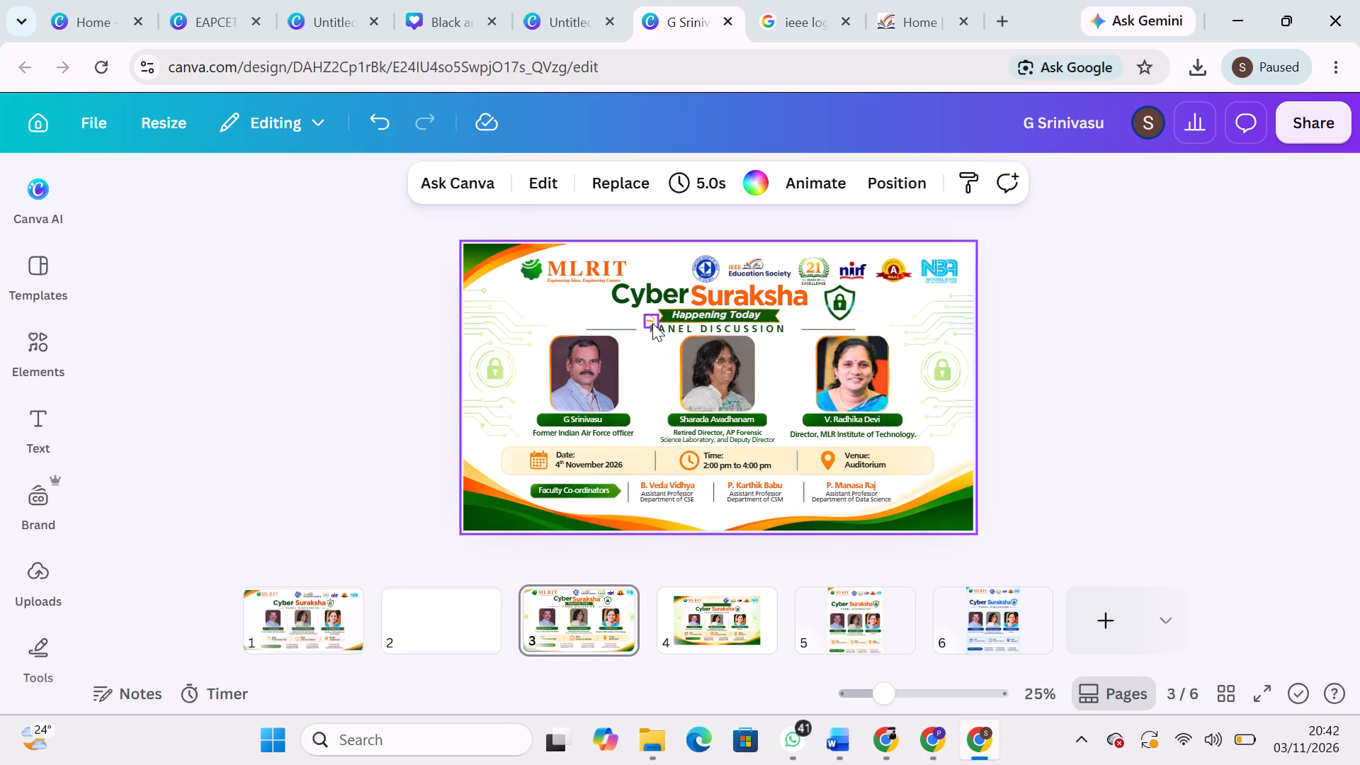
drag(652, 323, 645, 317)
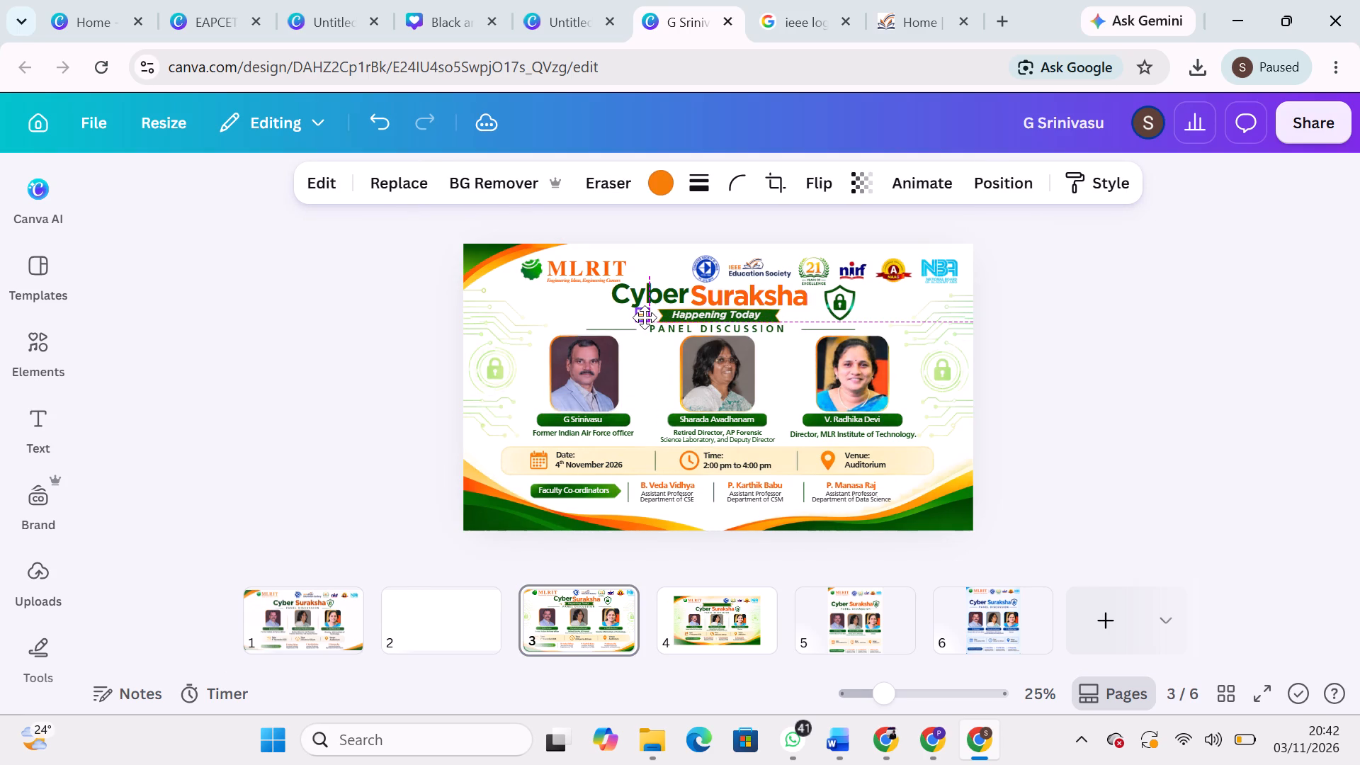
drag(645, 317, 648, 317)
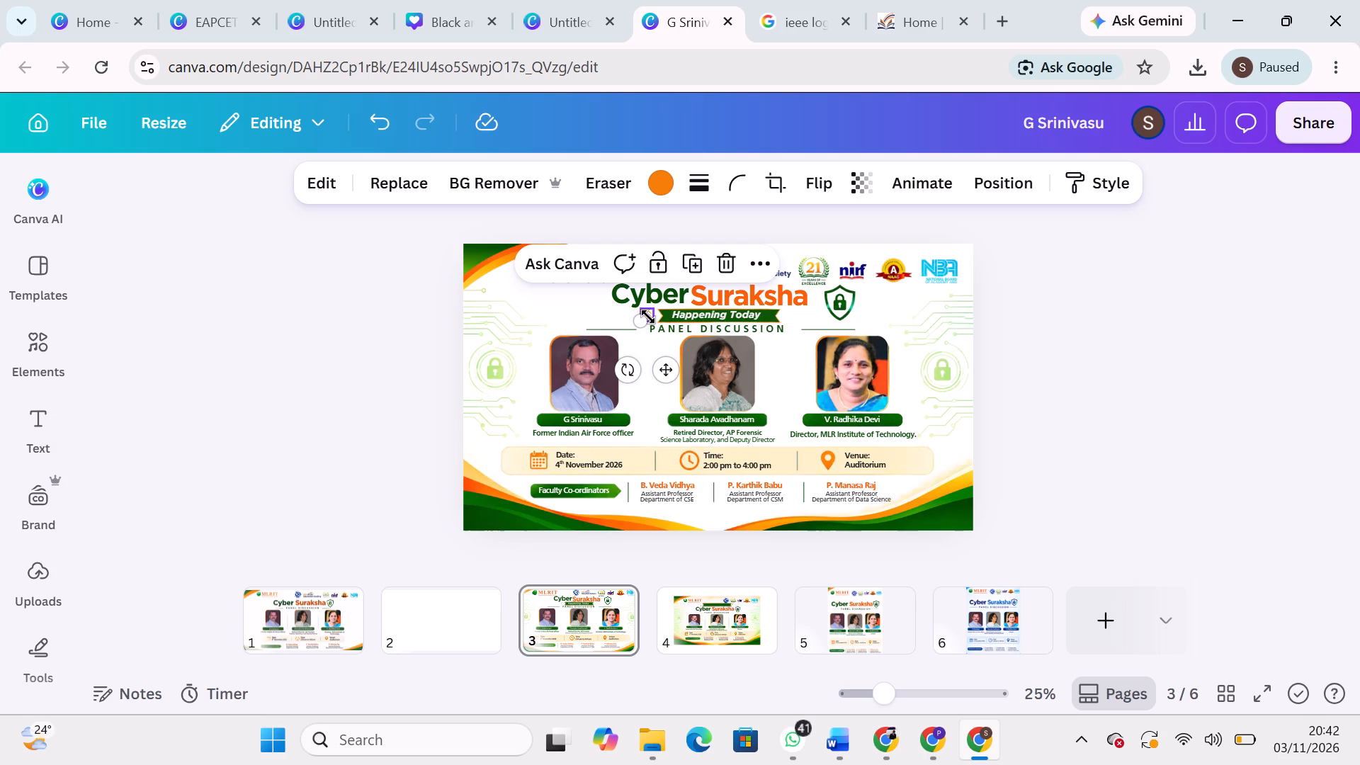
click(582, 315)
Copy the right orange ray accent from page 4 onto page 3 and place it at the right end of the ribbon.
click(726, 647)
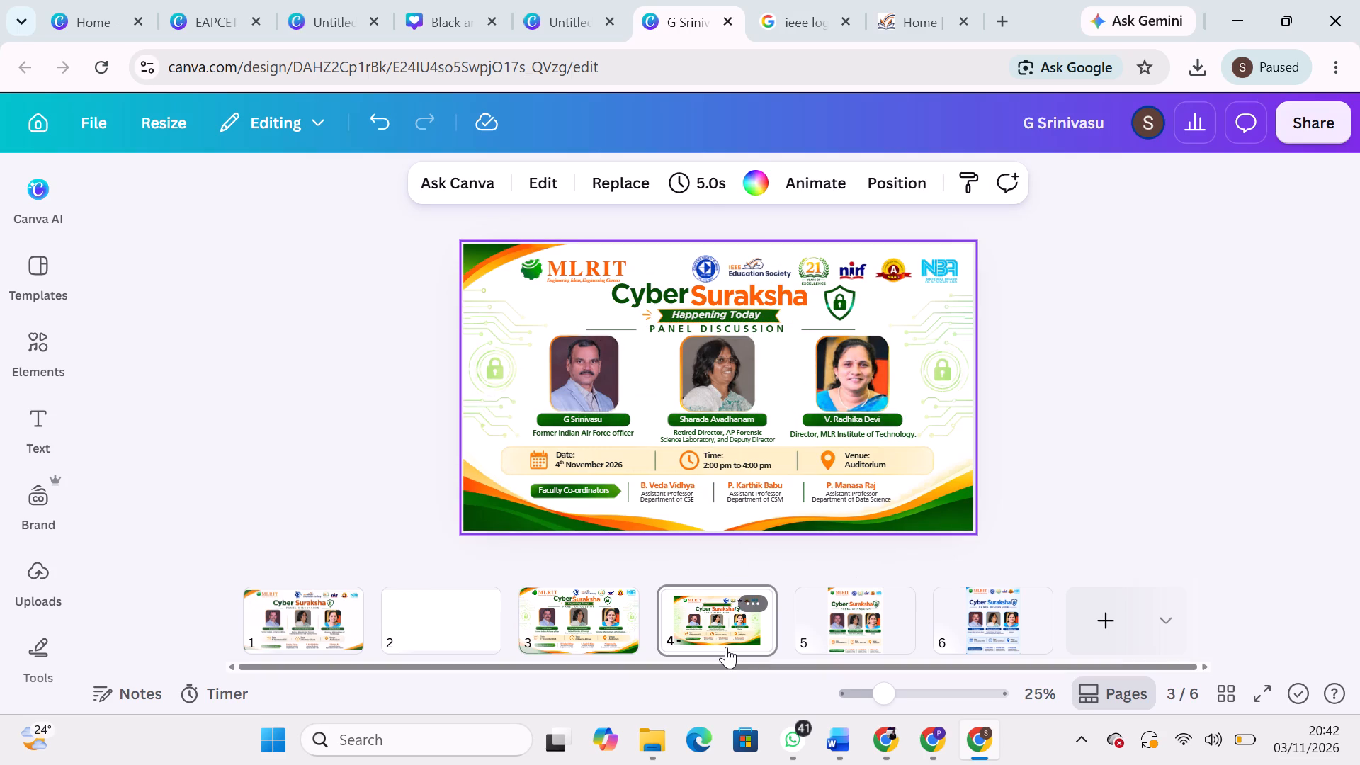
click(788, 319)
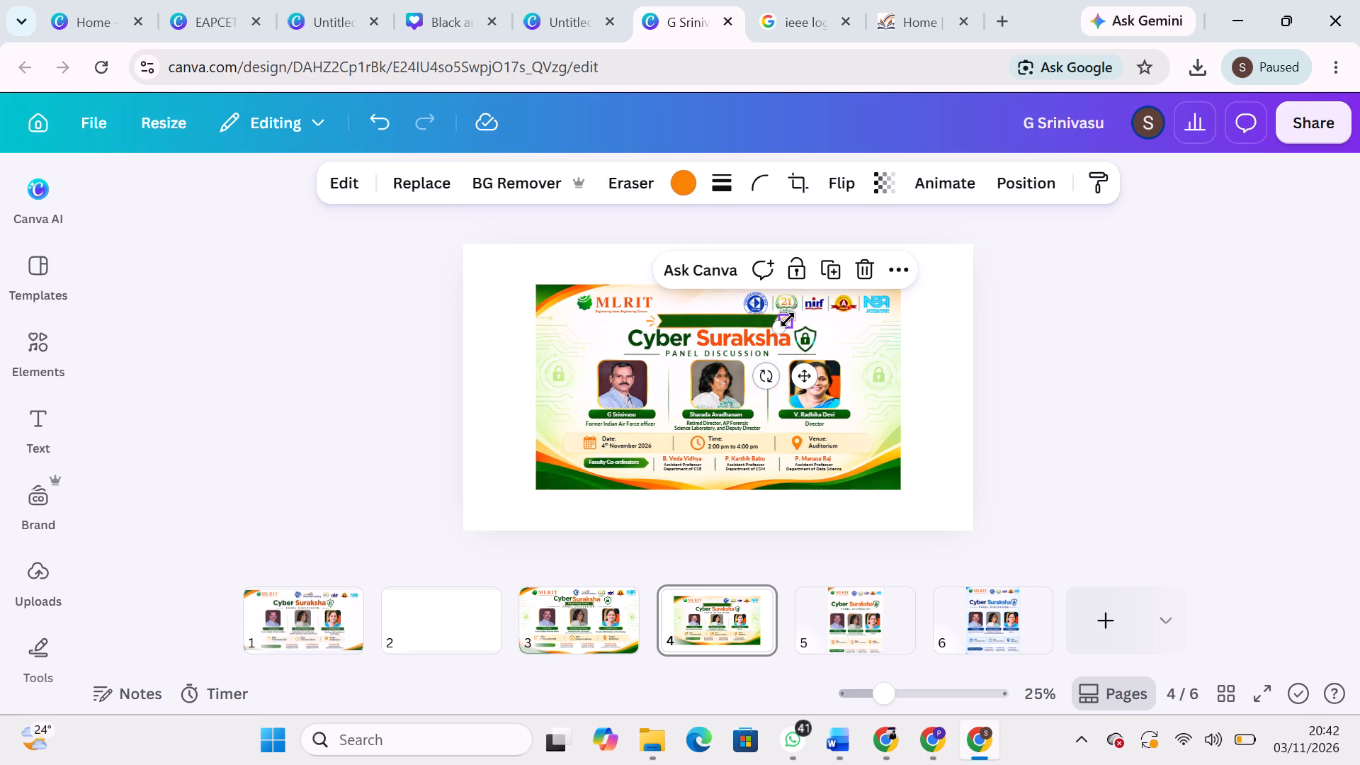
key(ctrl+c)
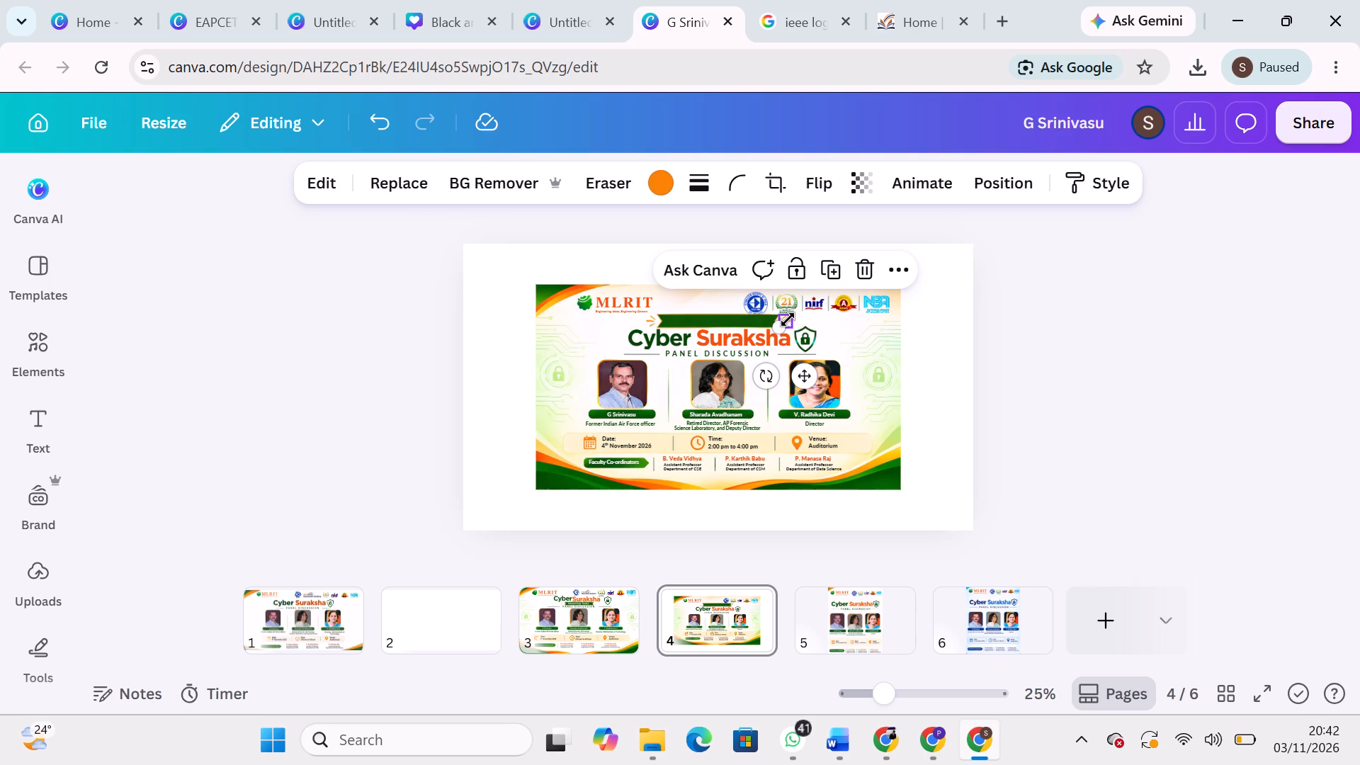
click(579, 616)
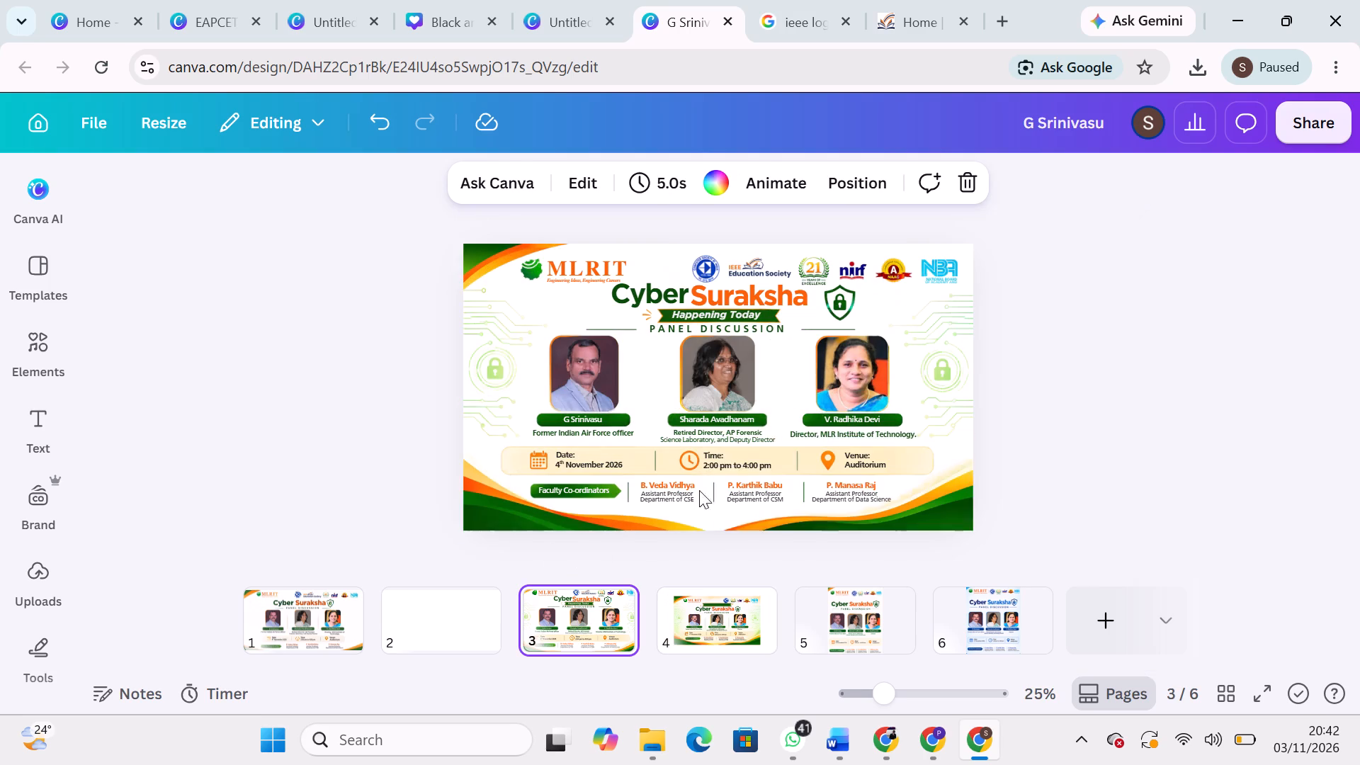
click(794, 319)
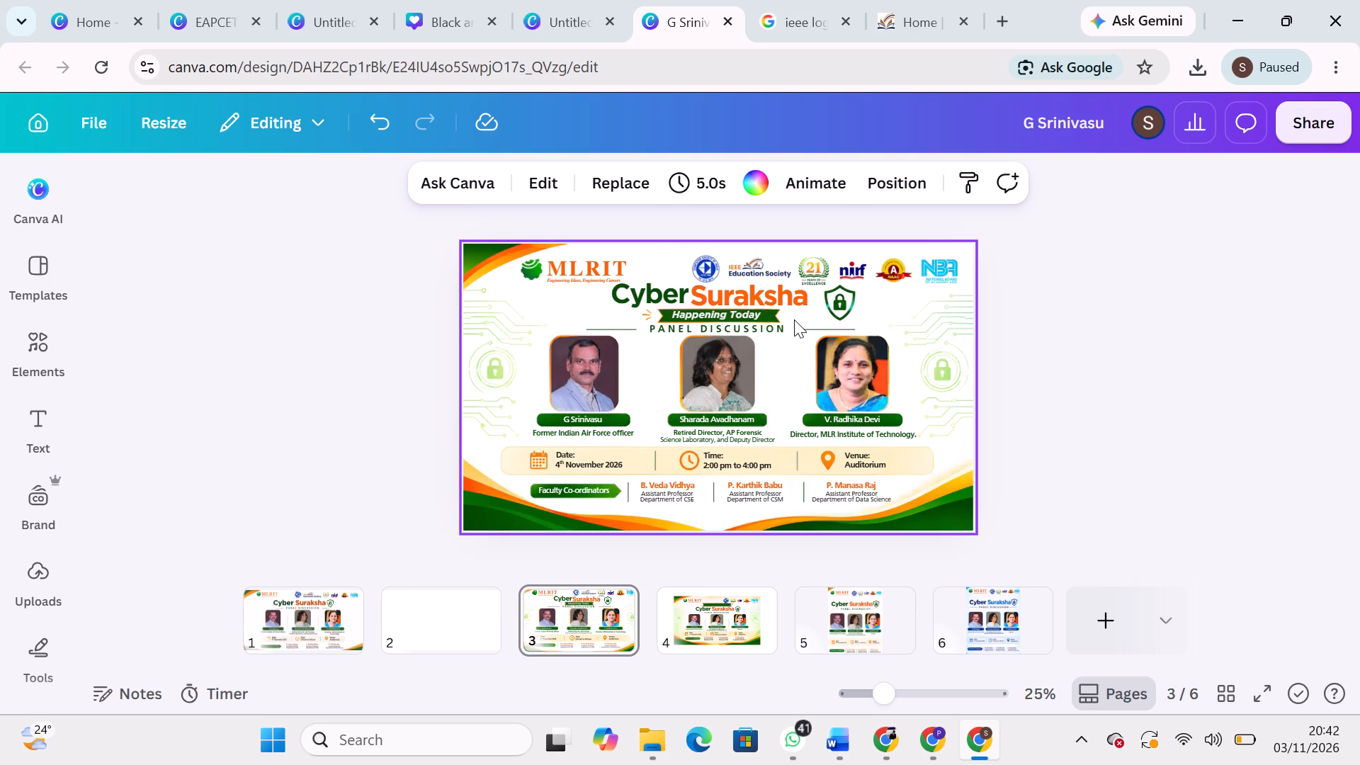
key(ctrl+v)
click(902, 341)
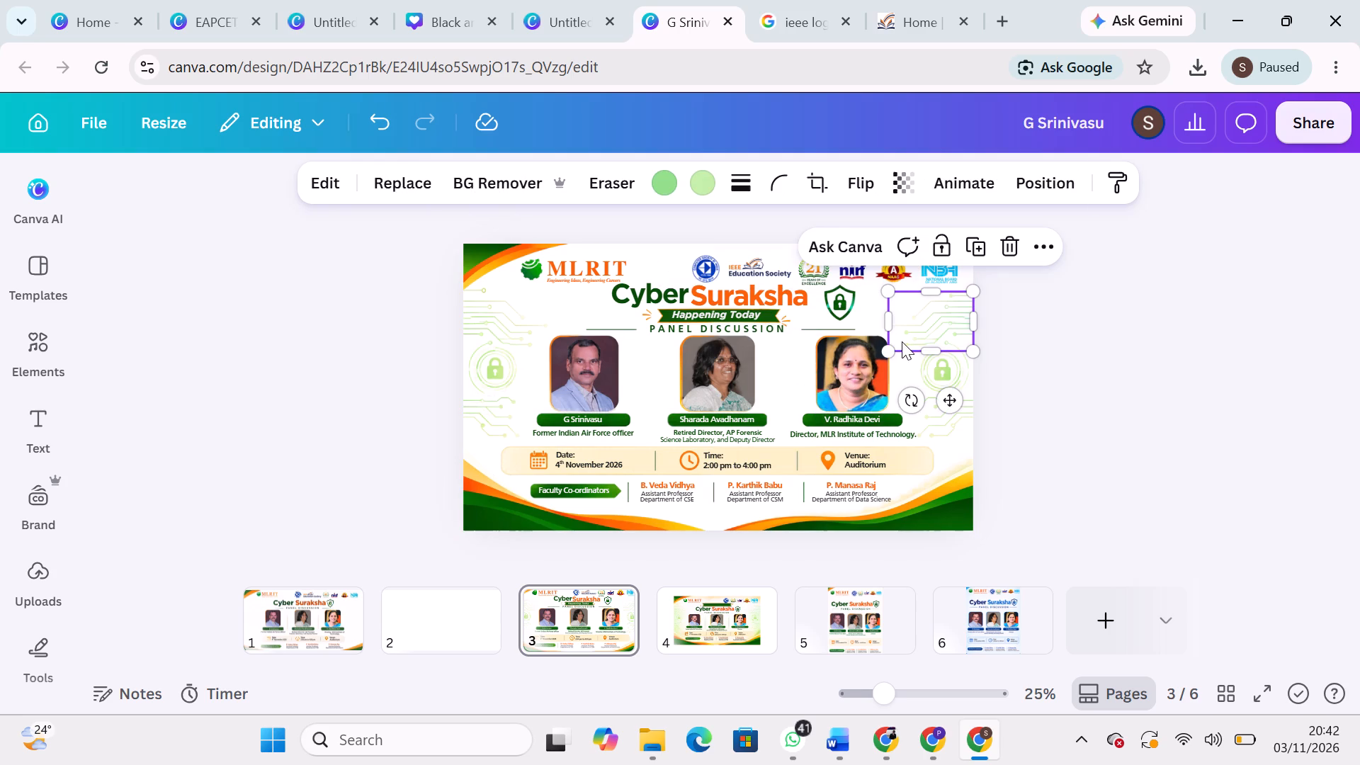
click(789, 320)
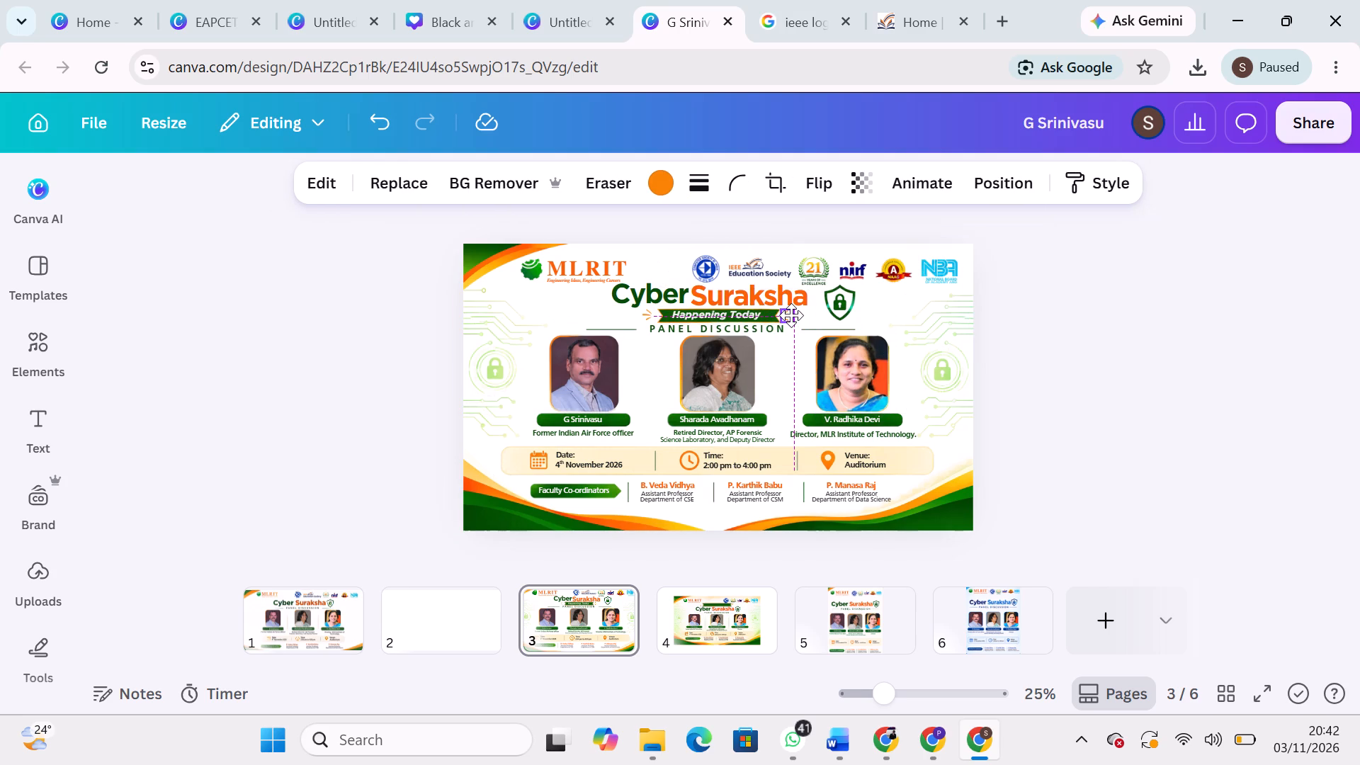
click(1050, 315)
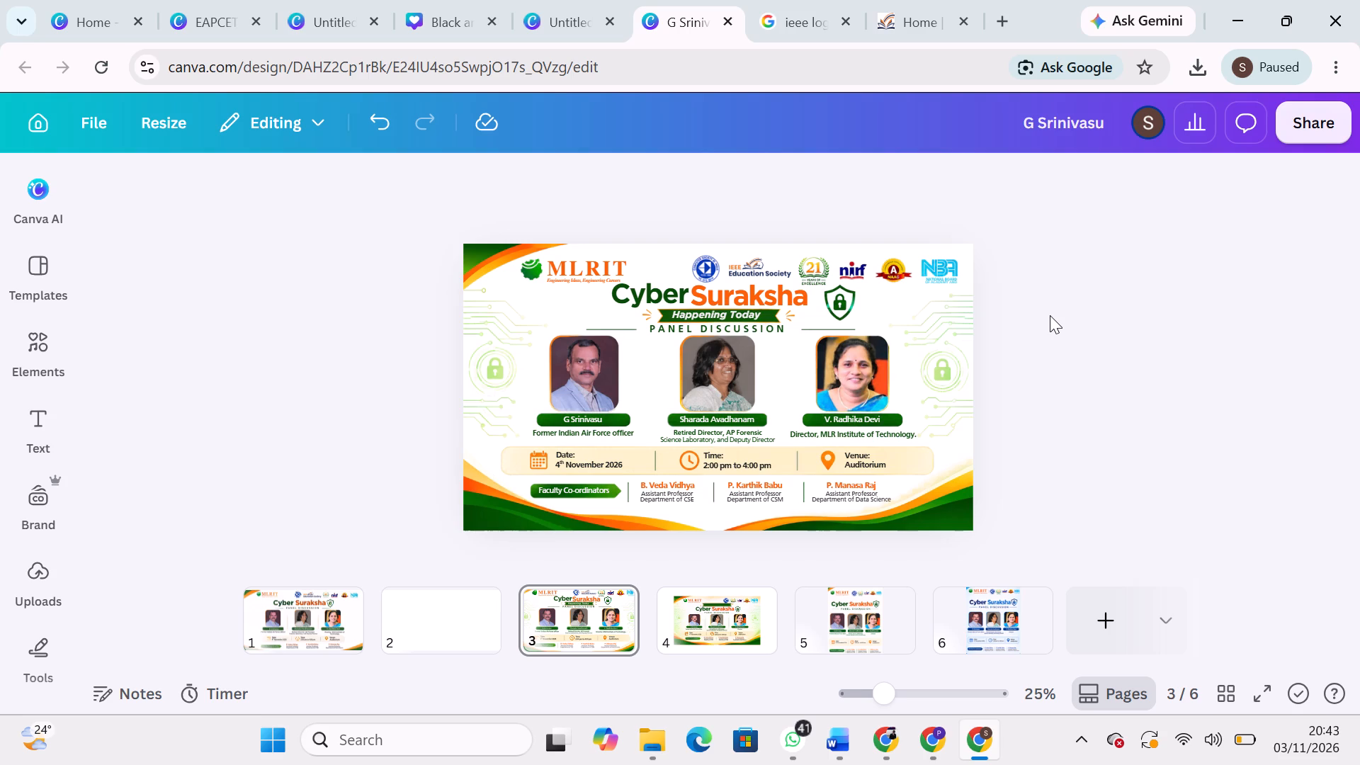
click(1096, 310)
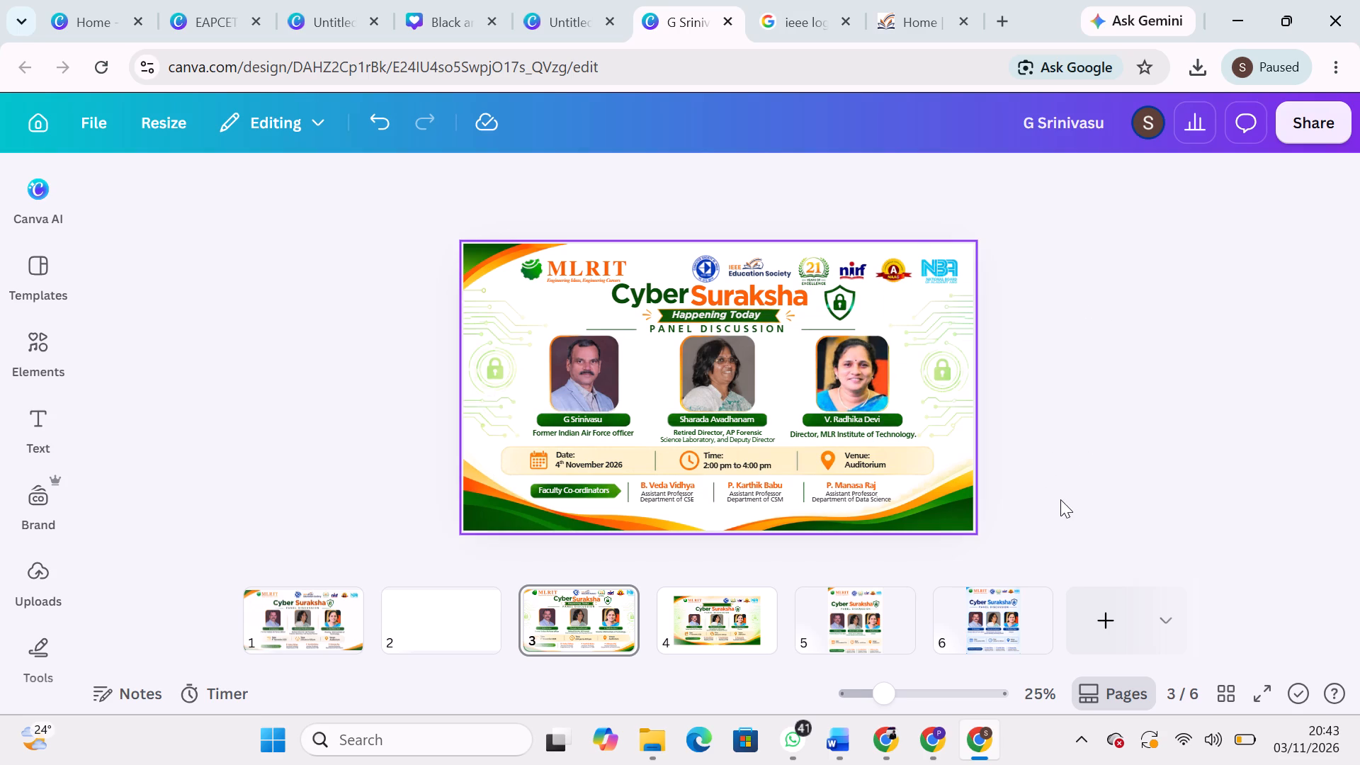
Split the green and orange portrait poster image on page 5 into editable layers with Magic Layers.
click(760, 639)
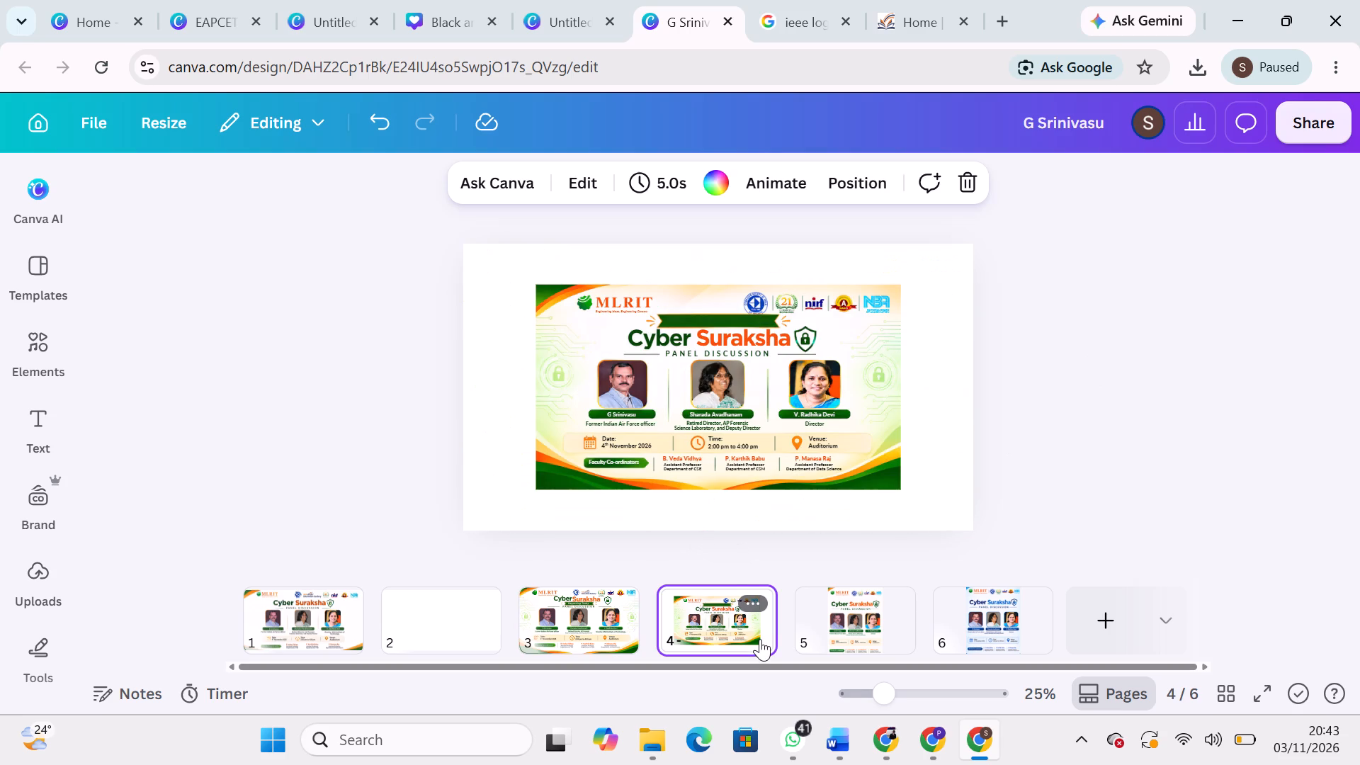
click(833, 625)
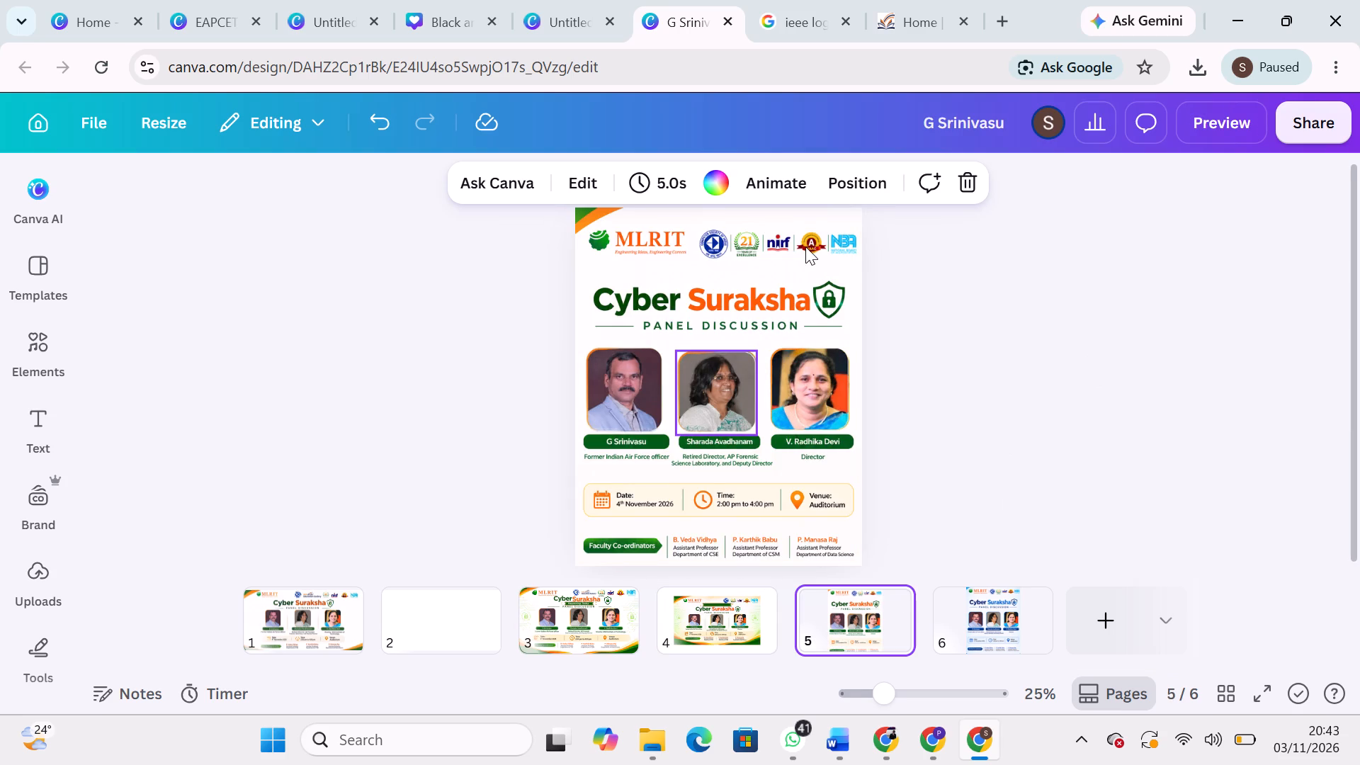
click(668, 249)
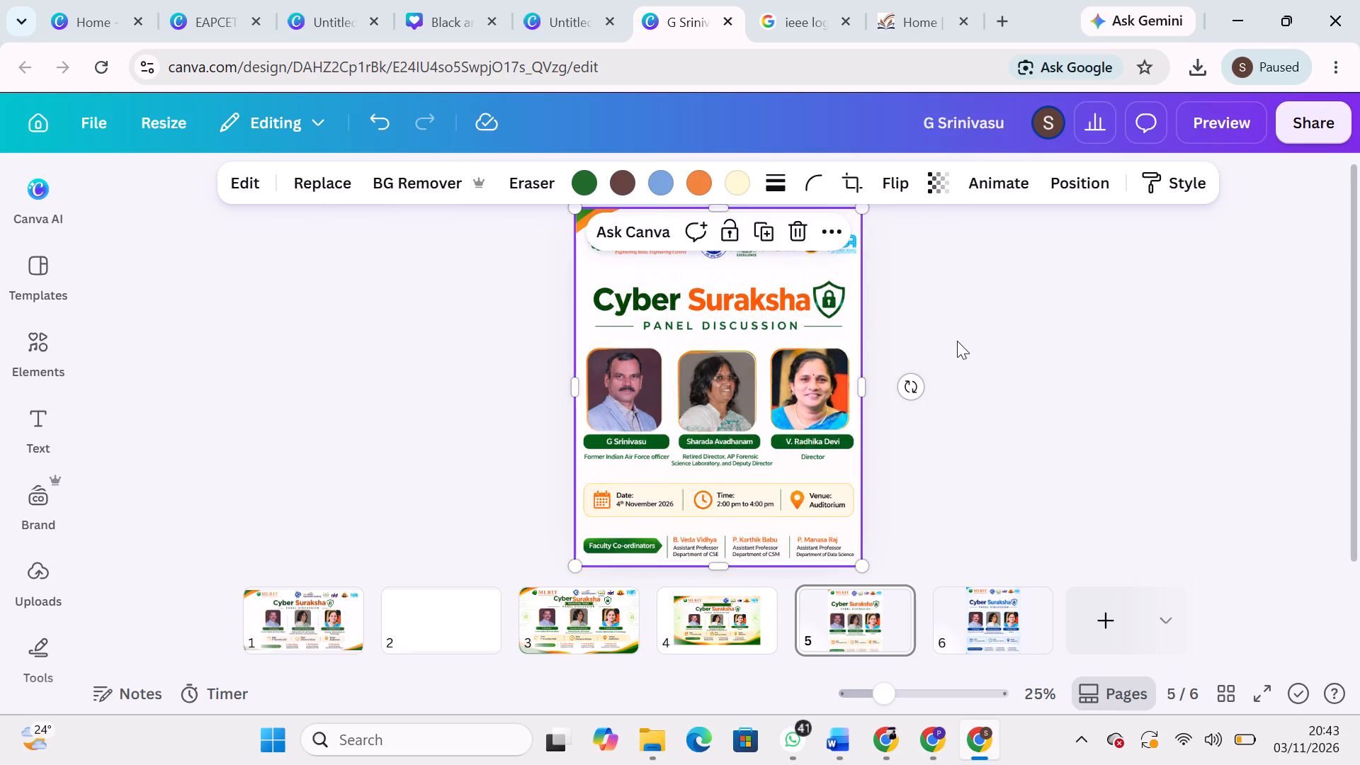
click(957, 341)
click(811, 337)
click(261, 183)
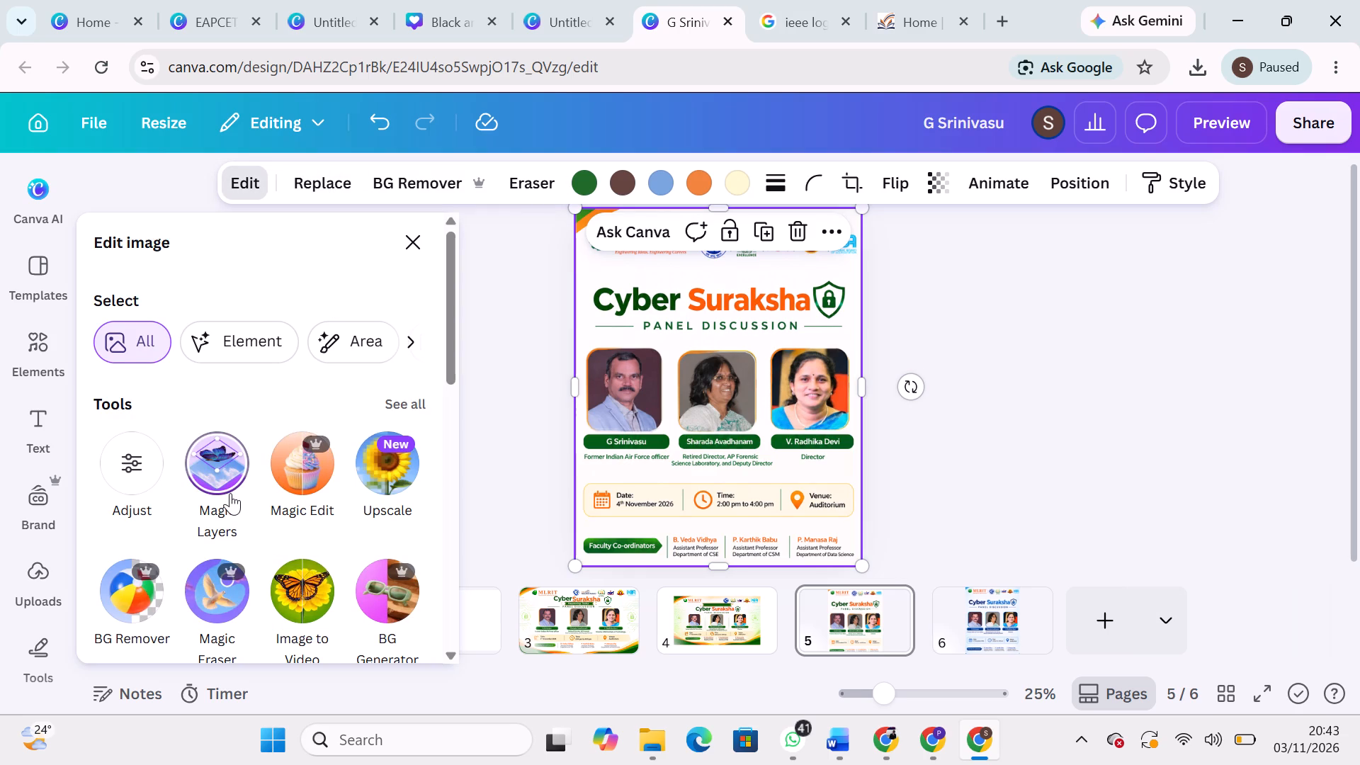
click(230, 493)
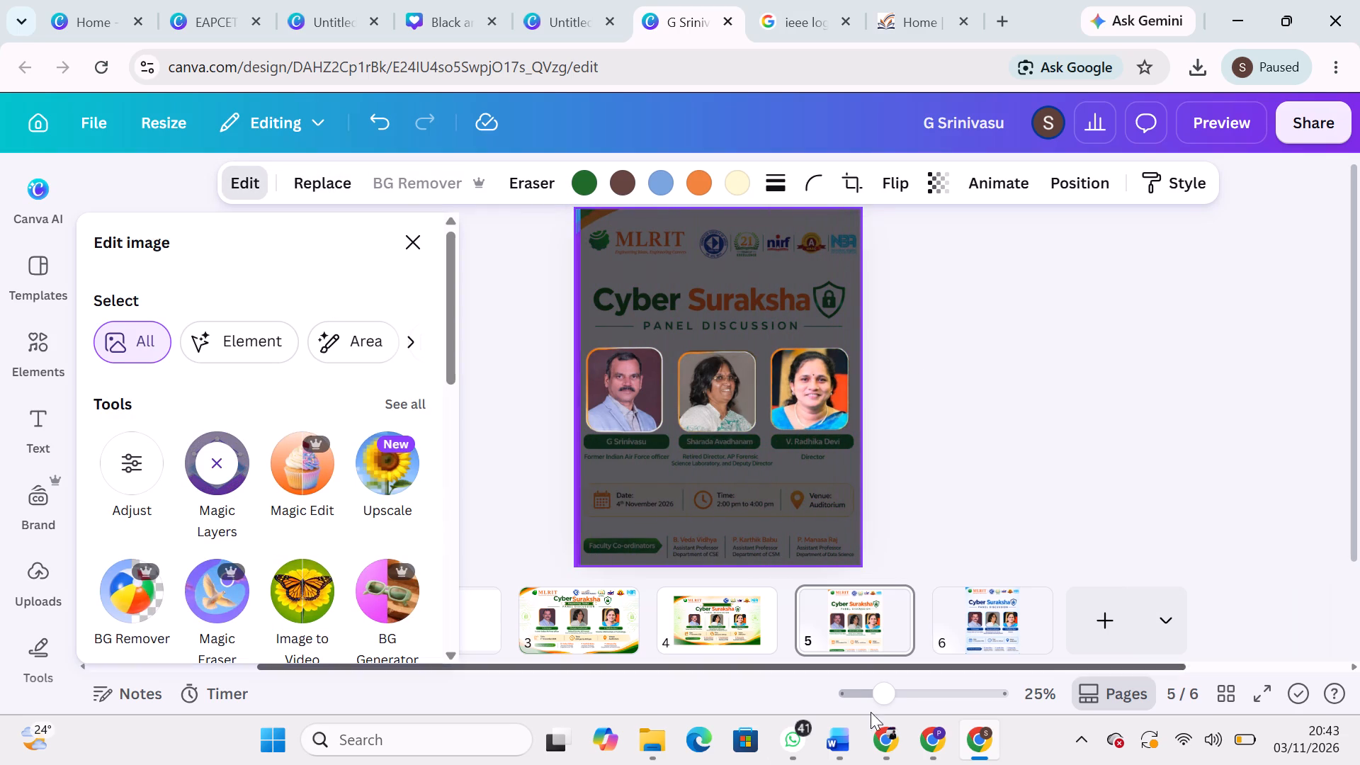
Run Magic Layers on the blue portrait poster image on page 6.
click(965, 639)
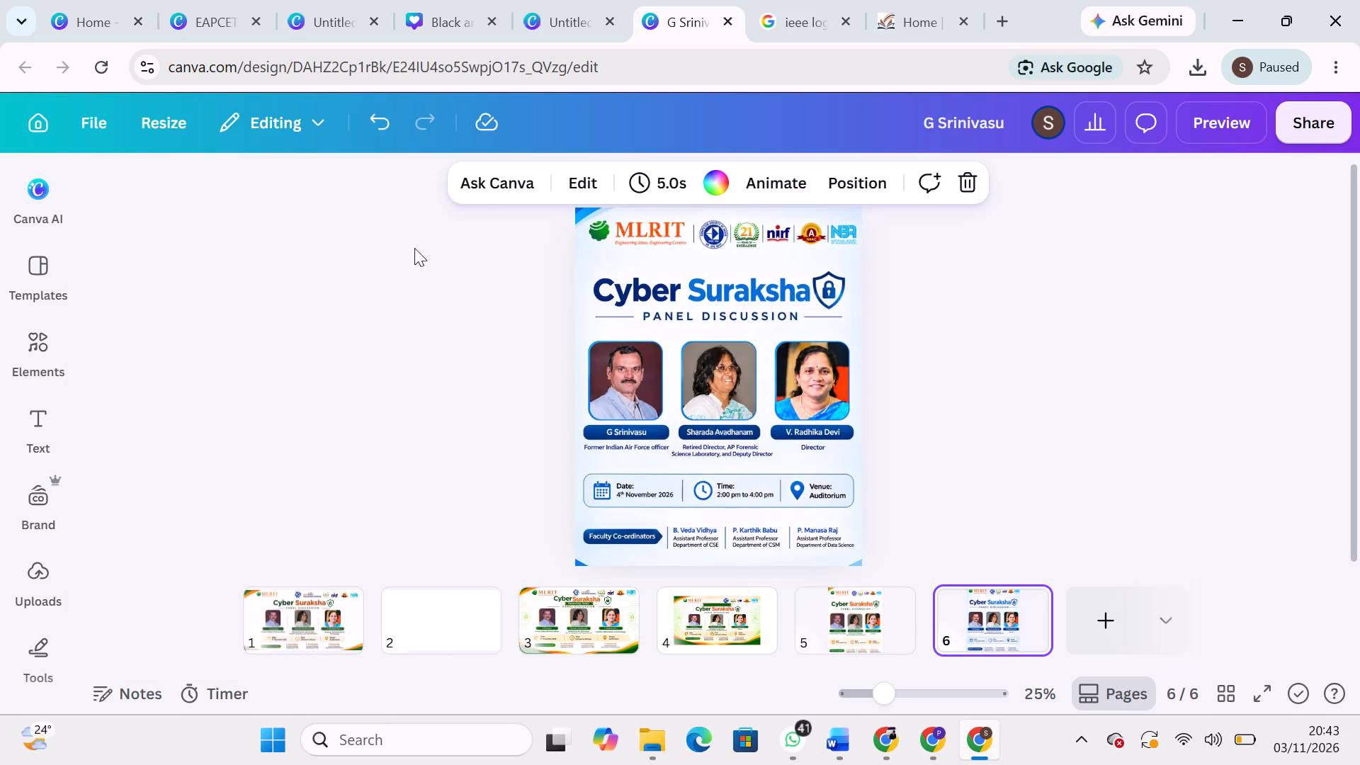
click(580, 182)
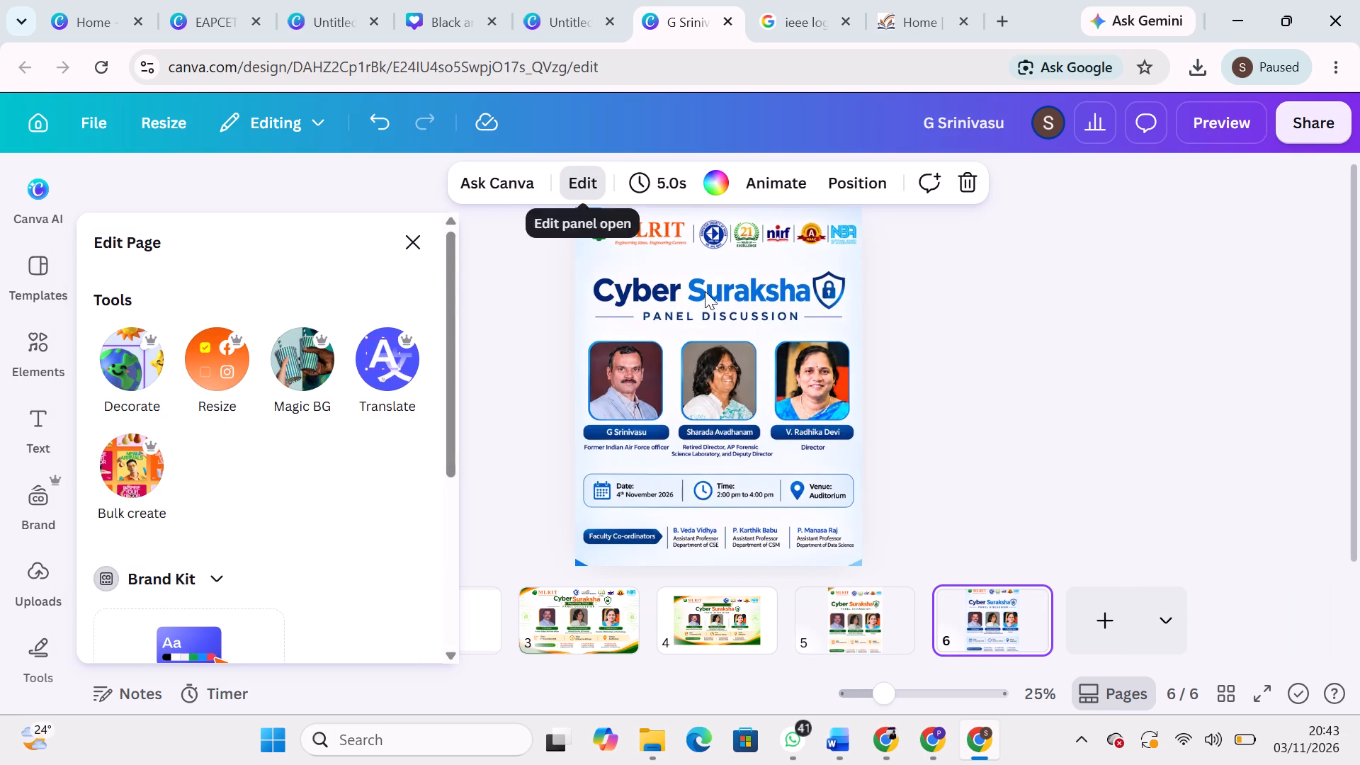
click(656, 306)
click(286, 183)
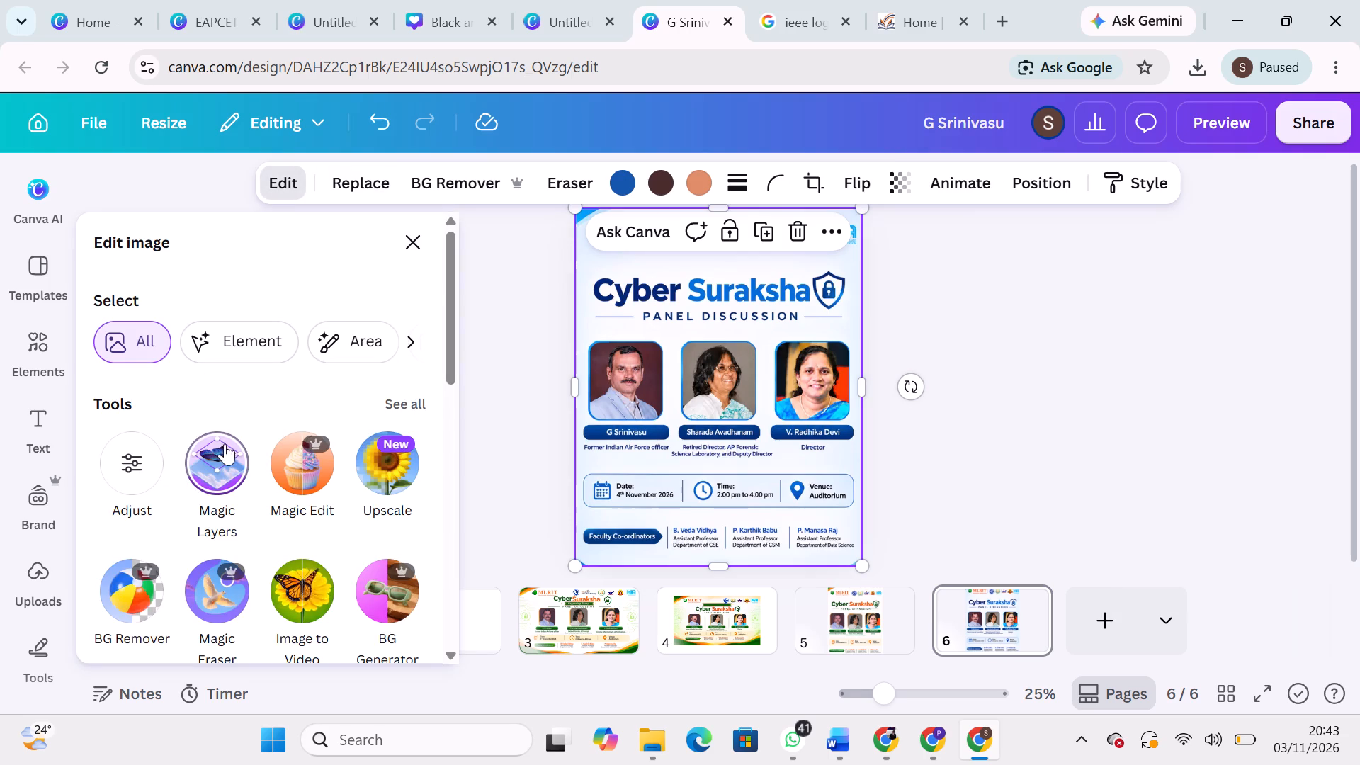
click(225, 450)
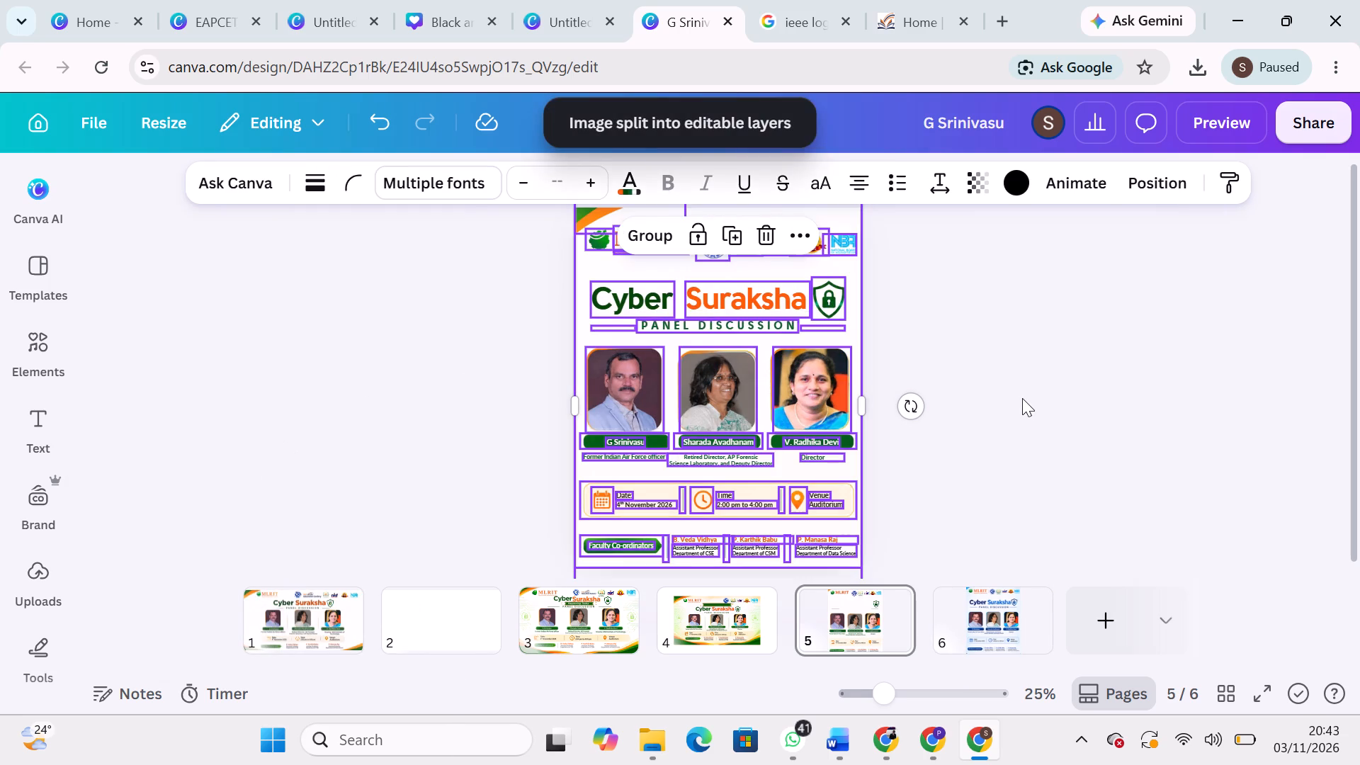
Examine the separated MLRIT and accreditation logo layers on page 5 and compare the header with pages 3 and 1.
click(1024, 398)
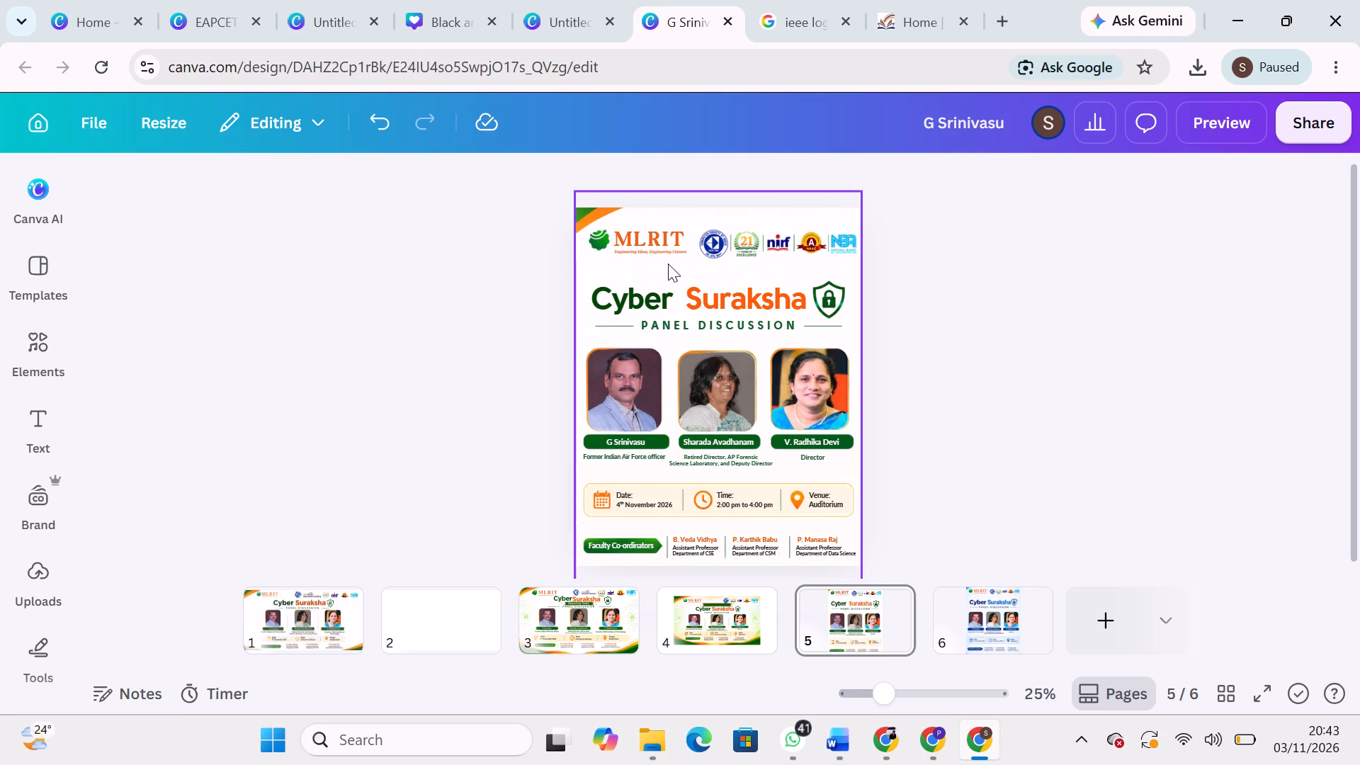
click(657, 245)
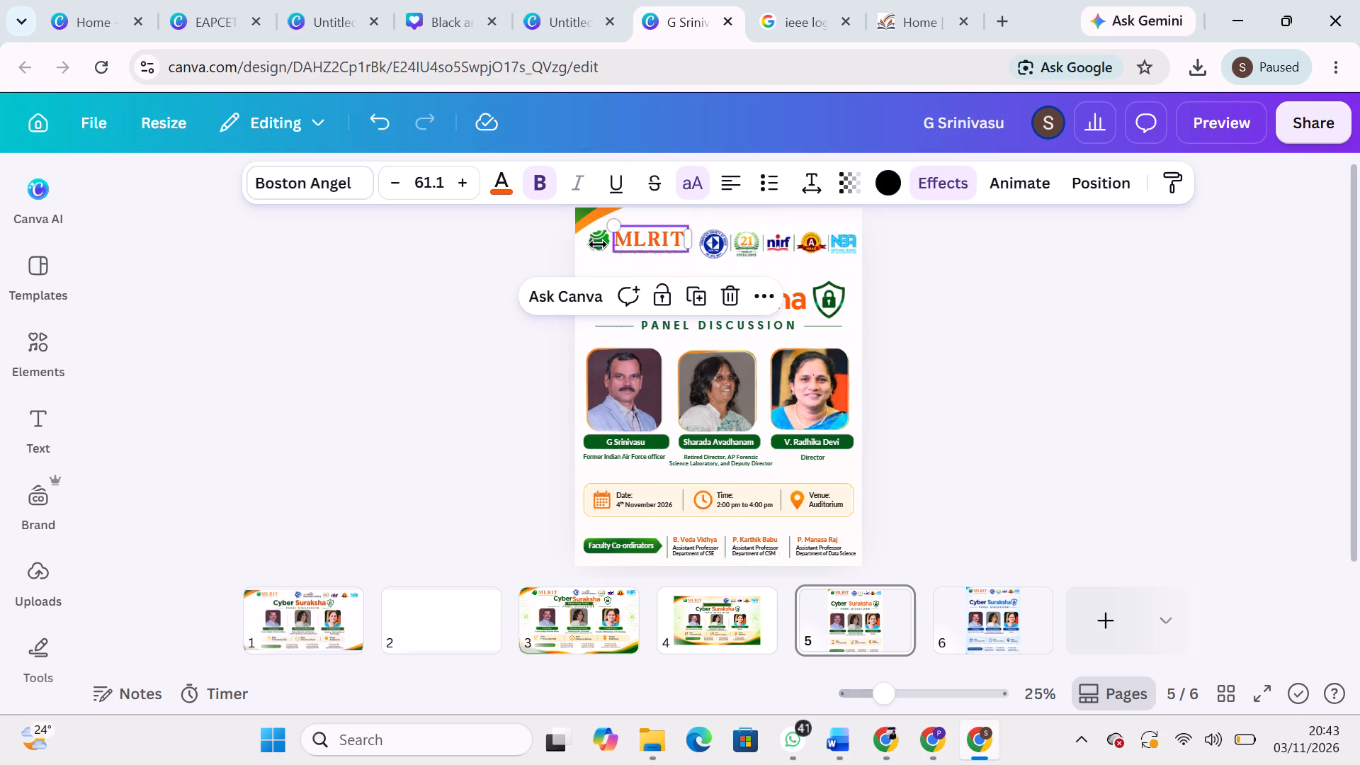
click(593, 244)
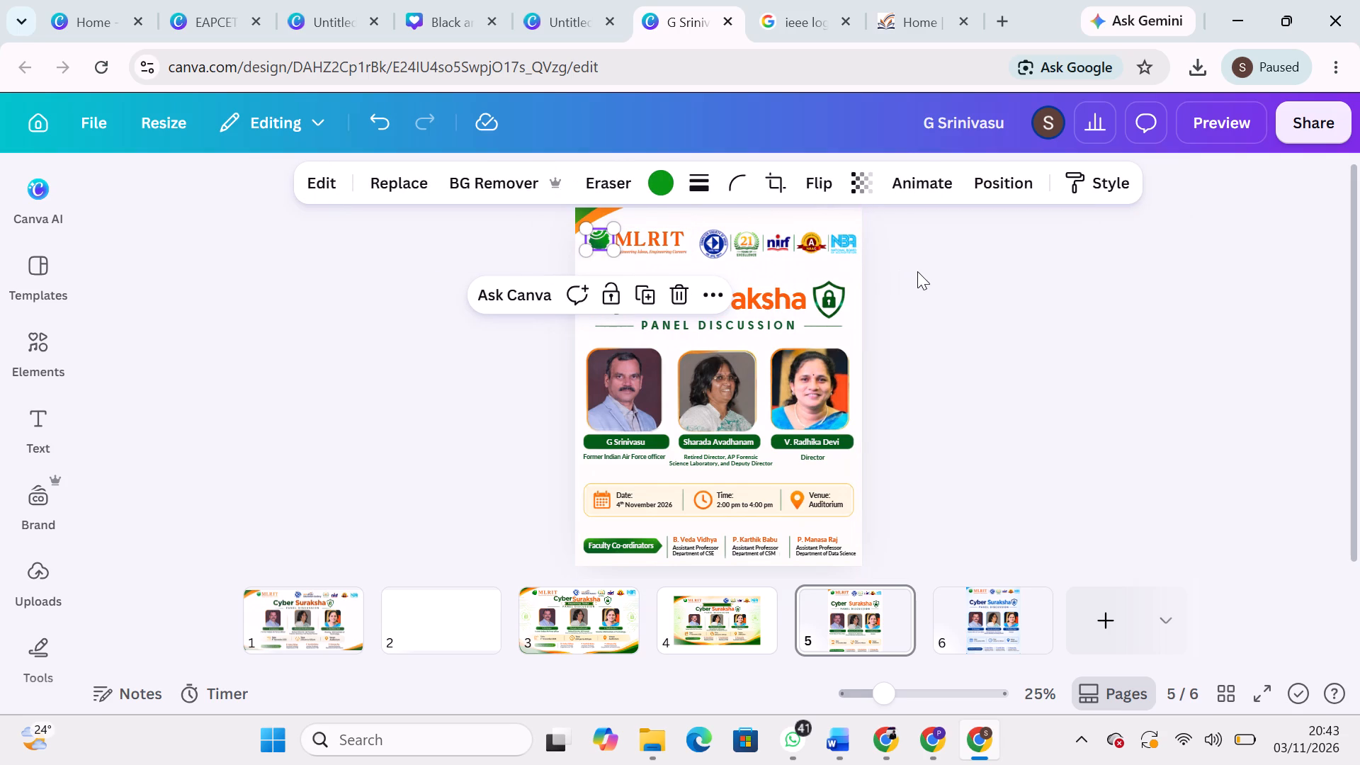
click(917, 271)
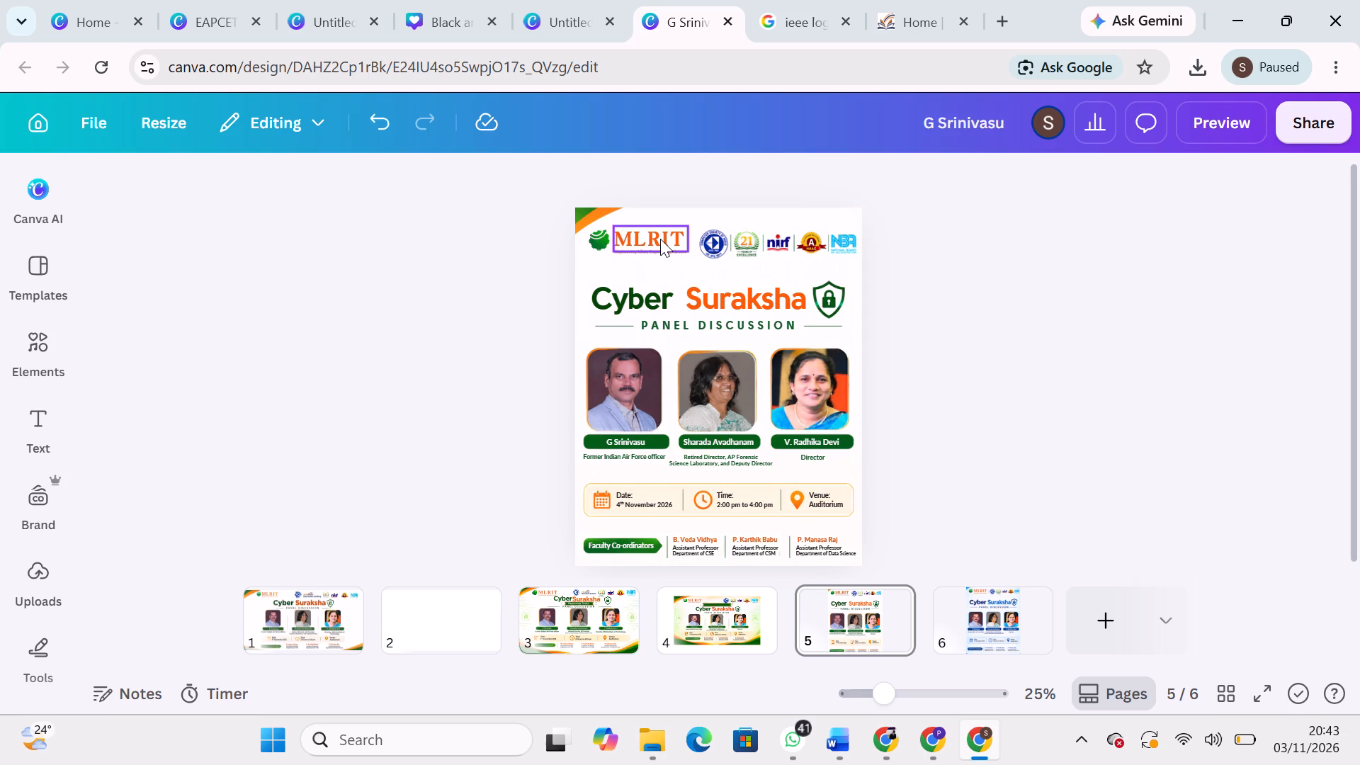
click(946, 273)
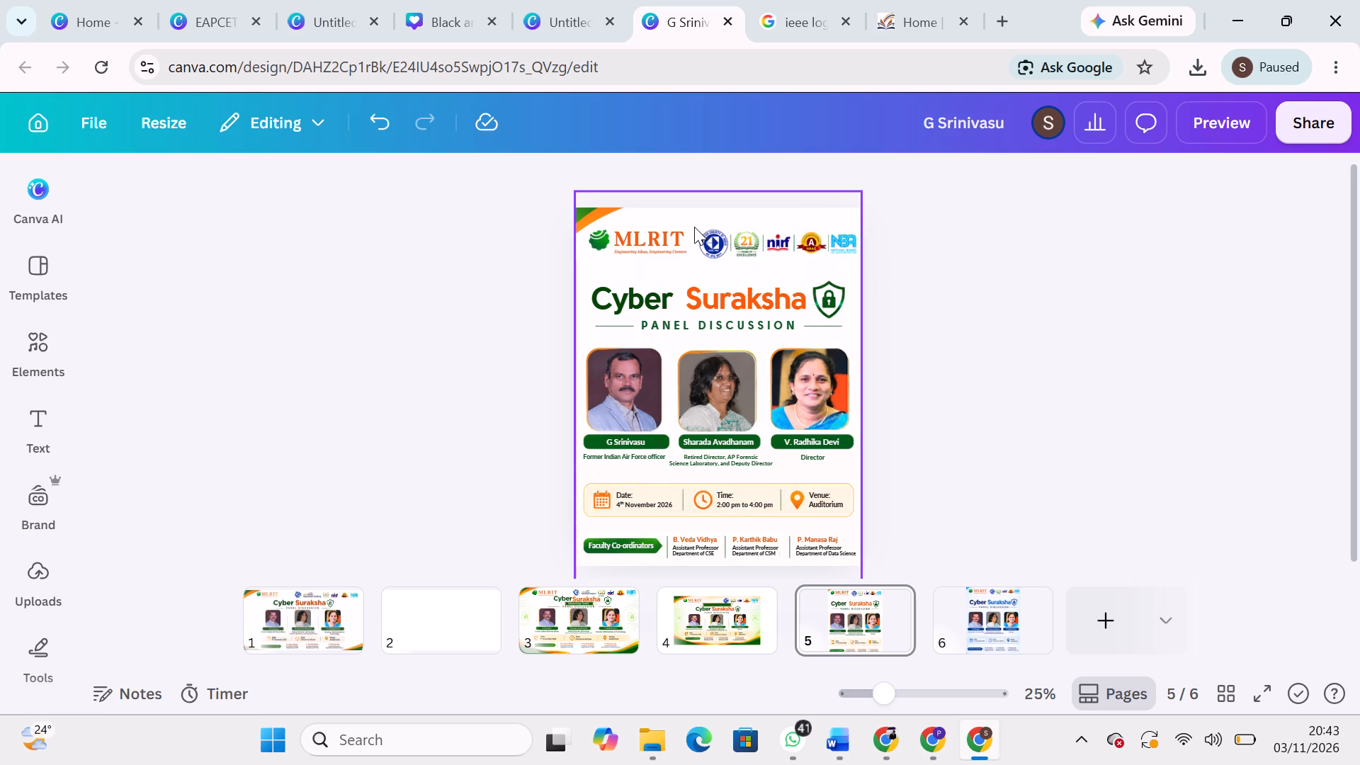
drag(694, 227, 854, 258)
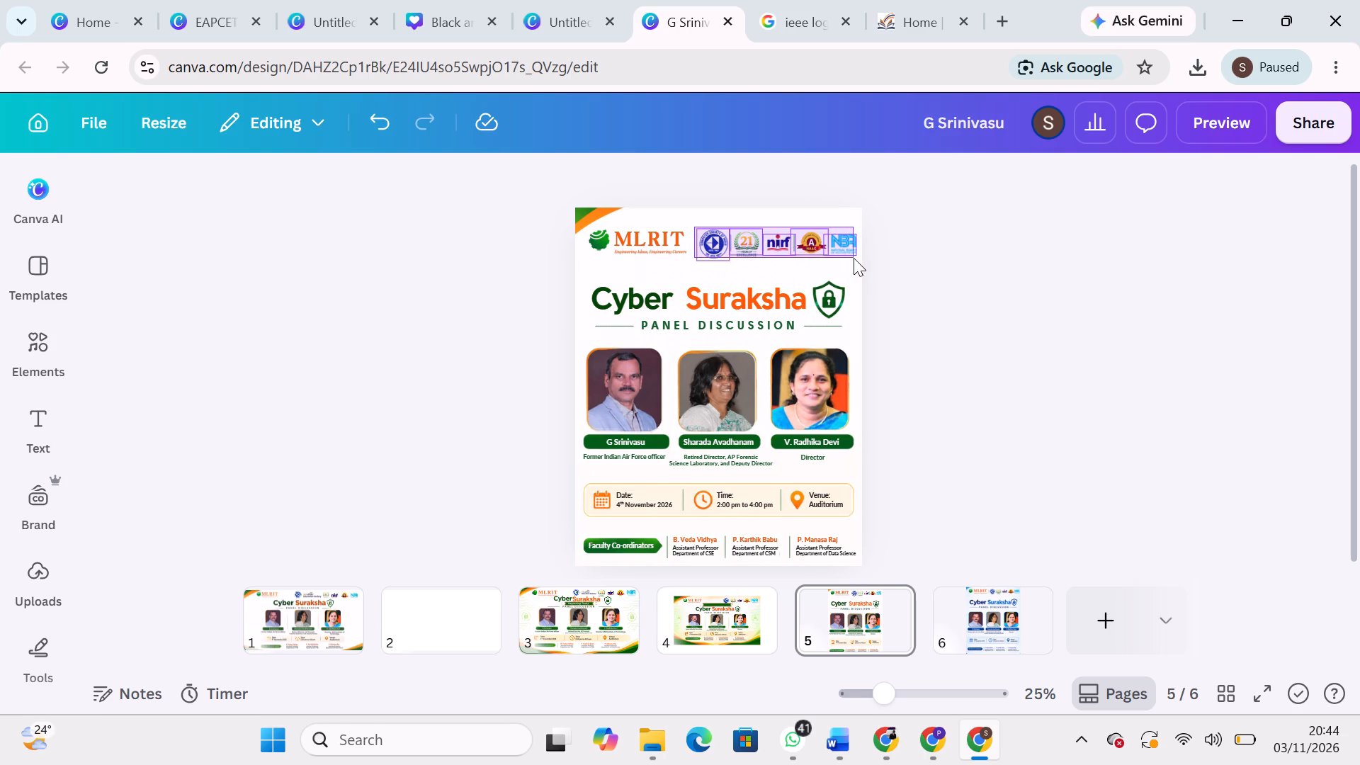
drag(854, 258, 857, 258)
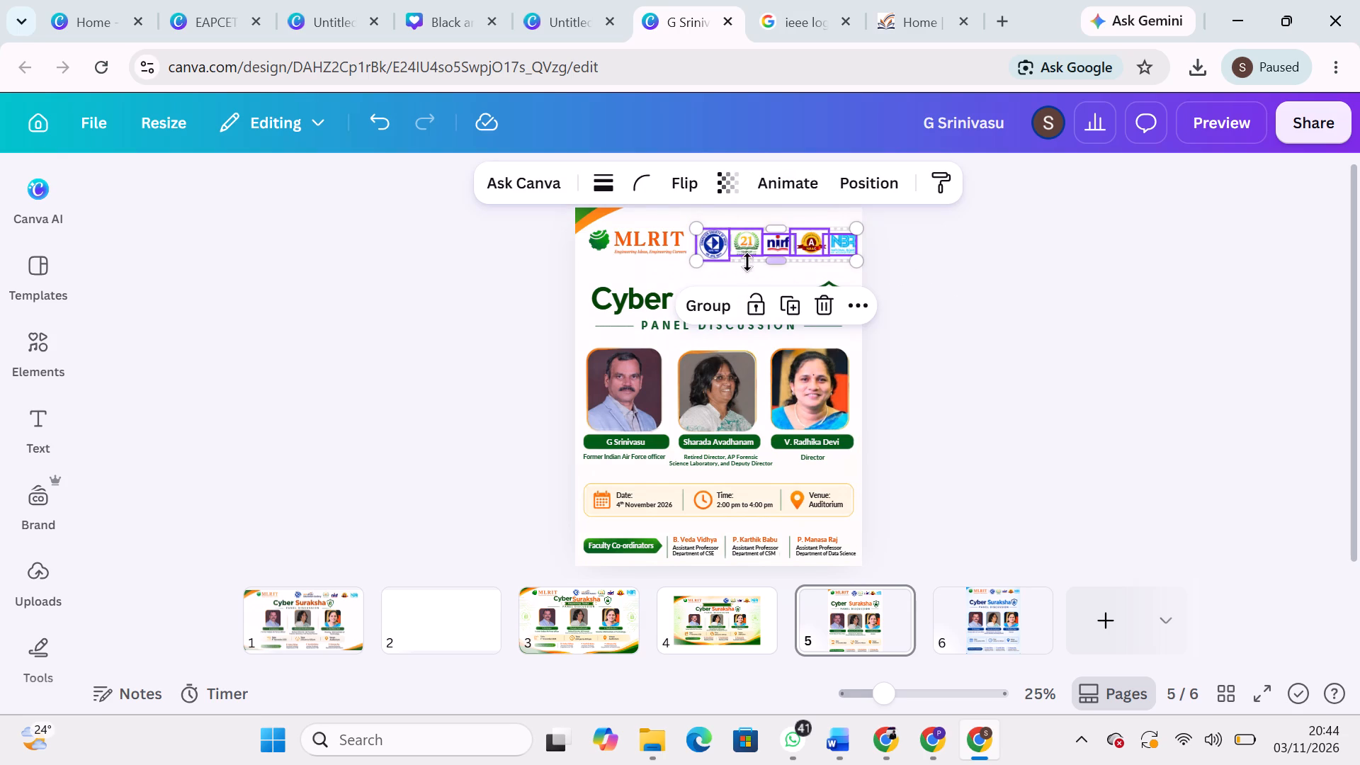
click(900, 256)
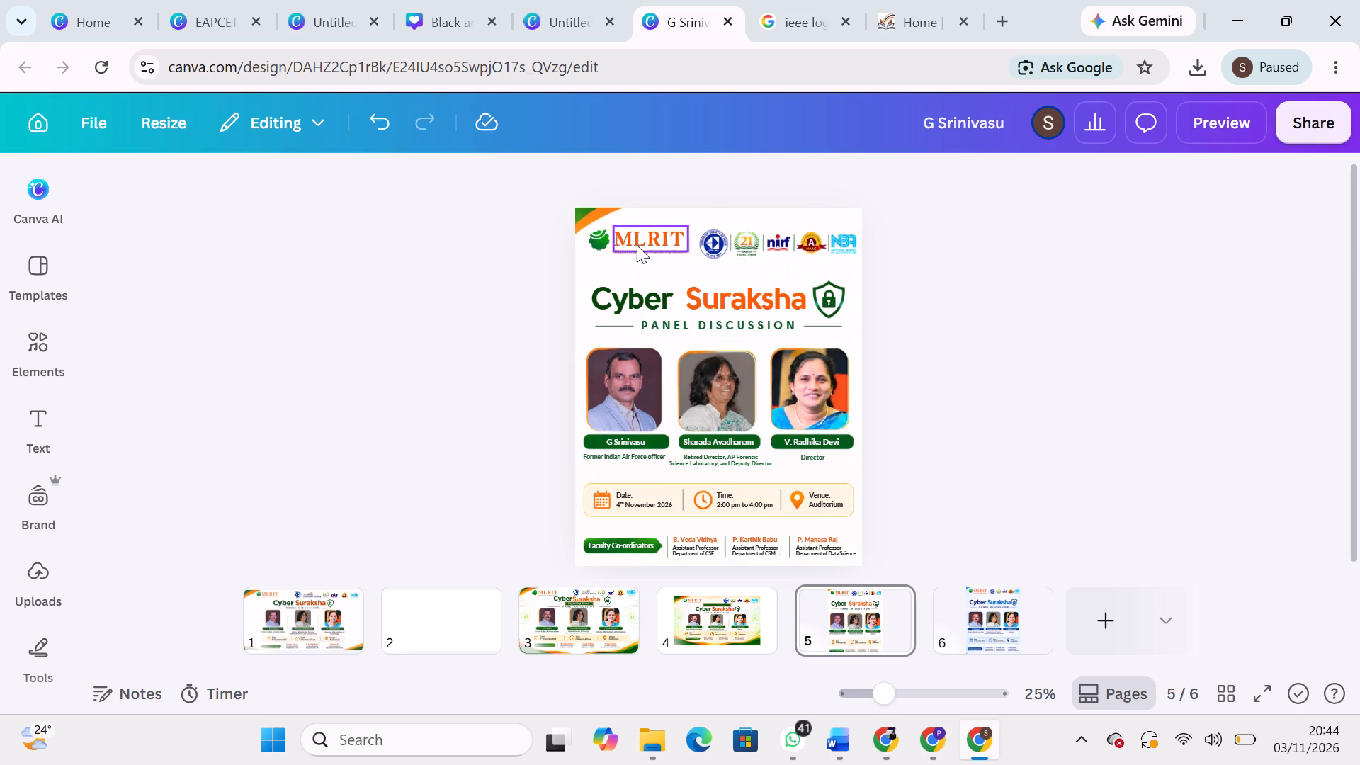
click(611, 642)
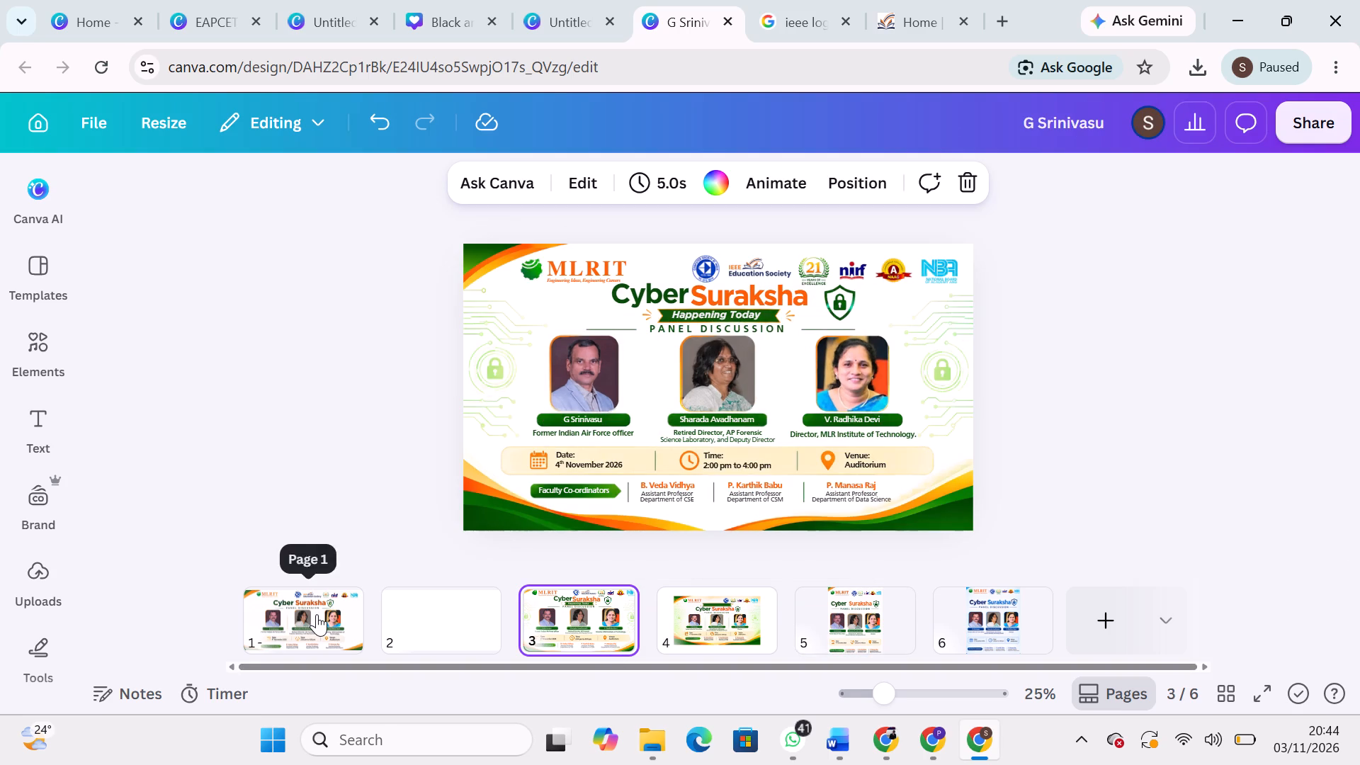
click(317, 614)
click(573, 618)
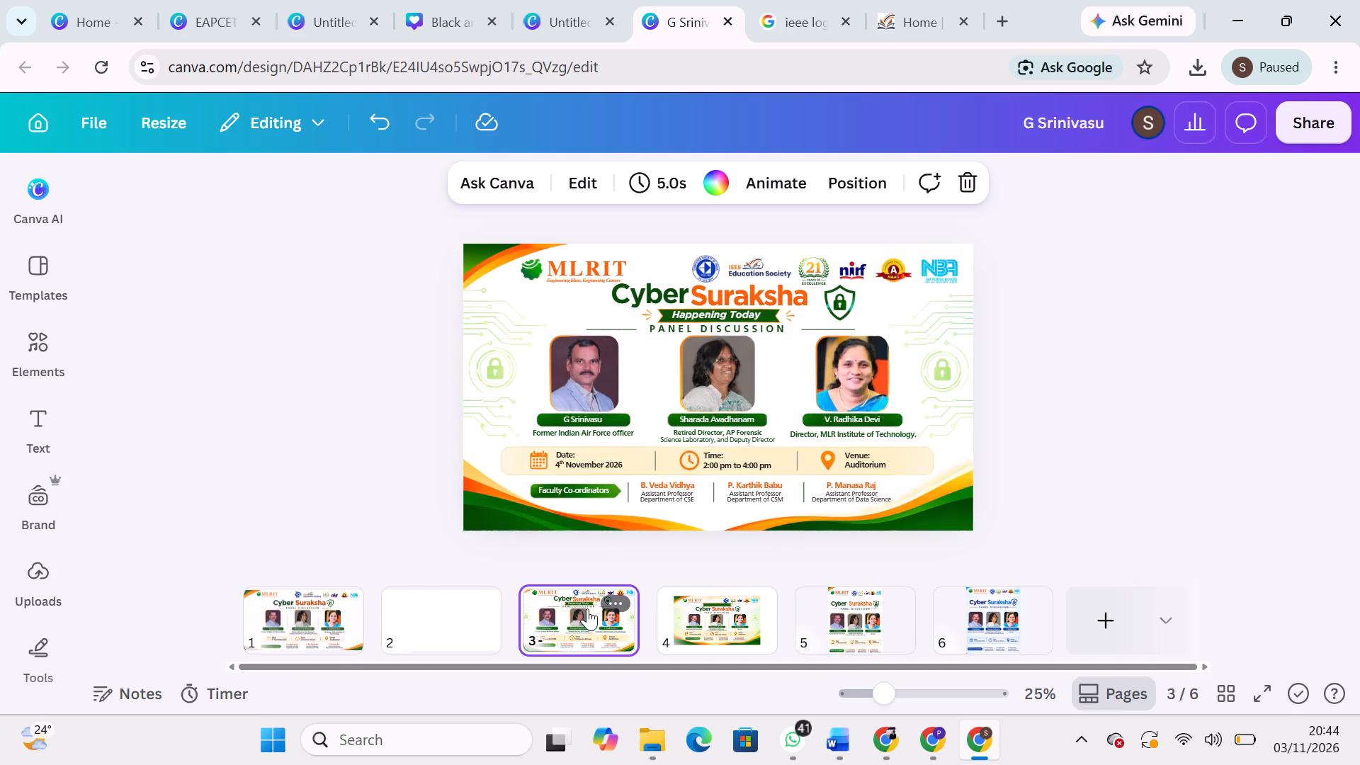
click(855, 618)
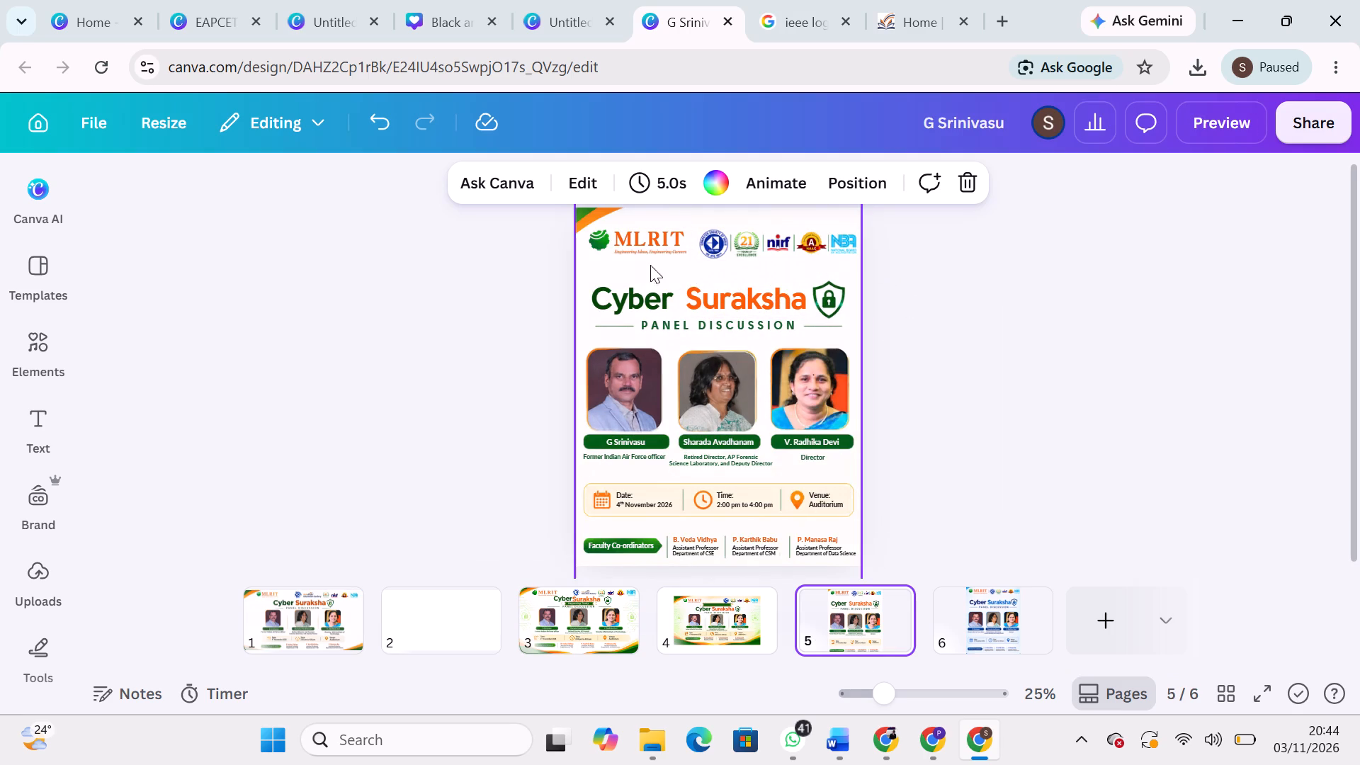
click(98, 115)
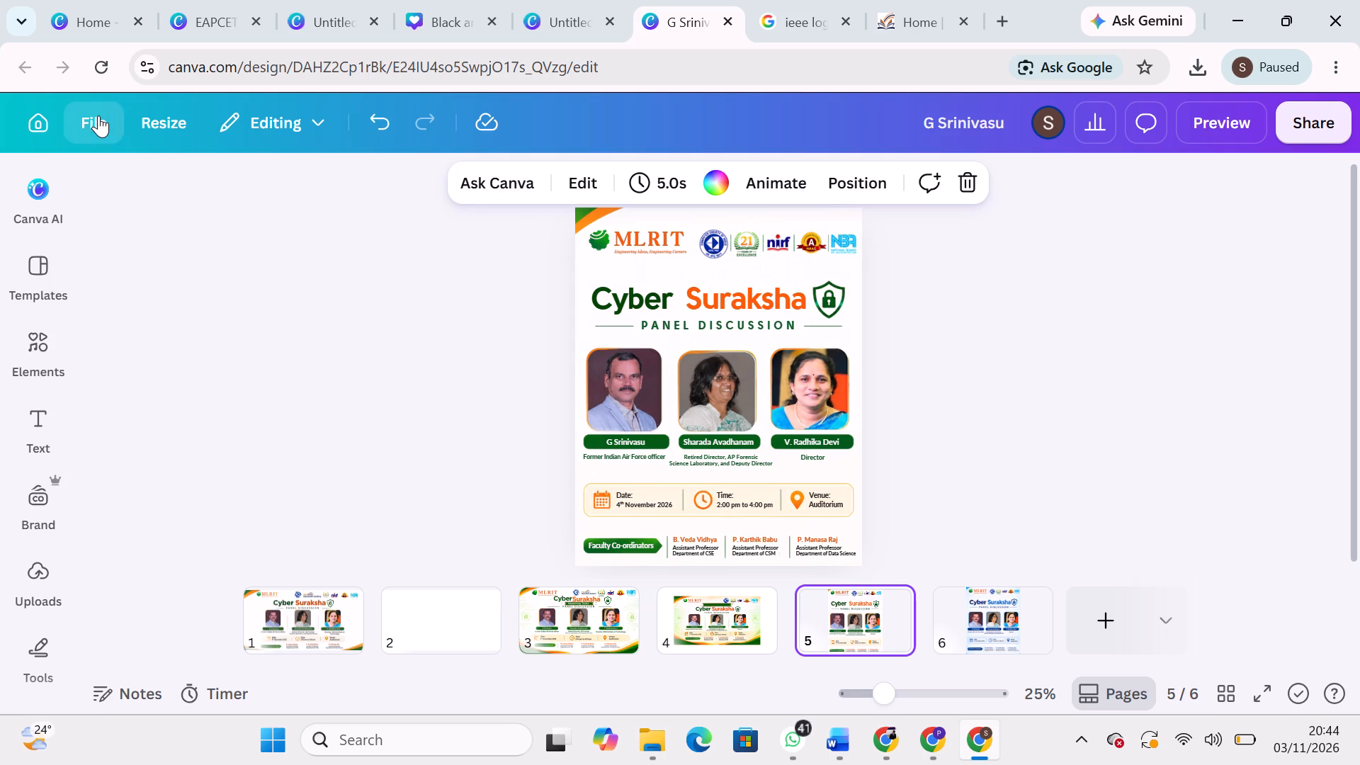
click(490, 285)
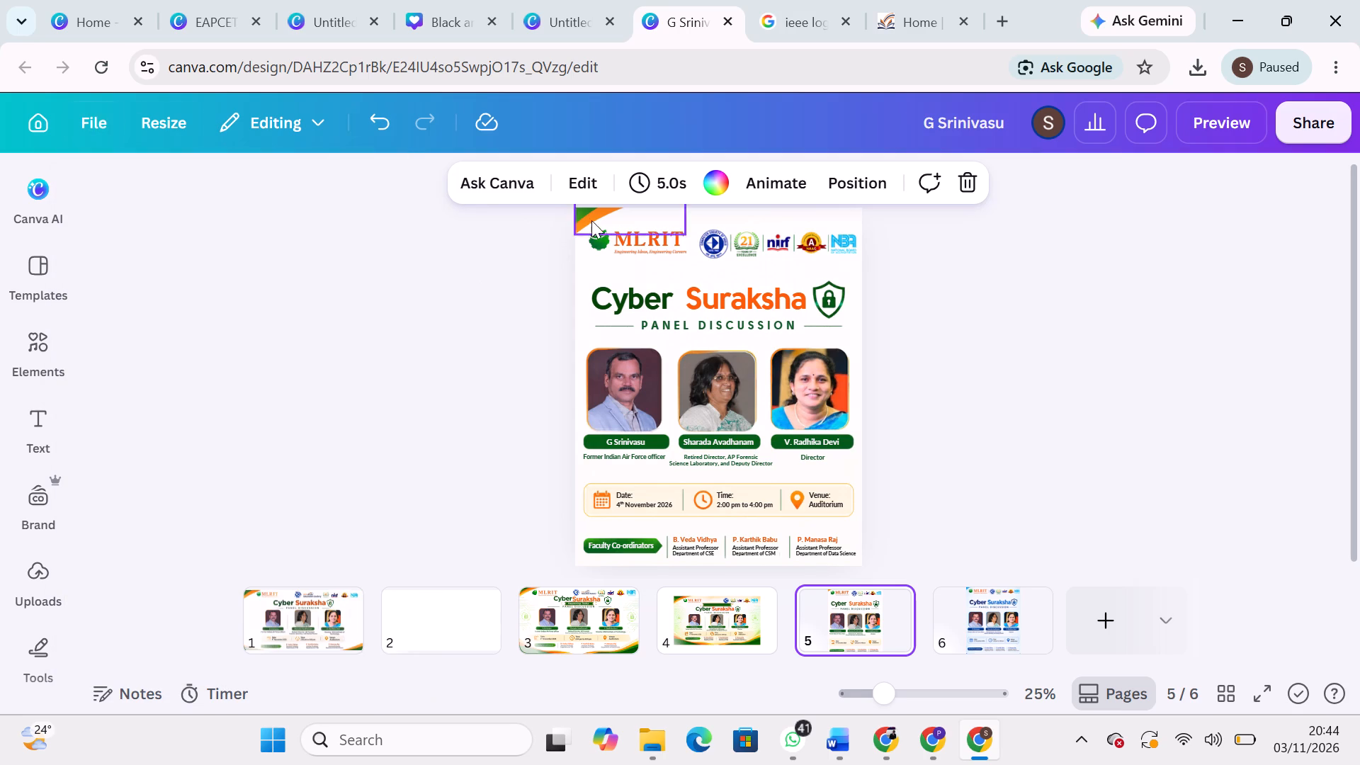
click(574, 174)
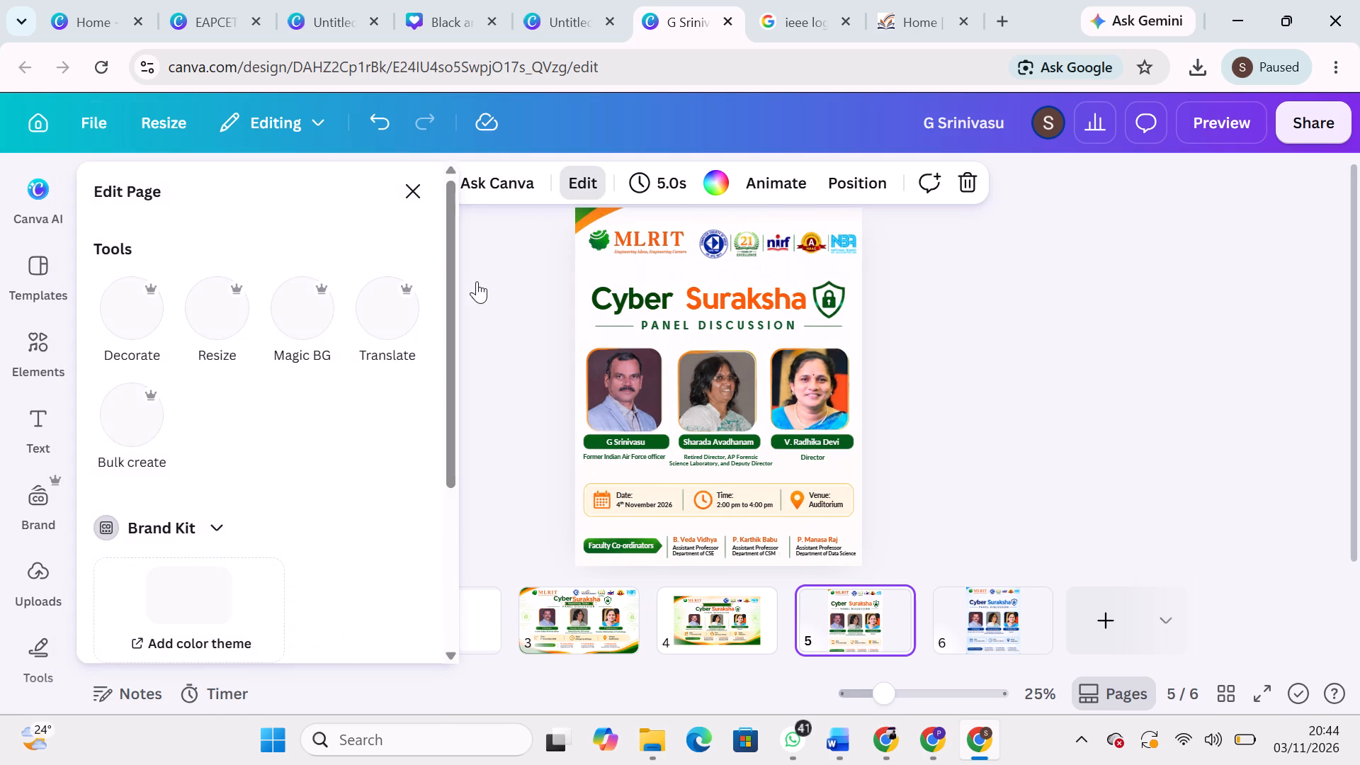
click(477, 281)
Add a rectangle shape to page 5 and move it over the header logos.
click(31, 319)
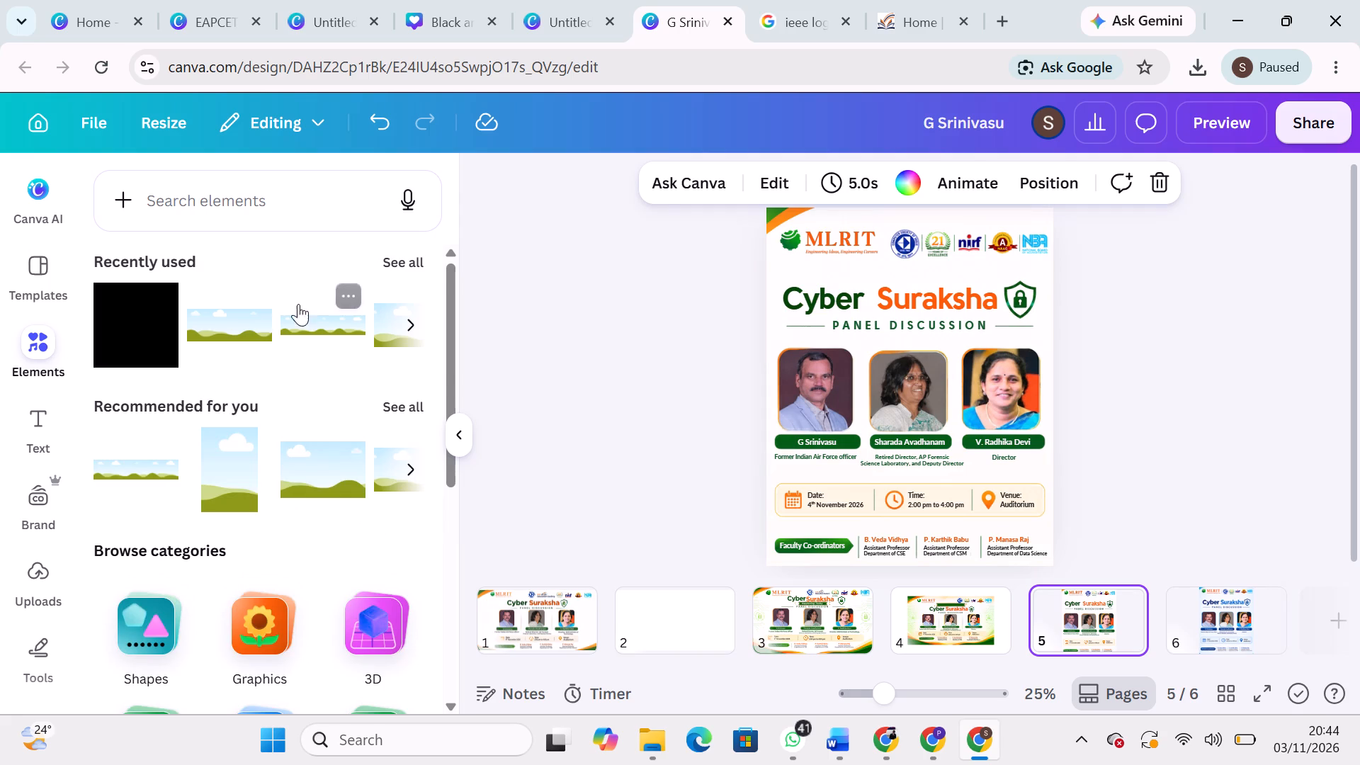
click(208, 193)
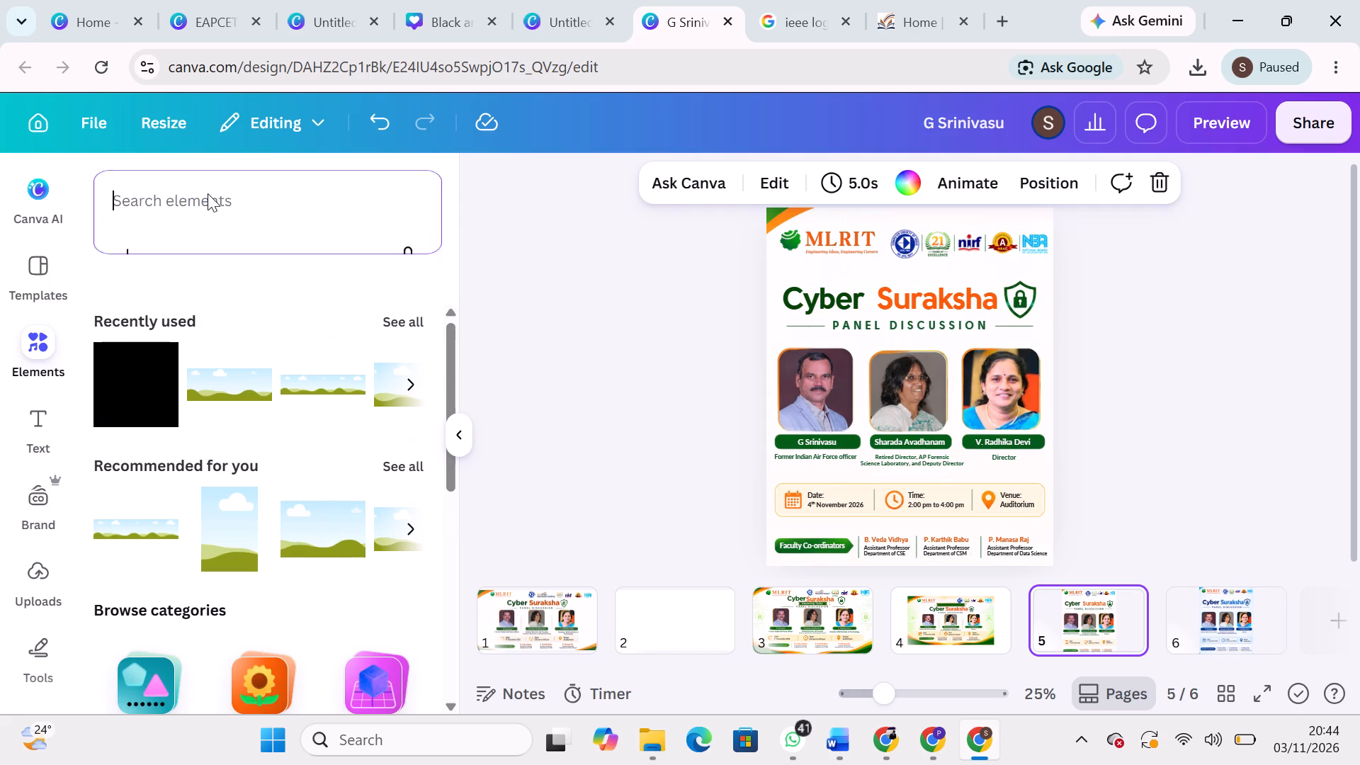
text(rectang)
click(181, 370)
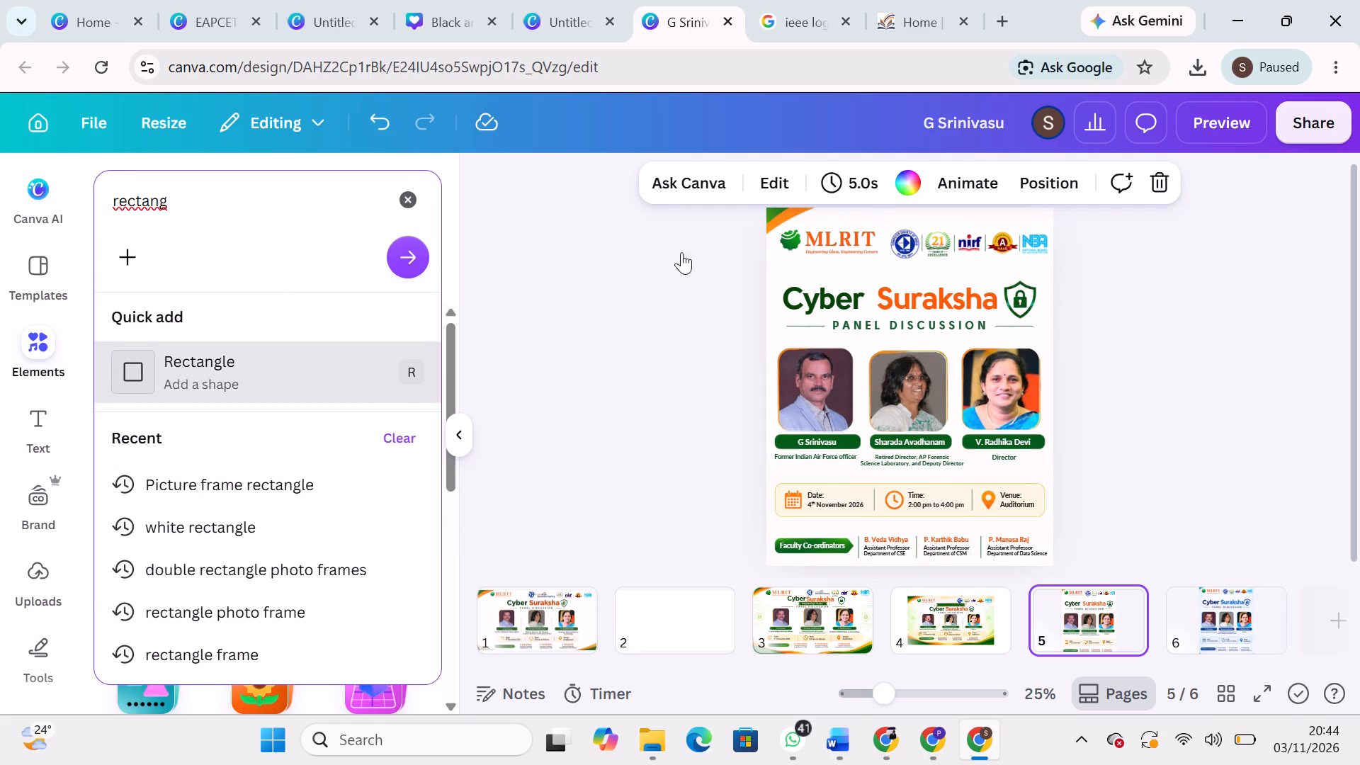
drag(917, 414, 914, 258)
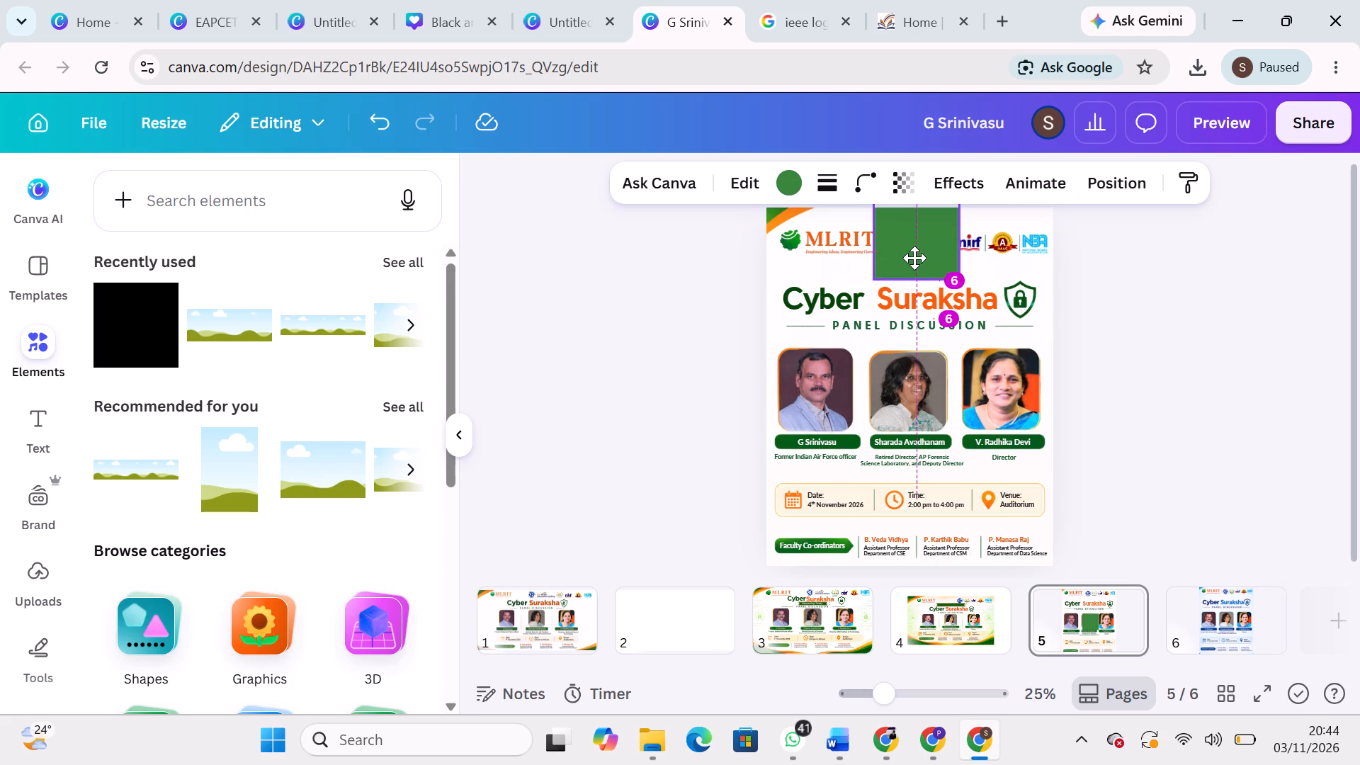
drag(914, 258, 914, 263)
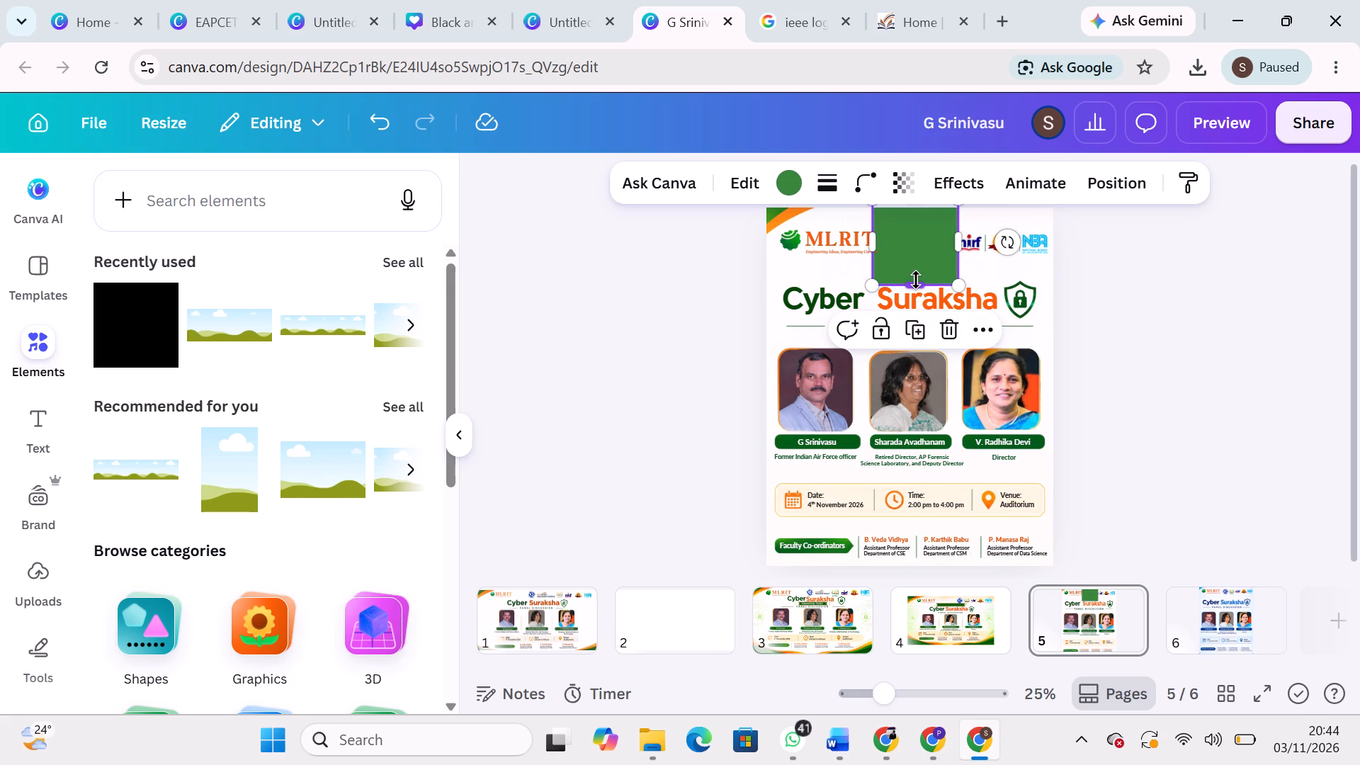
Resize the green rectangle into a wide, thin band about 126 high across the MLRIT and accreditation logos on page 5.
drag(916, 280, 915, 254)
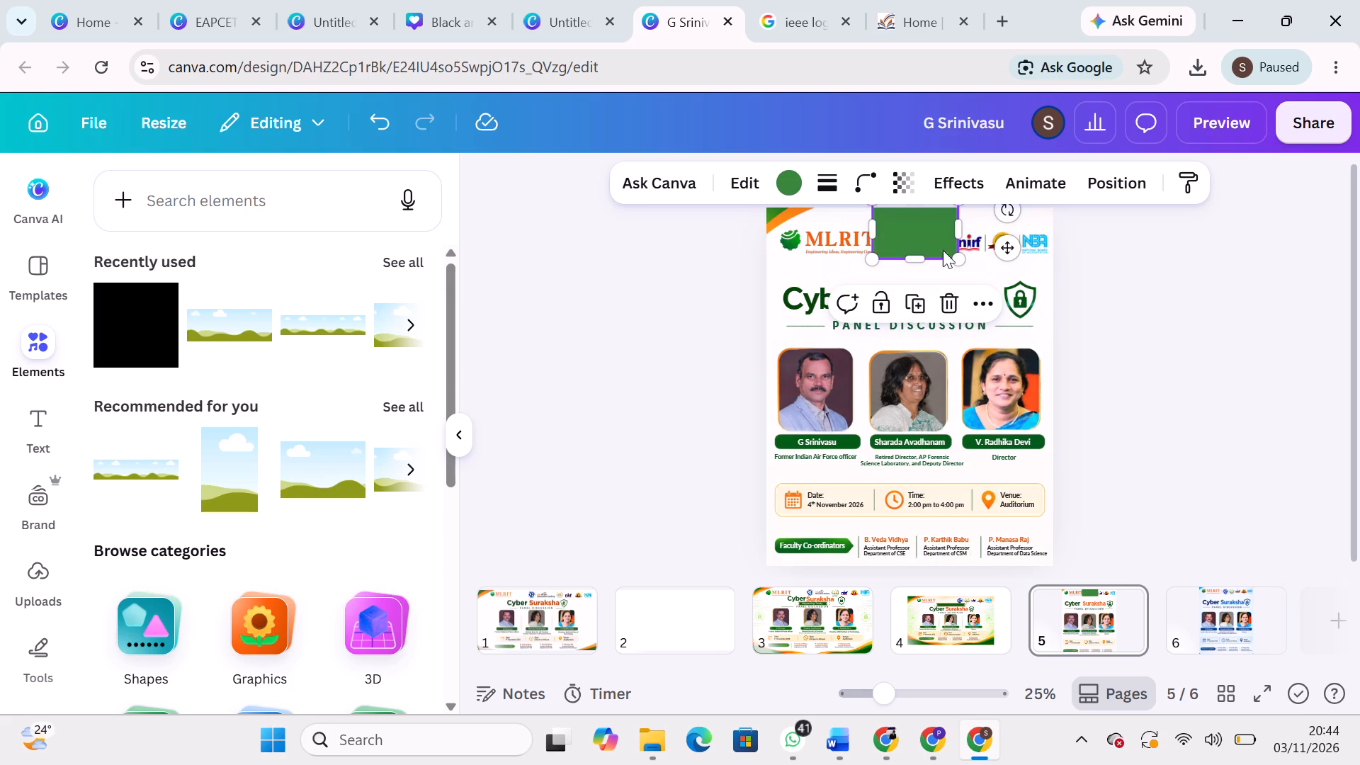
scroll(1079, 256, up, 1)
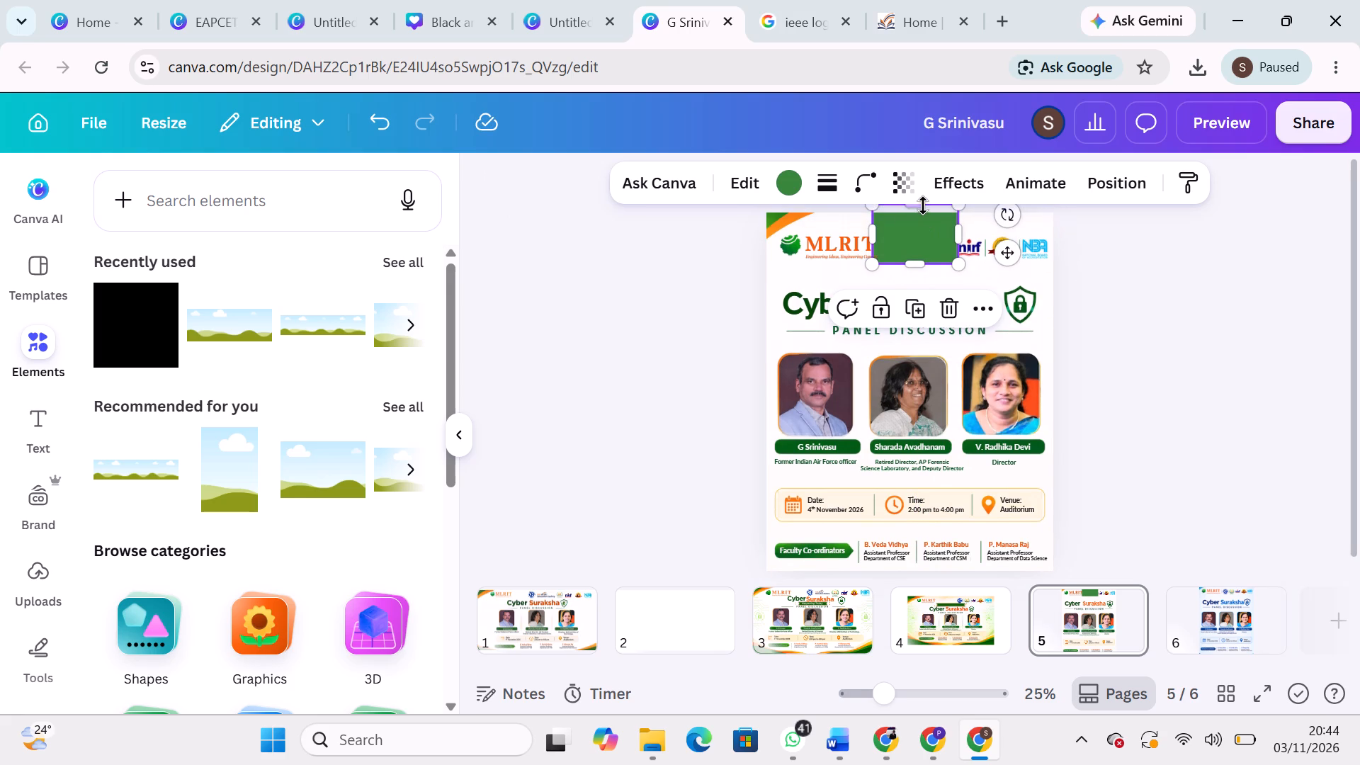
drag(924, 209, 929, 236)
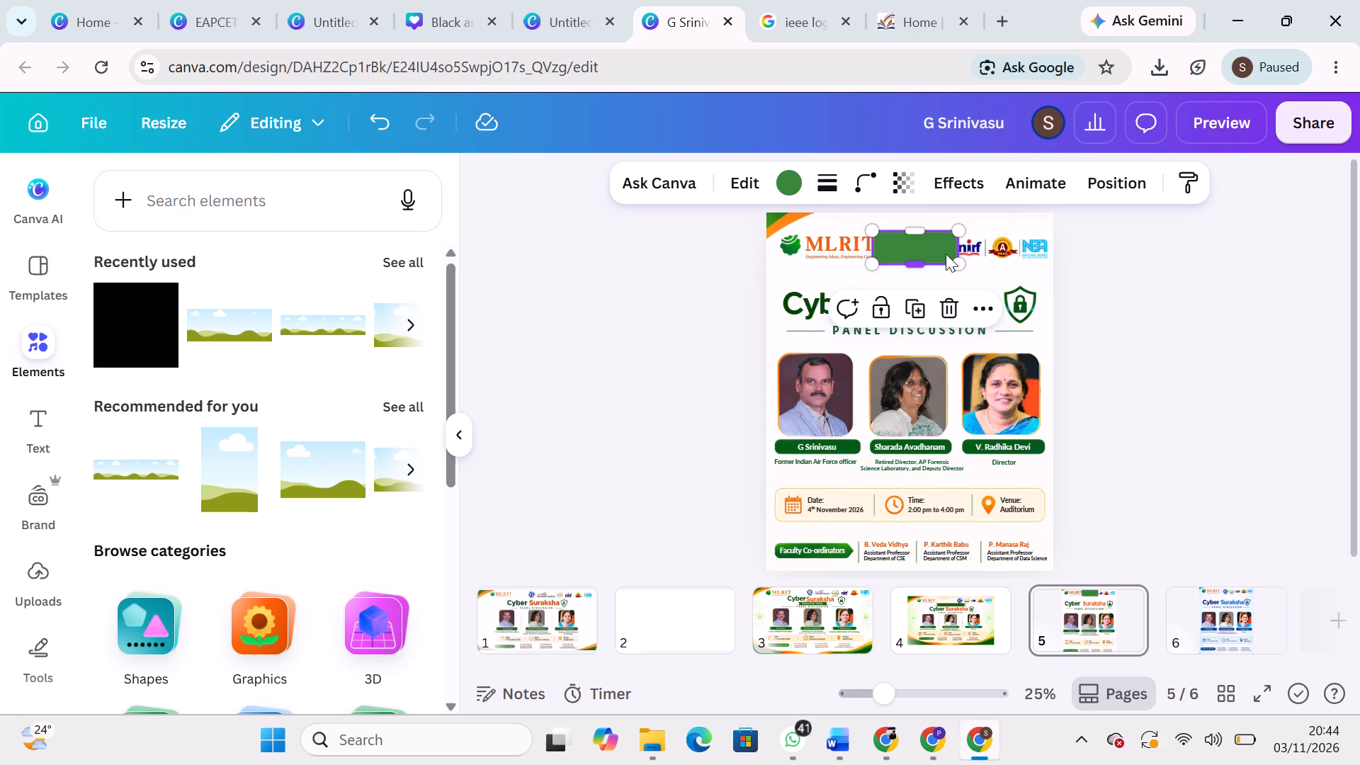
drag(956, 247, 1044, 239)
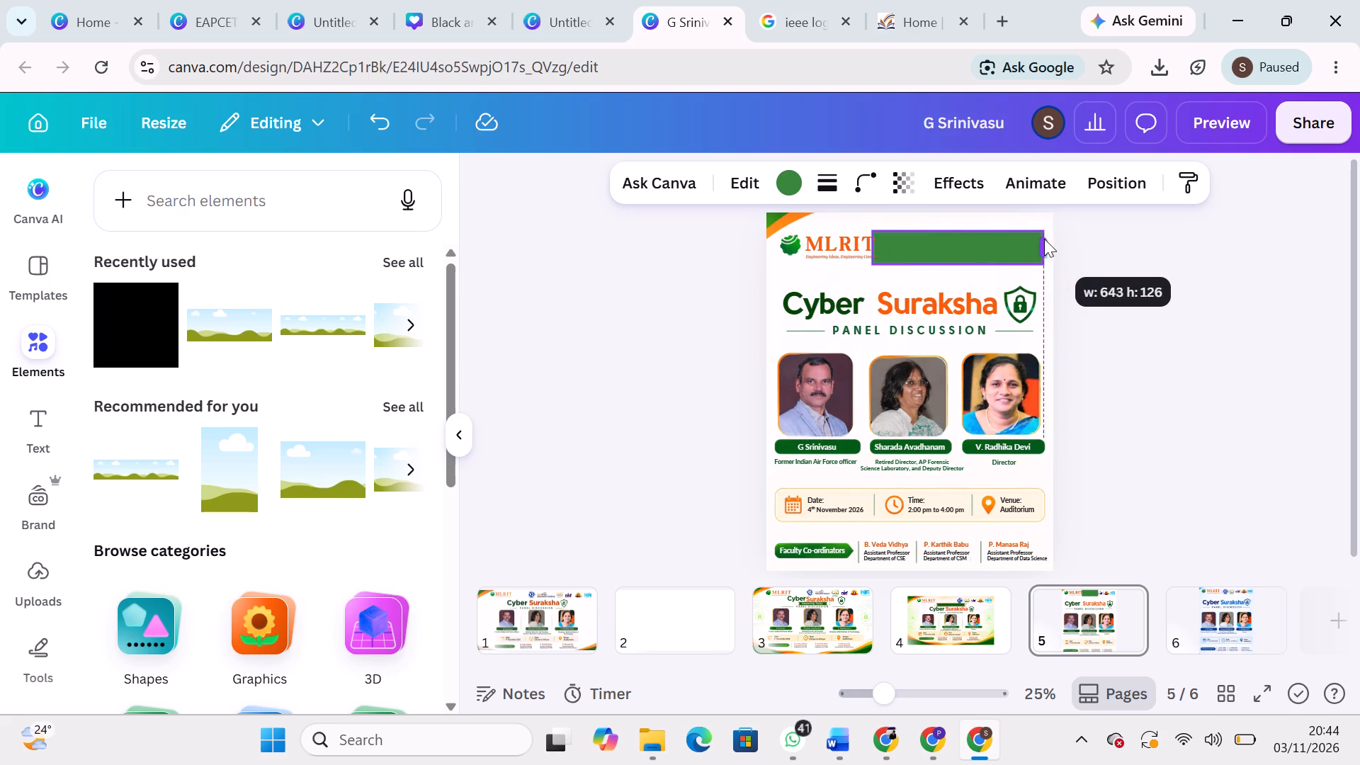
drag(1044, 239, 1045, 239)
drag(873, 250, 863, 249)
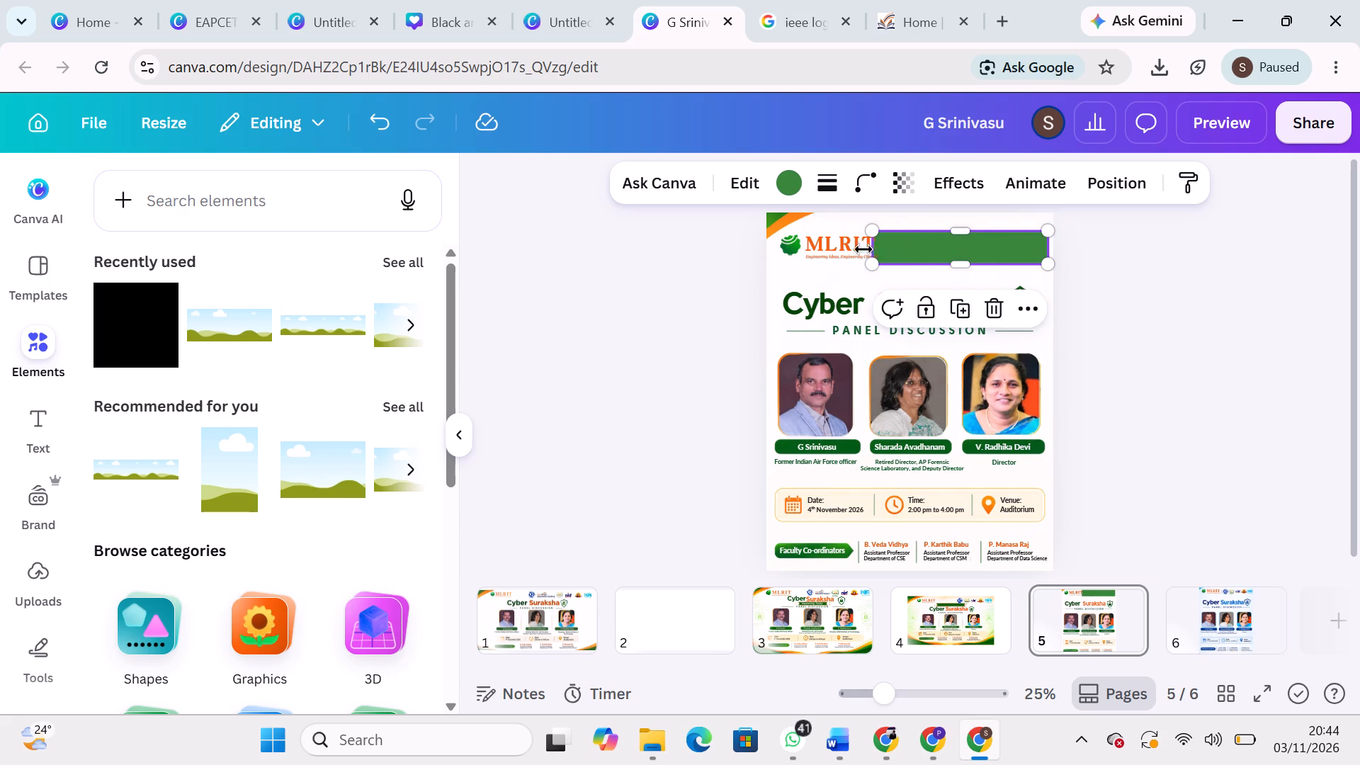
drag(863, 249, 804, 261)
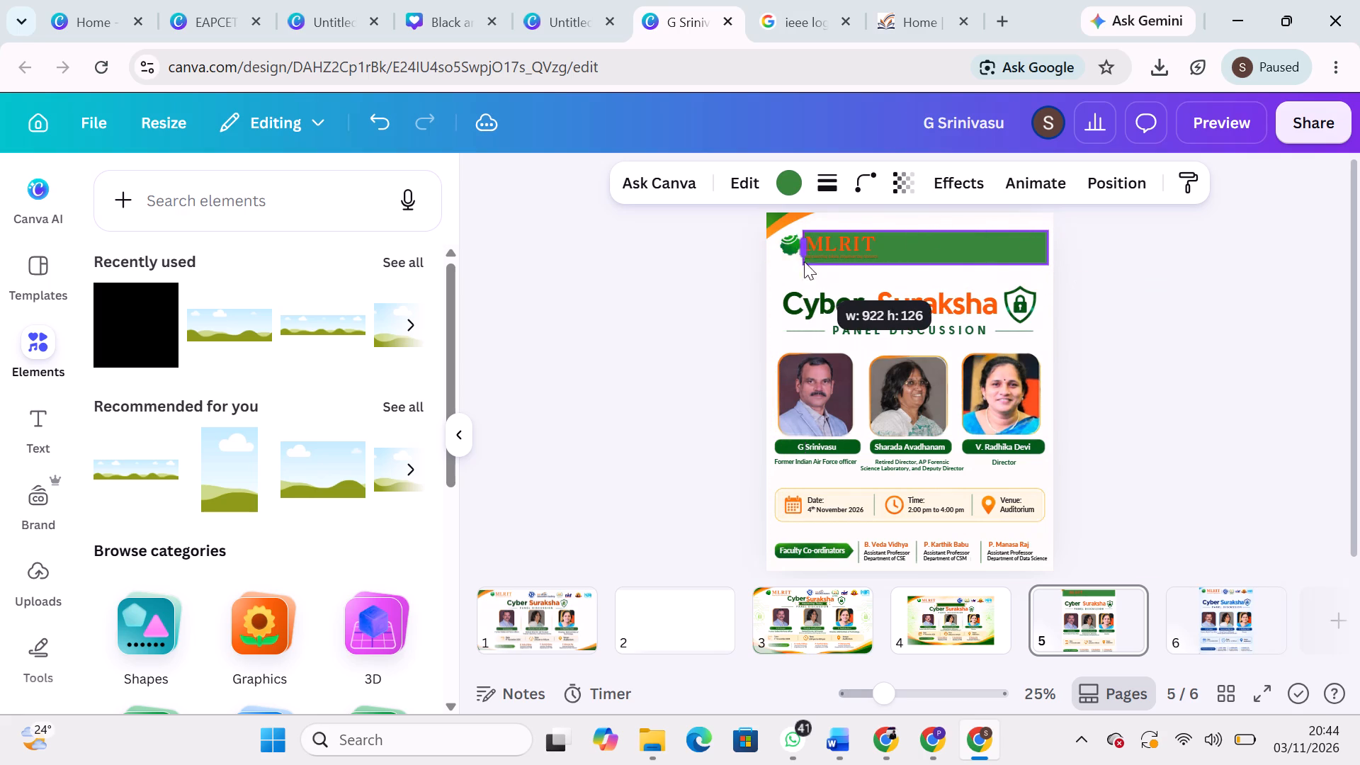
drag(804, 261, 783, 264)
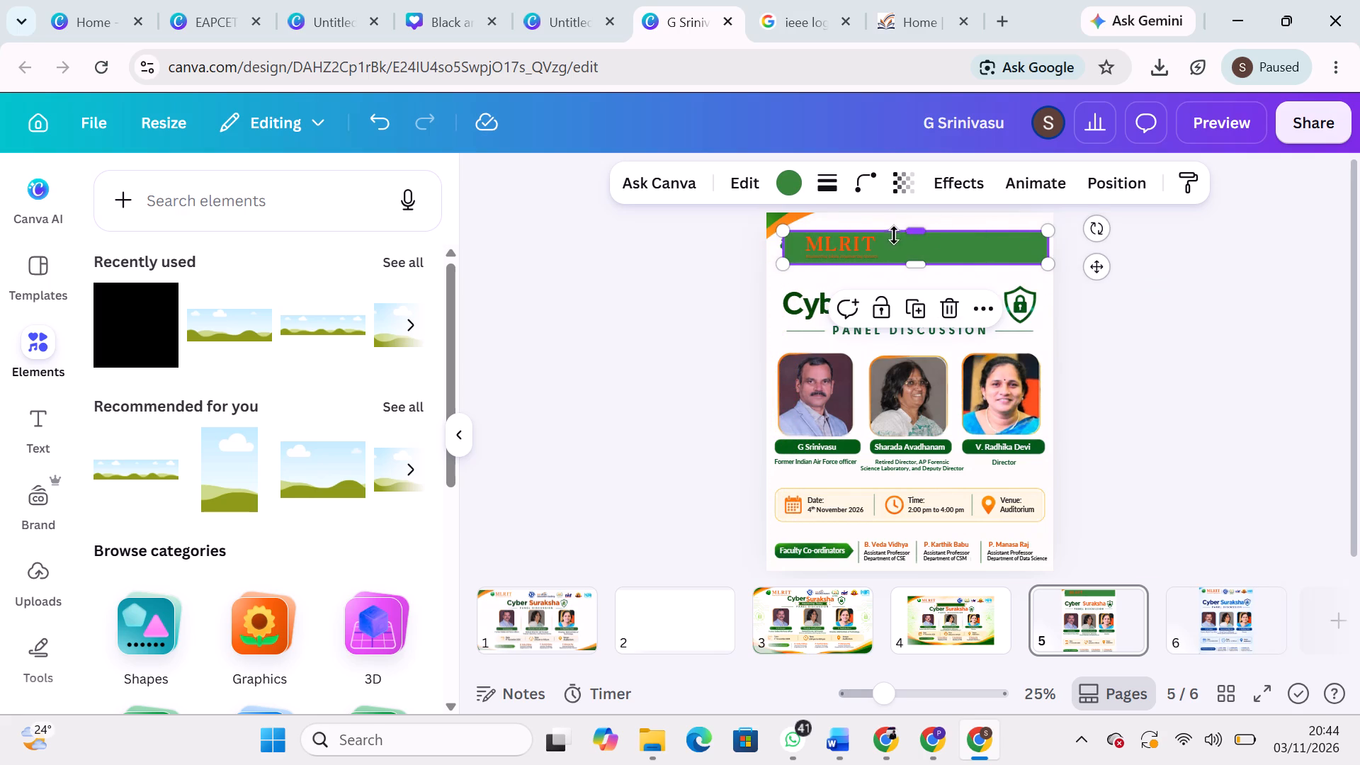
Delete the MLRIT text and the tagline beneath it from page 5's header.
click(866, 246)
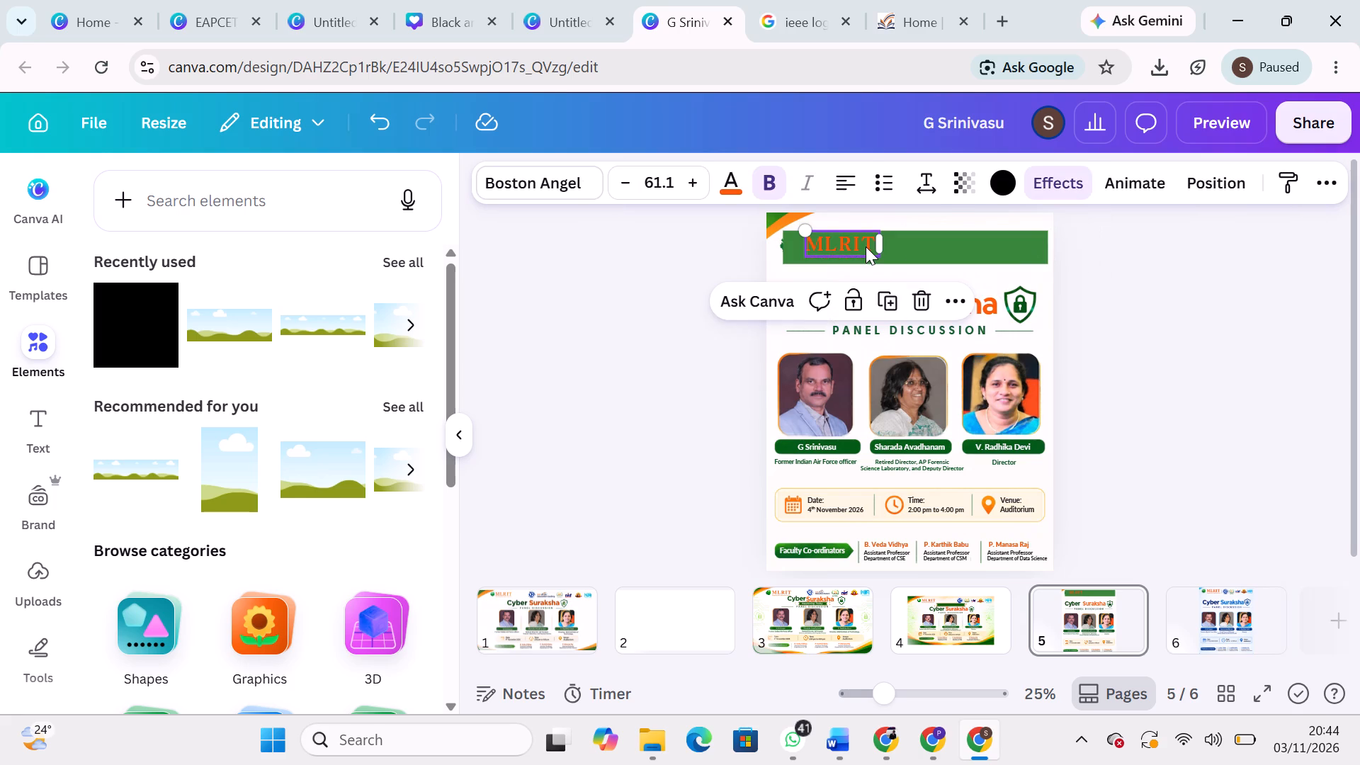
key(BackSpace)
click(848, 256)
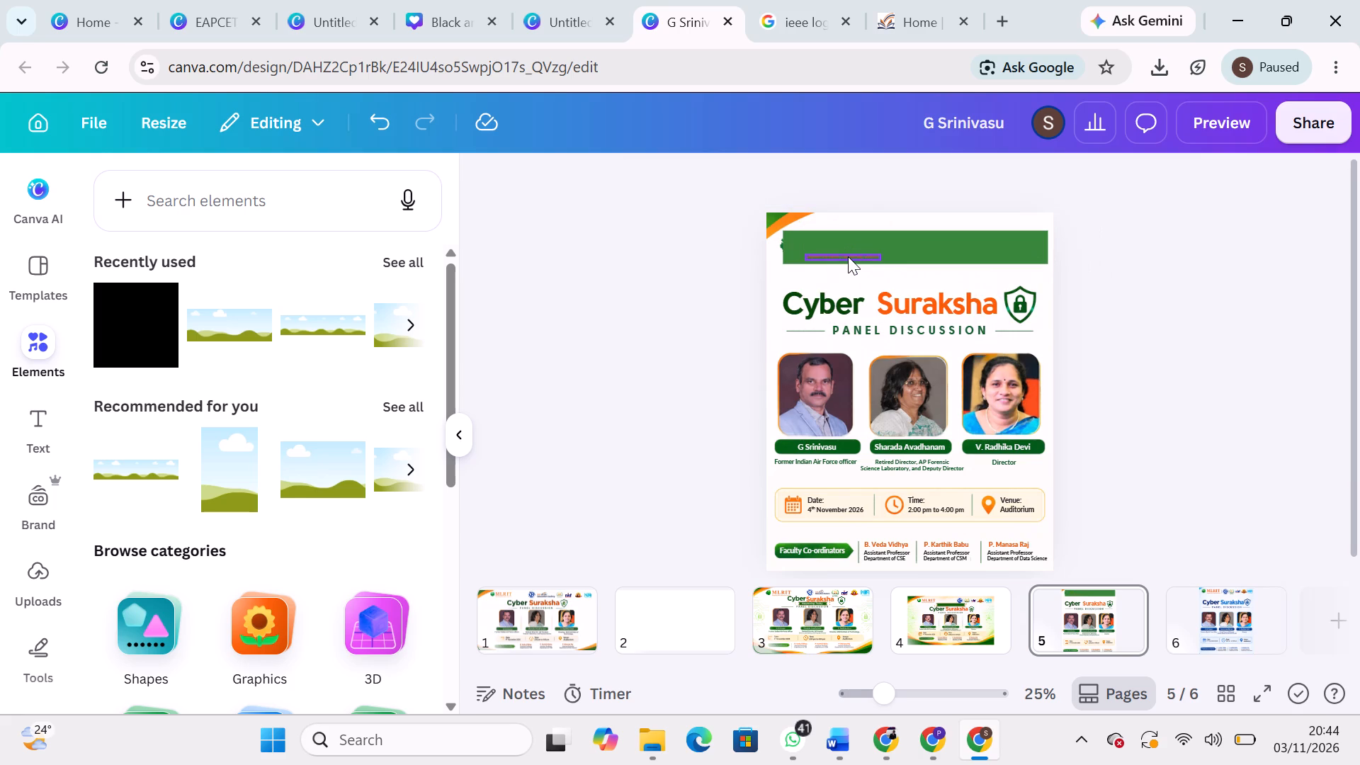
key(BackSpace)
Widen the rectangle to about 1,019 to cover the leftover leaf emblem, and adjust its upper edge over the logos.
click(789, 249)
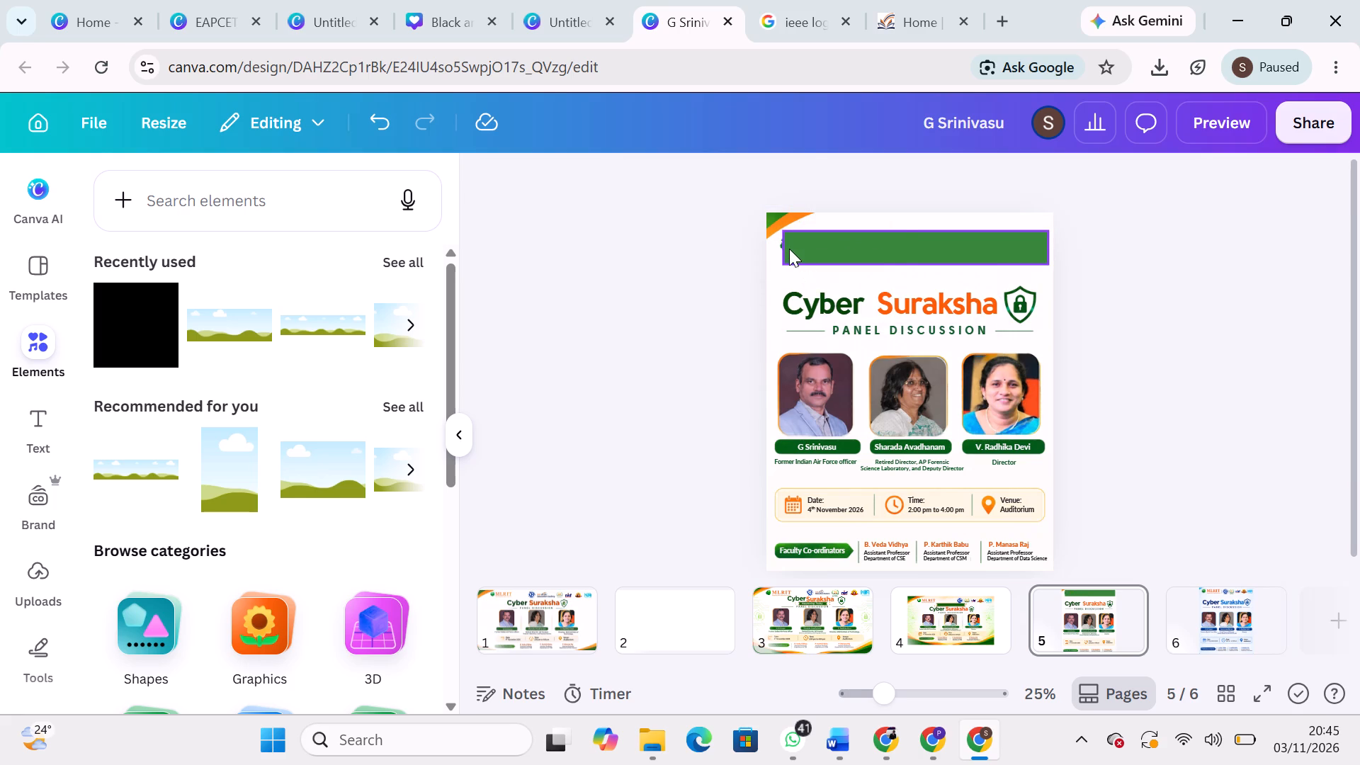
click(781, 250)
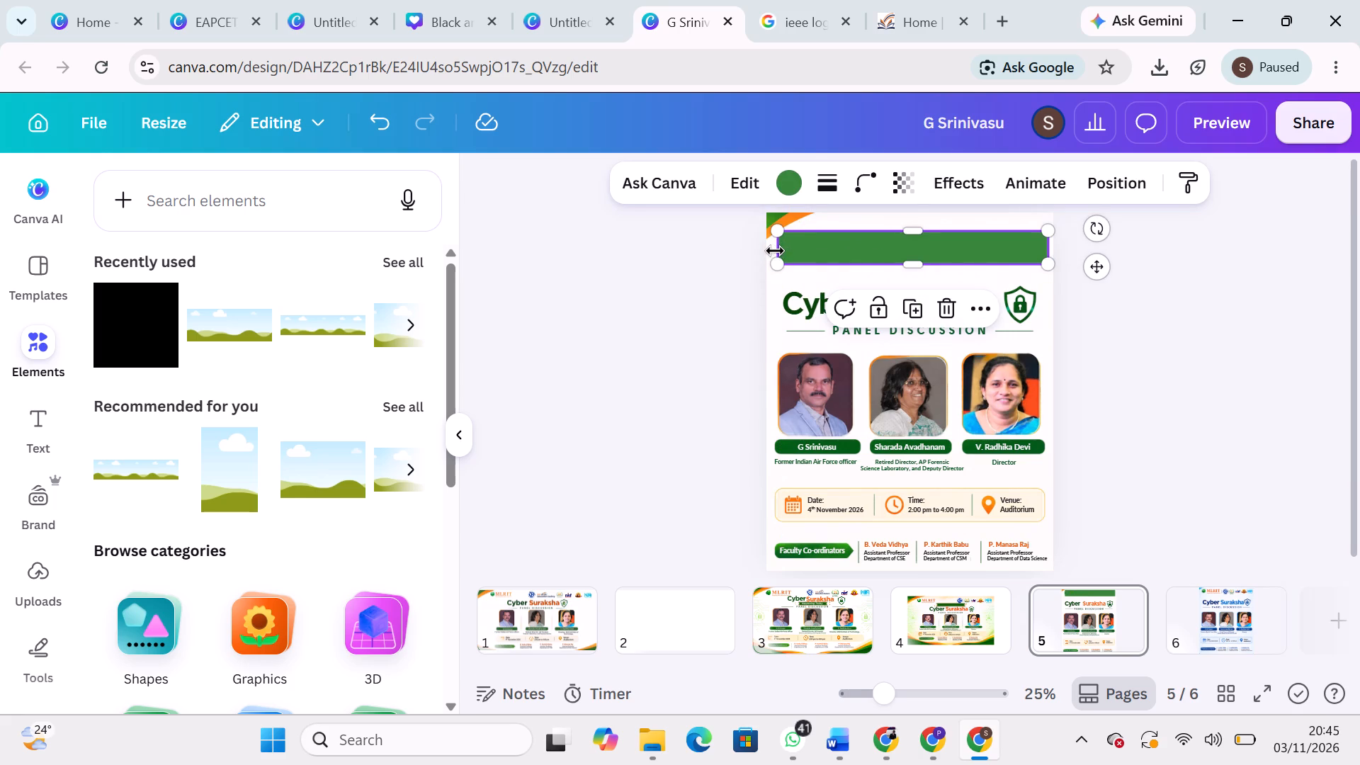
click(923, 227)
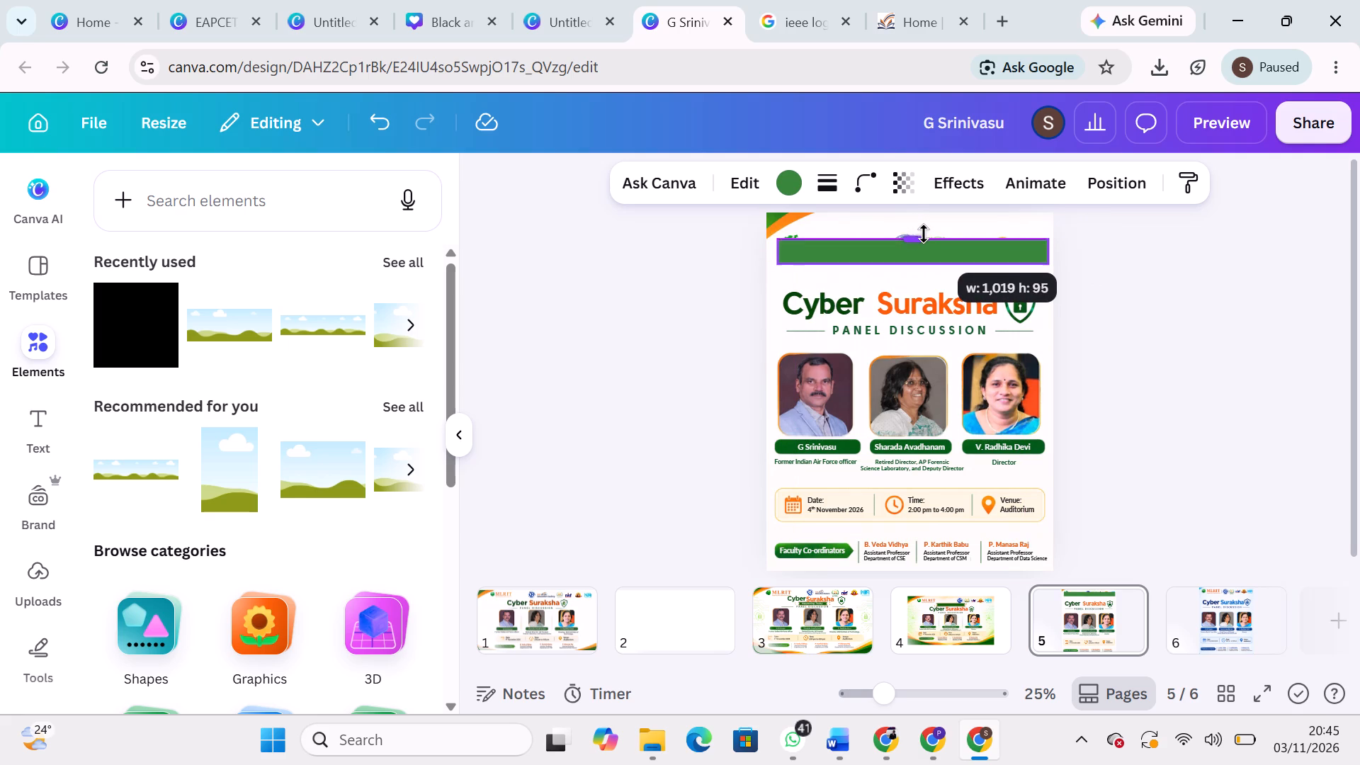
click(1130, 263)
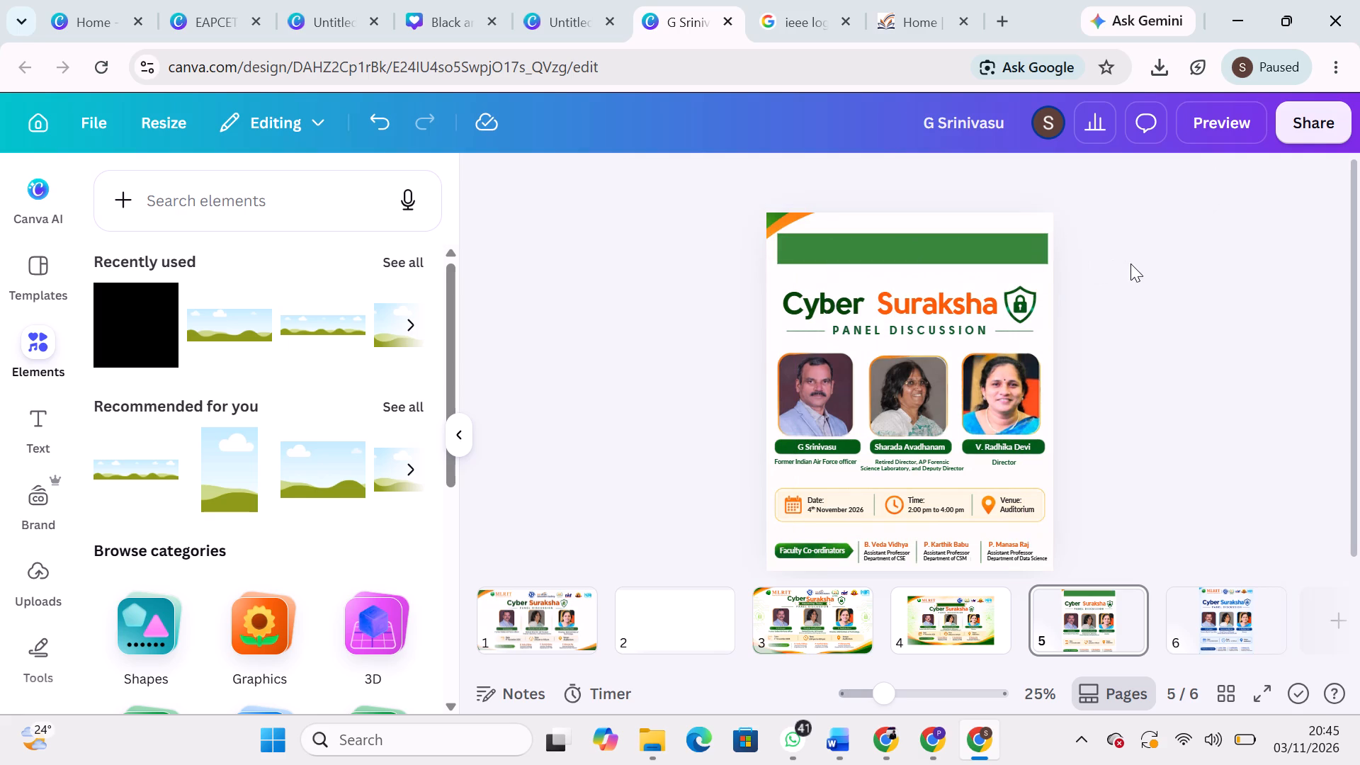
Recolor the header rectangle to match the poster's white background by sampling the blank area beside the title.
click(992, 254)
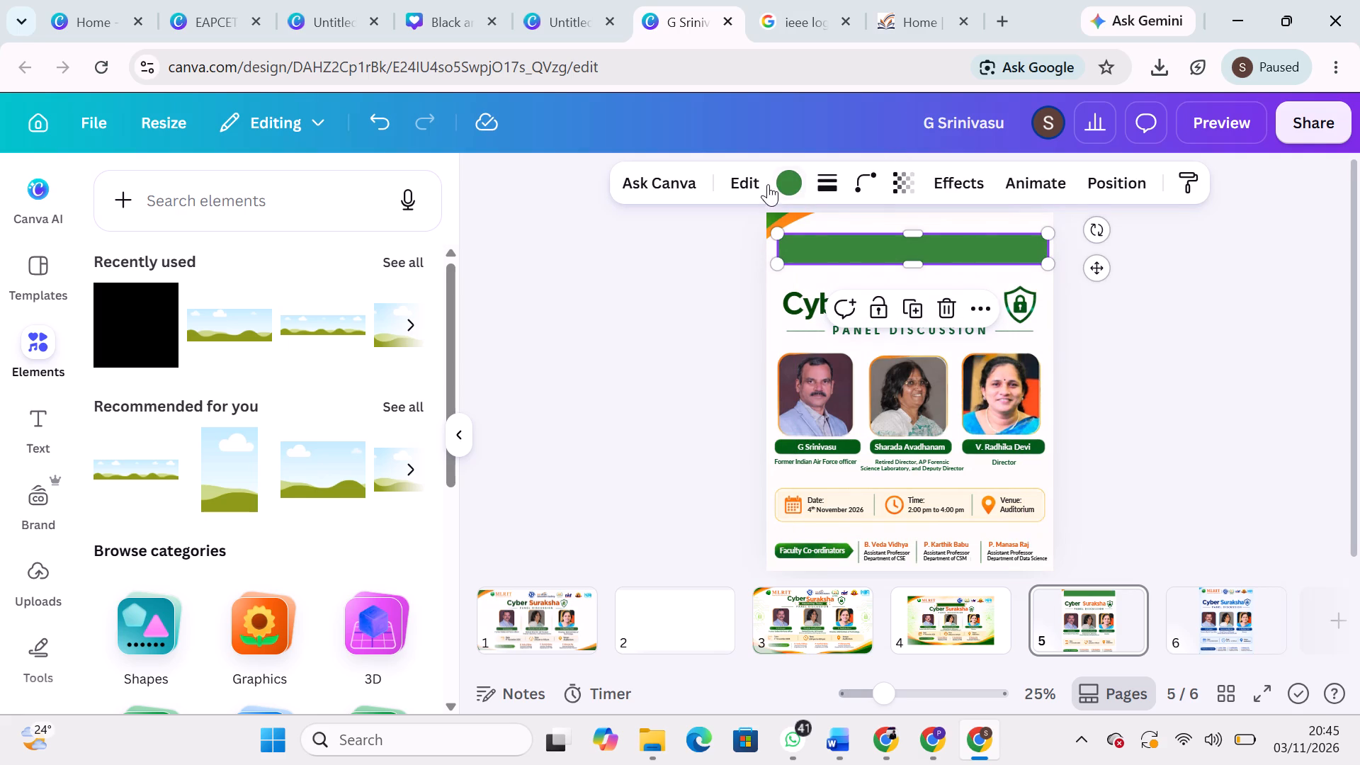
click(787, 186)
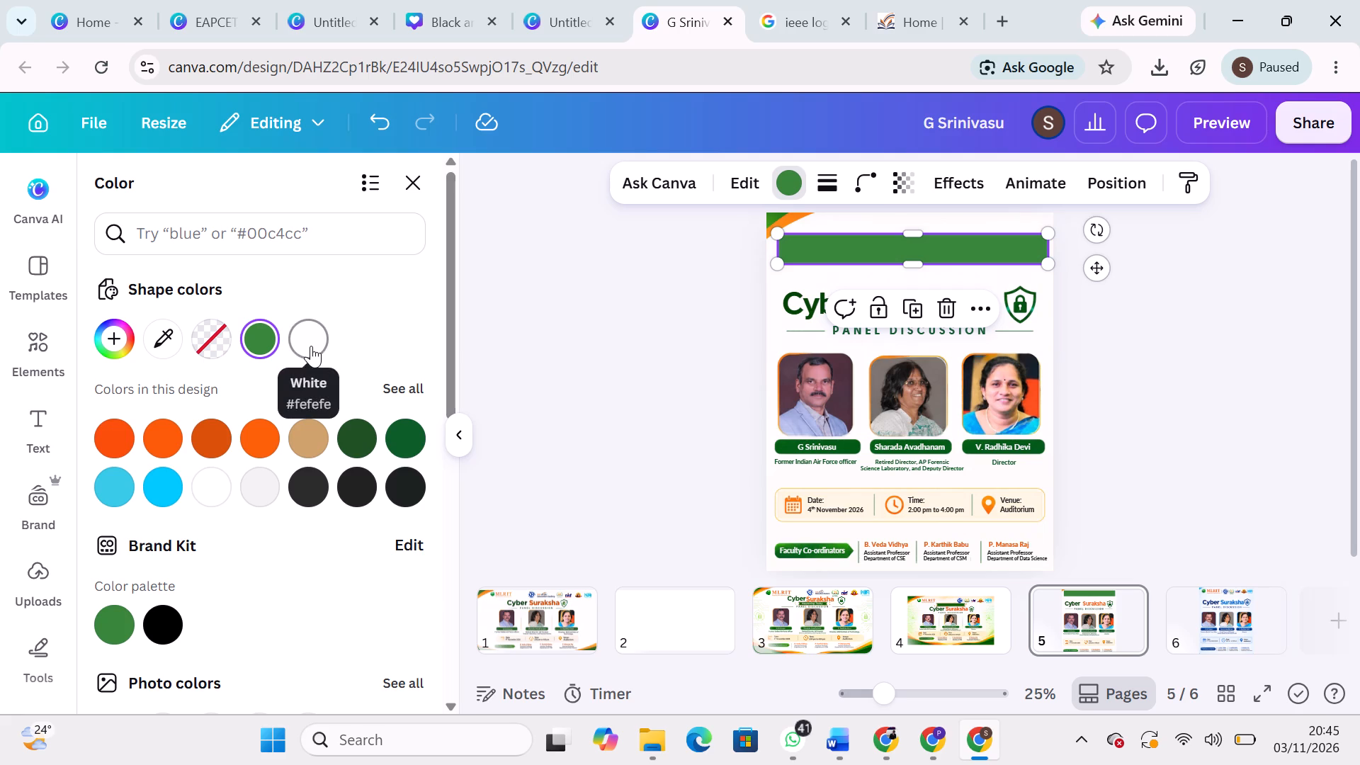
click(171, 344)
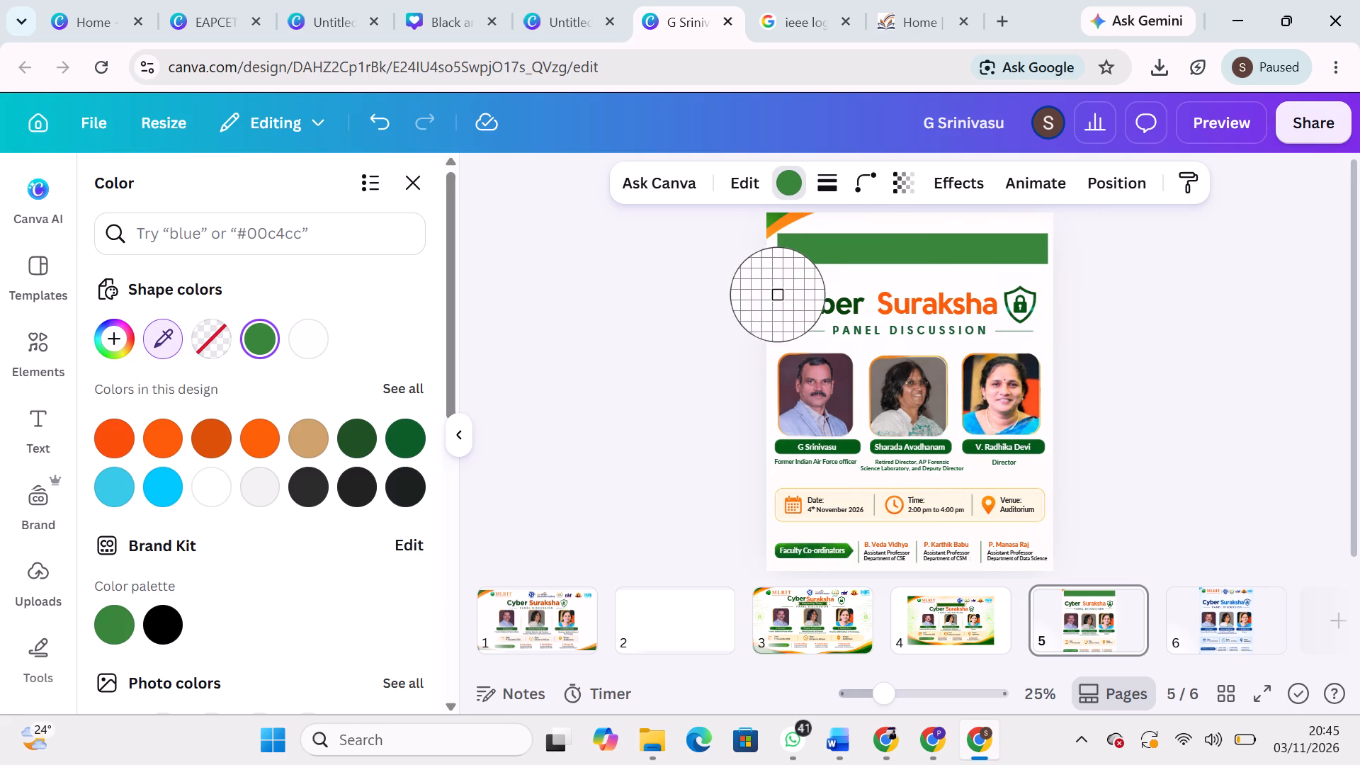
click(786, 282)
click(1163, 279)
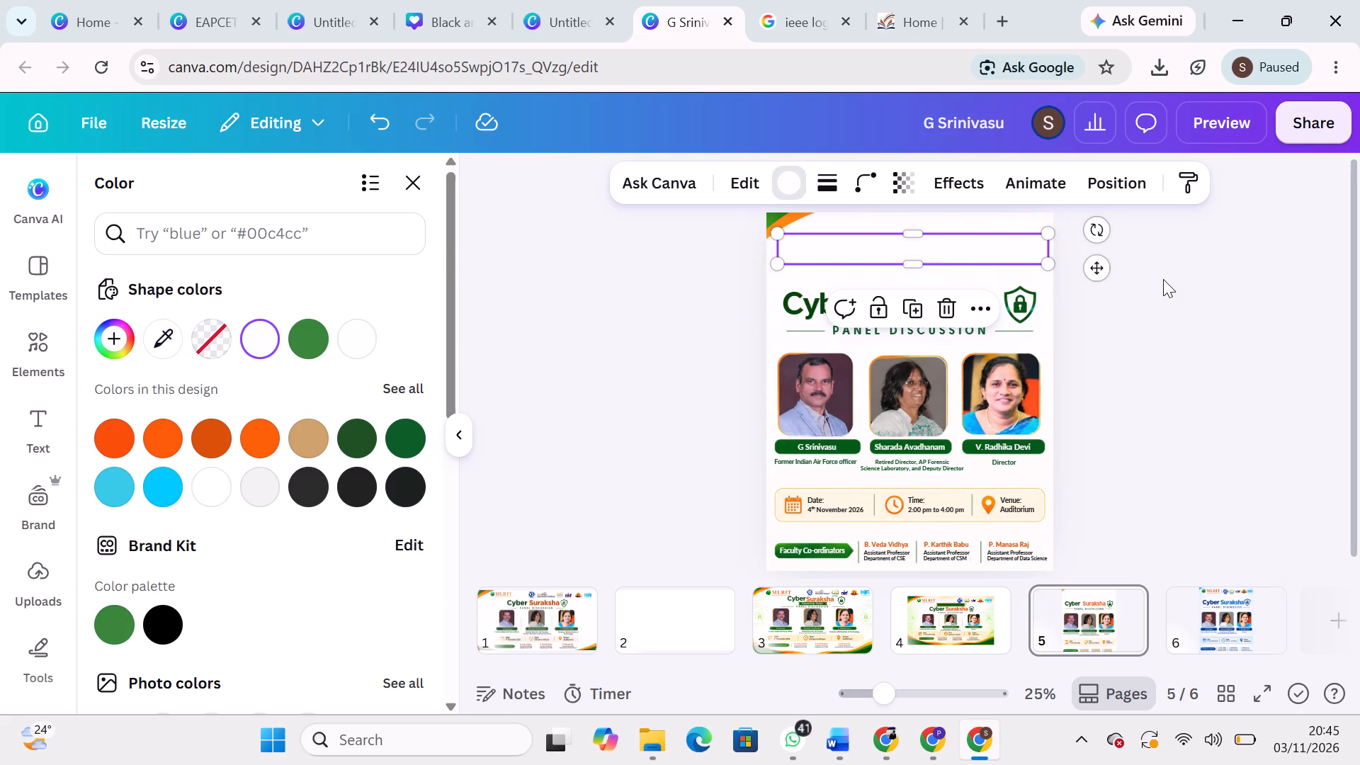
click(1163, 279)
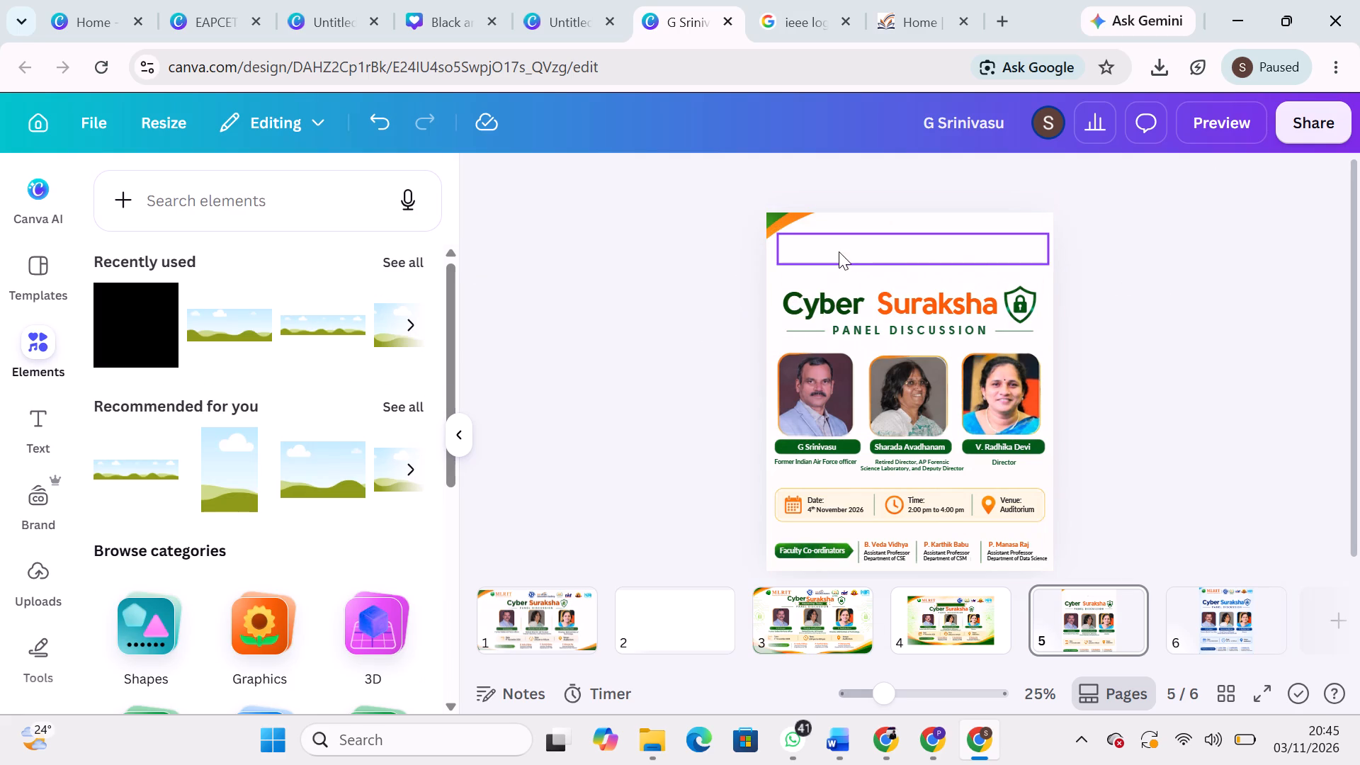
Copy the MLRIT logo from page 1 and paste it onto page 5.
click(813, 613)
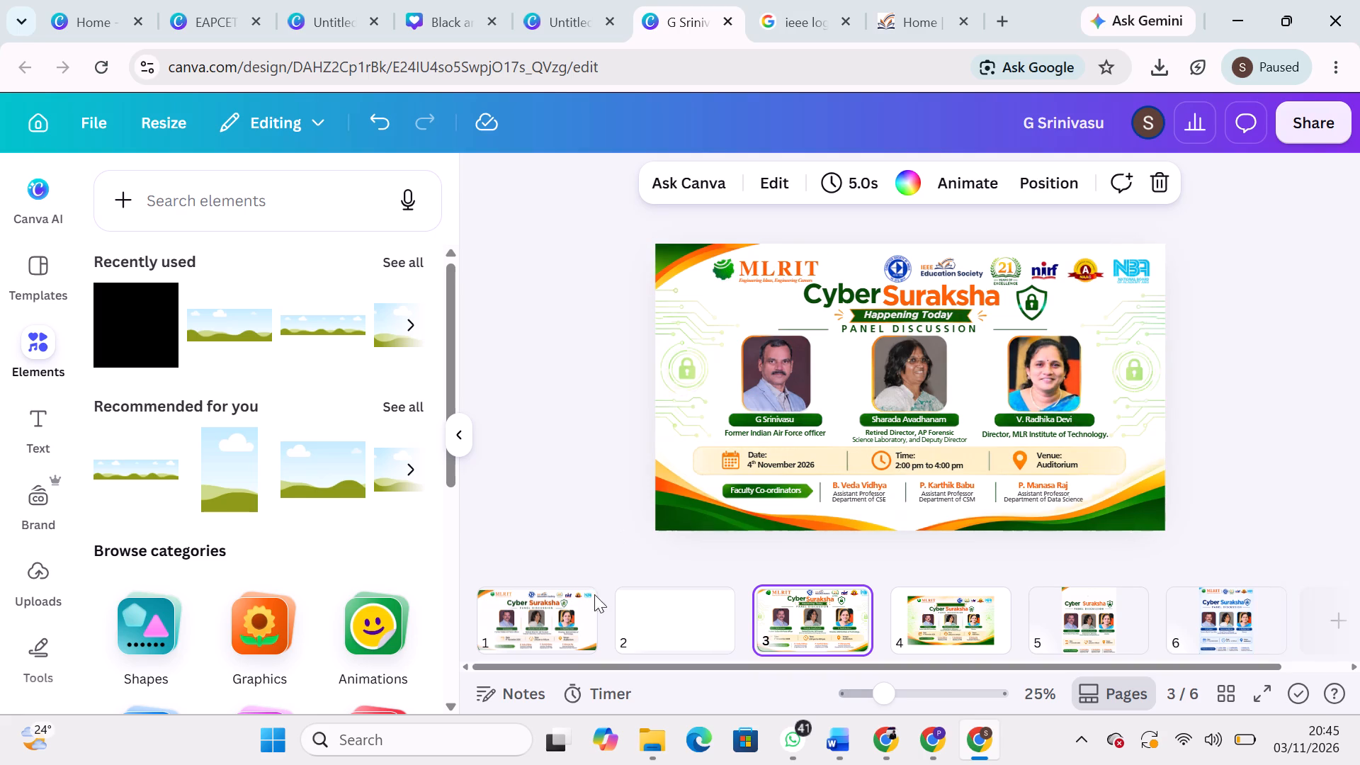
click(582, 628)
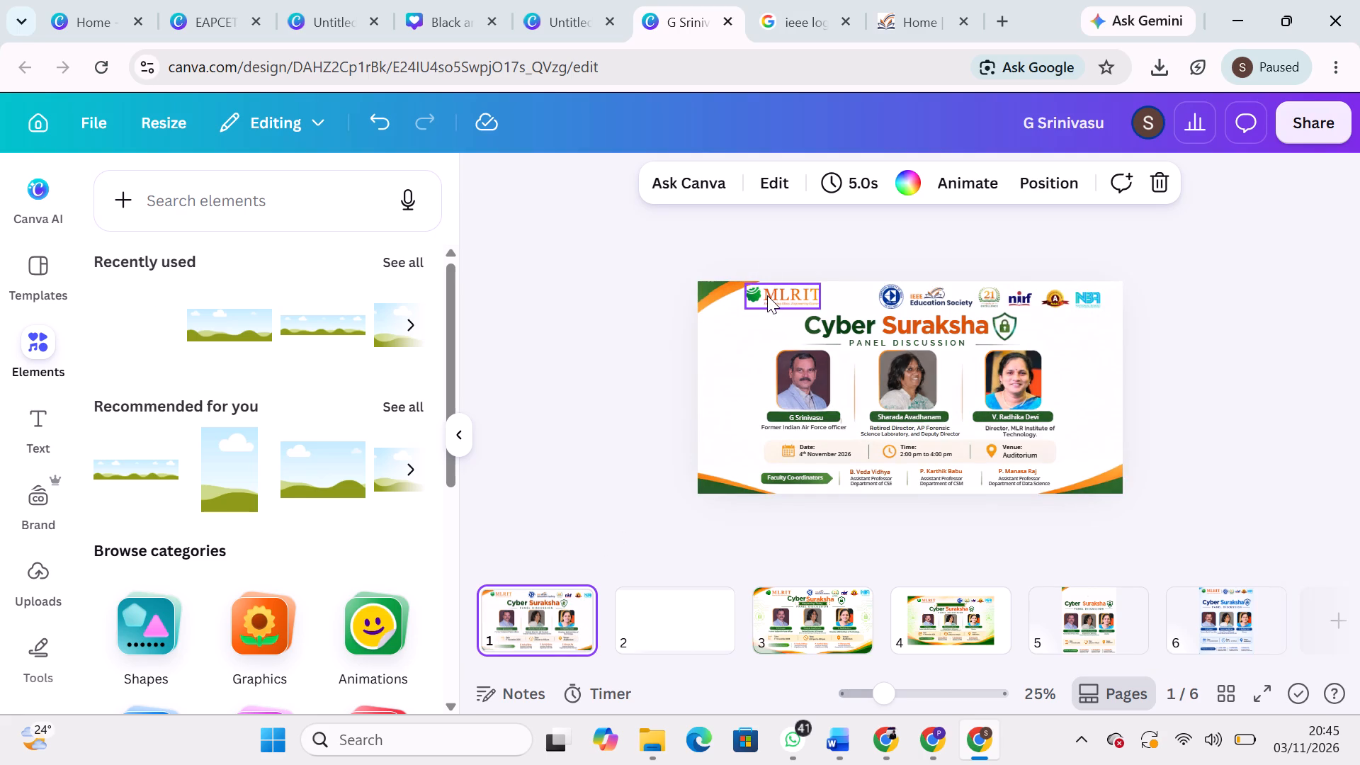
click(767, 295)
key(ctrl+c)
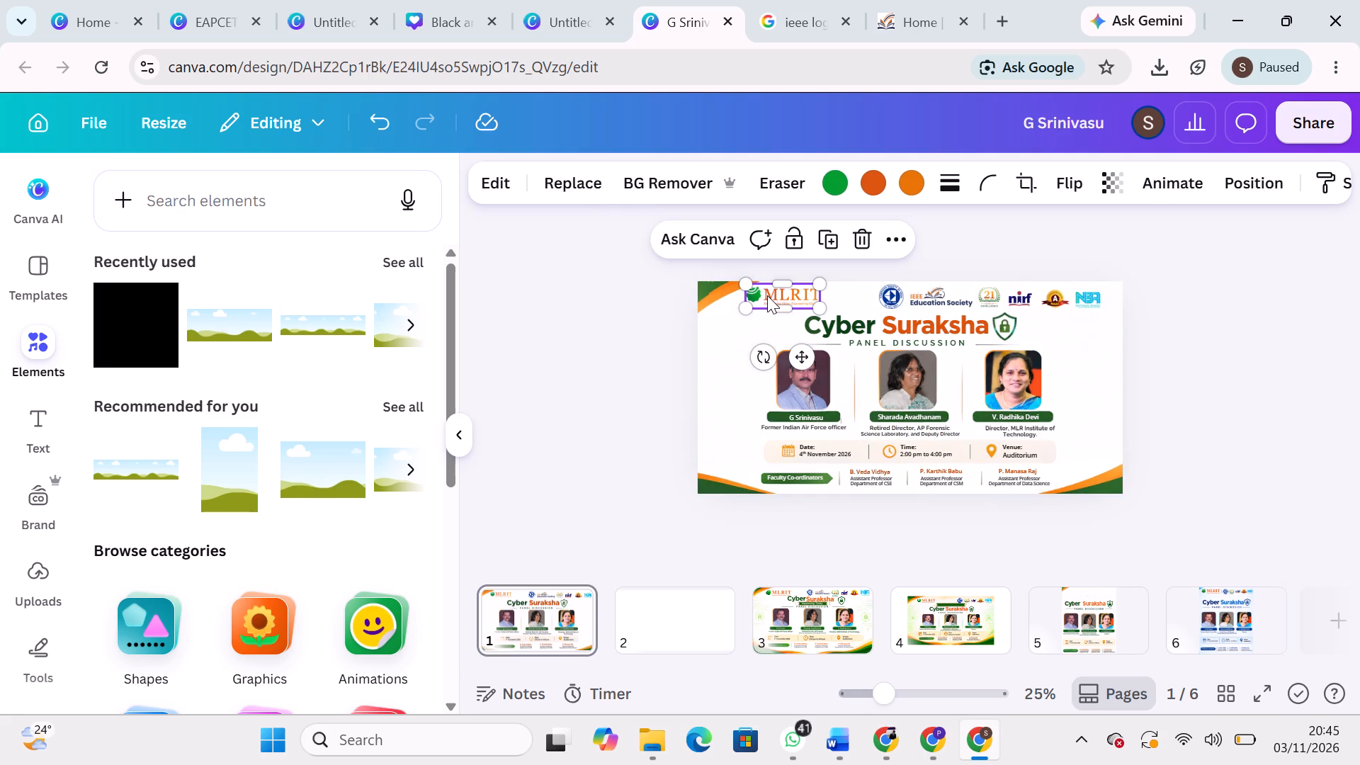
click(1063, 613)
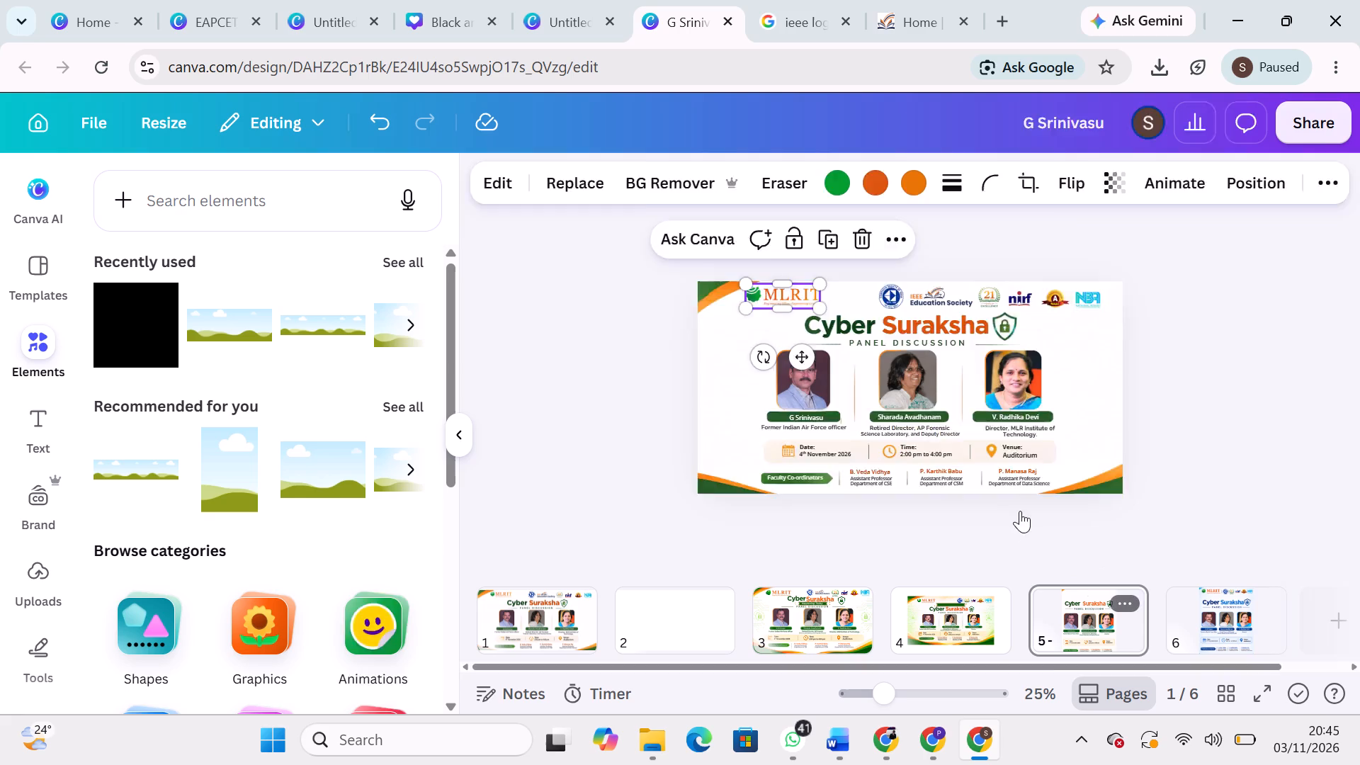
key(ctrl+v)
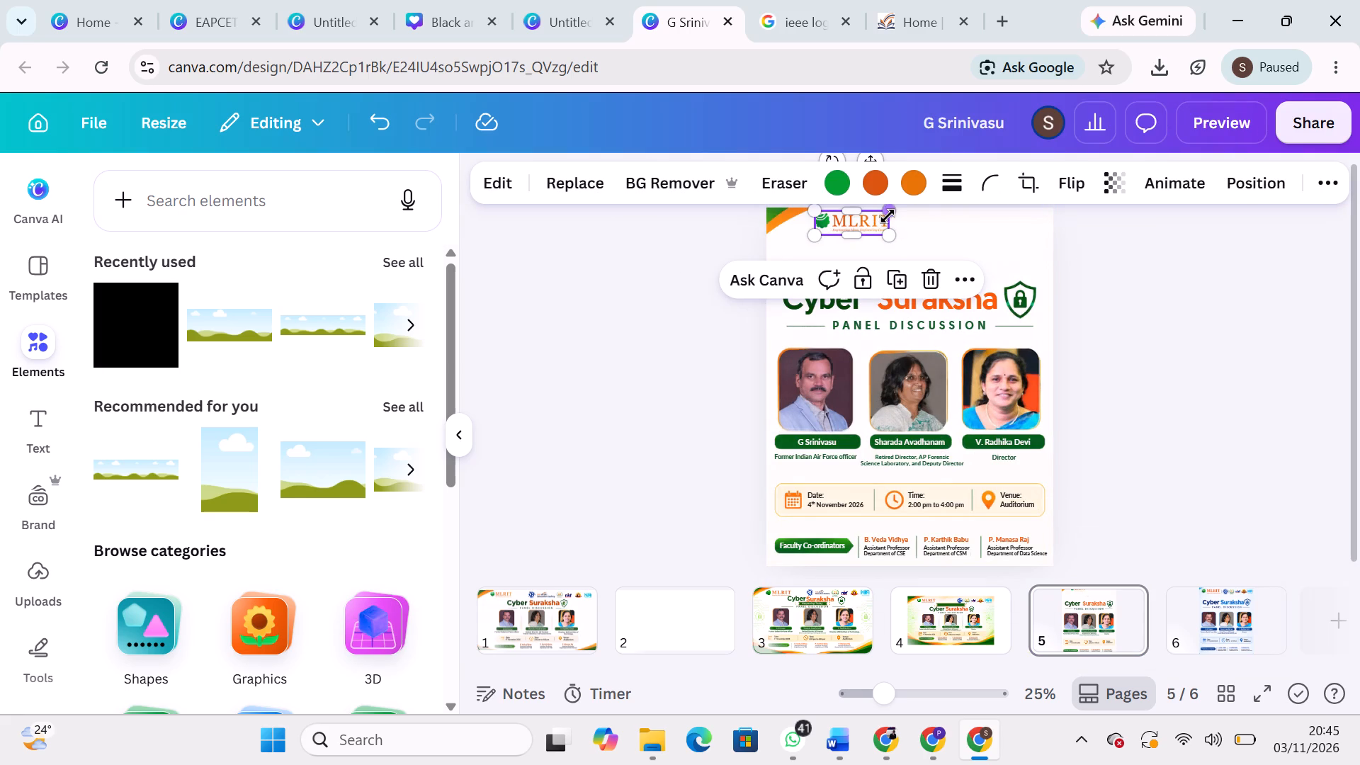
Shrink the pasted MLRIT logo and position it at the left of page 5's header, just below the corner accent.
drag(887, 216, 872, 225)
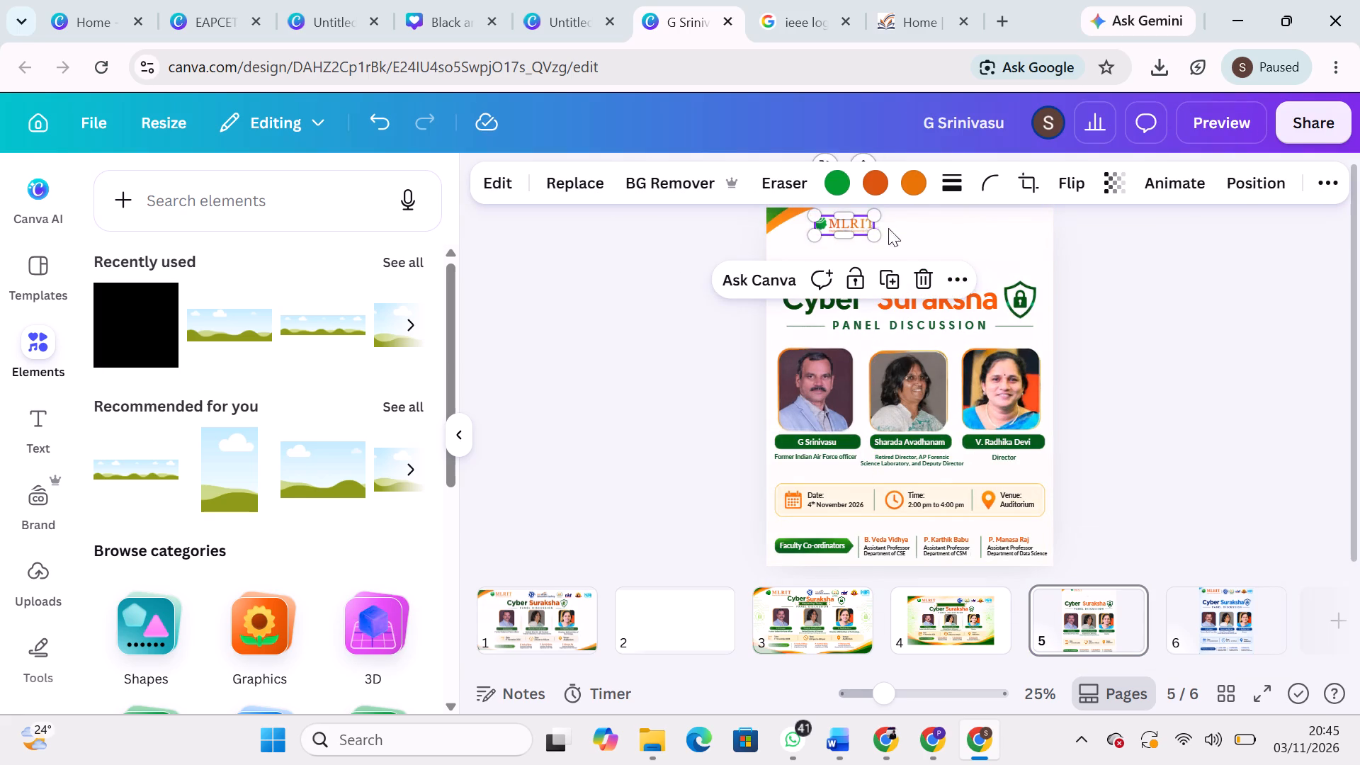
click(912, 234)
click(1144, 290)
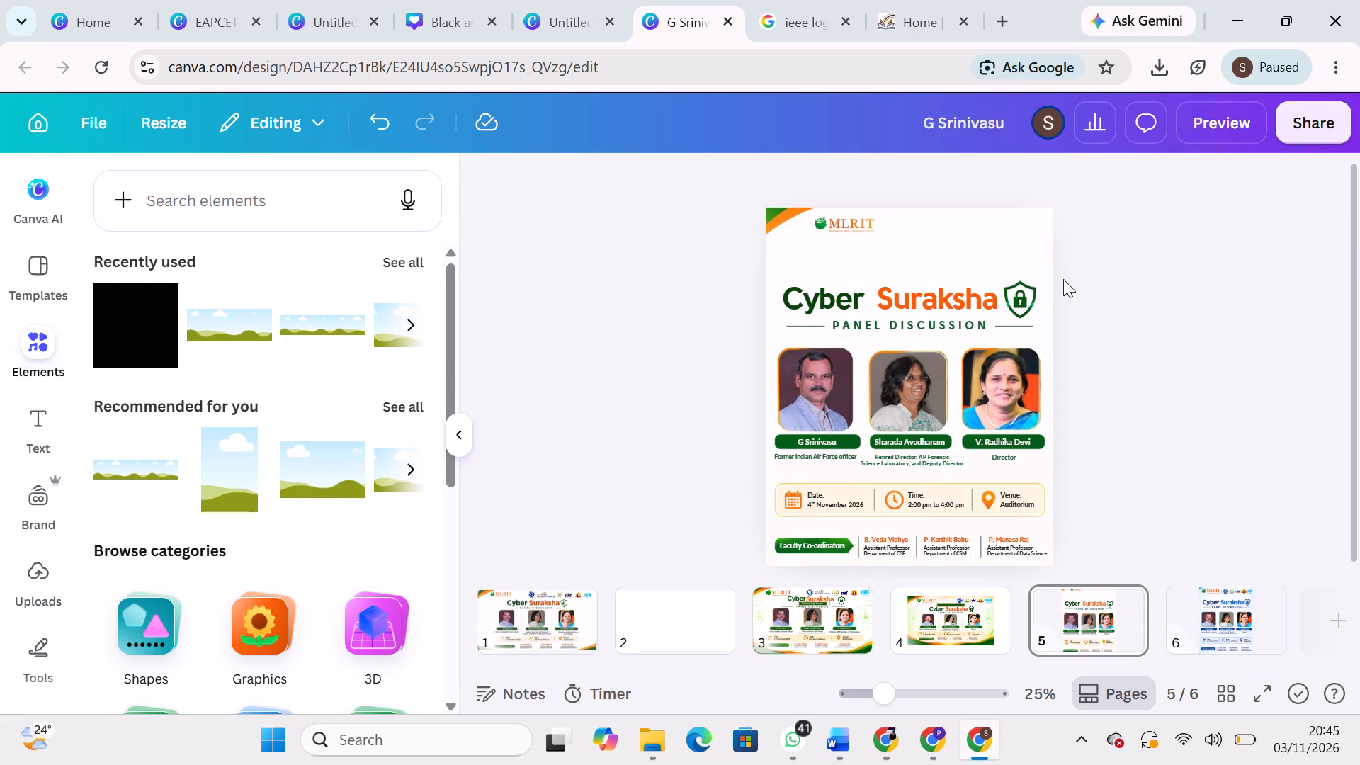
drag(855, 225, 832, 229)
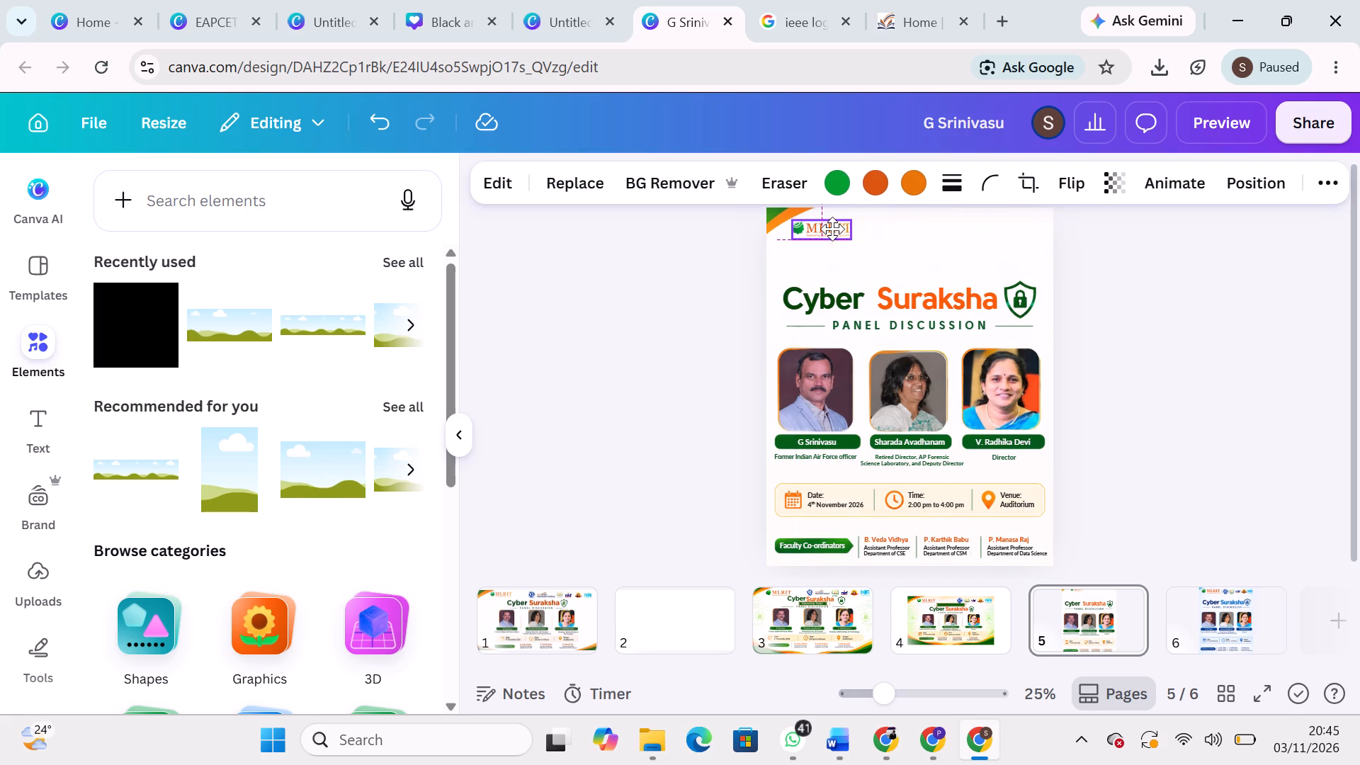
drag(832, 229, 827, 234)
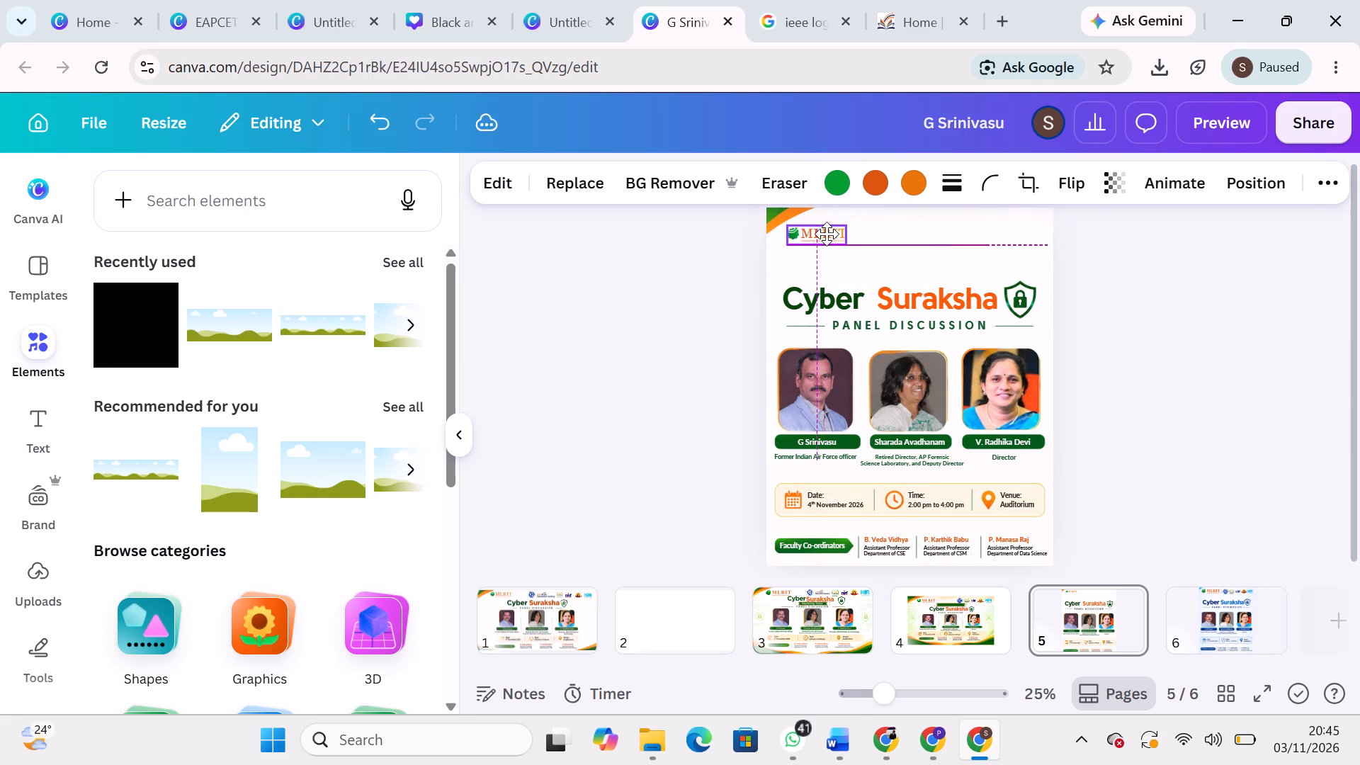
drag(827, 234, 827, 232)
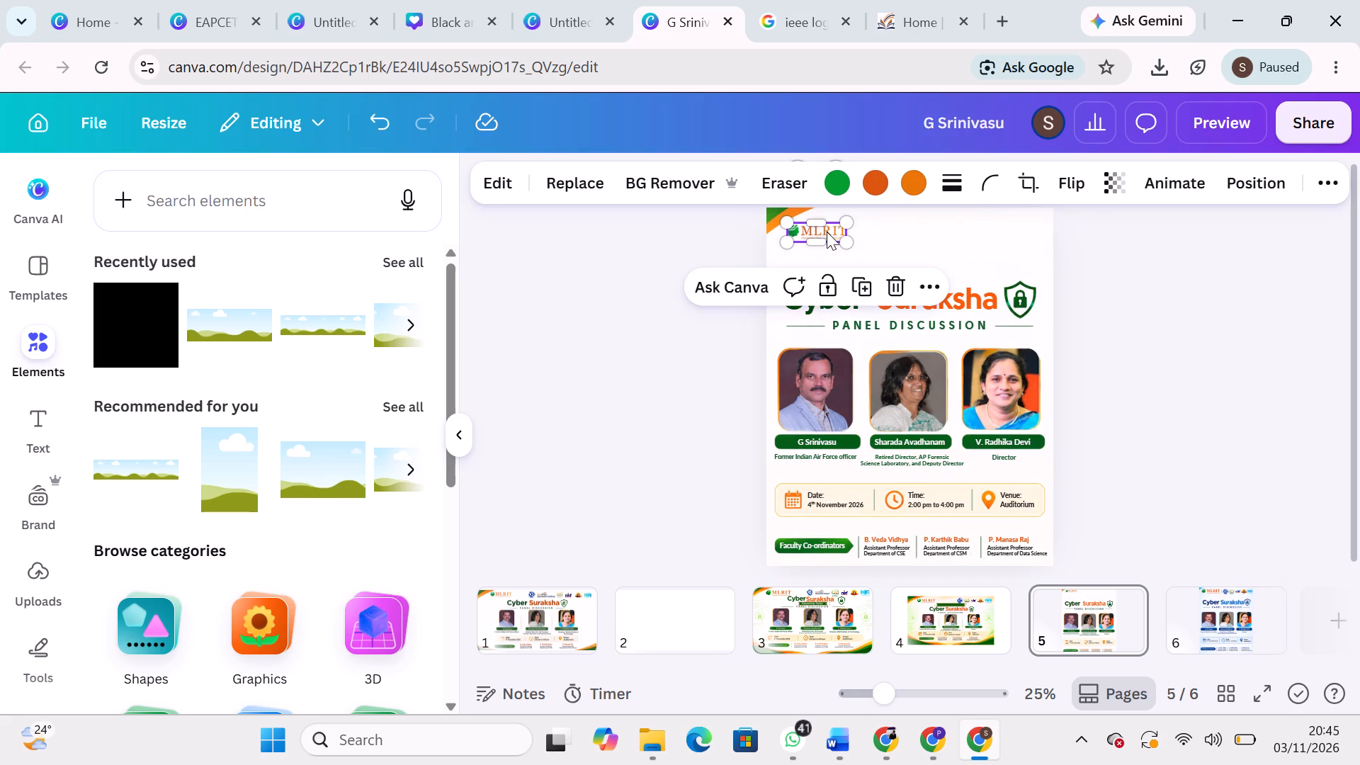
click(1230, 255)
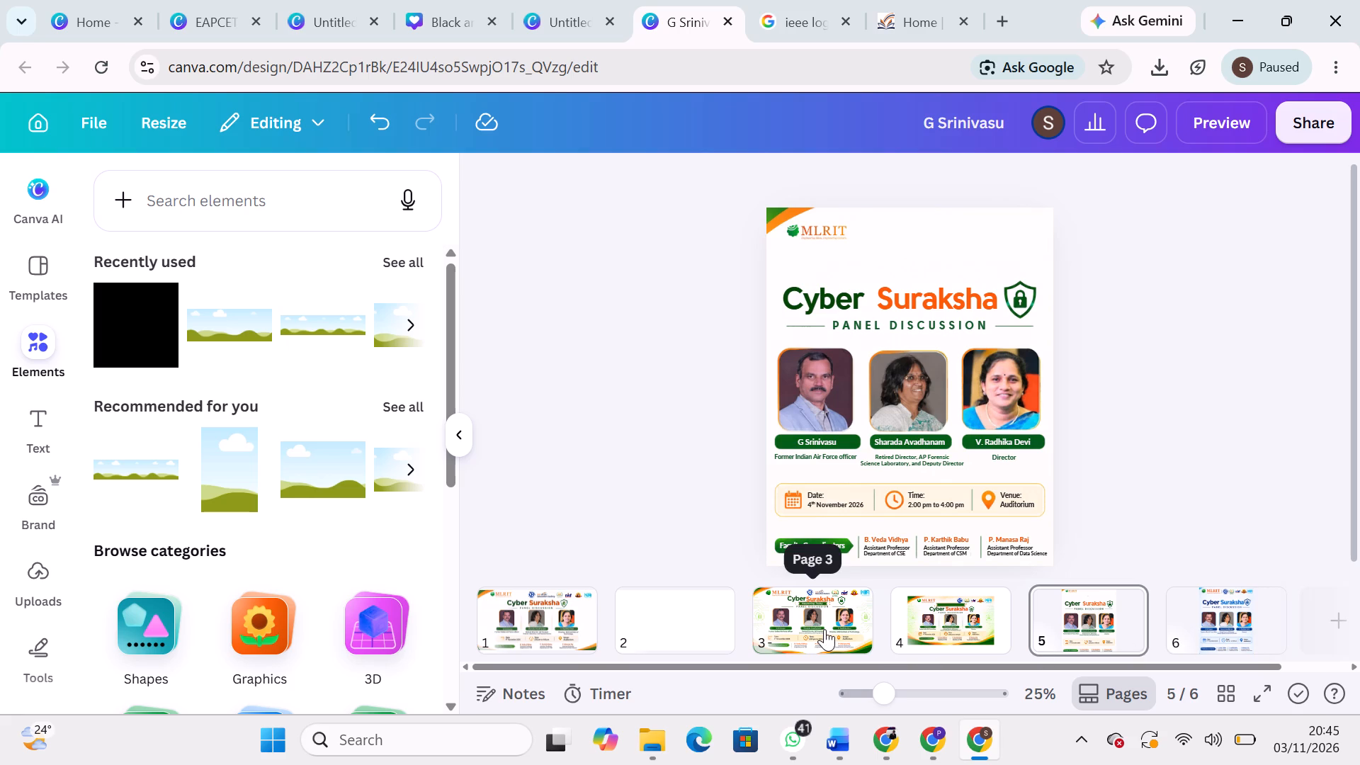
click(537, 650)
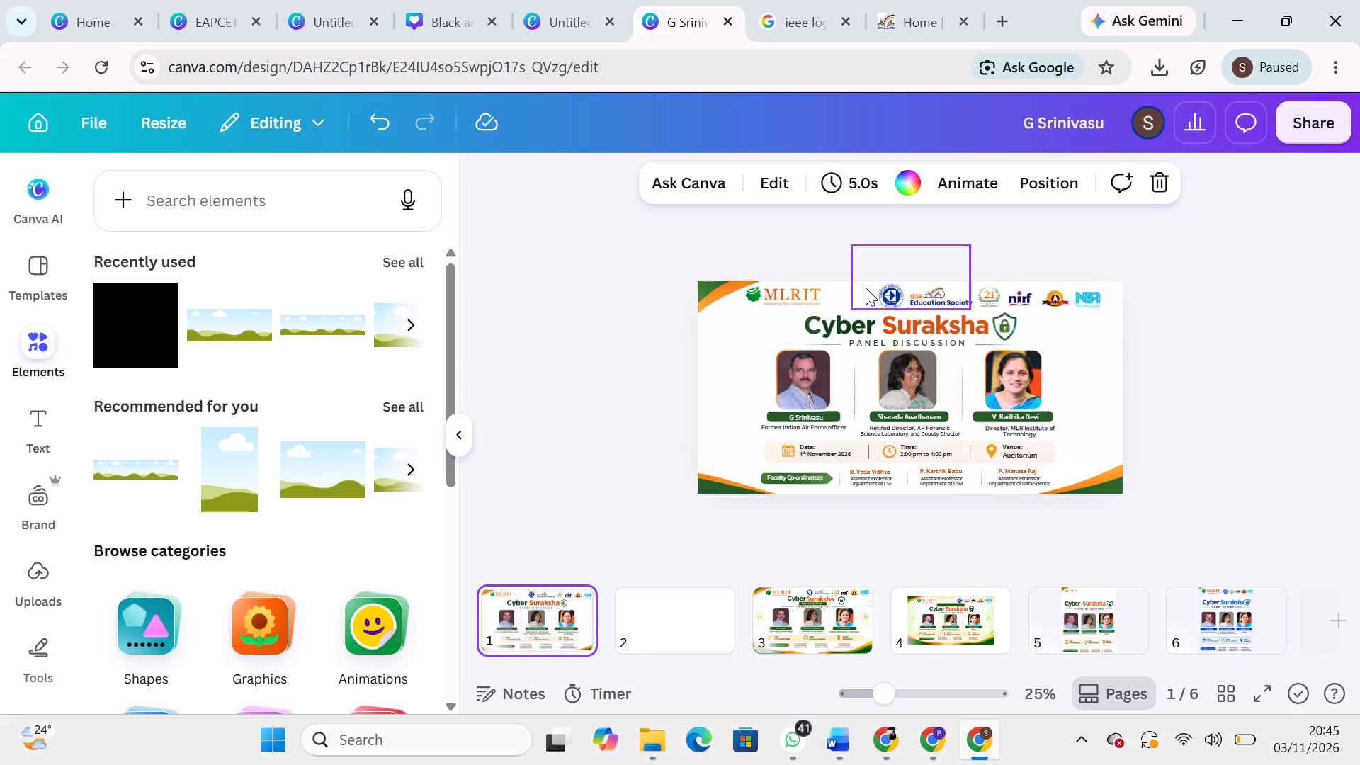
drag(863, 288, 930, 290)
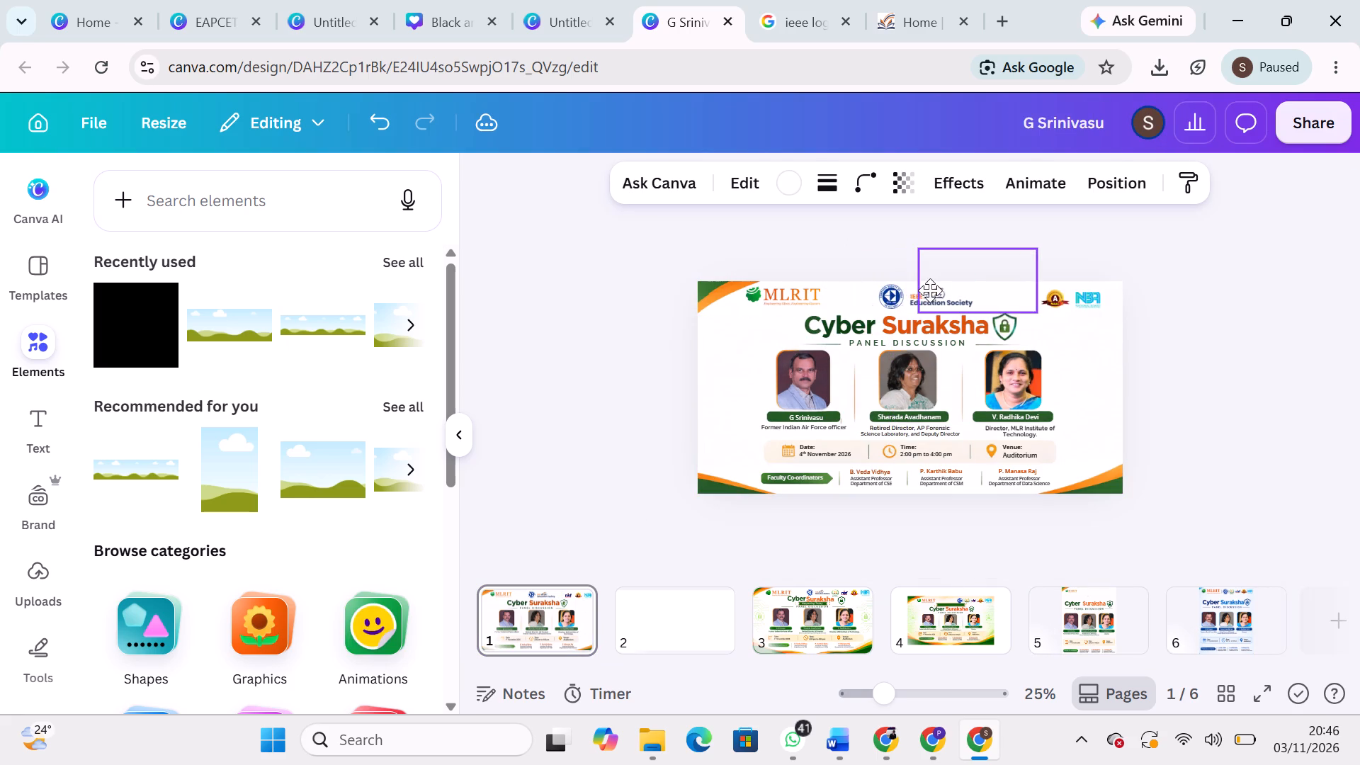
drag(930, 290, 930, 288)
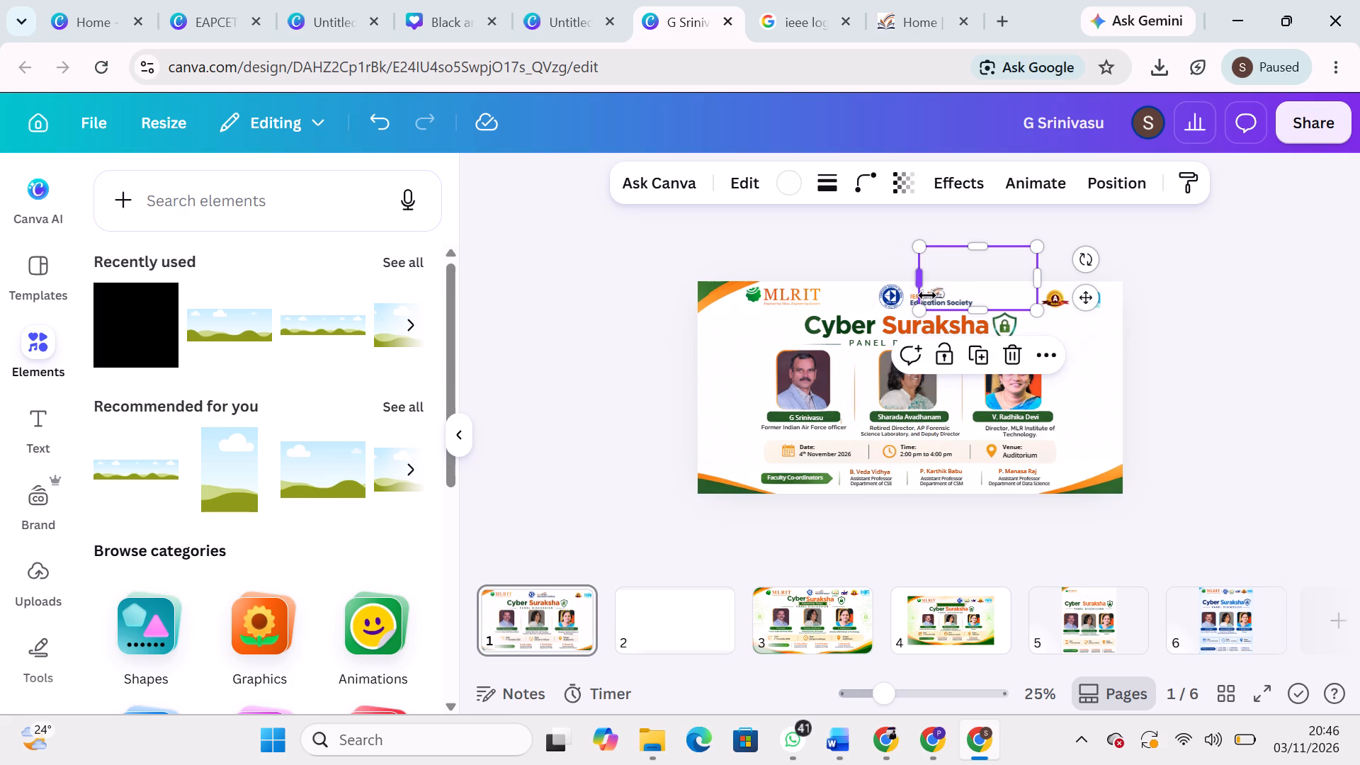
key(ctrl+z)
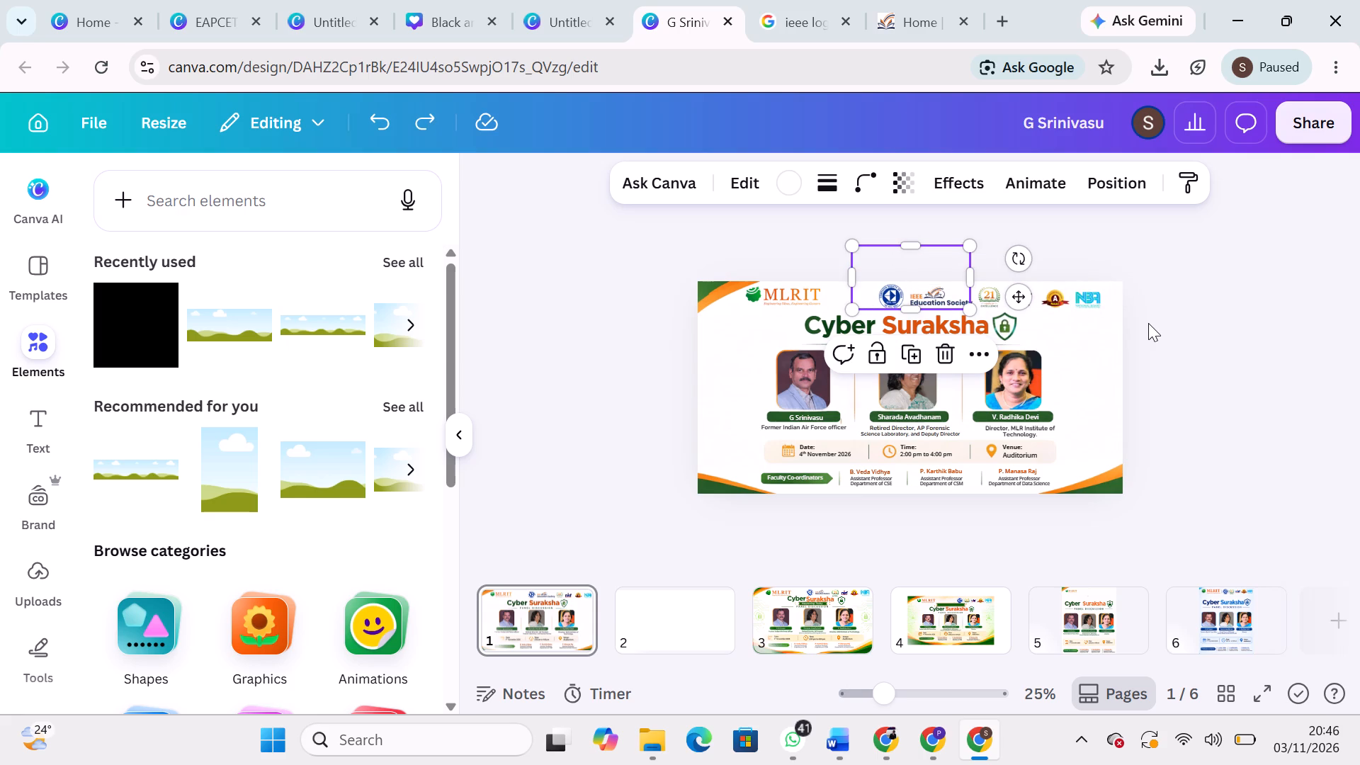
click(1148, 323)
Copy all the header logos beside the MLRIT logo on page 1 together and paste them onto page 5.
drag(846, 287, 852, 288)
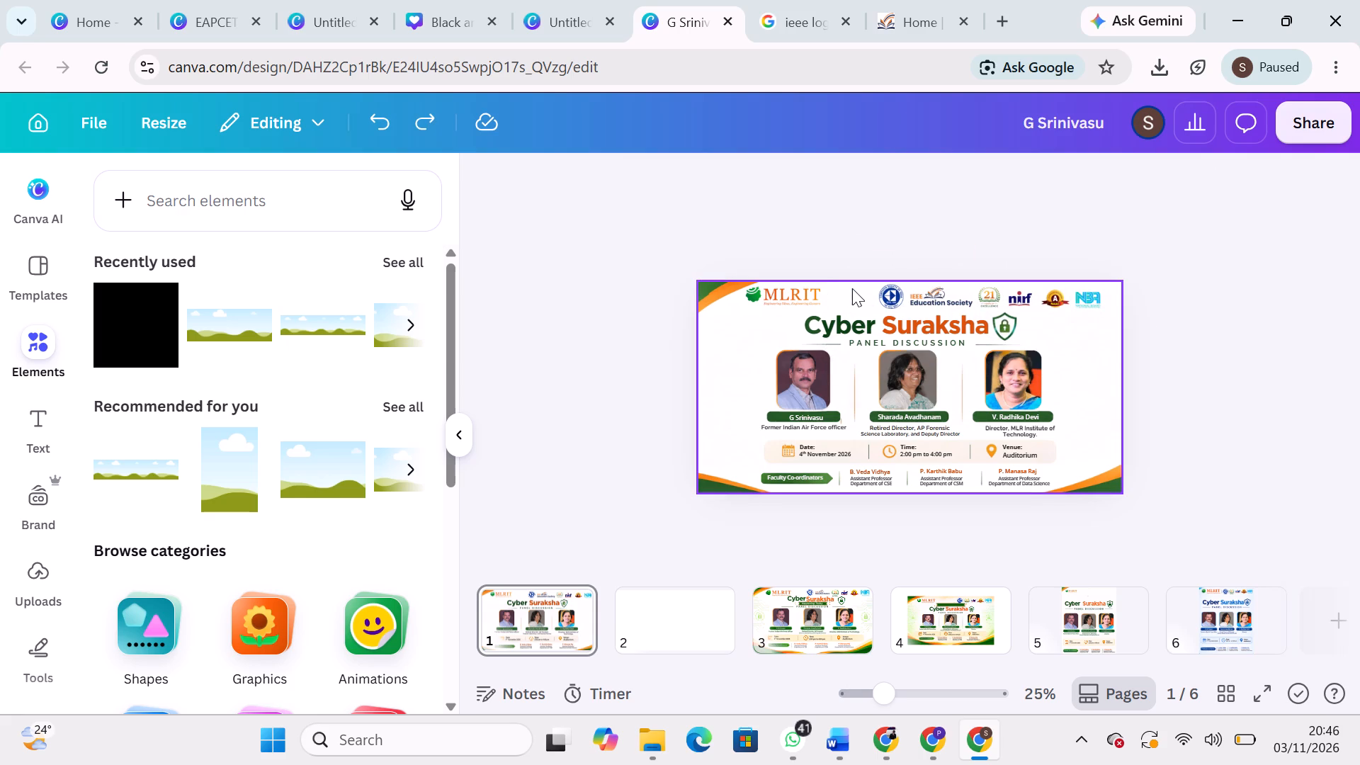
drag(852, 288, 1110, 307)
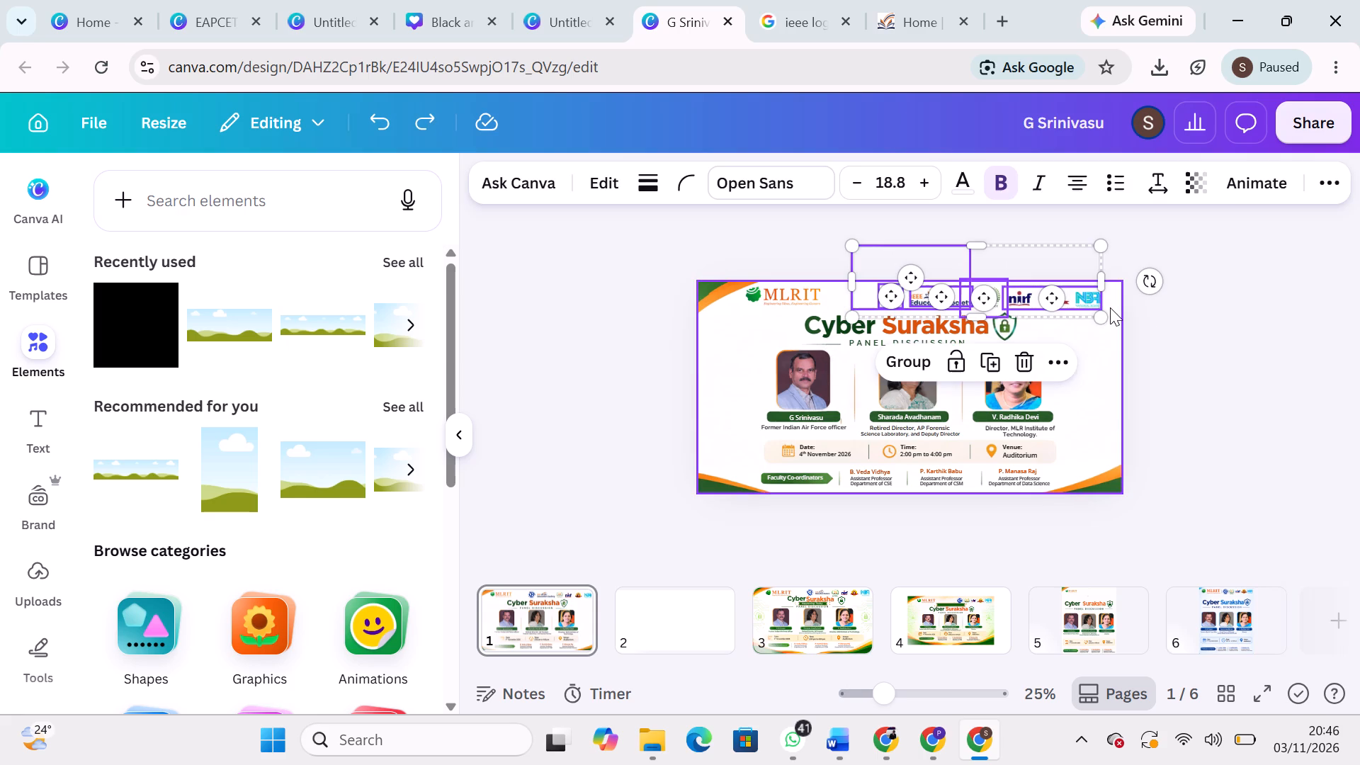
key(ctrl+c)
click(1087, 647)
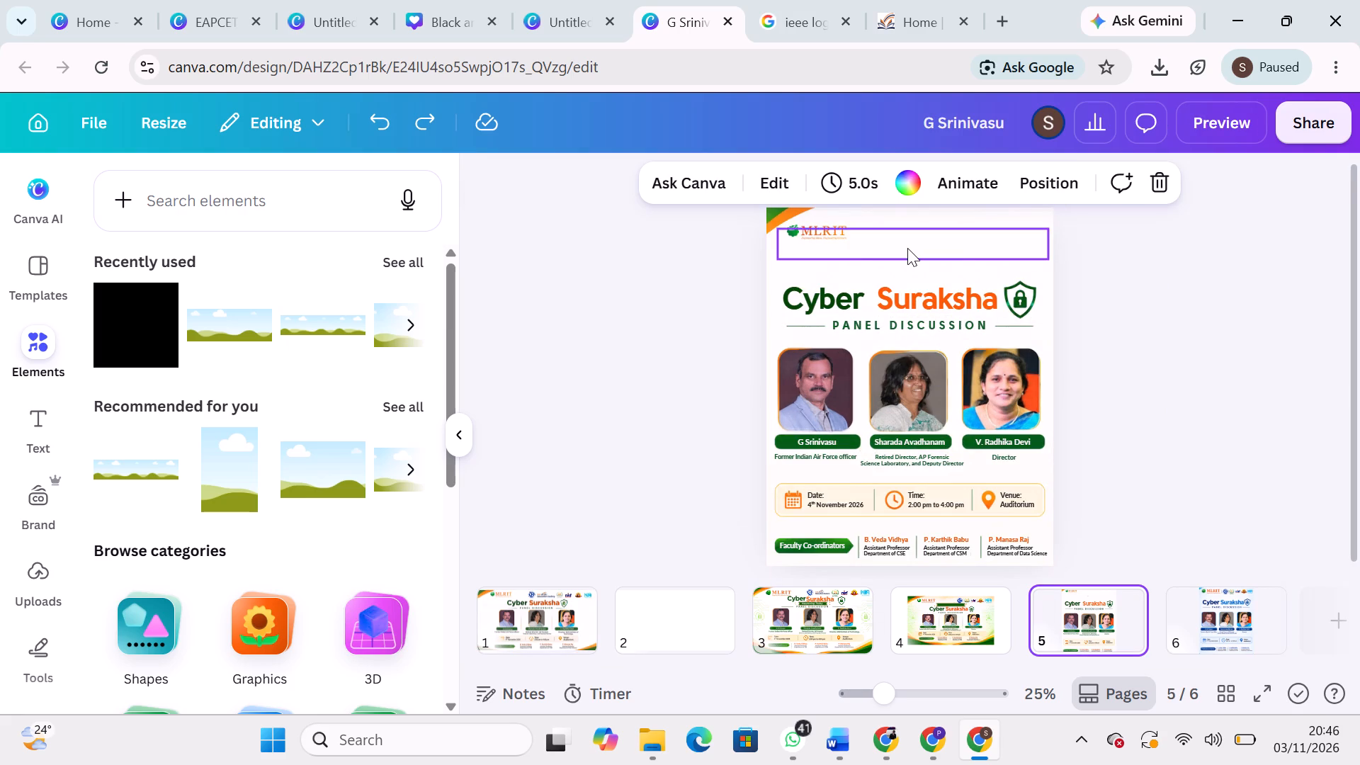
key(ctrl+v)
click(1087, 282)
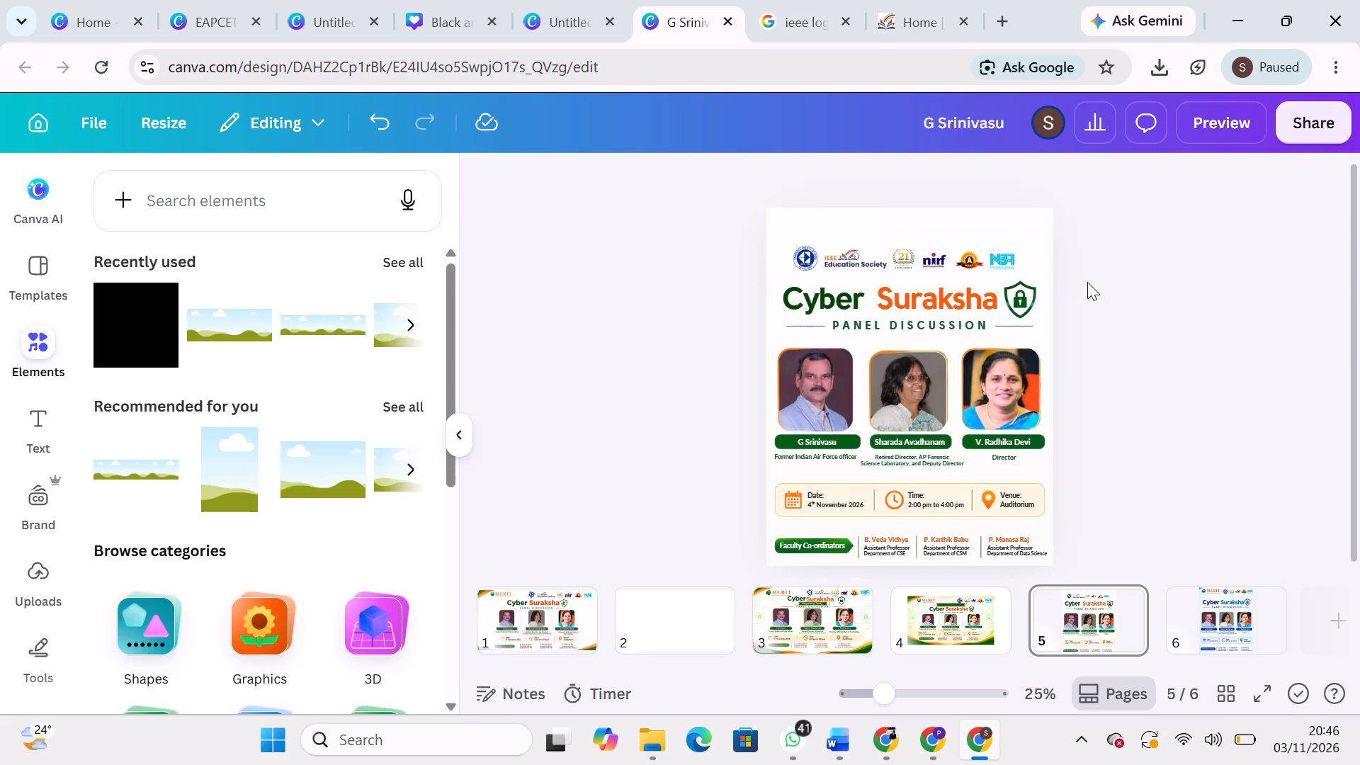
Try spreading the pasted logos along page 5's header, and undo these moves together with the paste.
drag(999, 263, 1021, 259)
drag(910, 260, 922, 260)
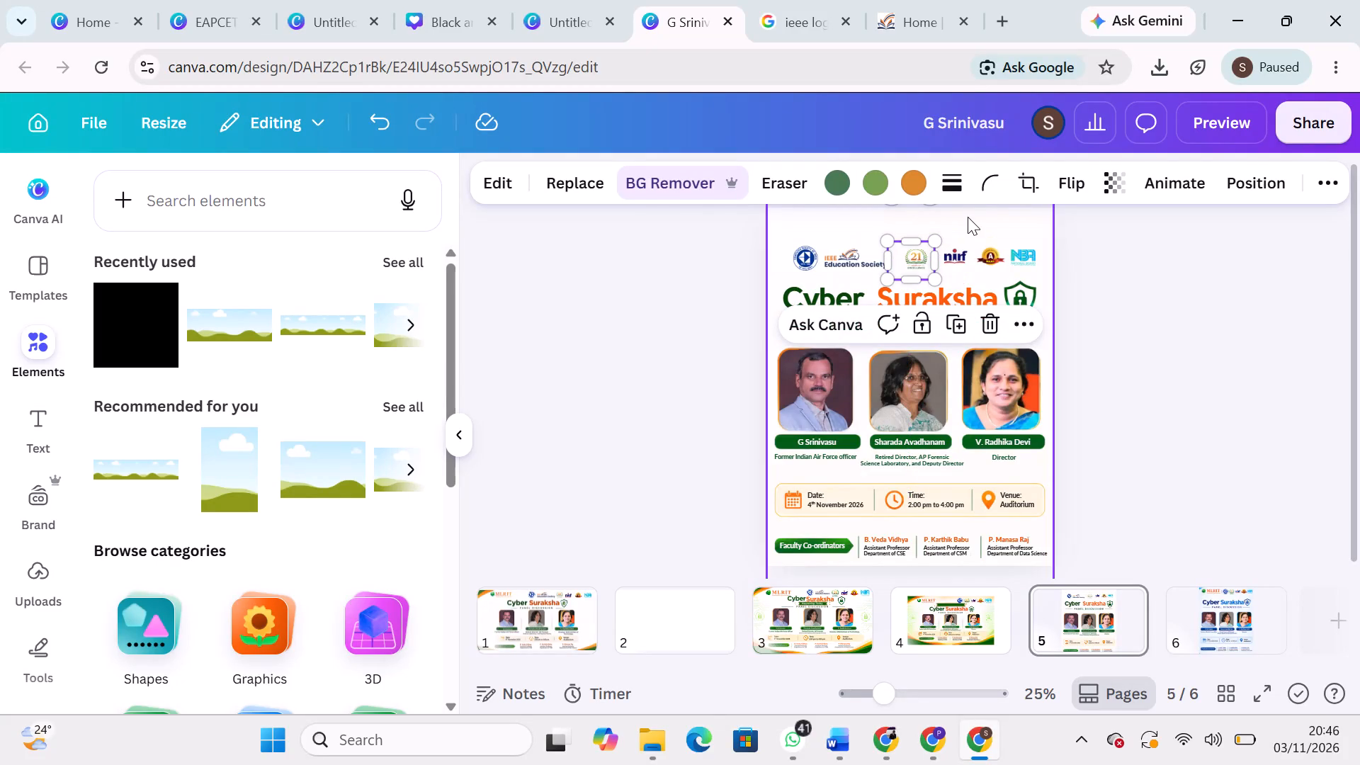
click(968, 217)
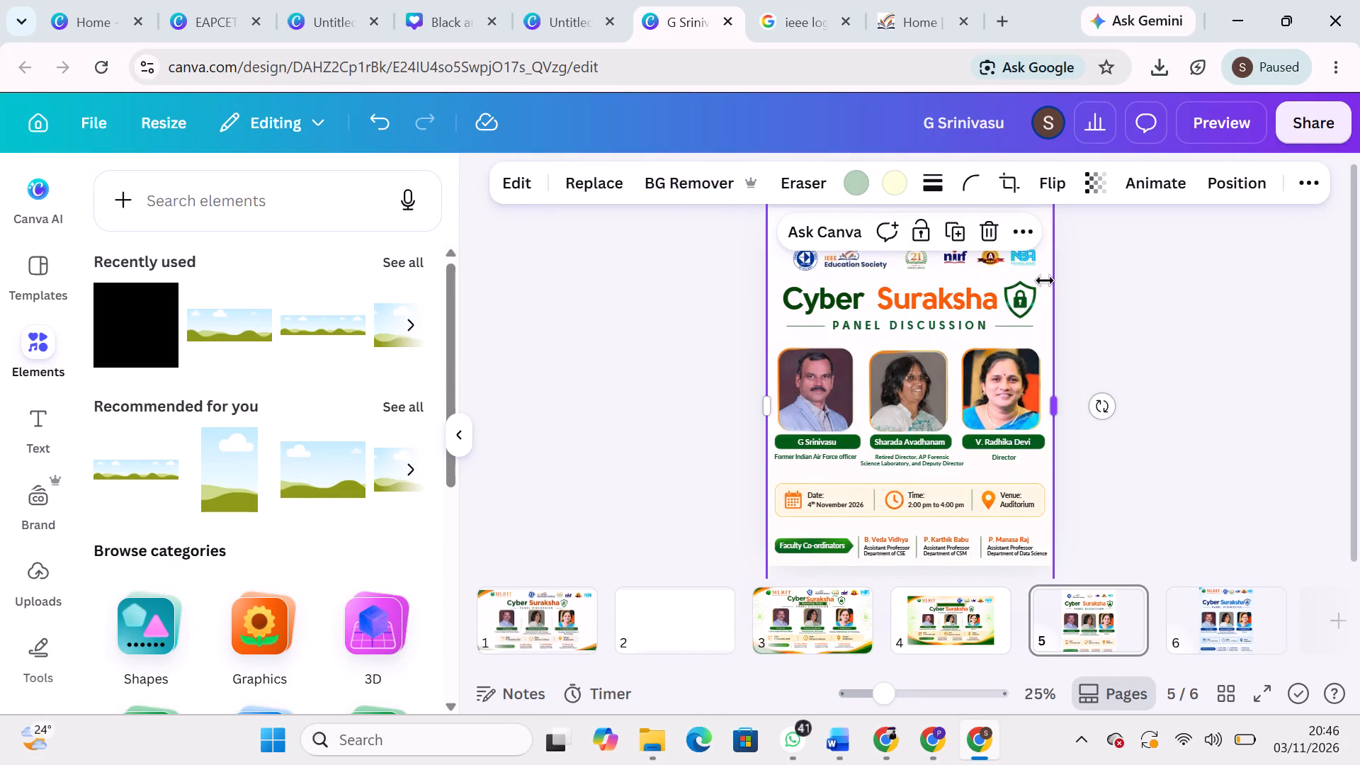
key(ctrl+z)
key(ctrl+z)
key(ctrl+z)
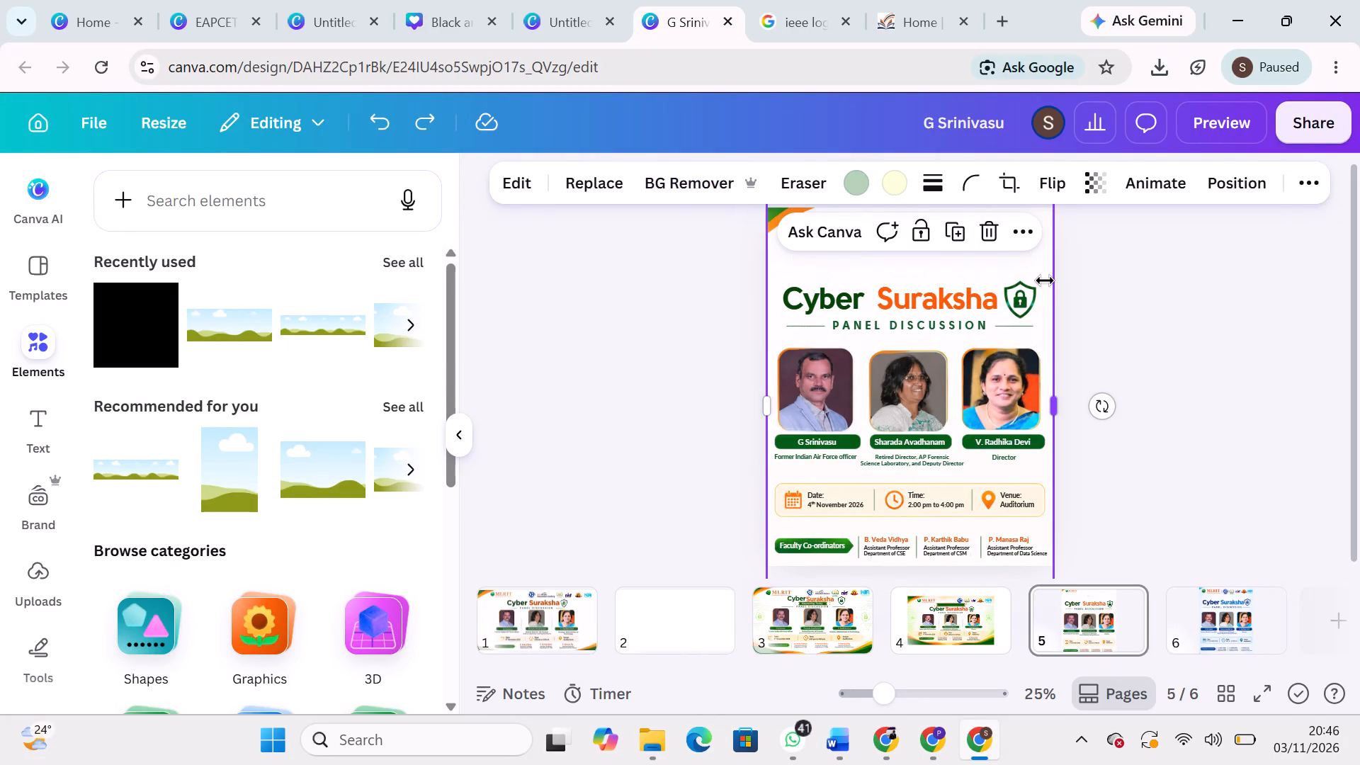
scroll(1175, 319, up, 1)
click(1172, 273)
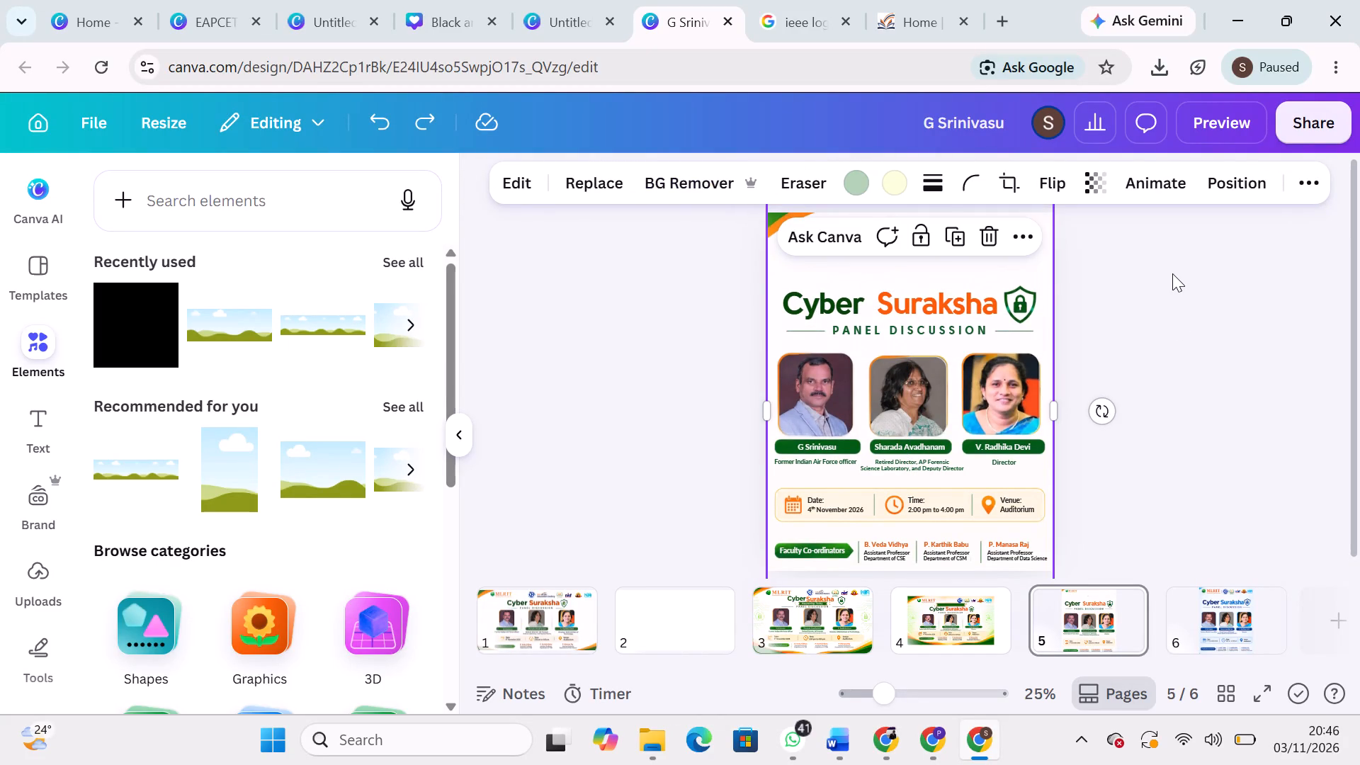
Copy only the grouped nirf, accreditation seal and NBA logos from page 1 and paste the group onto page 5.
click(513, 591)
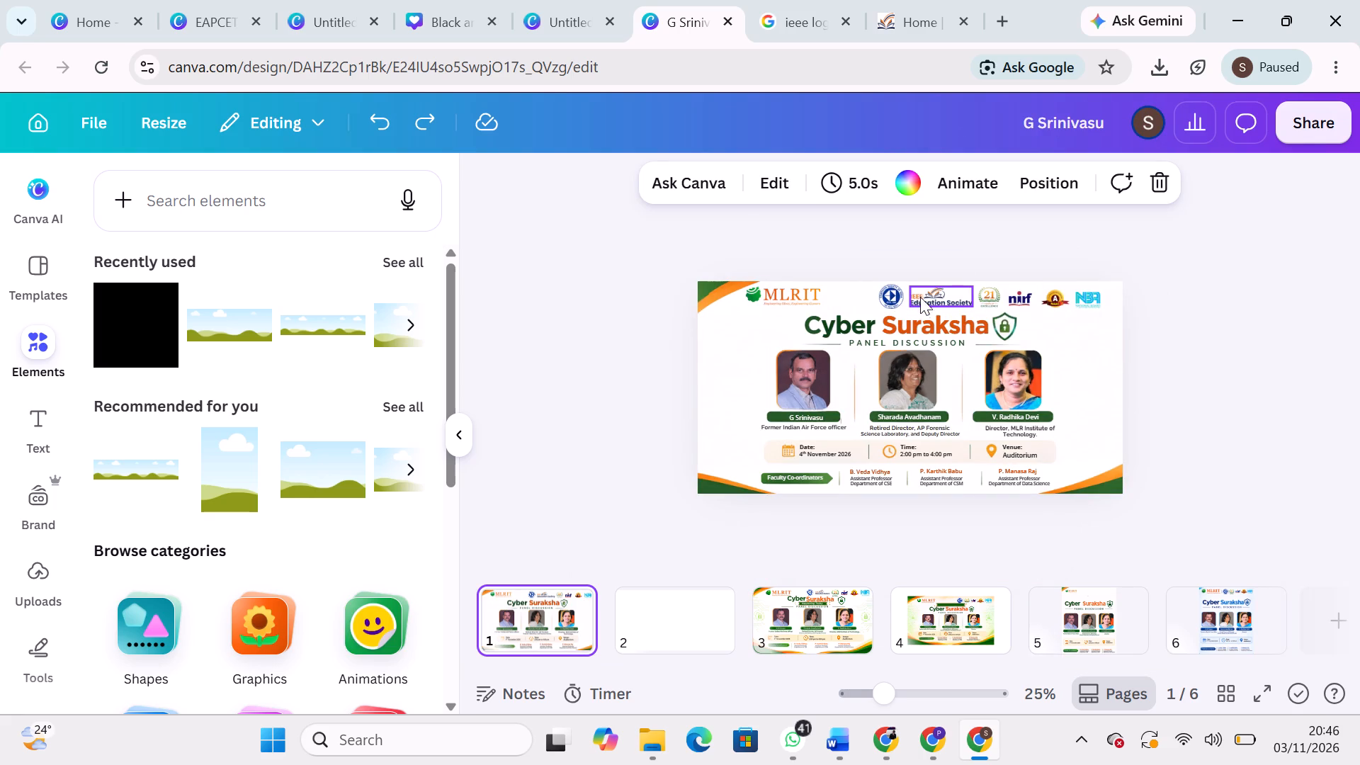
click(1045, 300)
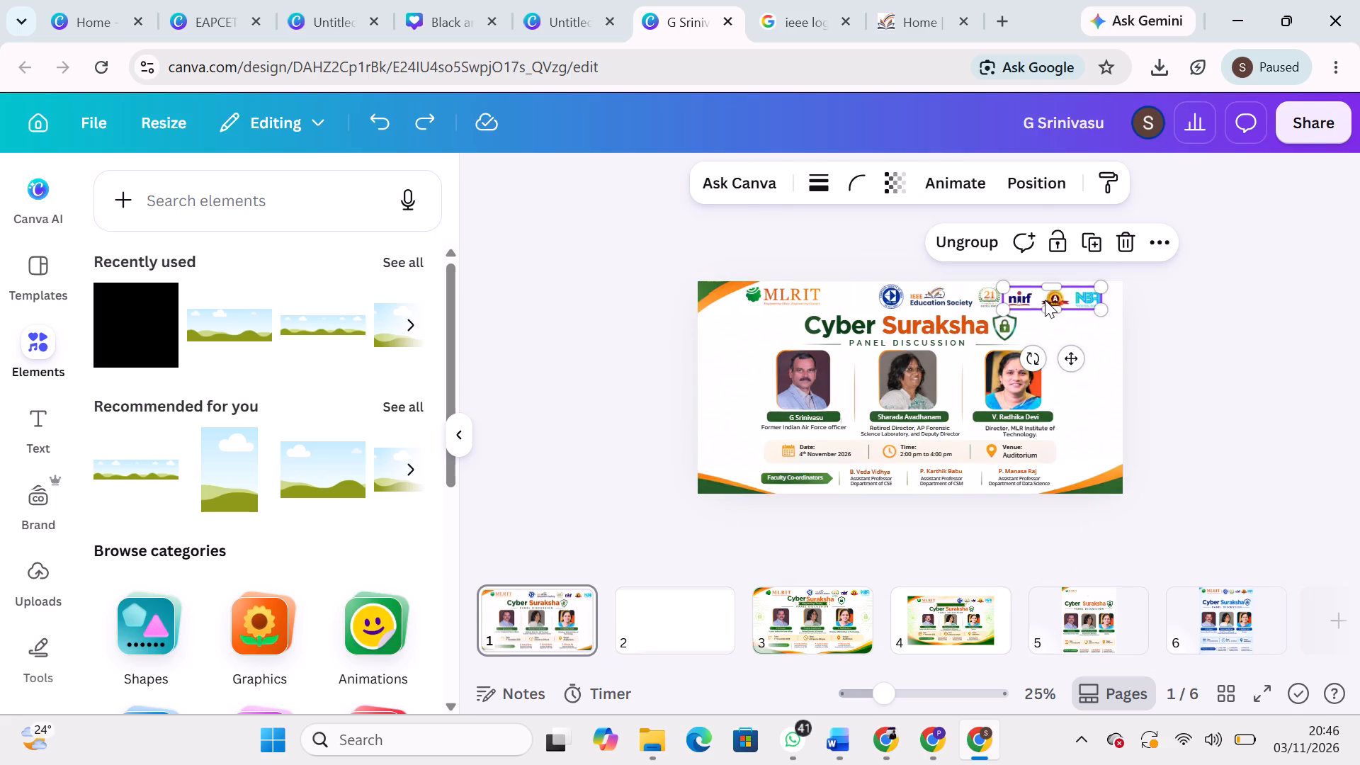
key(ctrl+c)
click(1065, 606)
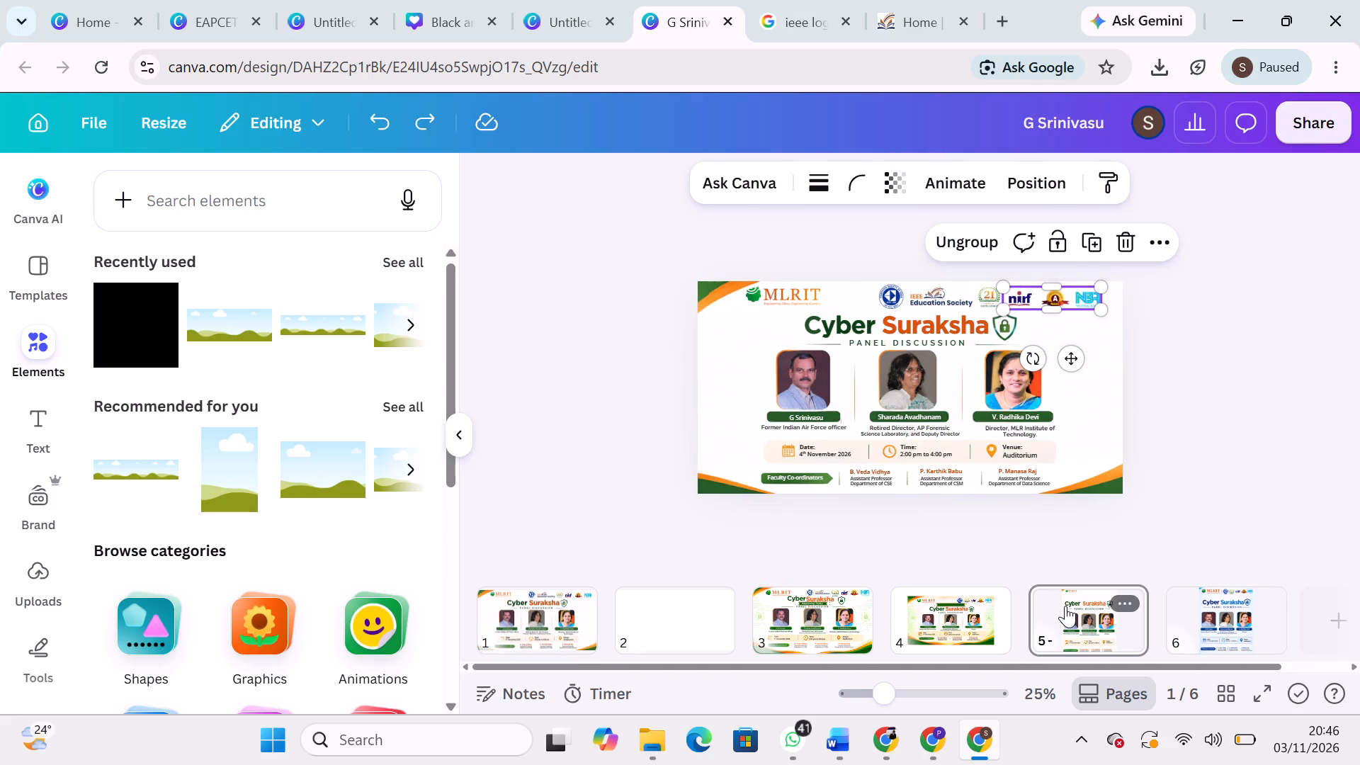
key(ctrl+v)
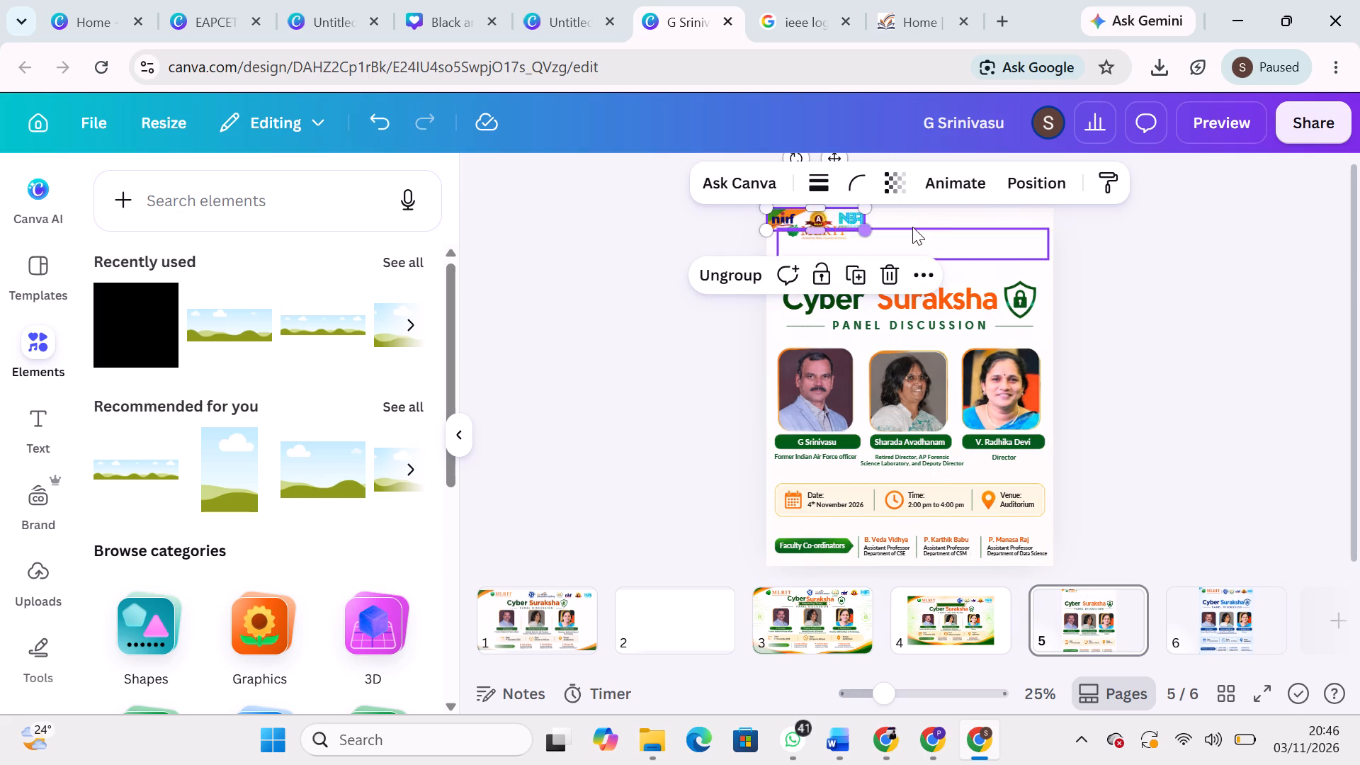
click(935, 234)
click(853, 222)
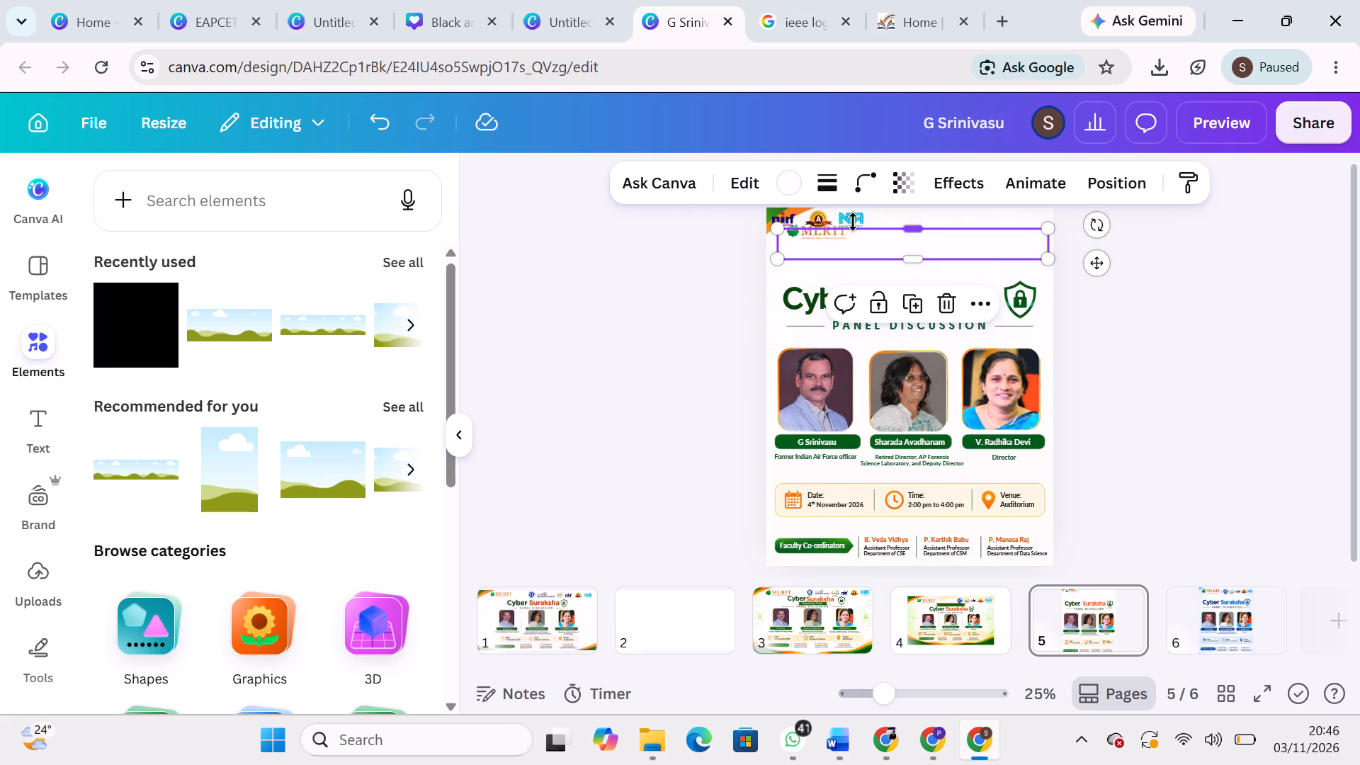
click(685, 259)
click(788, 209)
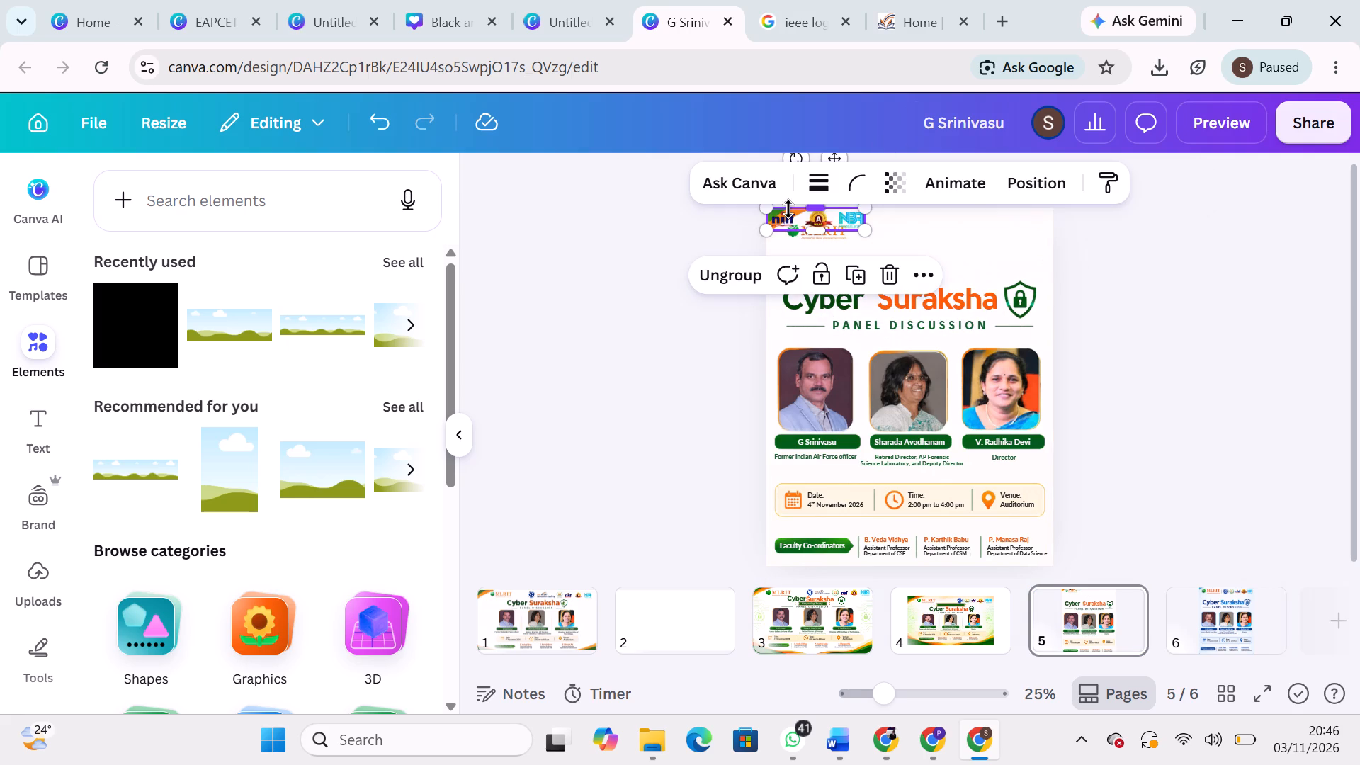
click(667, 274)
Position the pasted nirf–NBA logo group at the right end of page 5's header, level with the MLRIT logo.
drag(797, 220, 968, 212)
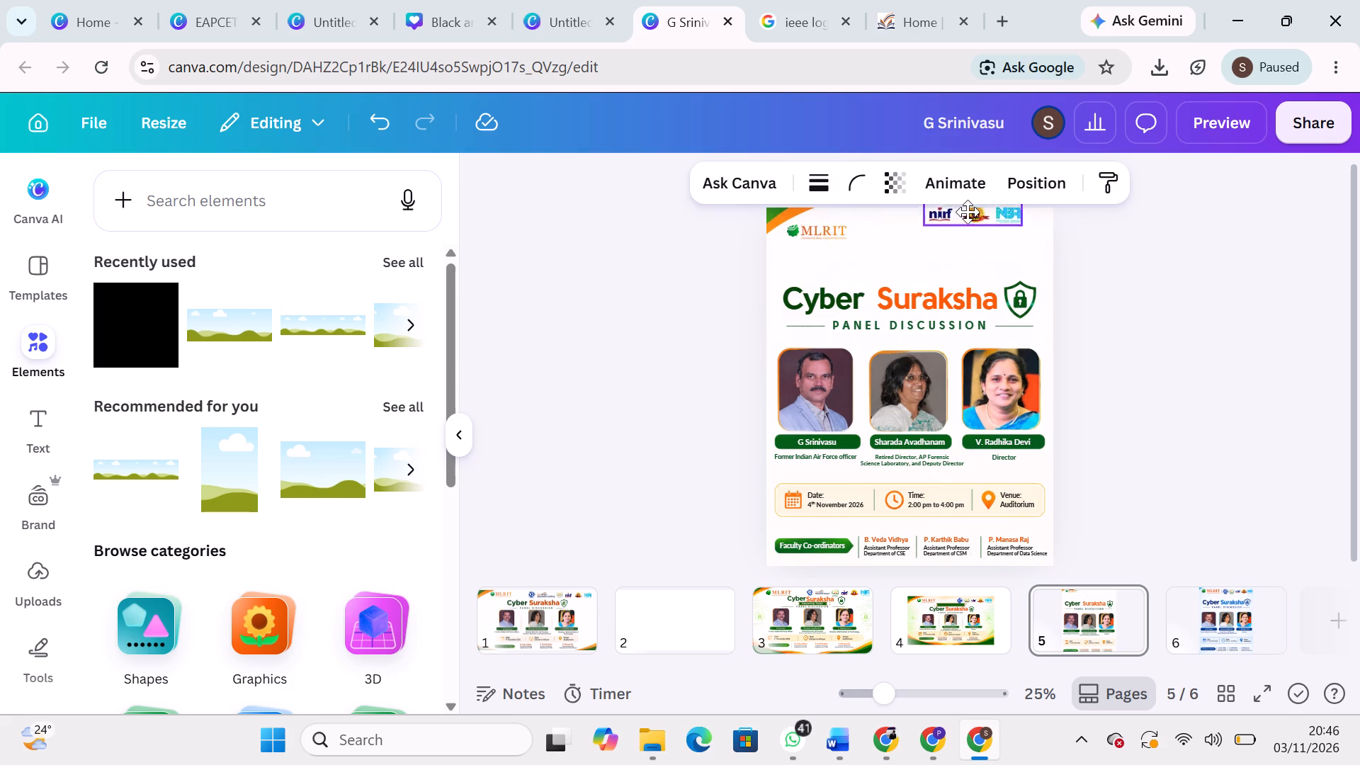
drag(968, 212, 985, 232)
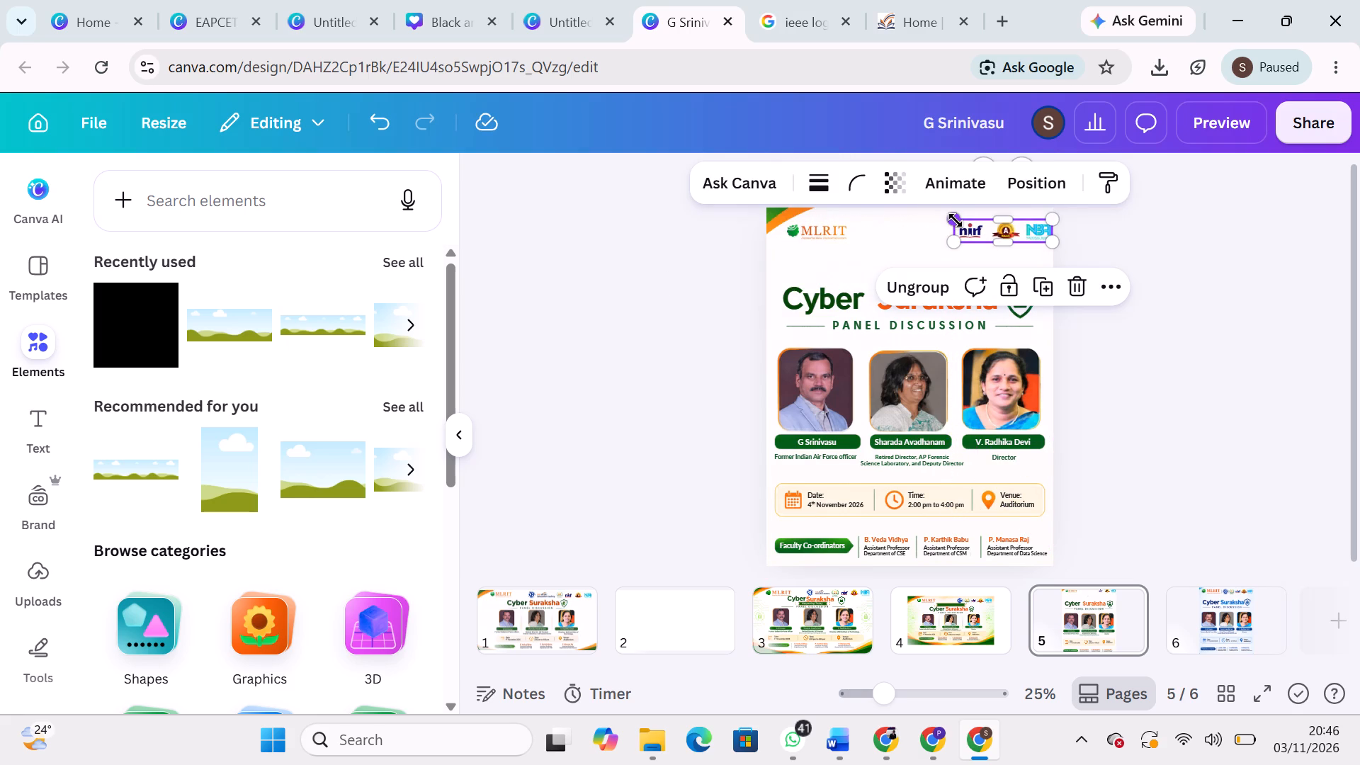
drag(956, 220, 972, 227)
drag(950, 222, 971, 226)
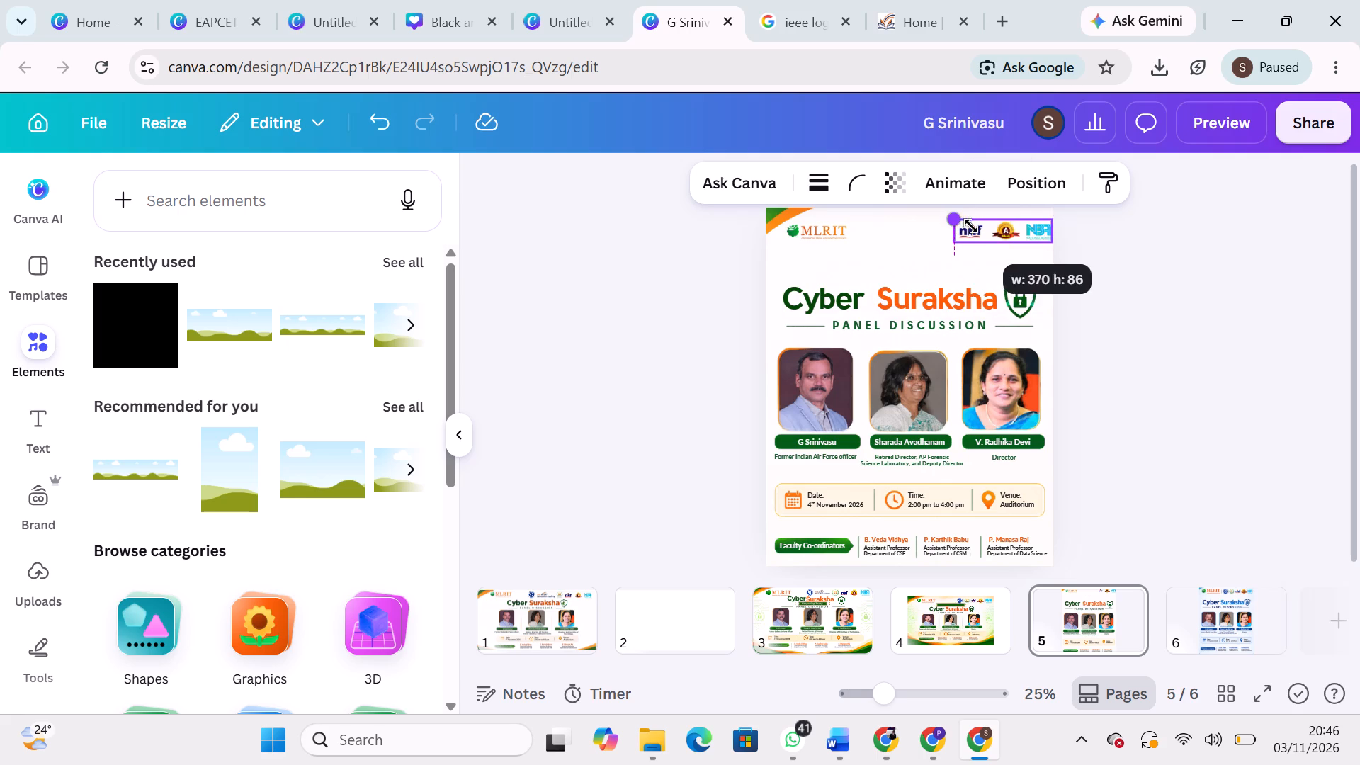
drag(971, 226, 973, 229)
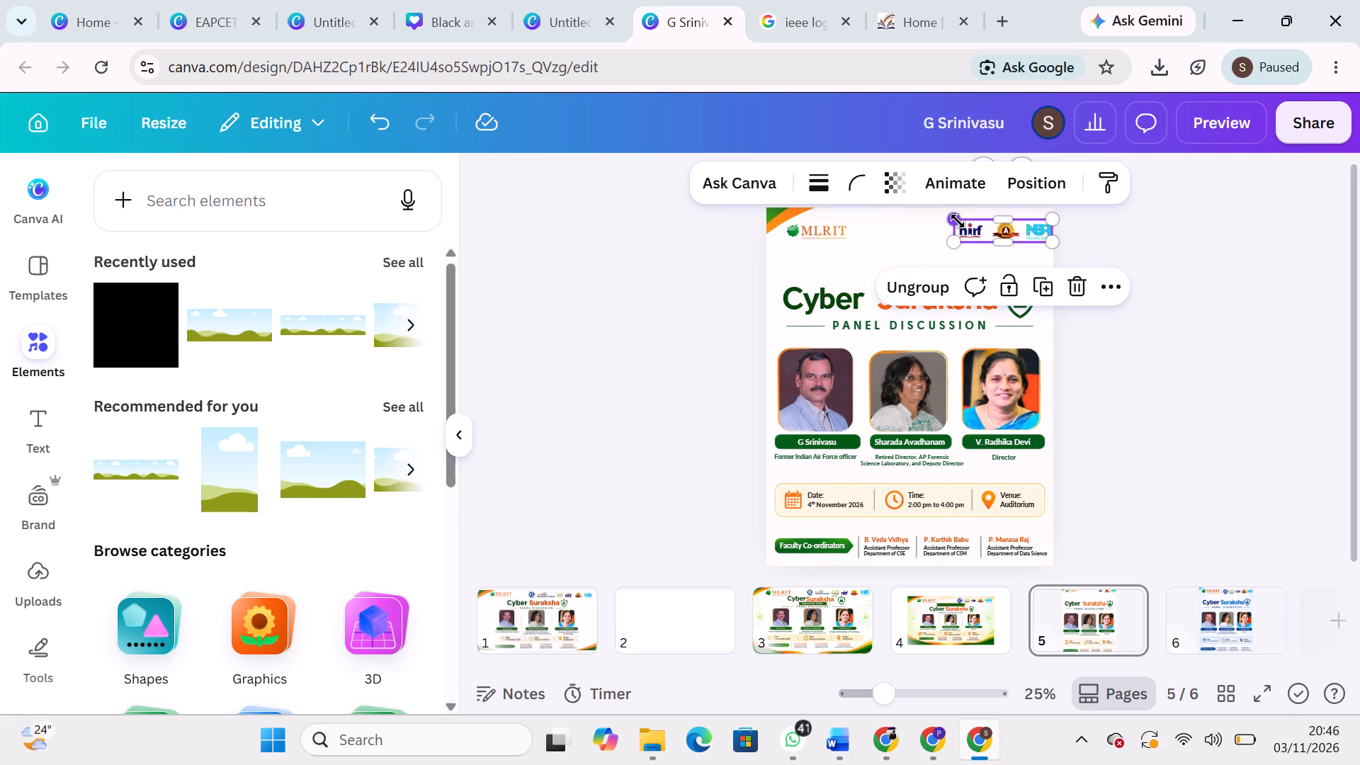
click(1106, 231)
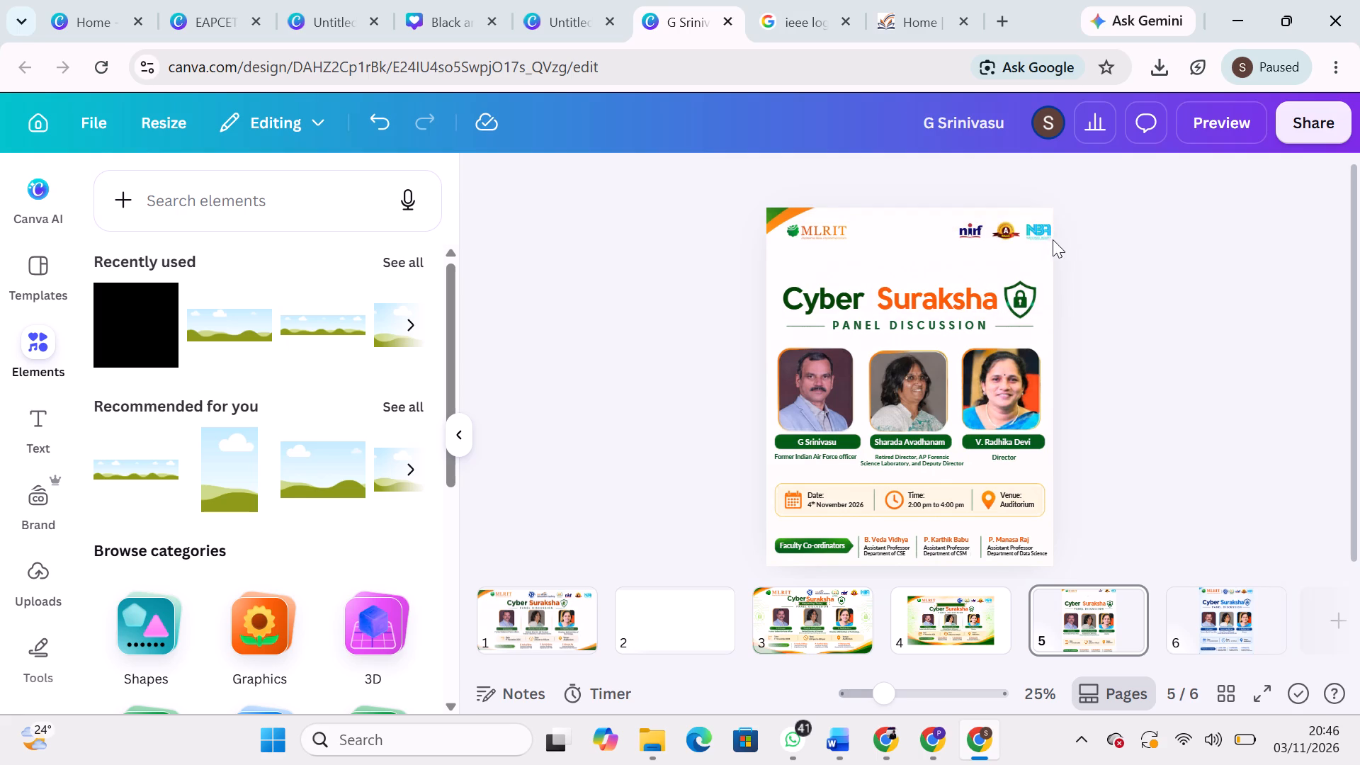
click(1026, 234)
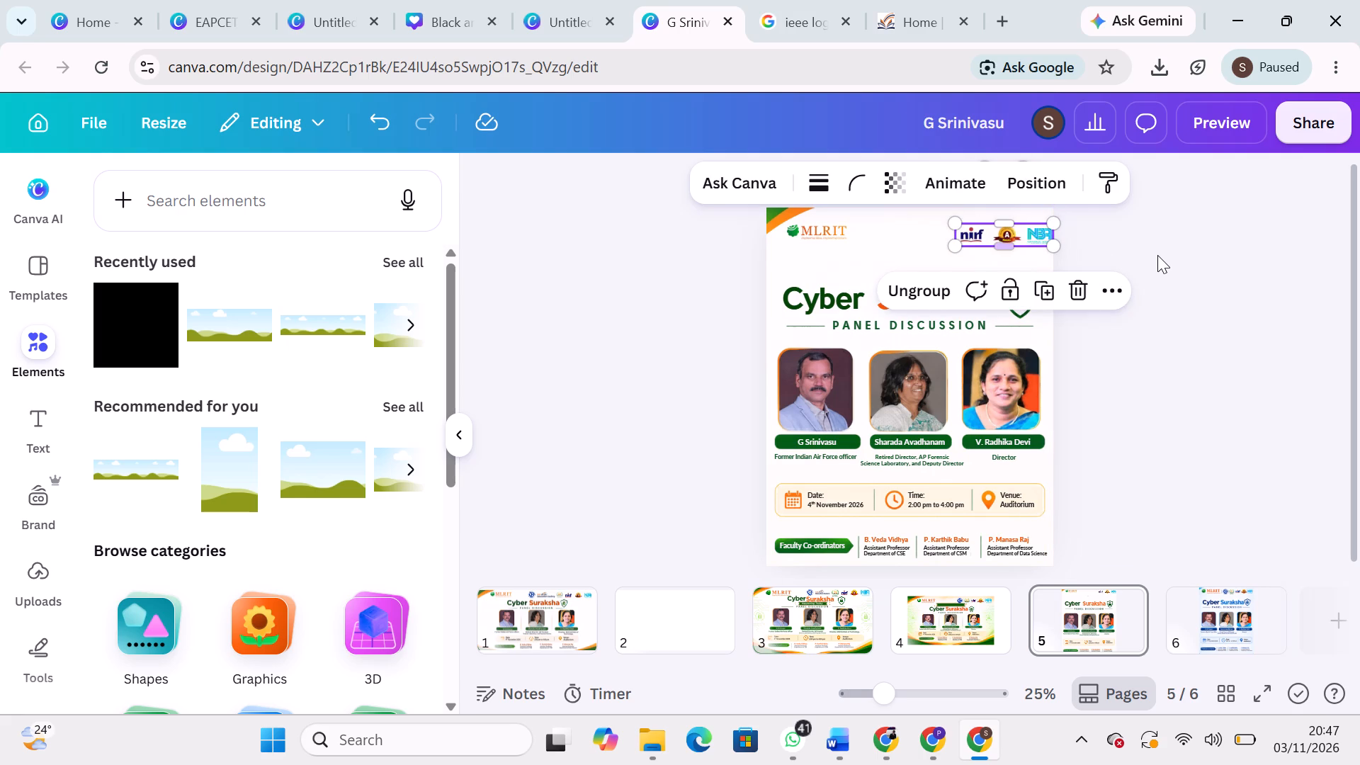
click(1160, 256)
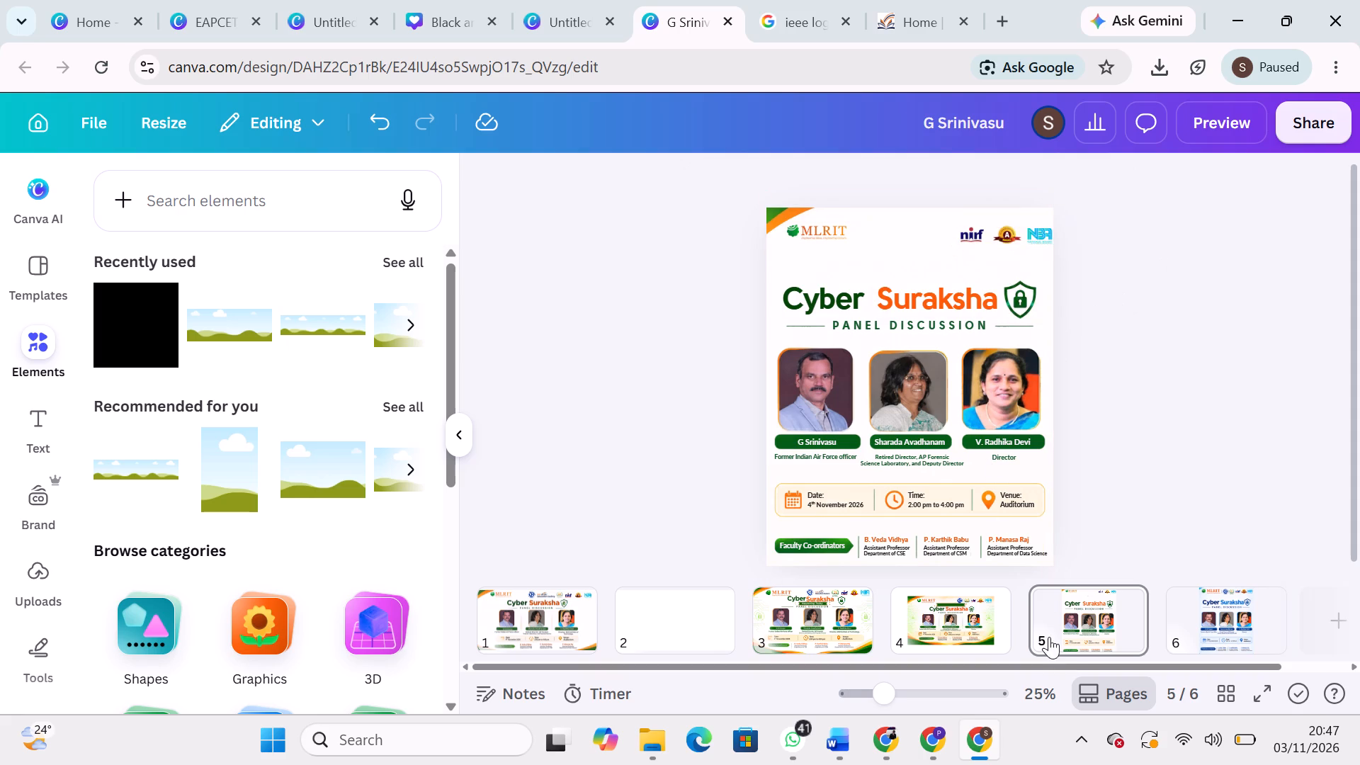
Copy the "21" emblem from page 1 onto page 5 and place it just left of the nirf logo.
click(1070, 639)
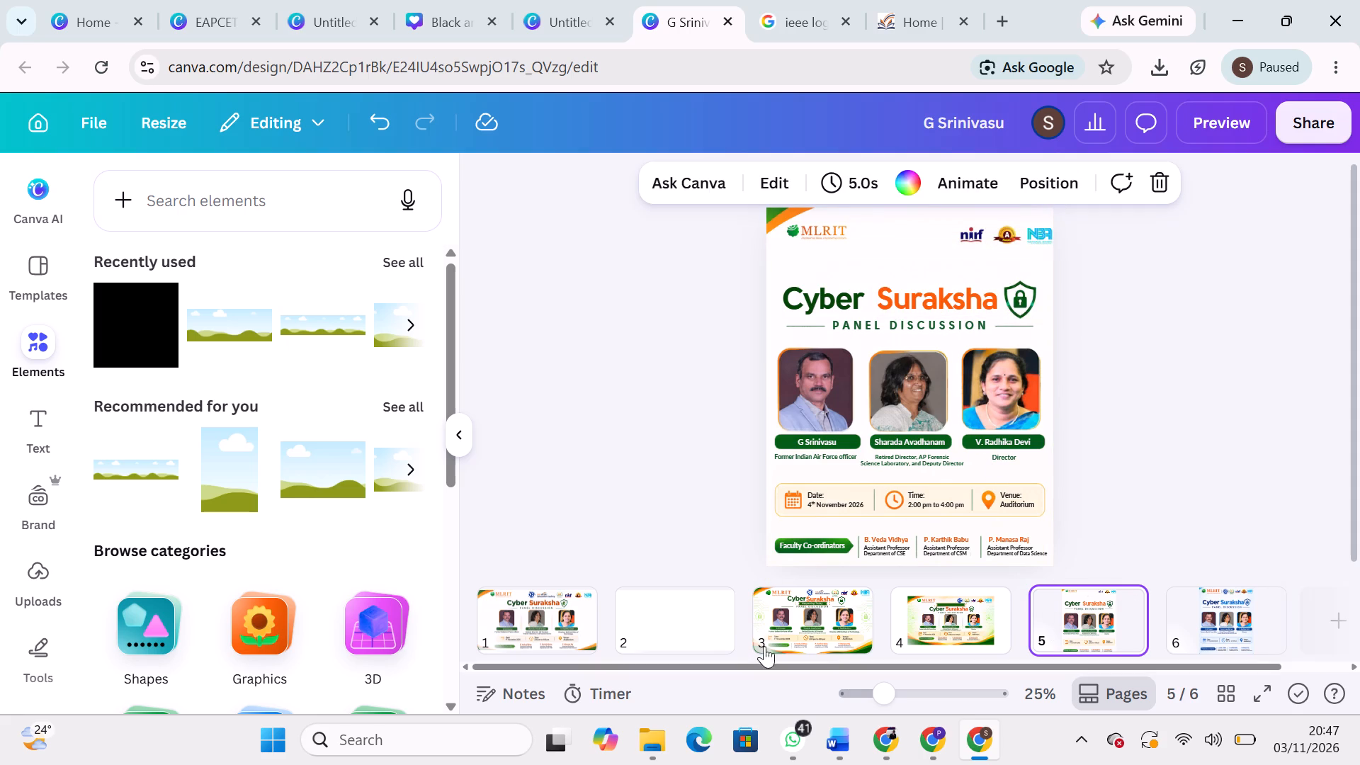
click(564, 611)
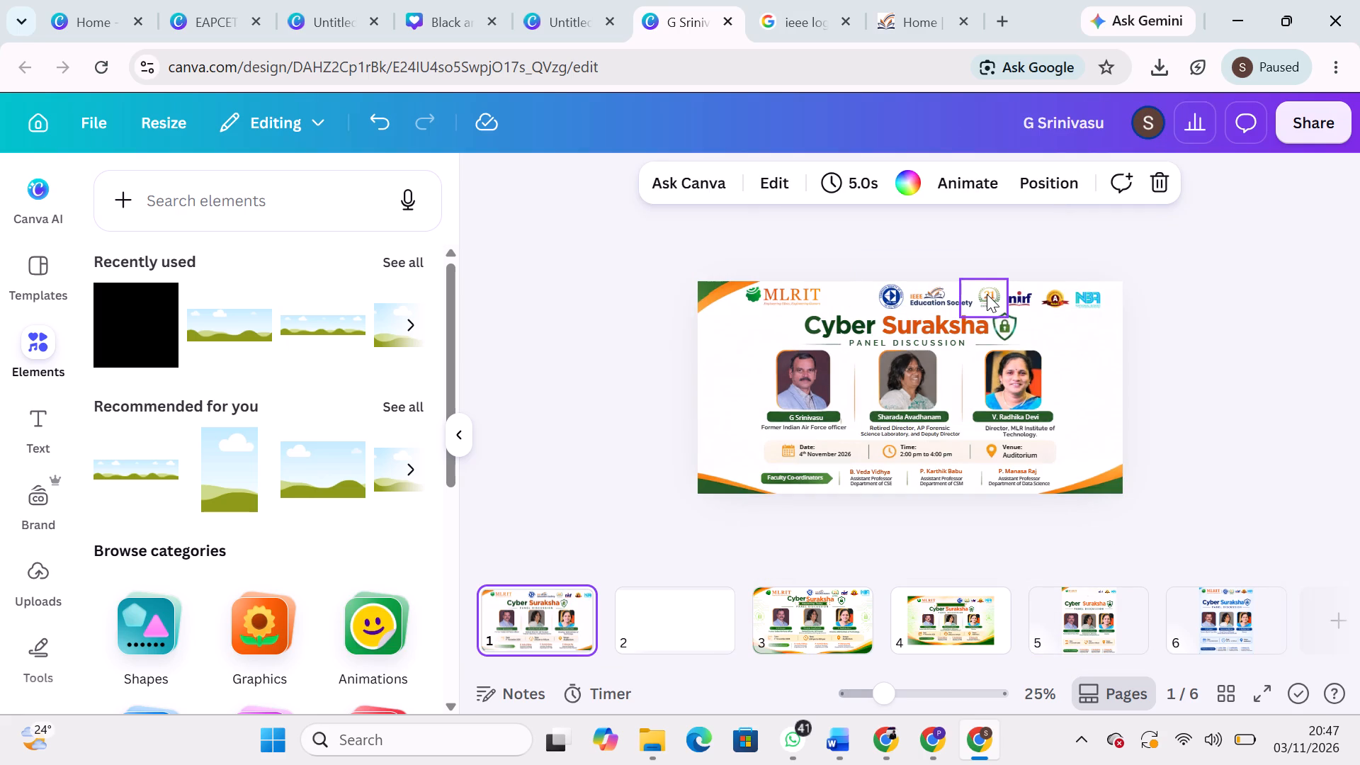
click(987, 294)
key(ctrl+c)
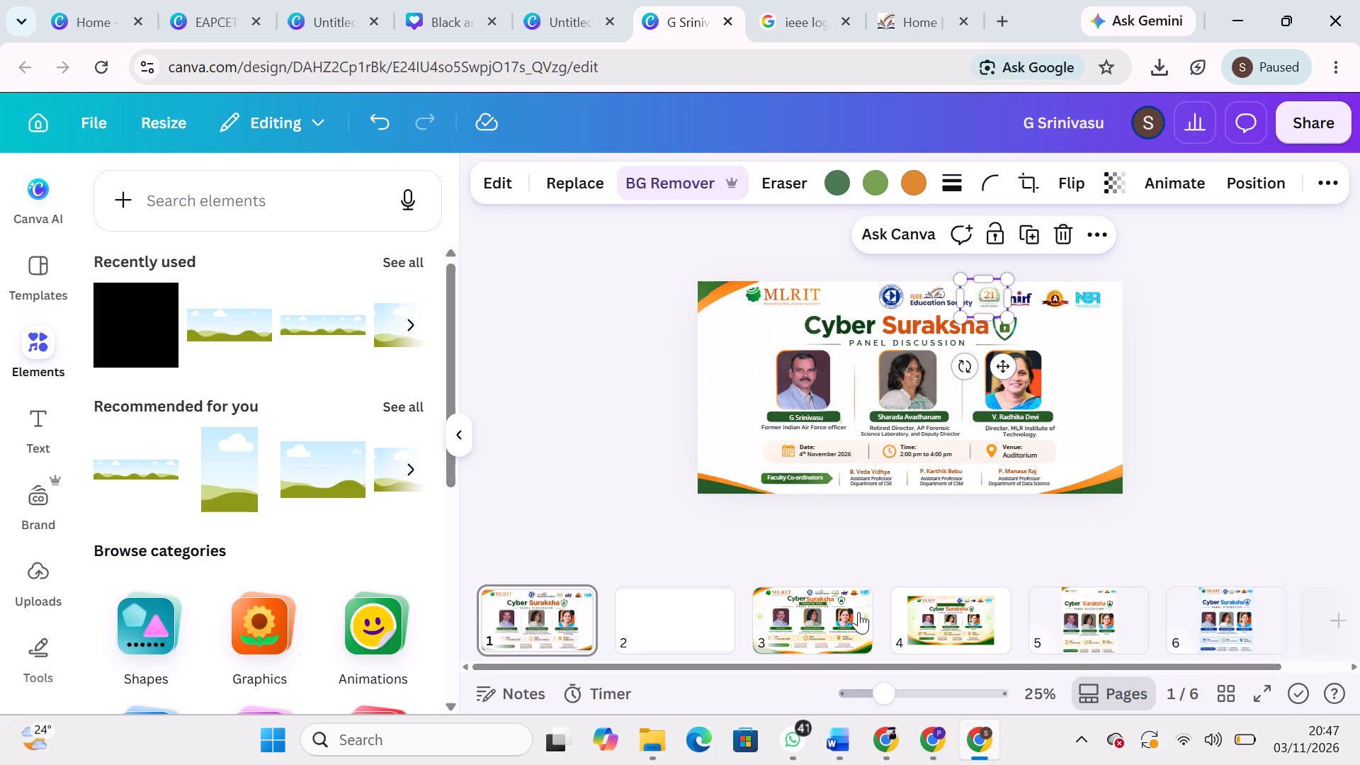
click(1098, 611)
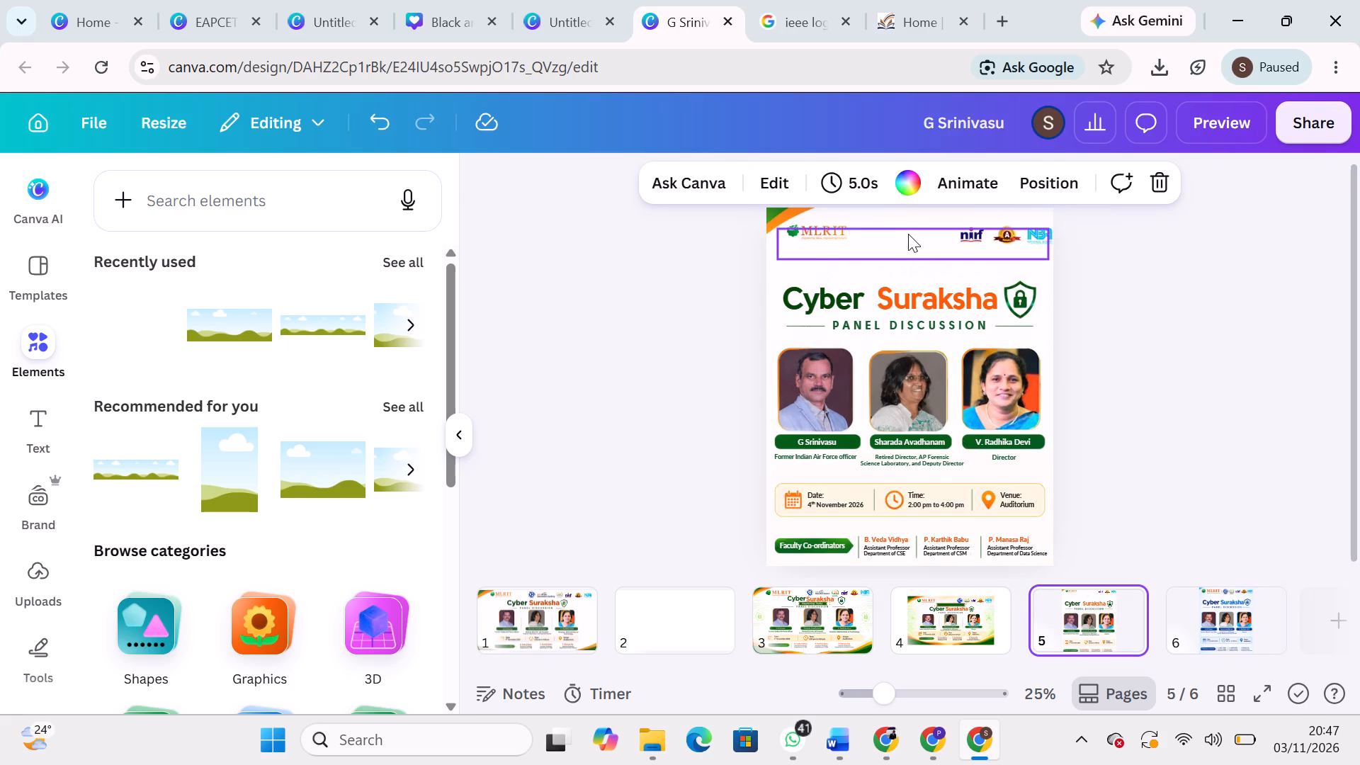
key(ctrl+v)
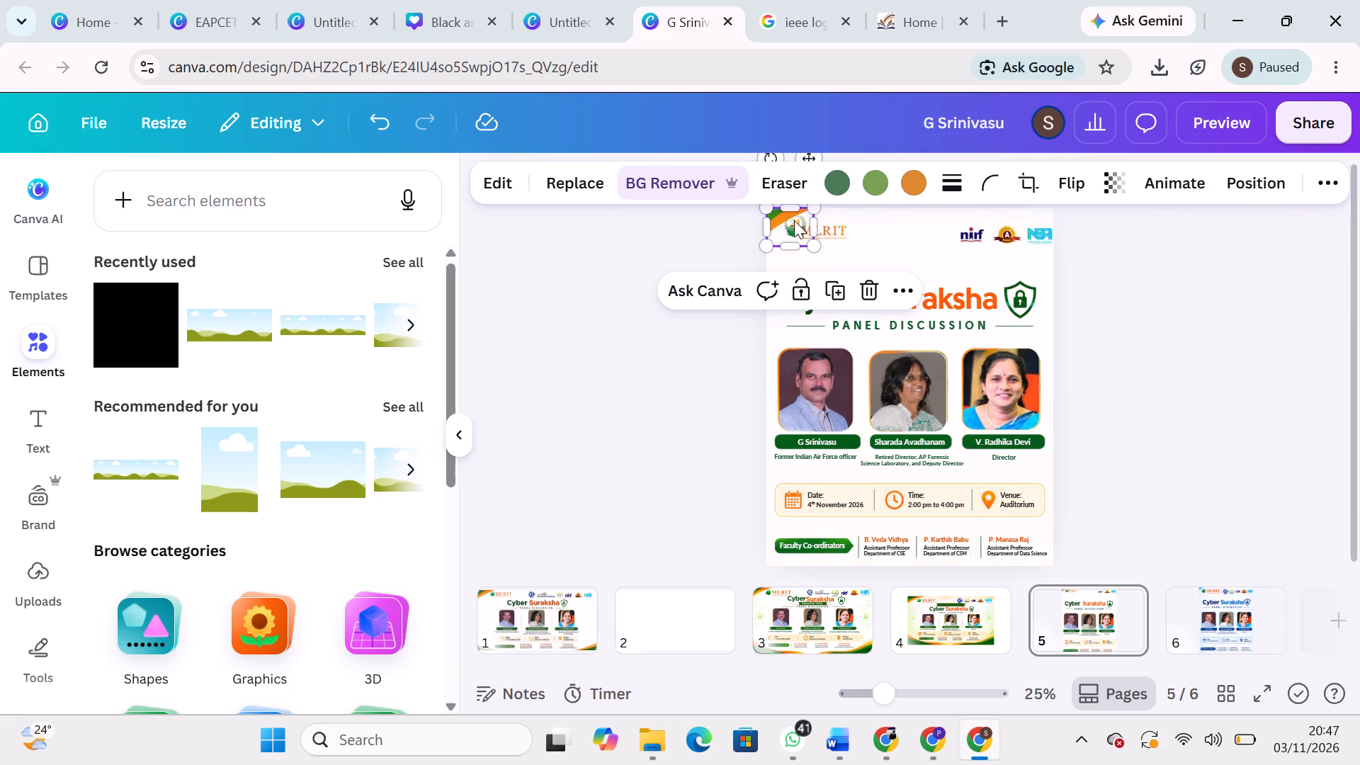
drag(794, 222, 944, 237)
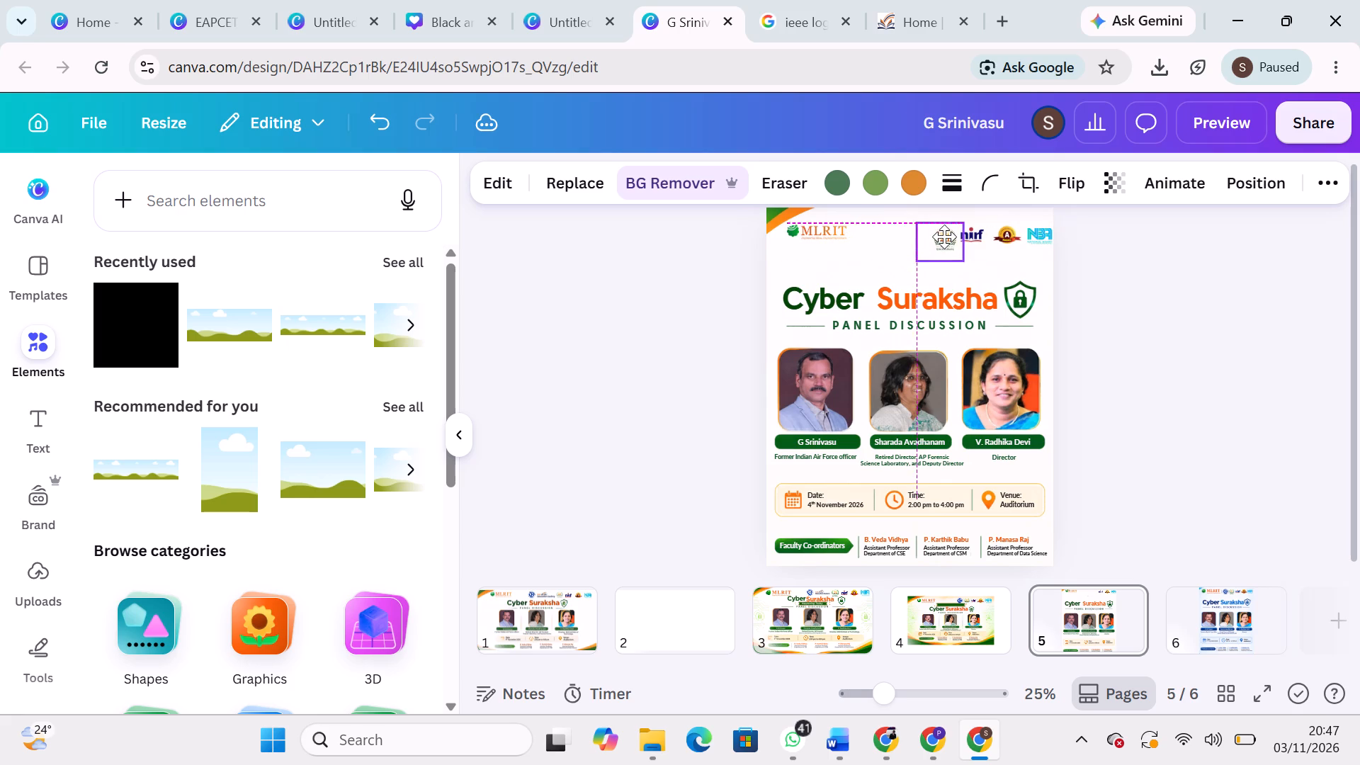
drag(944, 237, 945, 236)
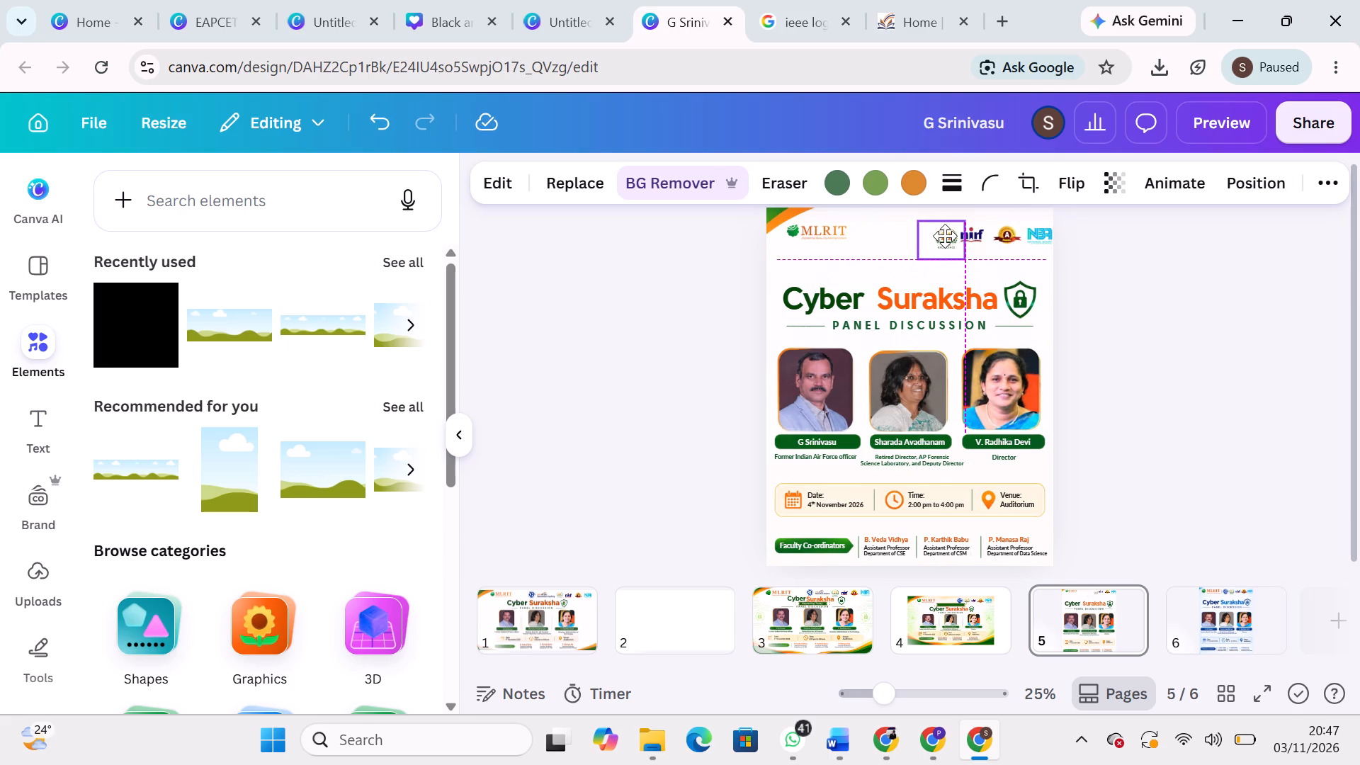
drag(945, 236, 945, 235)
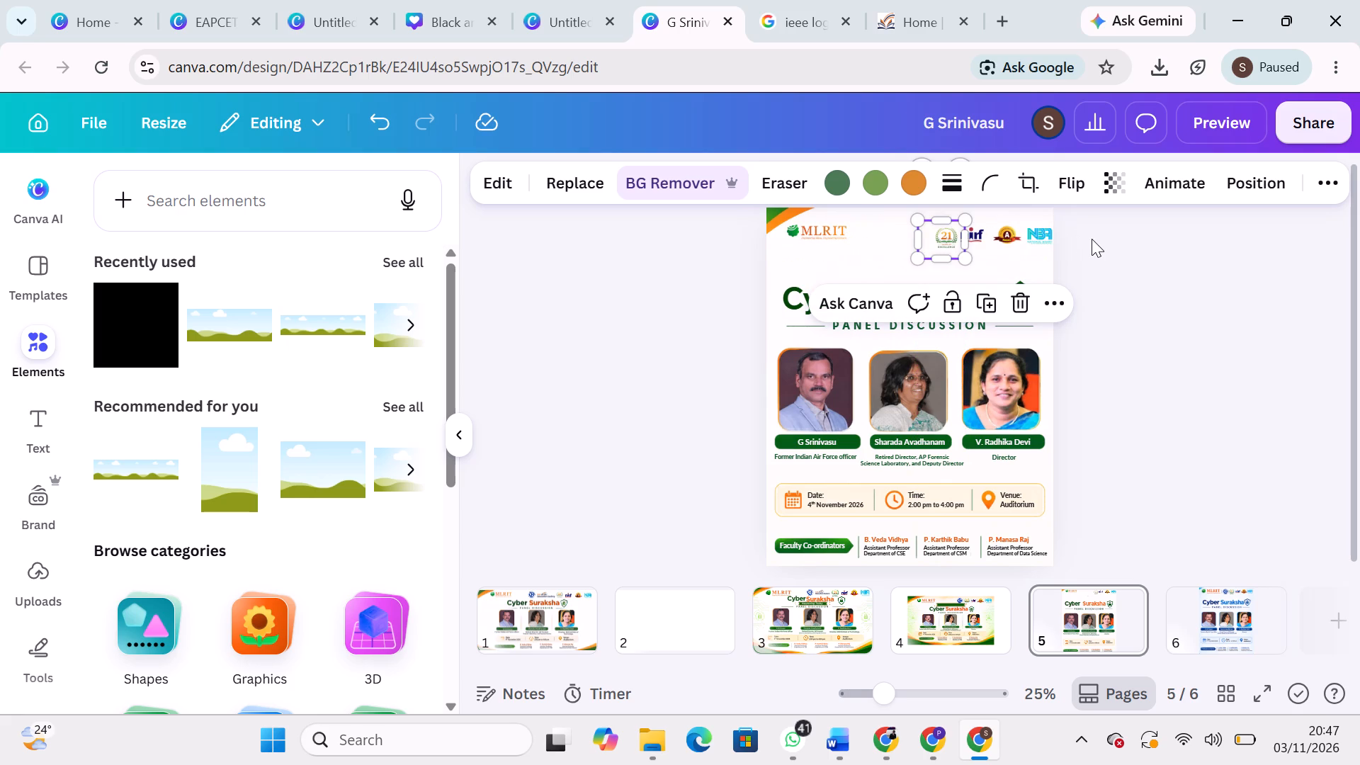
Fine-tune the spacing between the "21" emblem and the nirf logo in page 5's header.
click(1092, 239)
drag(946, 241, 939, 235)
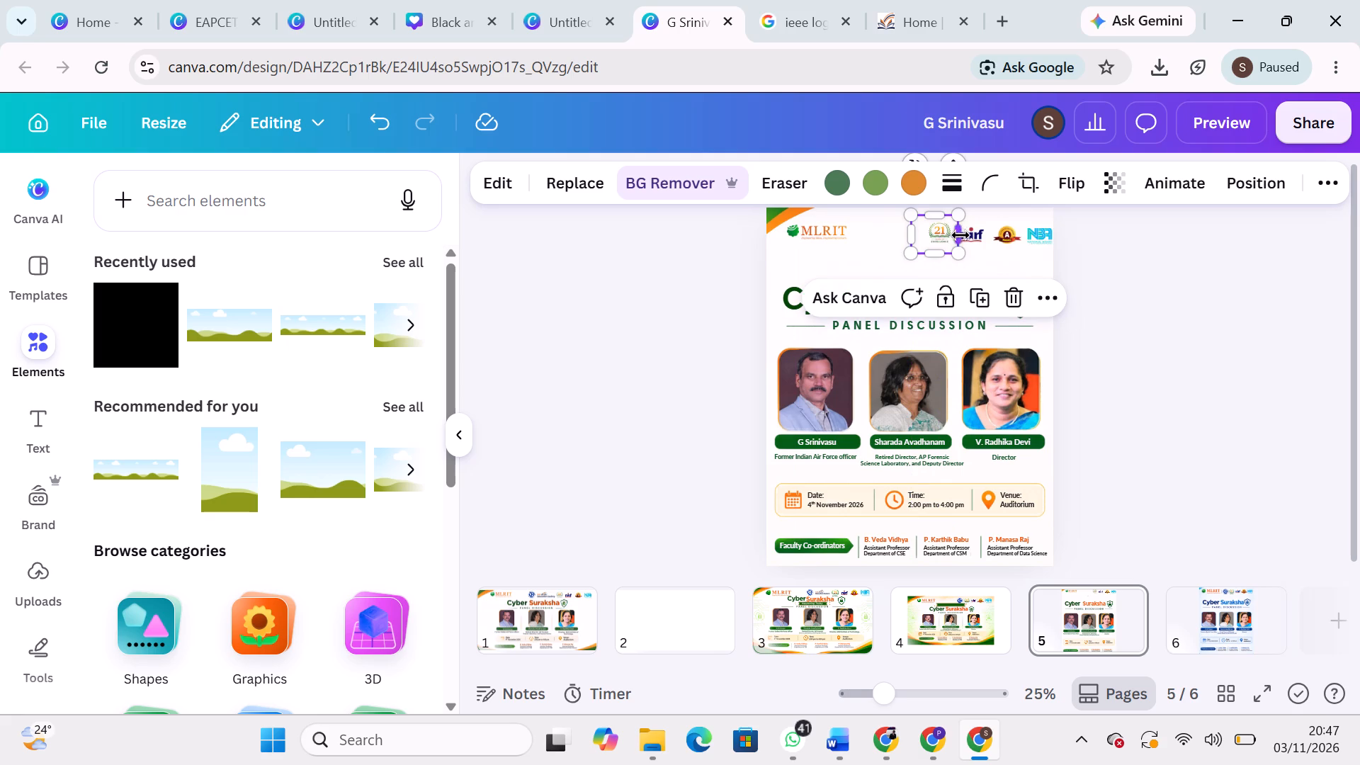
triple_click(975, 237)
drag(975, 237, 977, 237)
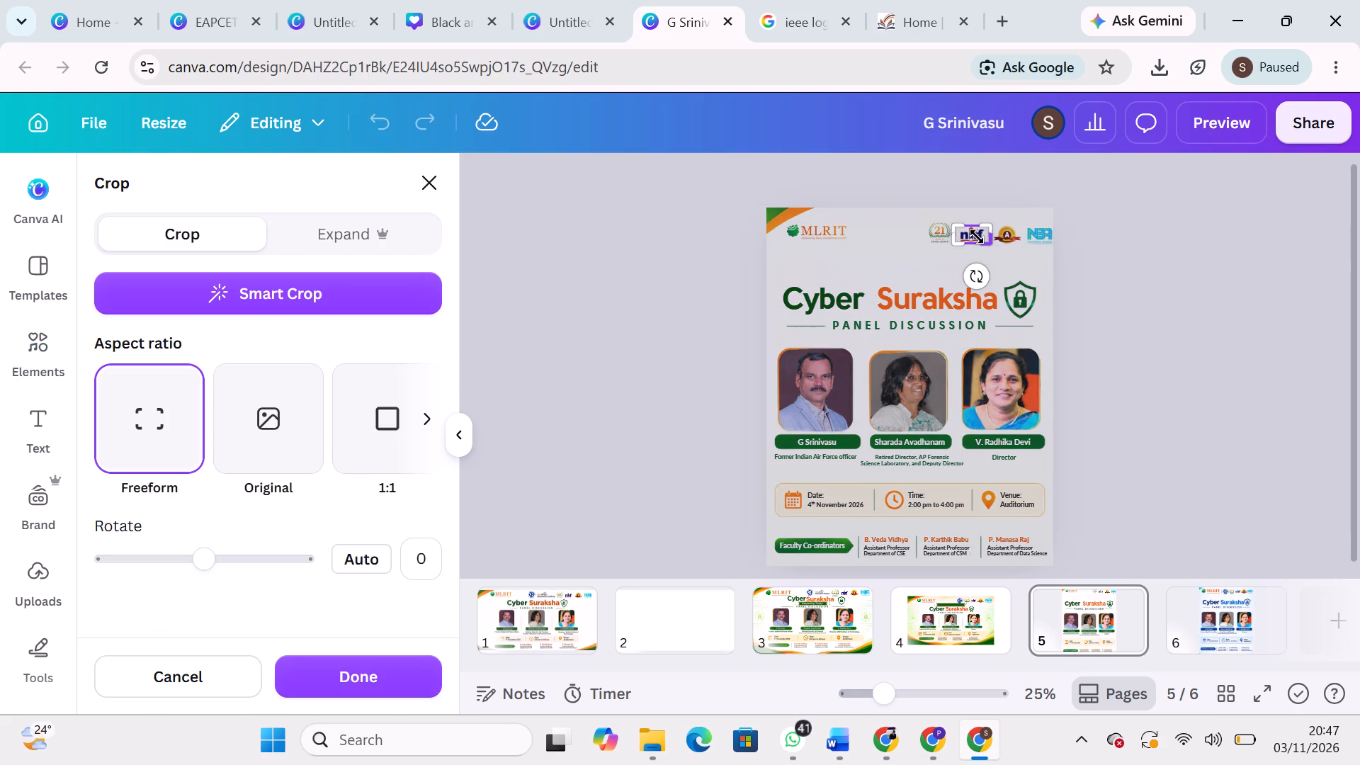
drag(977, 237, 986, 240)
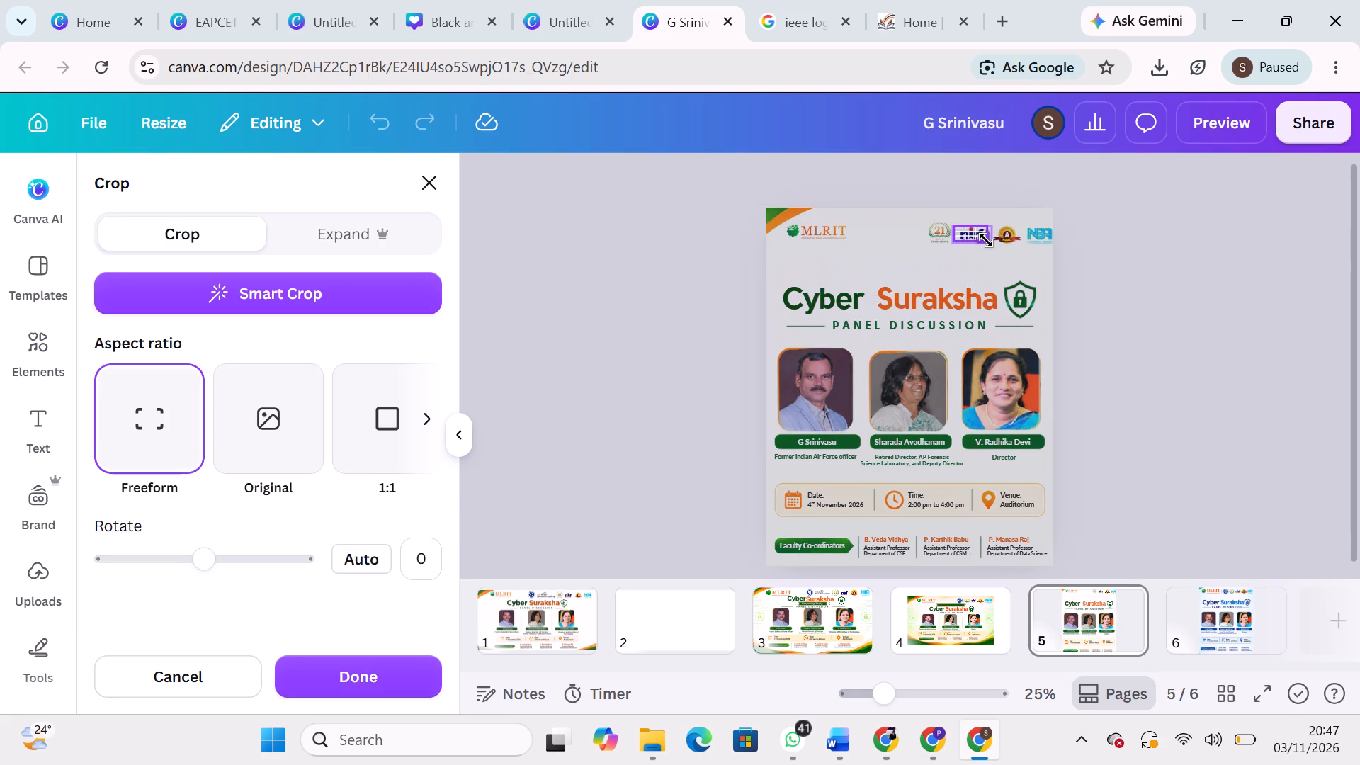
drag(986, 240, 990, 240)
click(1092, 251)
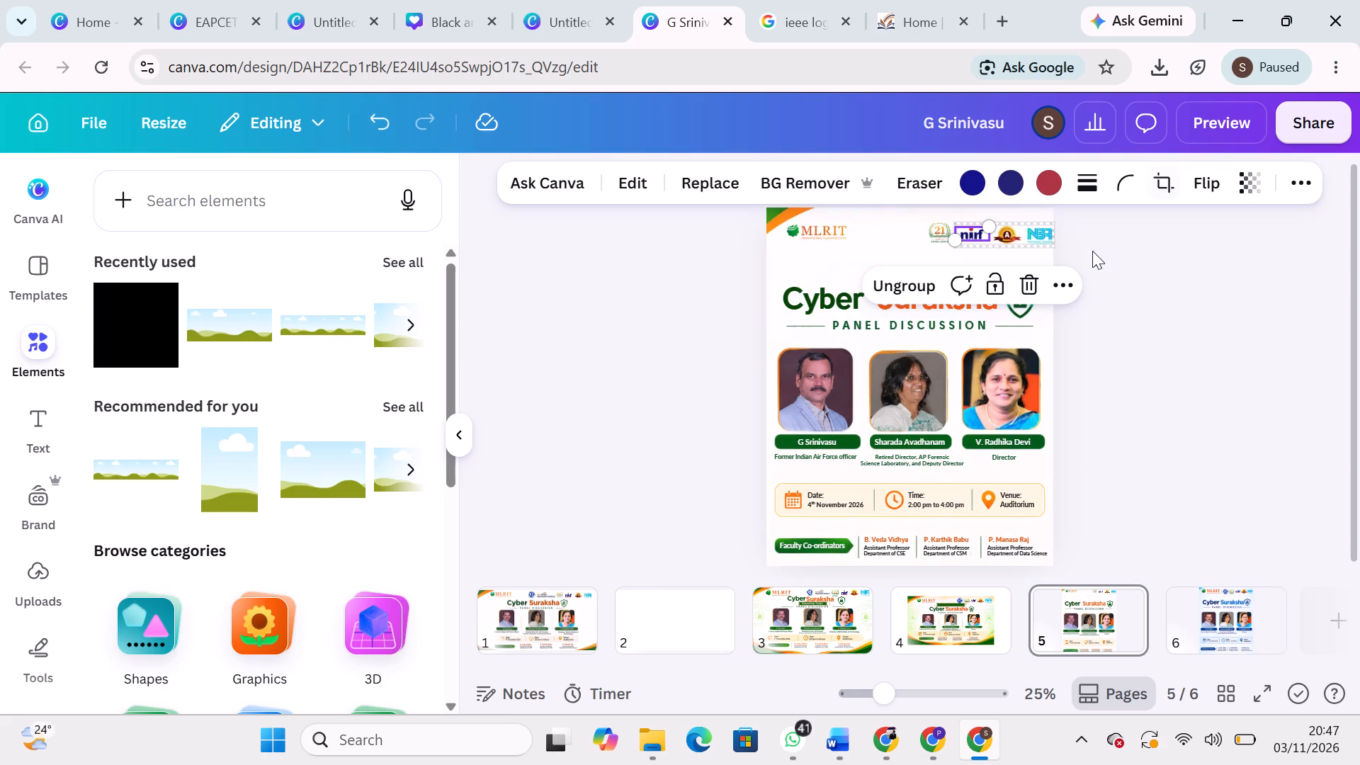
click(1126, 265)
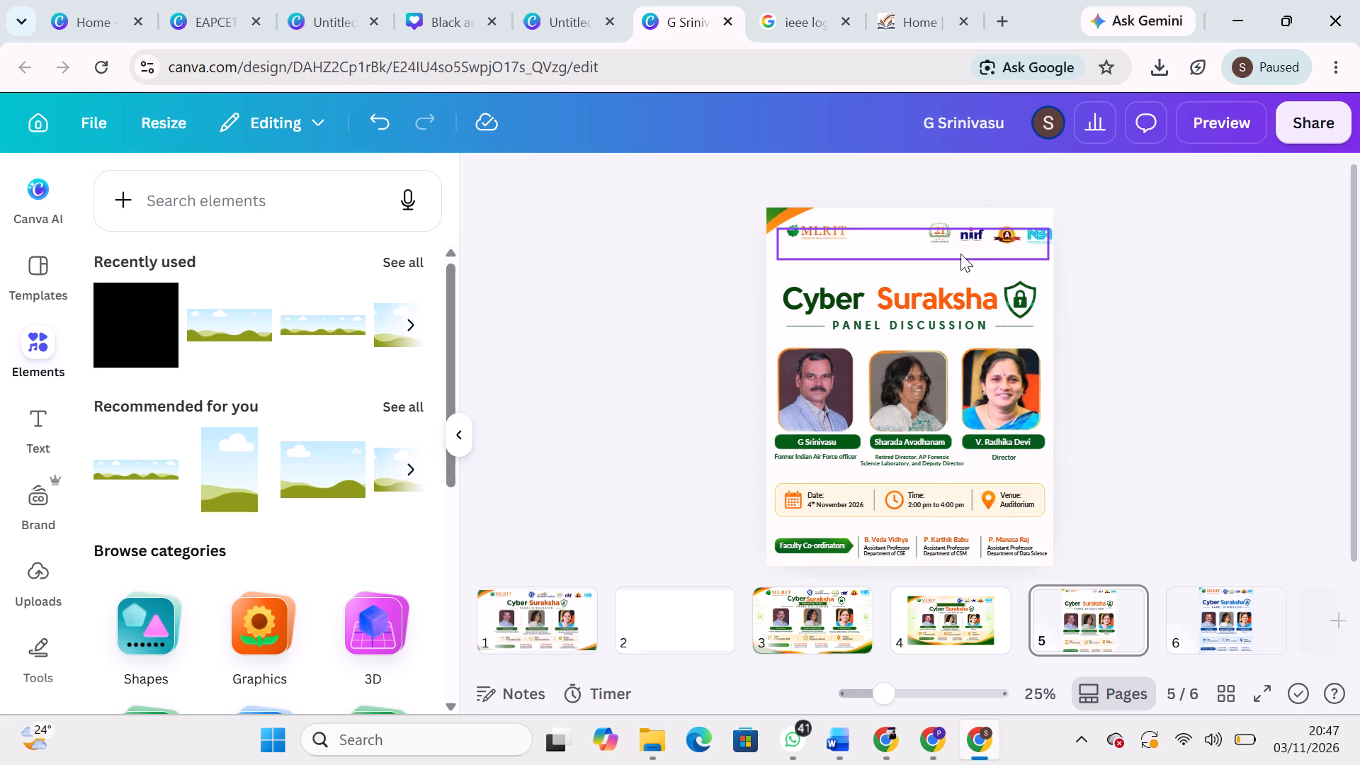
click(946, 239)
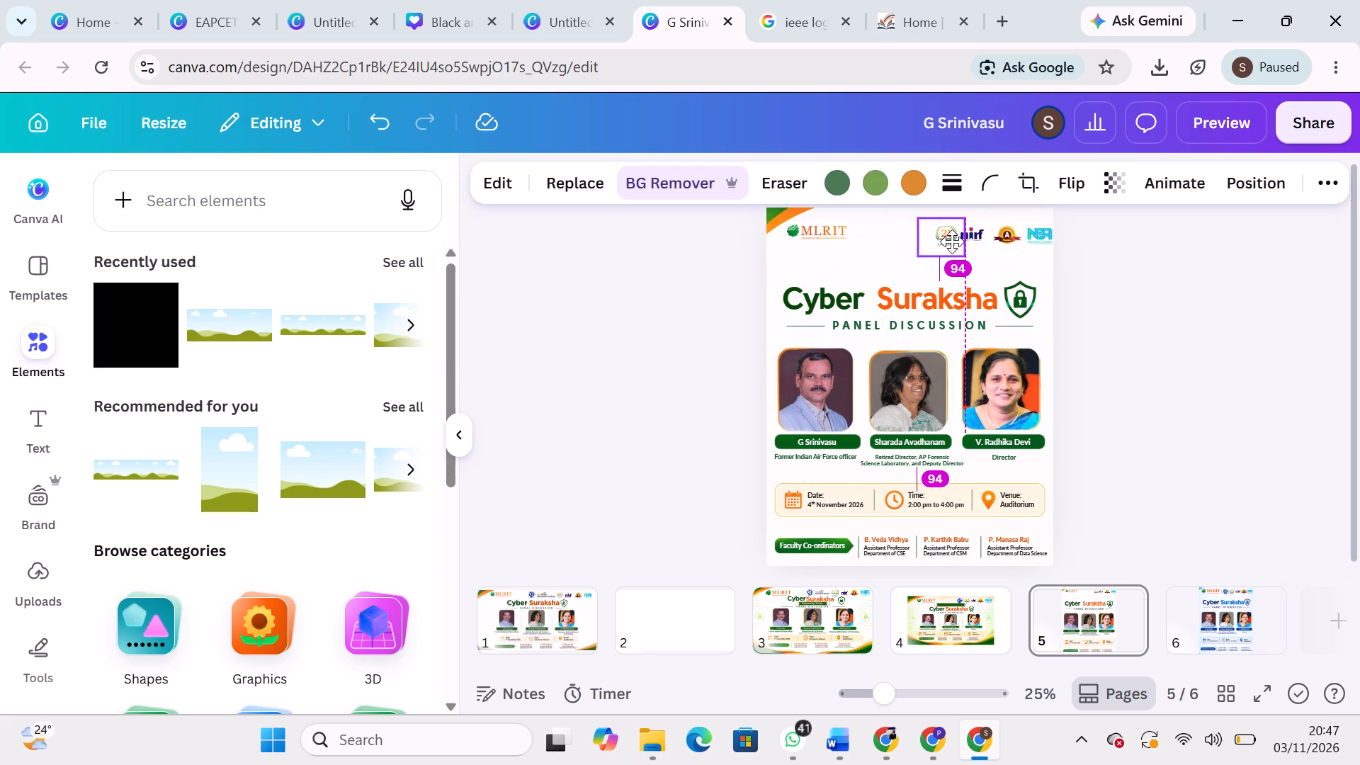
click(1100, 250)
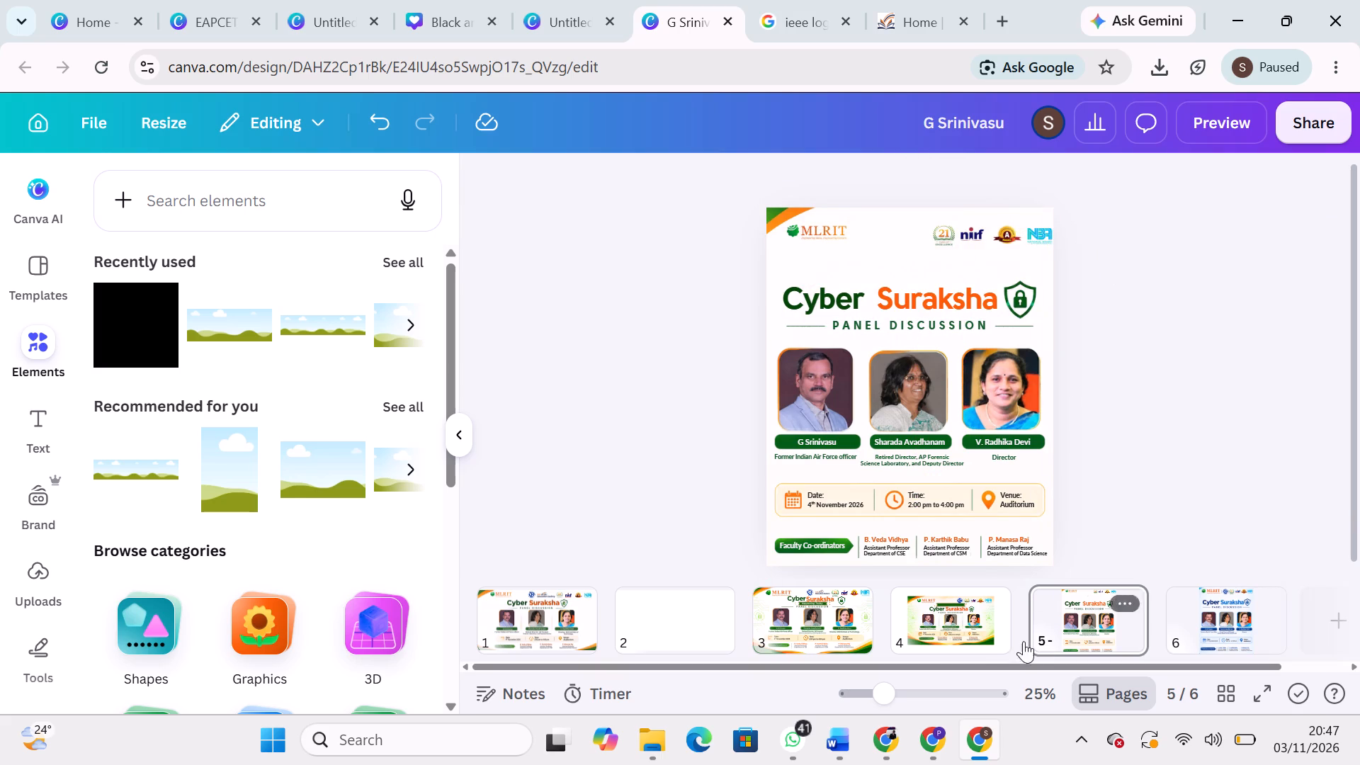
click(1078, 608)
Copy the IEEE Education Society logo from page 1 onto page 5 and place it just left of the "21" emblem.
click(574, 610)
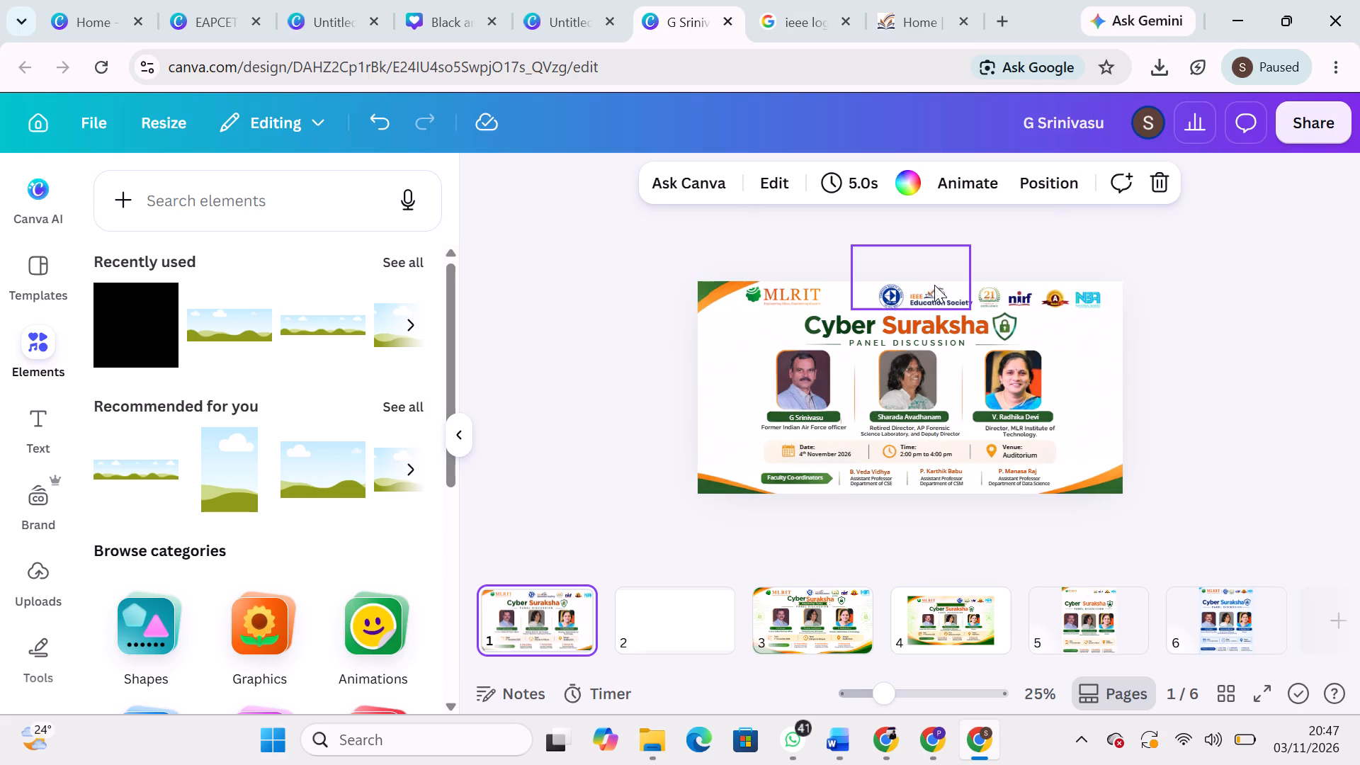
click(940, 295)
key(ctrl+c)
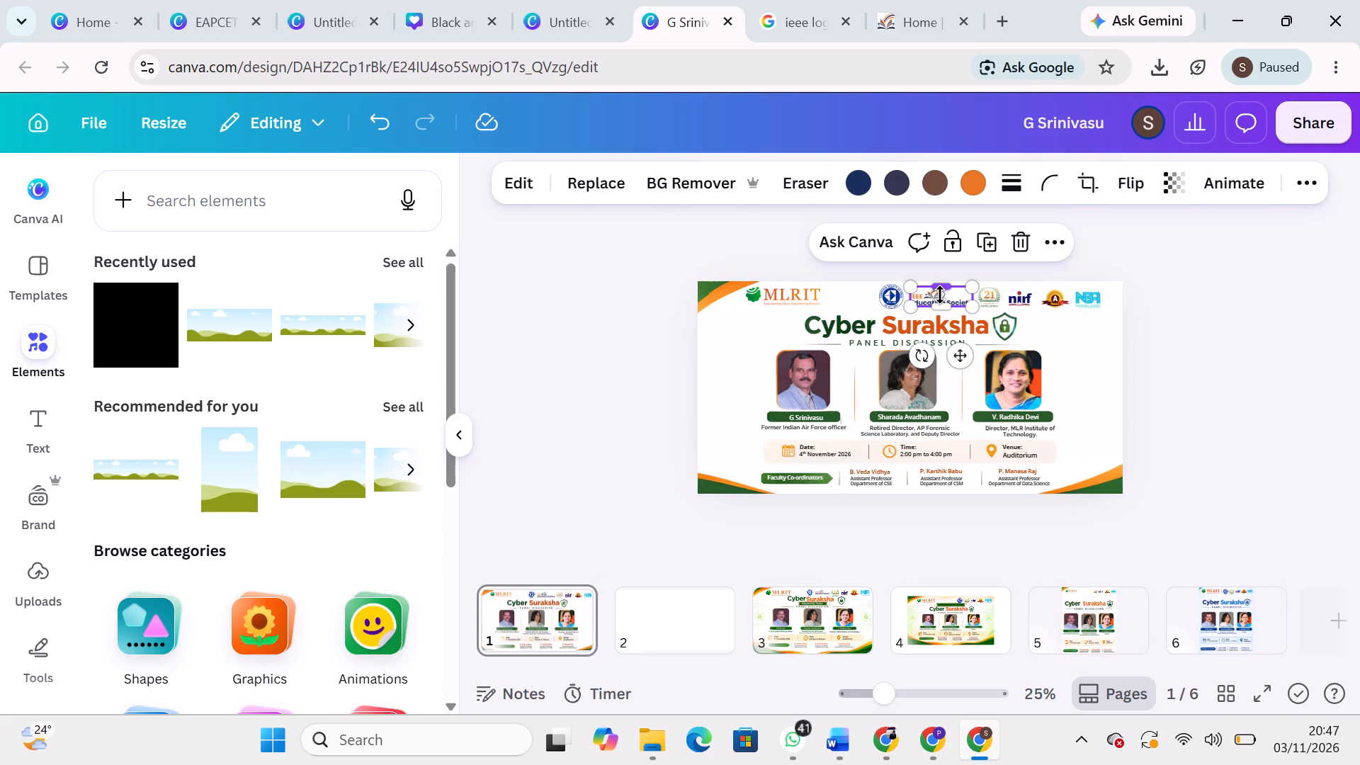
click(1067, 604)
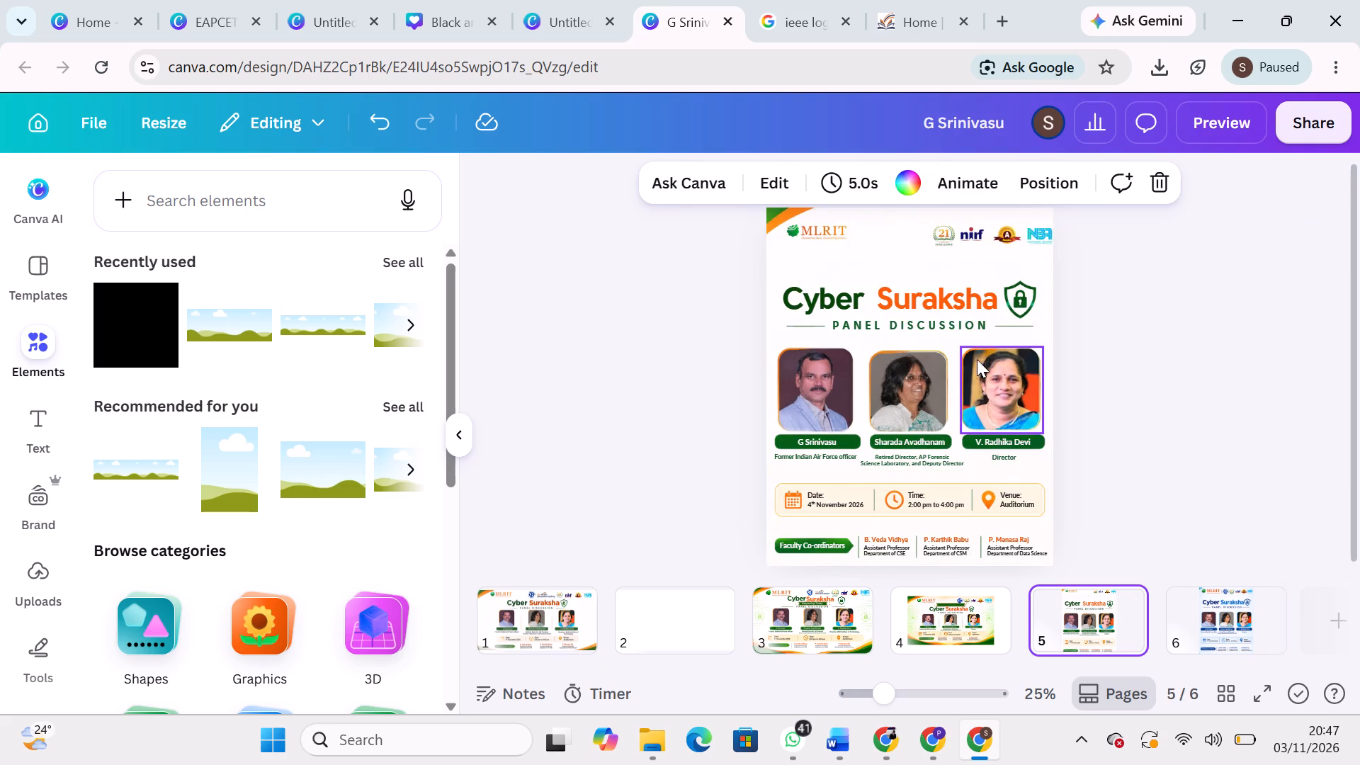
key(ctrl+v)
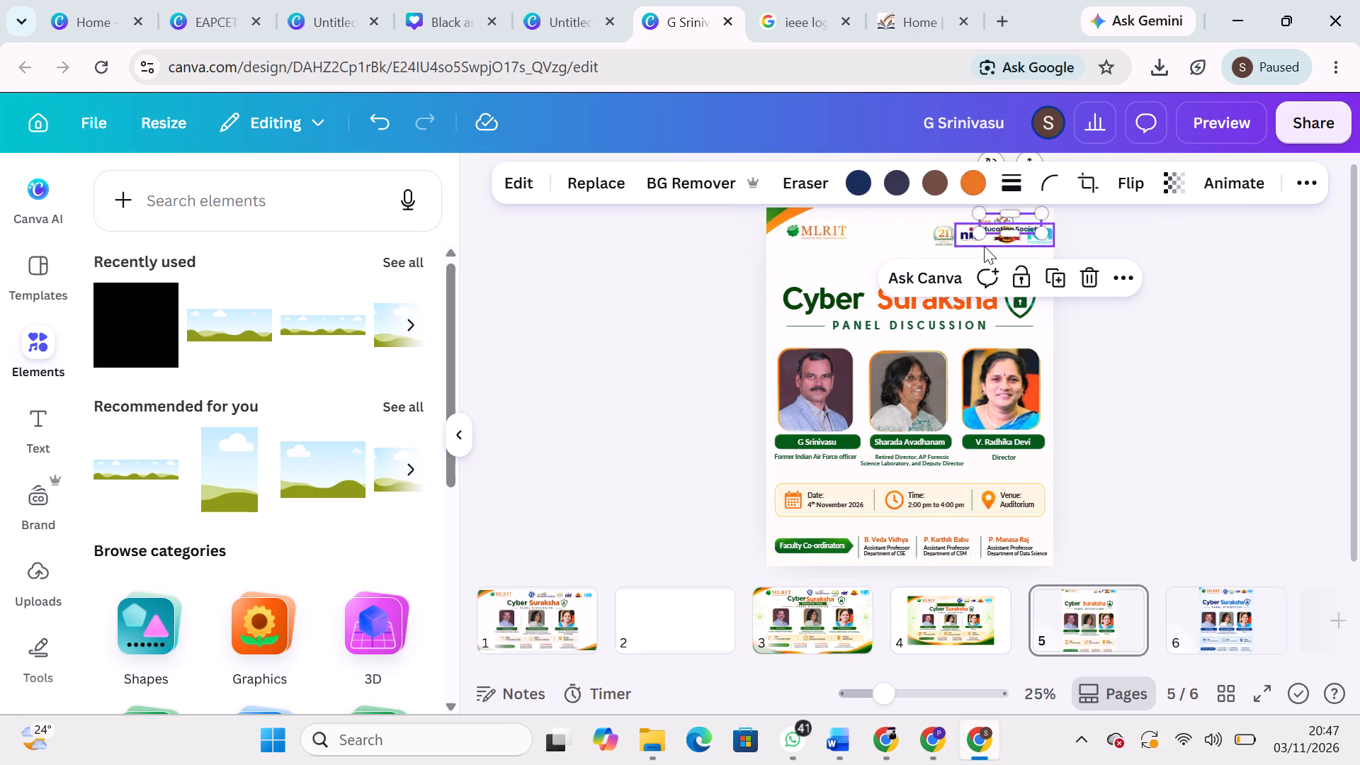
drag(1025, 222, 922, 234)
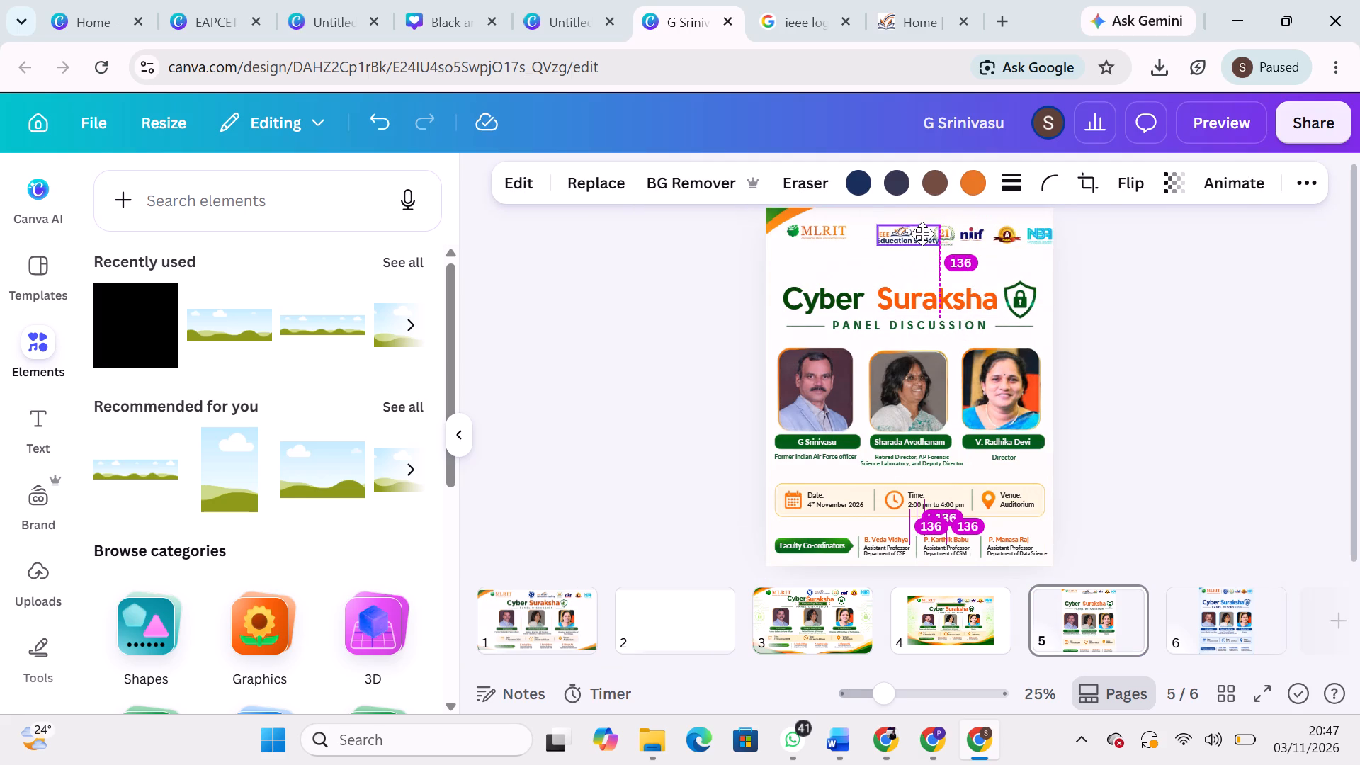
drag(922, 234, 916, 234)
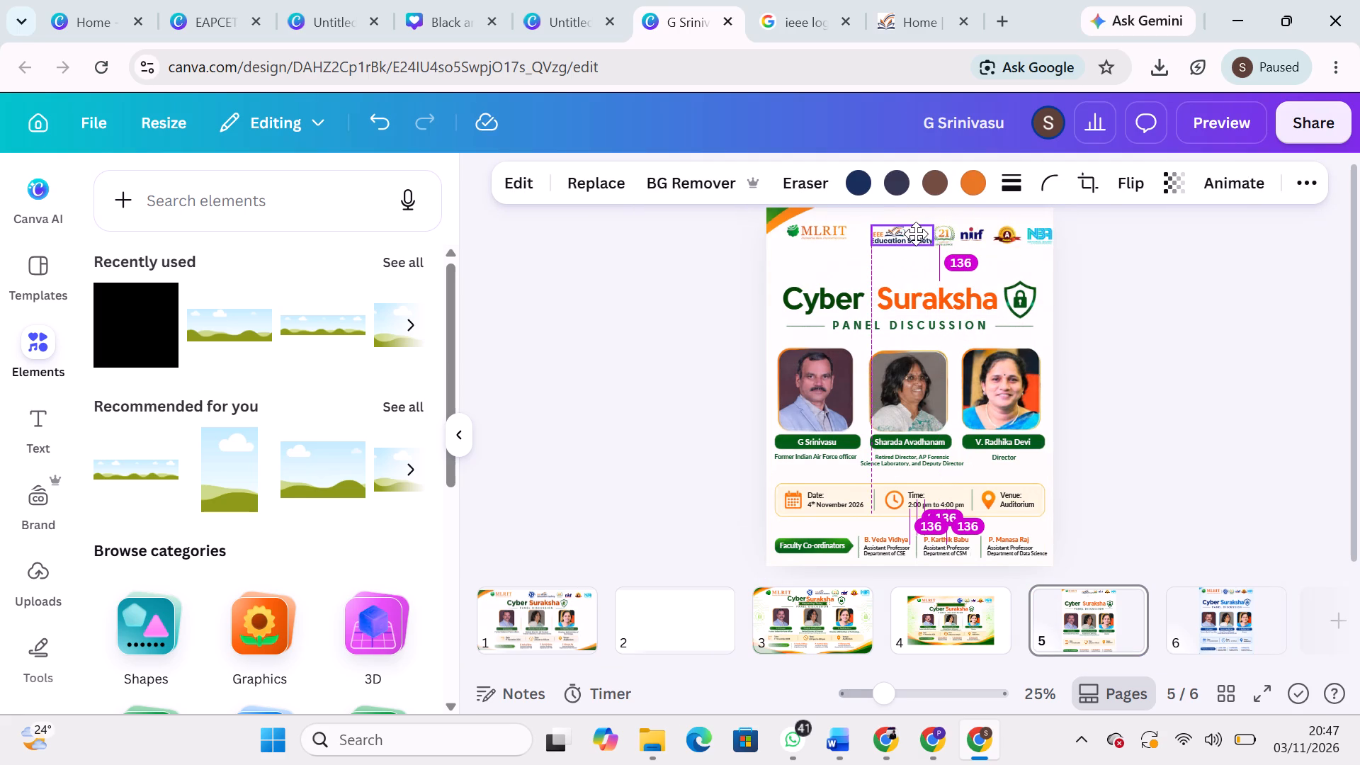
drag(916, 234, 917, 234)
drag(917, 234, 915, 234)
click(1165, 226)
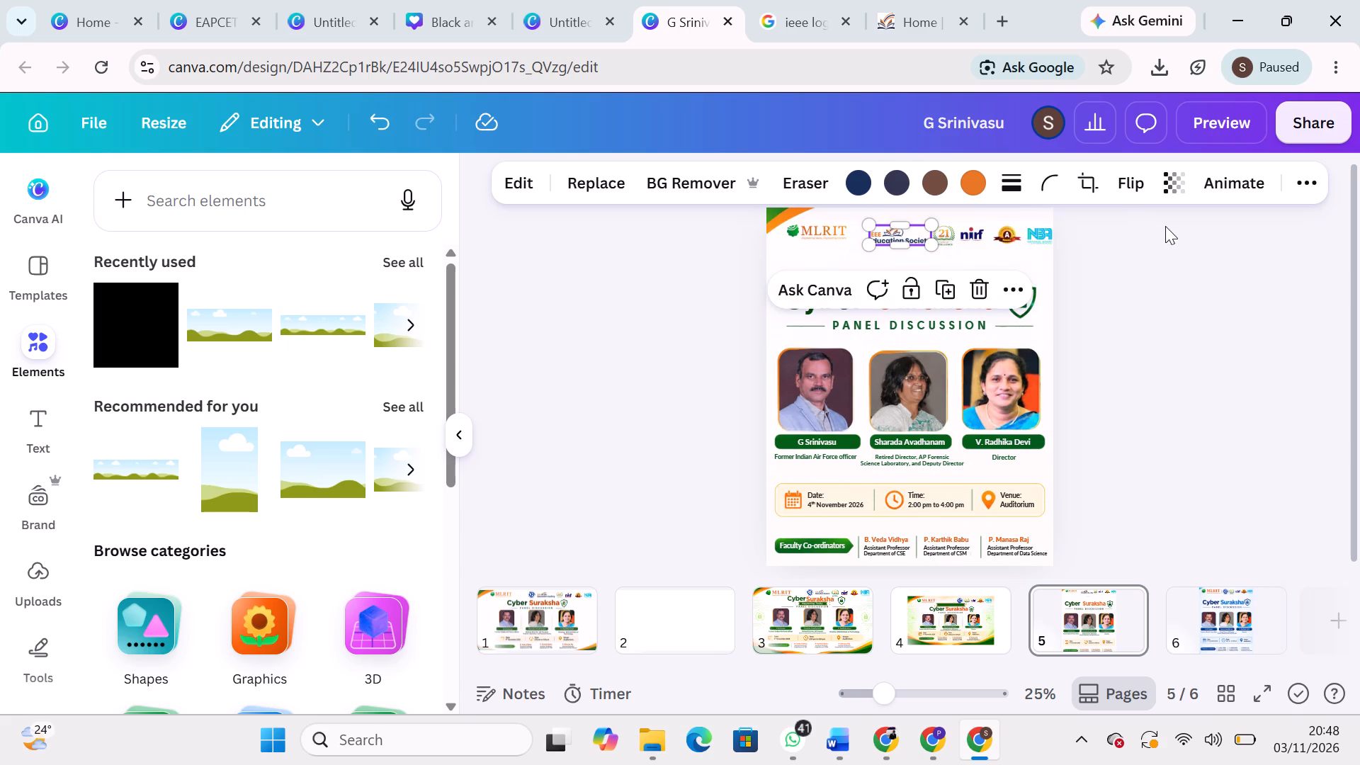
Shift page 5's MLRIT logo slightly left to widen the gap before the IEEE Education Society logo.
drag(830, 237, 824, 240)
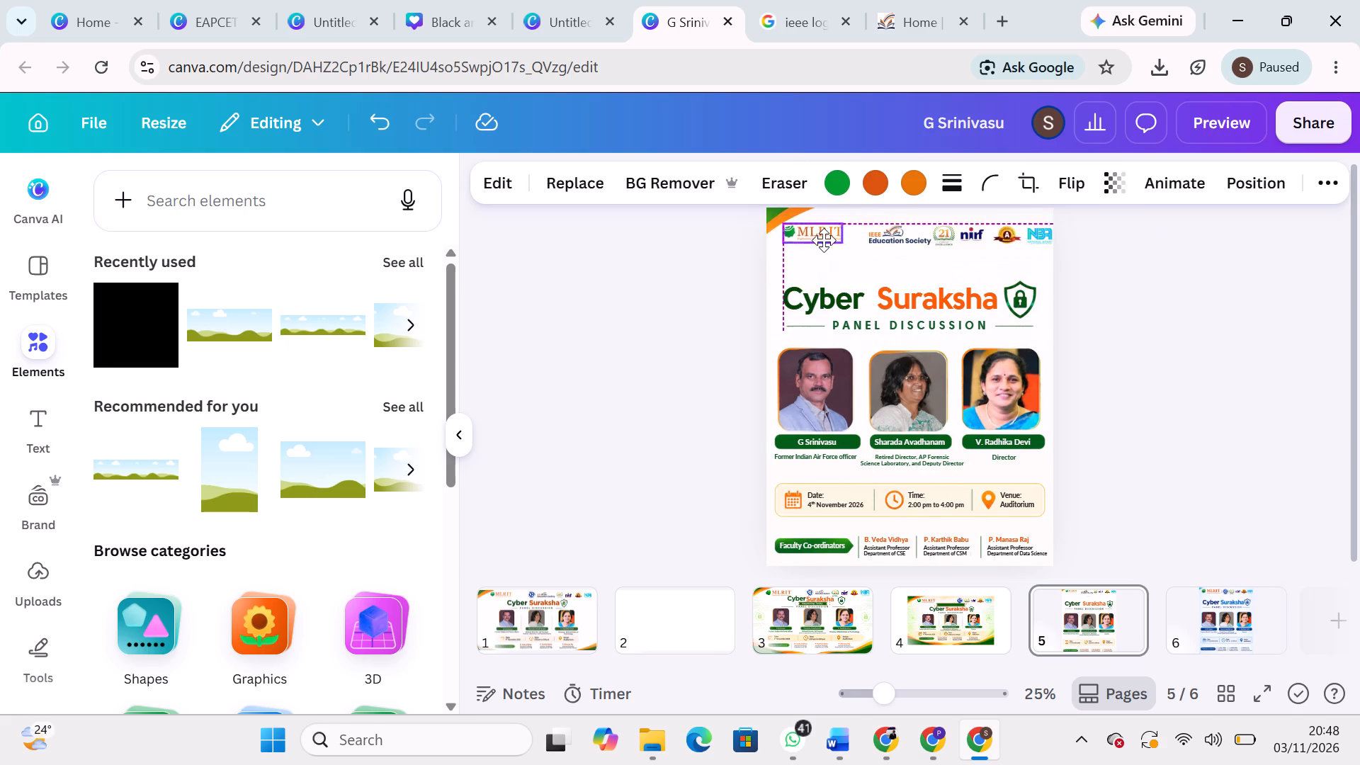
drag(824, 240, 822, 241)
click(1128, 266)
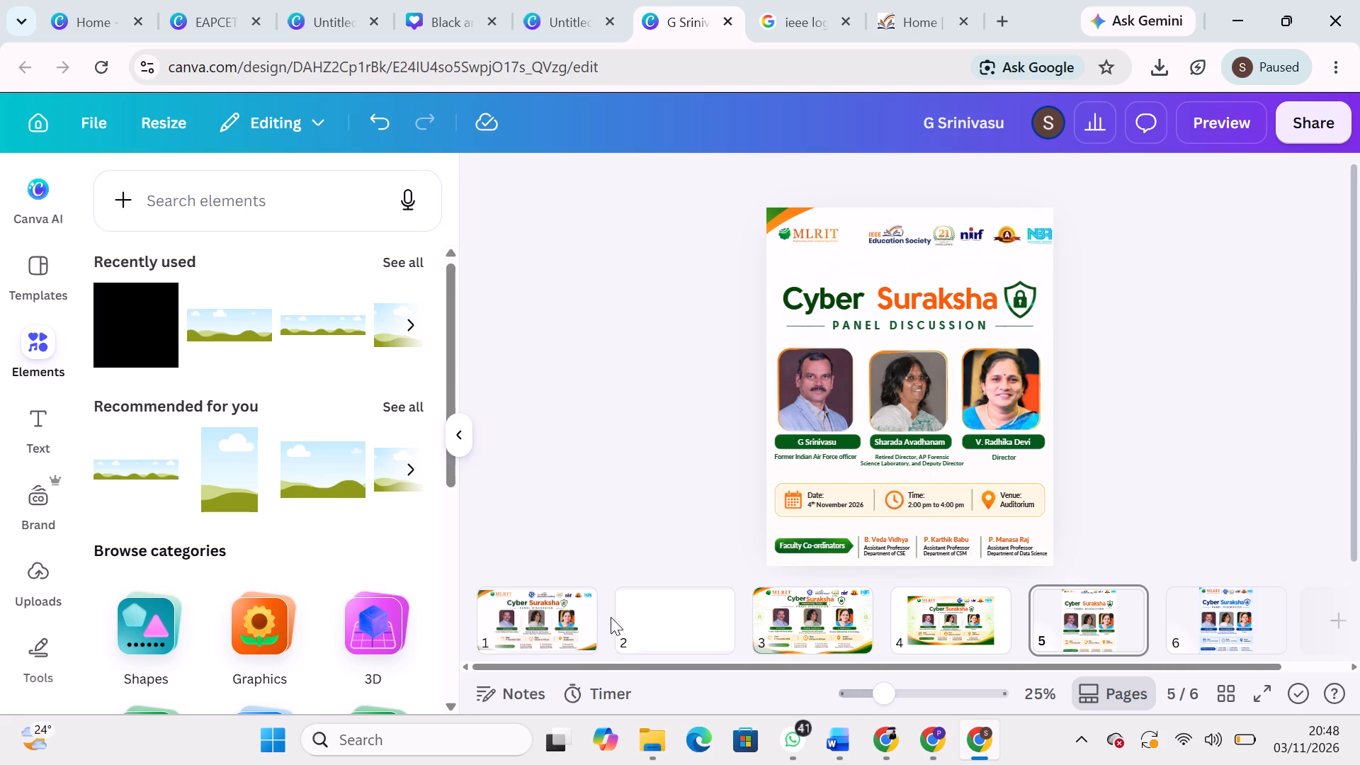
Copy the round blue Computer Society of India emblem from page 1 onto page 5, between the MLRIT and IEEE Education Society logos.
click(562, 617)
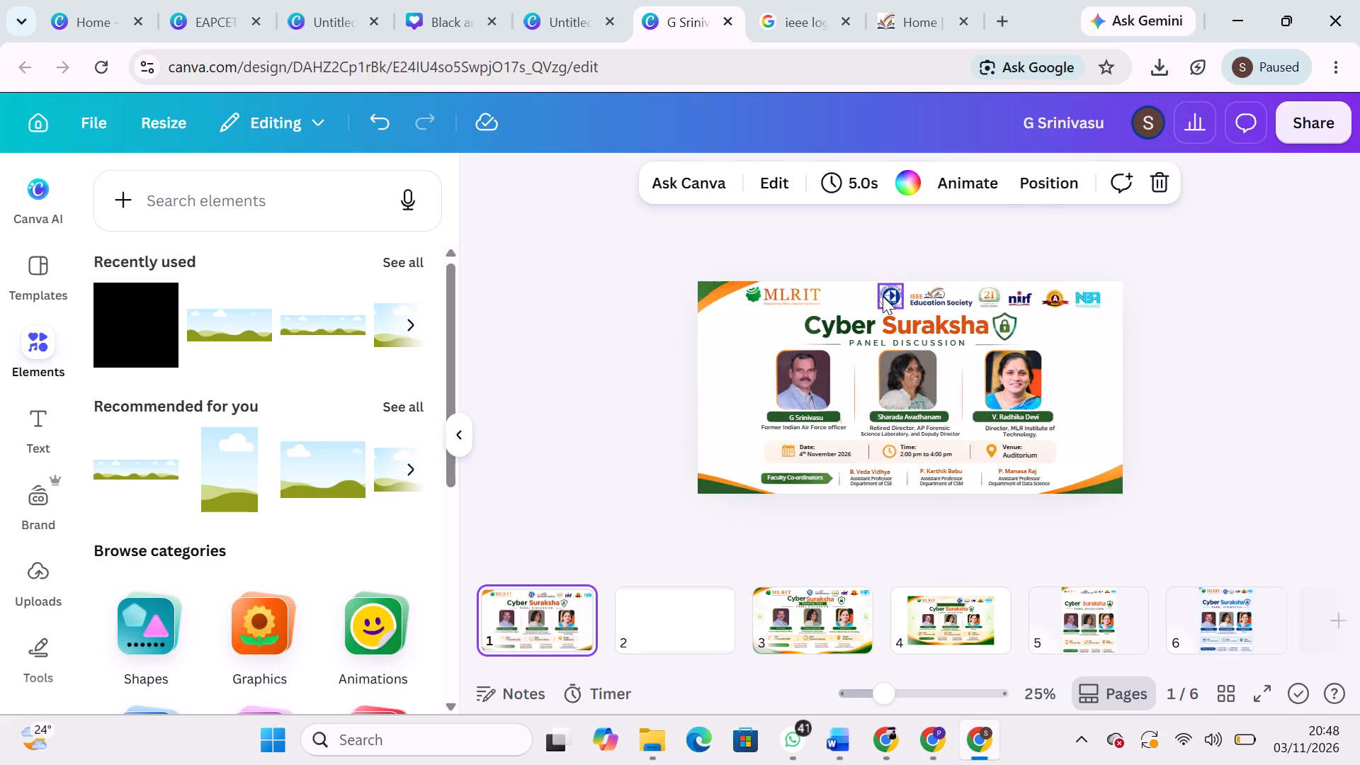
click(883, 296)
key(ctrl+c)
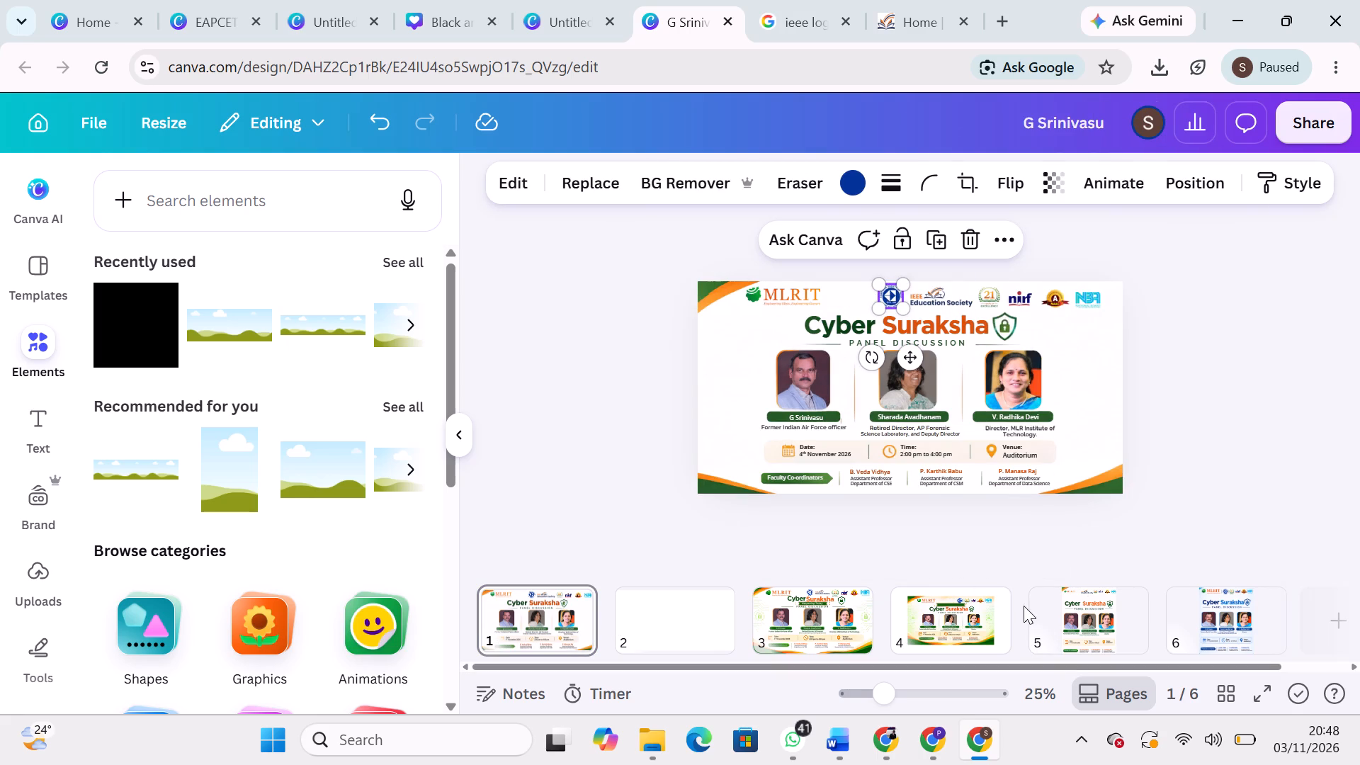
click(1079, 629)
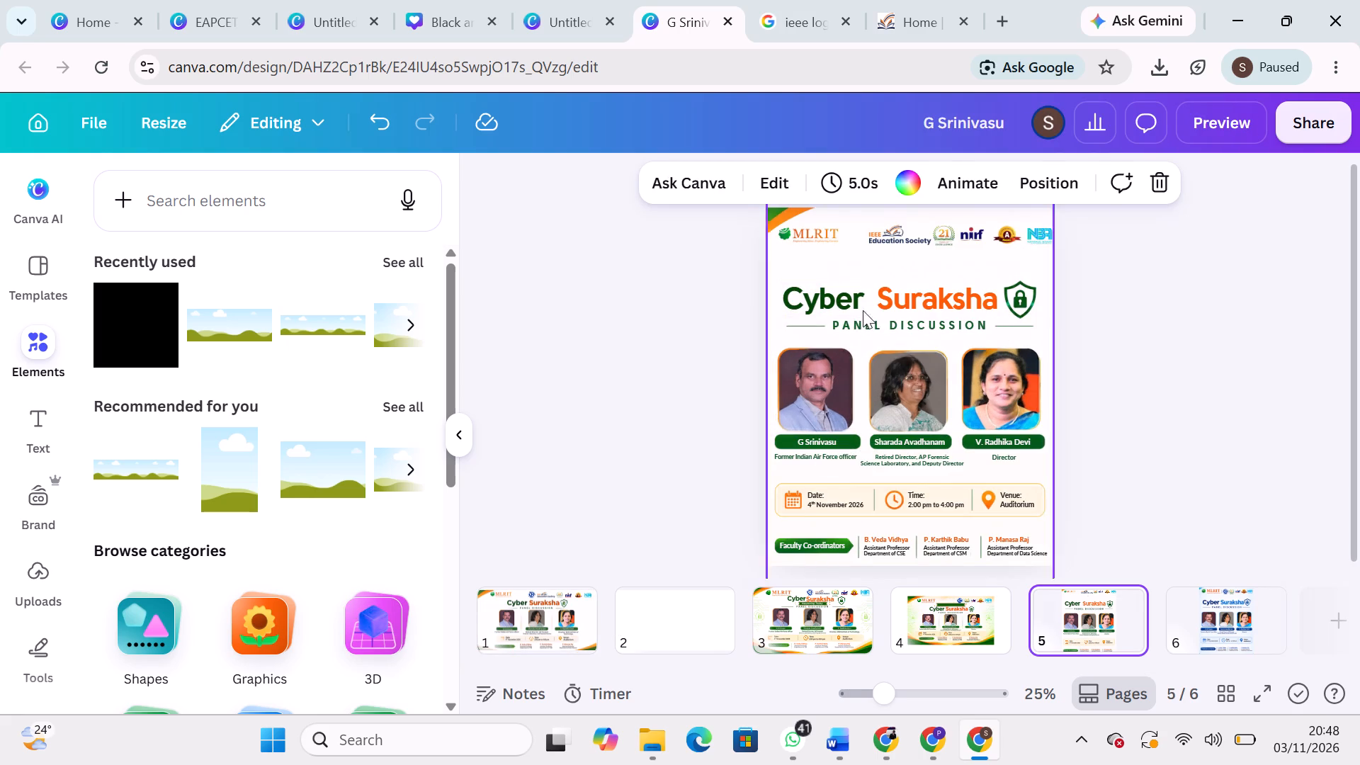
key(ctrl+v)
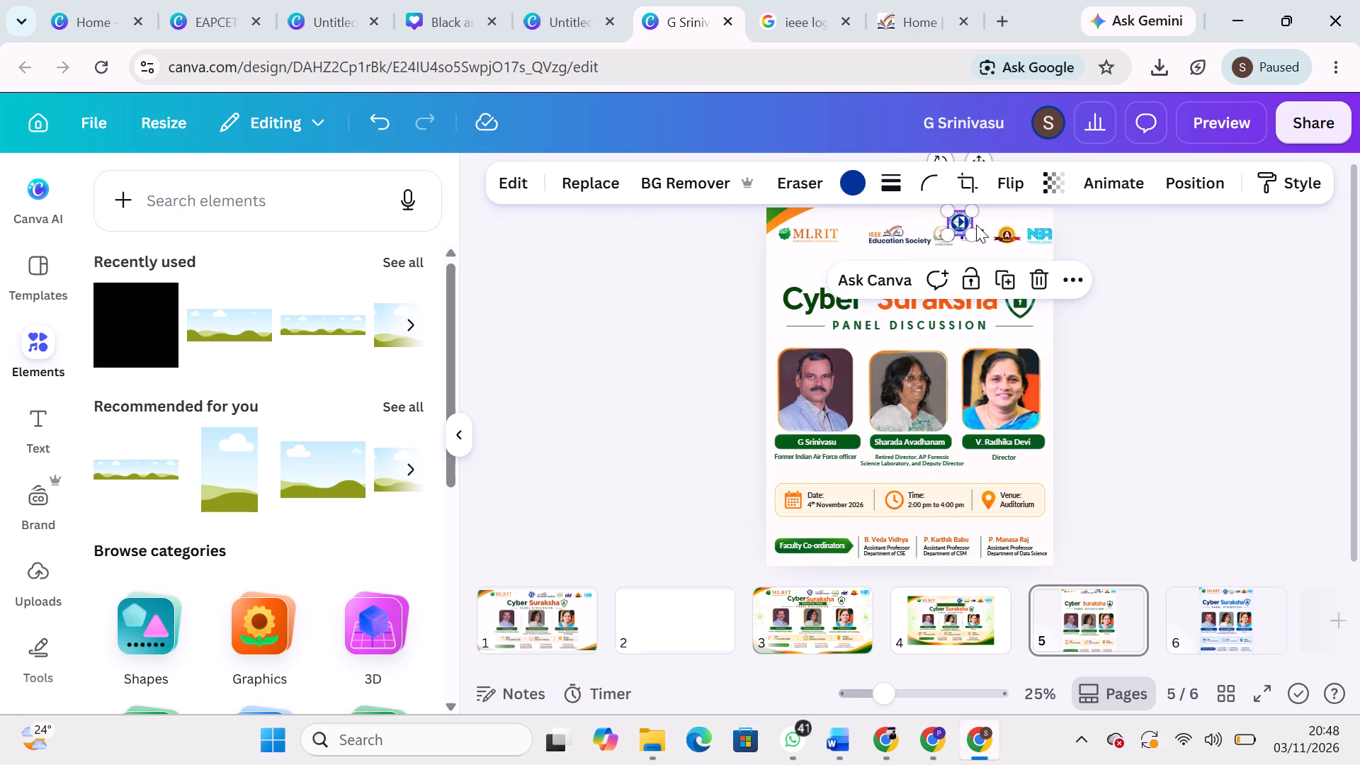
drag(959, 222, 861, 237)
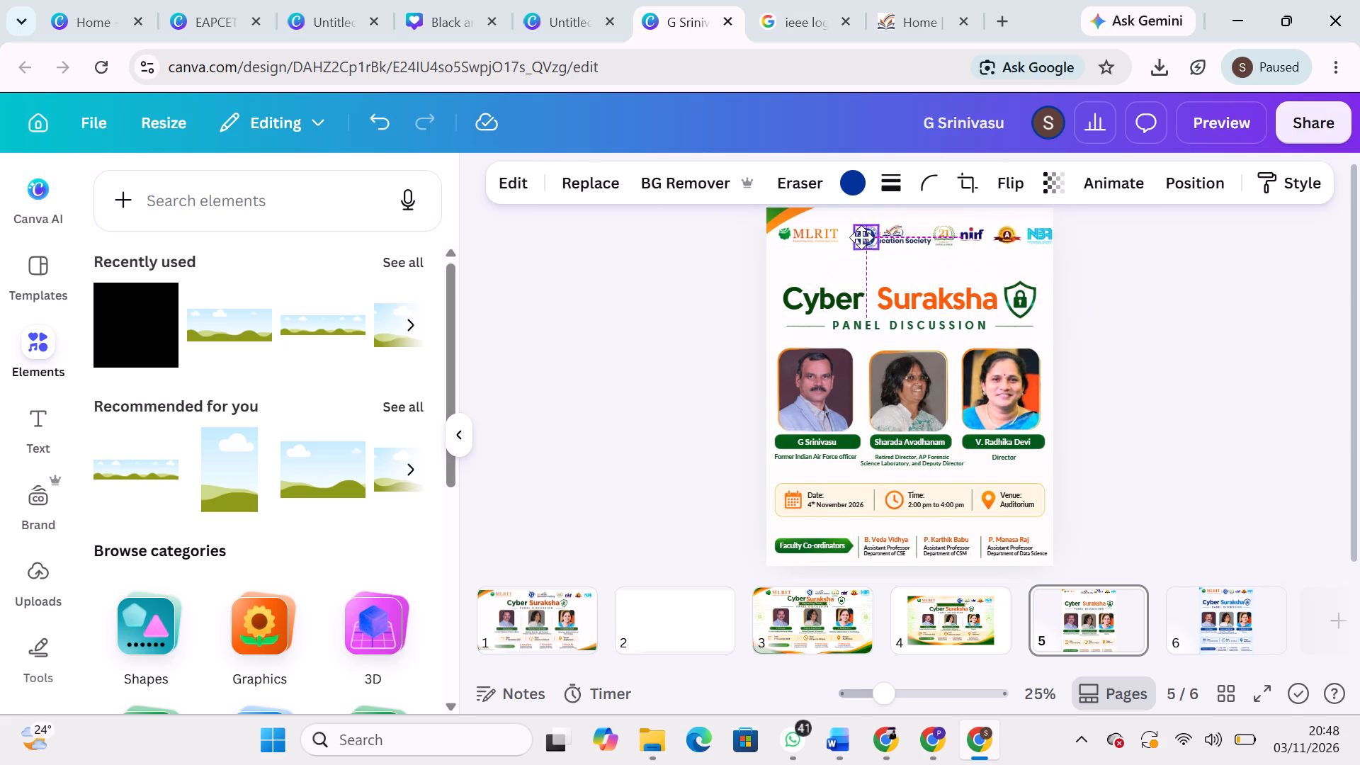
drag(861, 237, 852, 237)
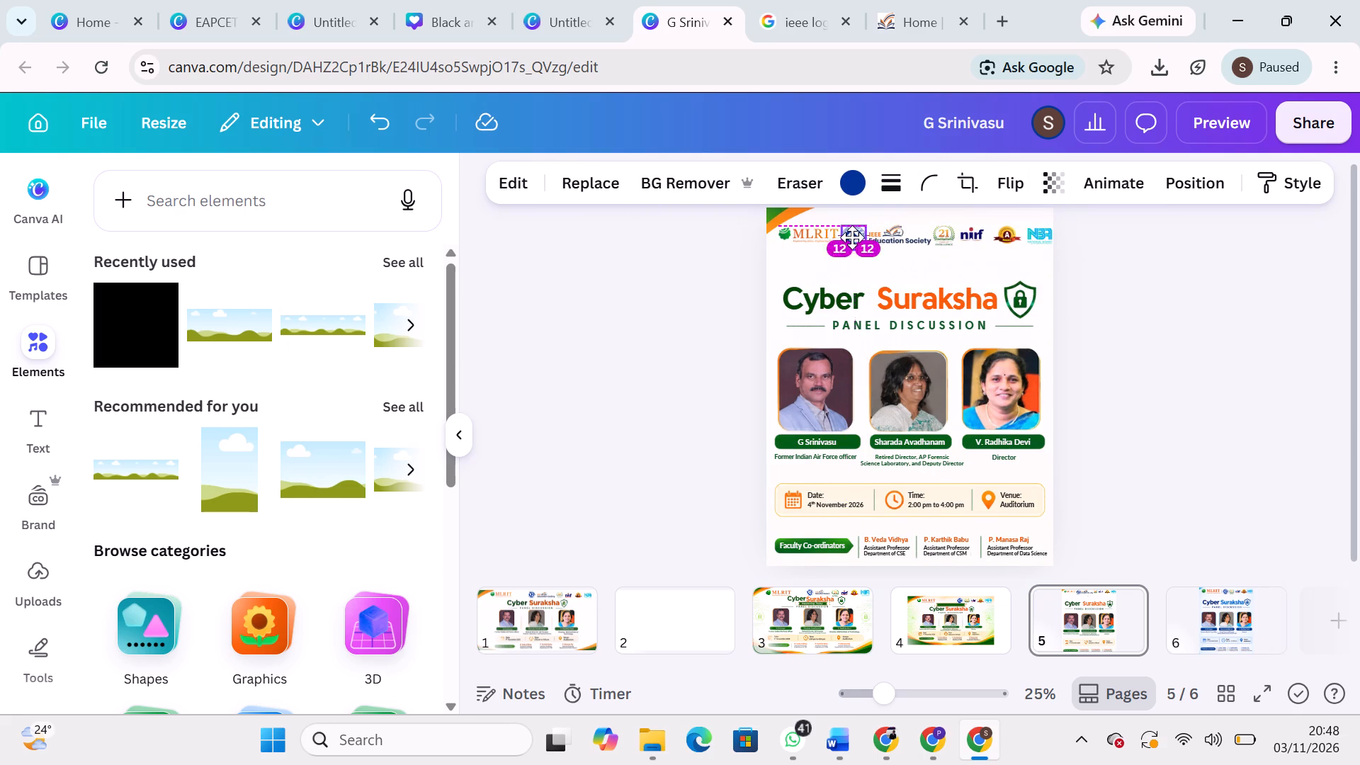
drag(852, 237, 853, 237)
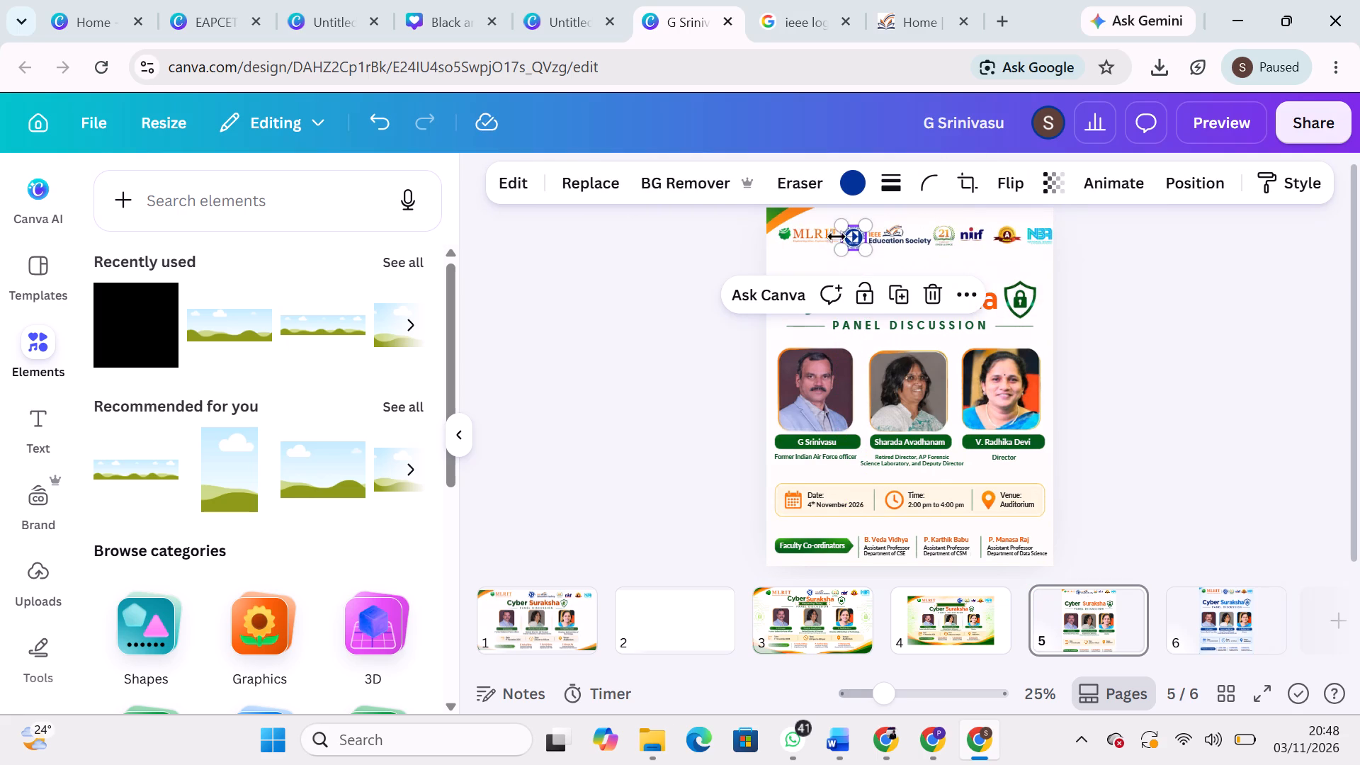
Lower page 5's MLRIT logo slightly so it lines up with the Computer Society of India emblem.
click(810, 237)
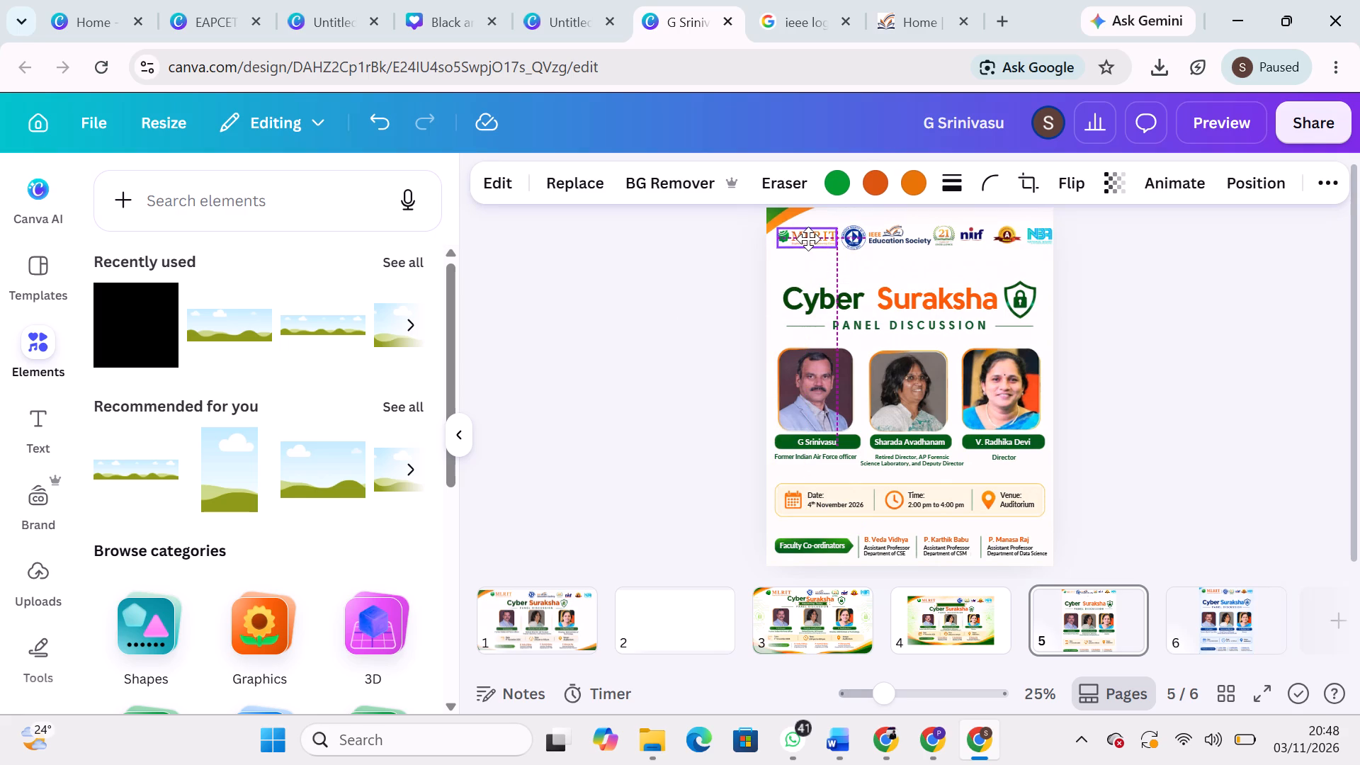
click(1210, 268)
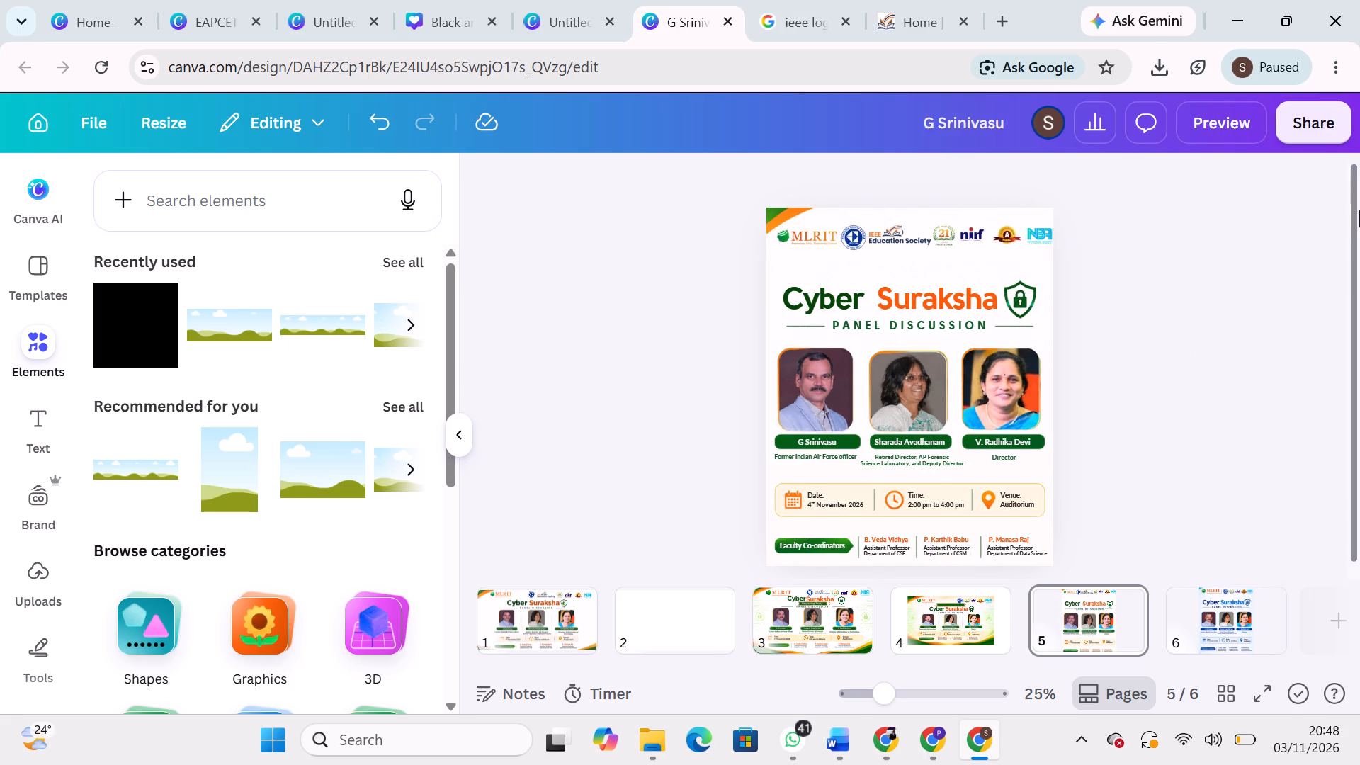
Download only the current page, page 5, as a digital PDF.
click(1321, 120)
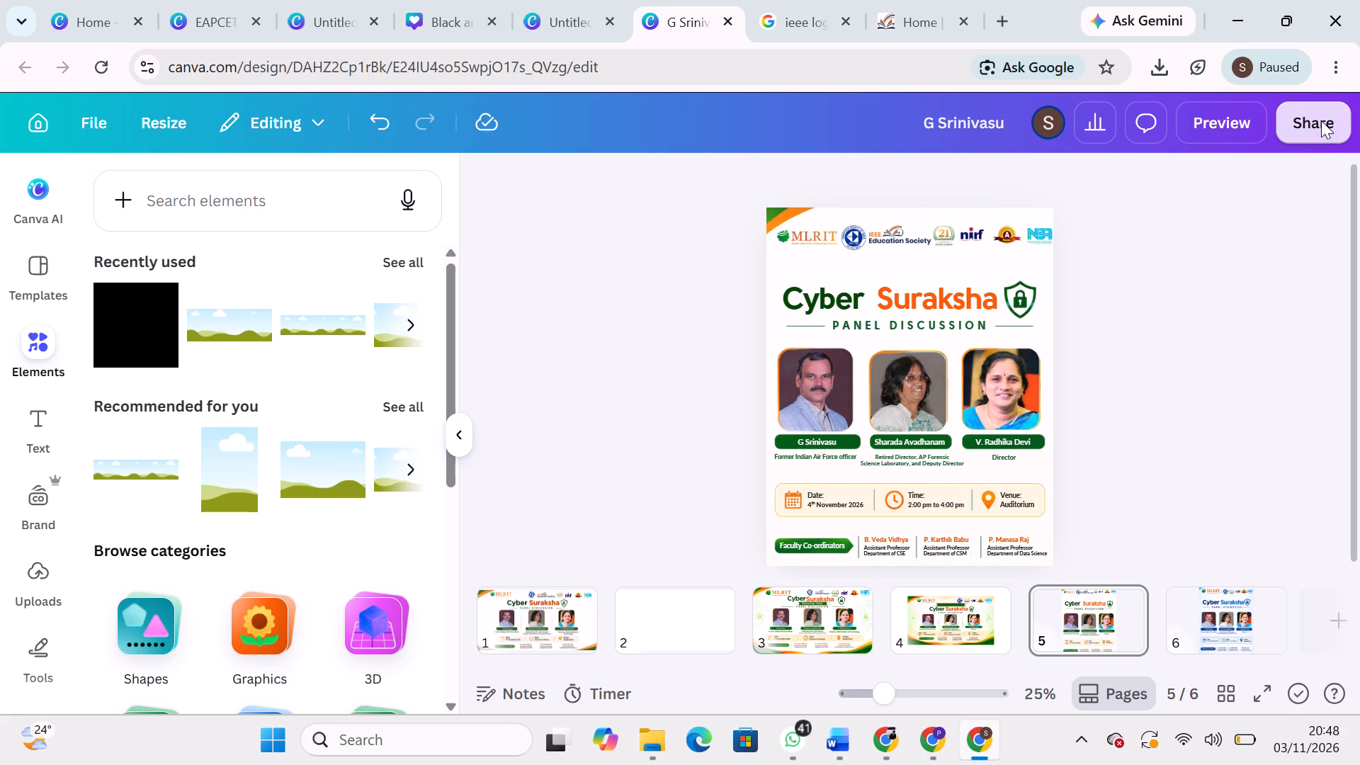
click(987, 613)
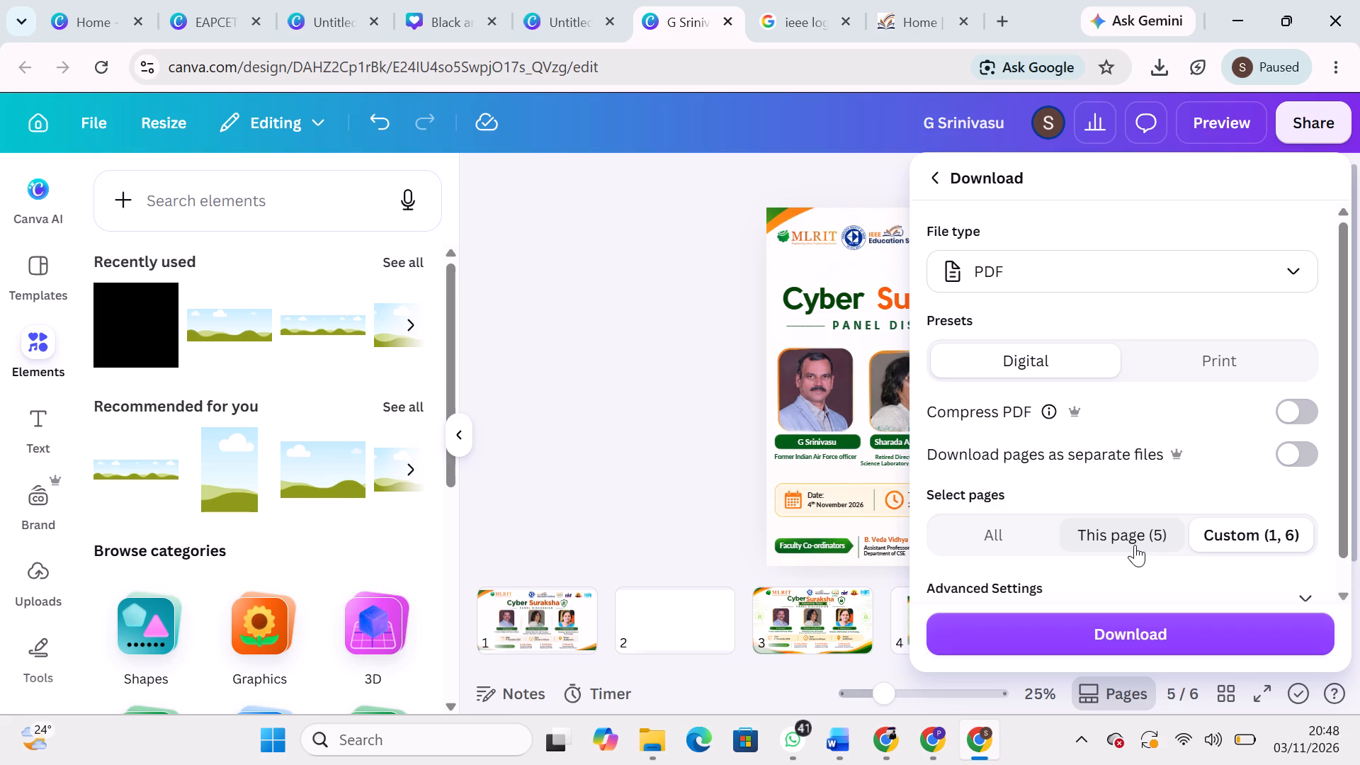
click(1135, 545)
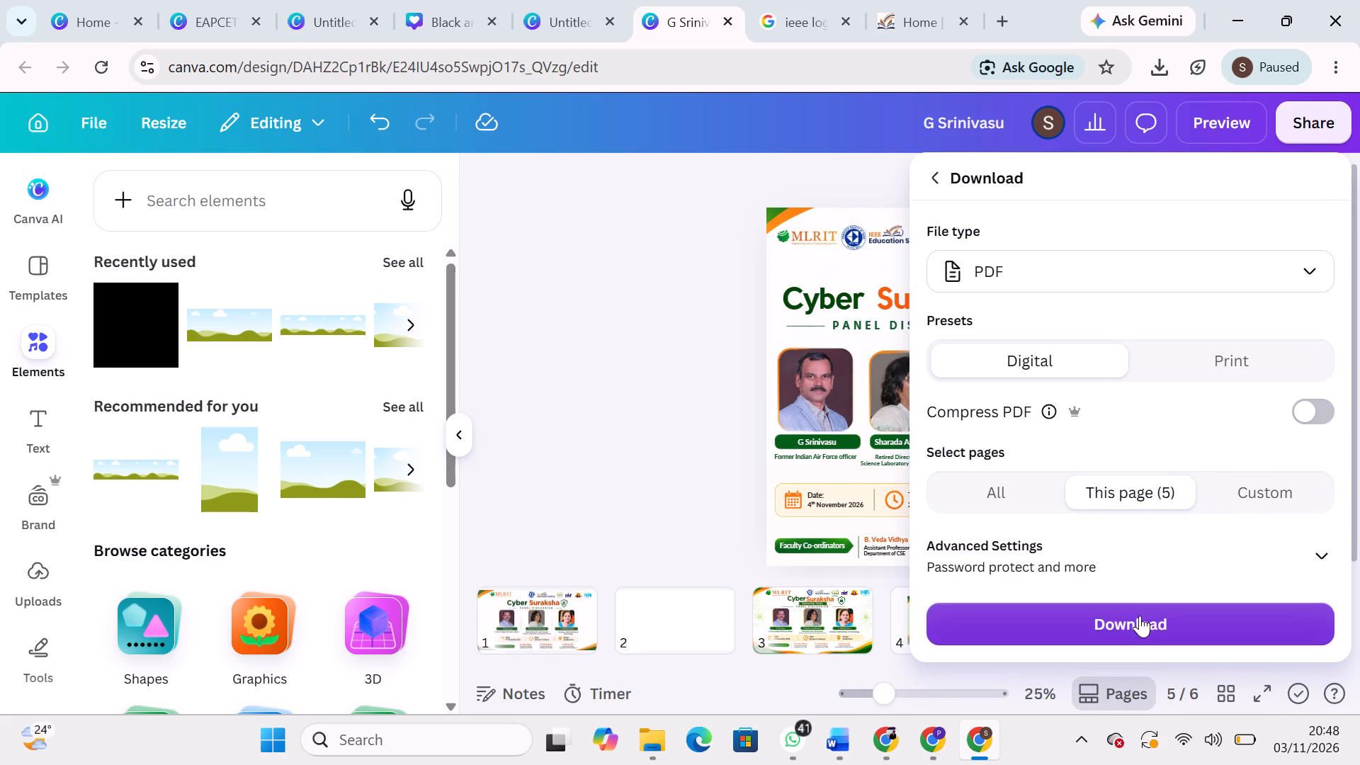
click(1142, 622)
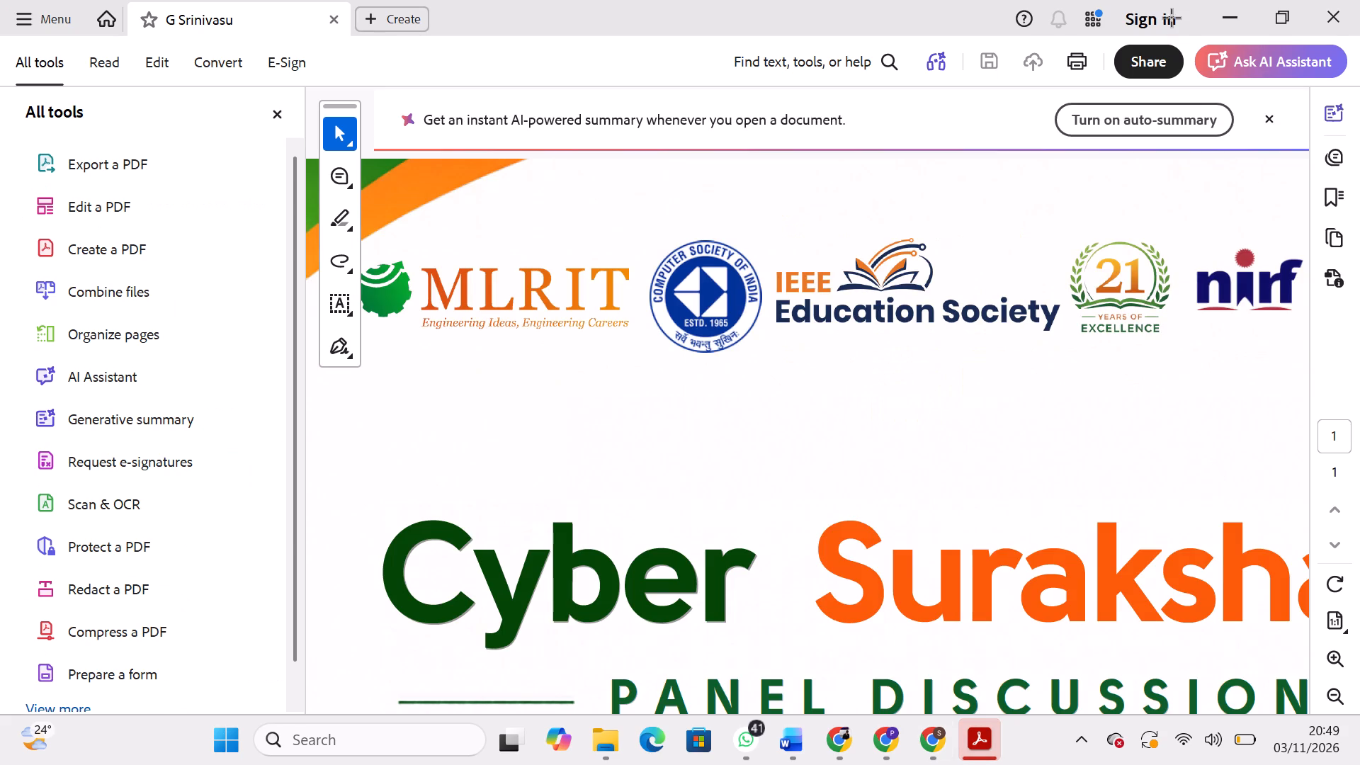
Close the downloaded poster PDF in Acrobat and dismiss the completed-download notices in Canva.
click(1329, 24)
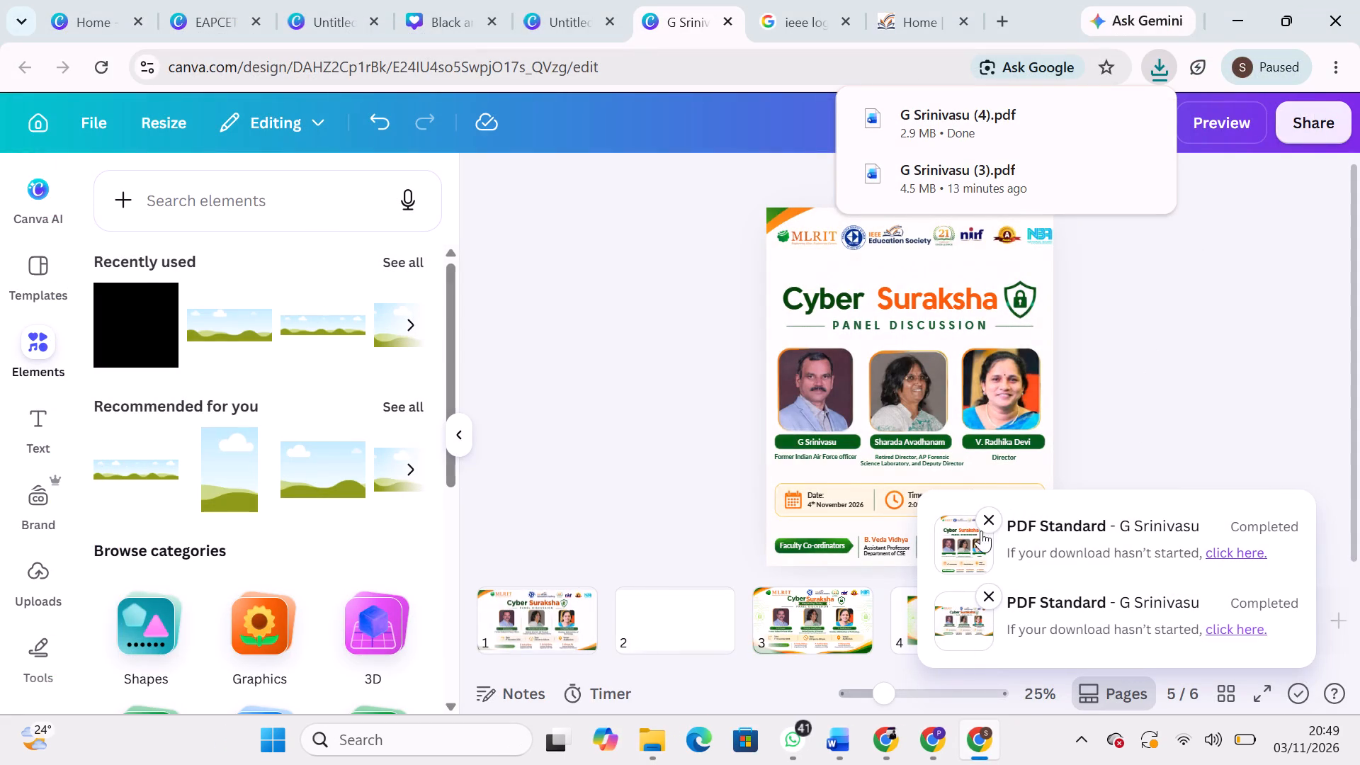
click(991, 524)
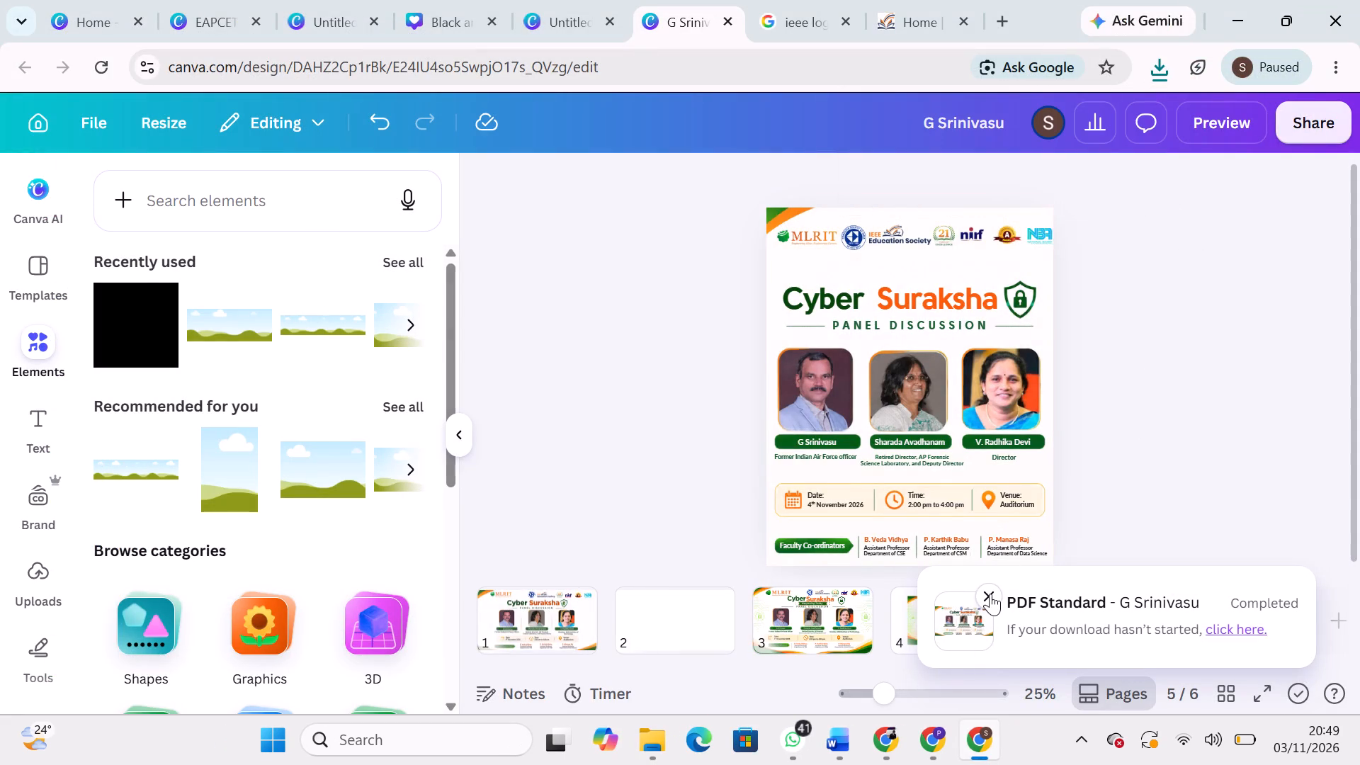
click(990, 597)
click(1090, 457)
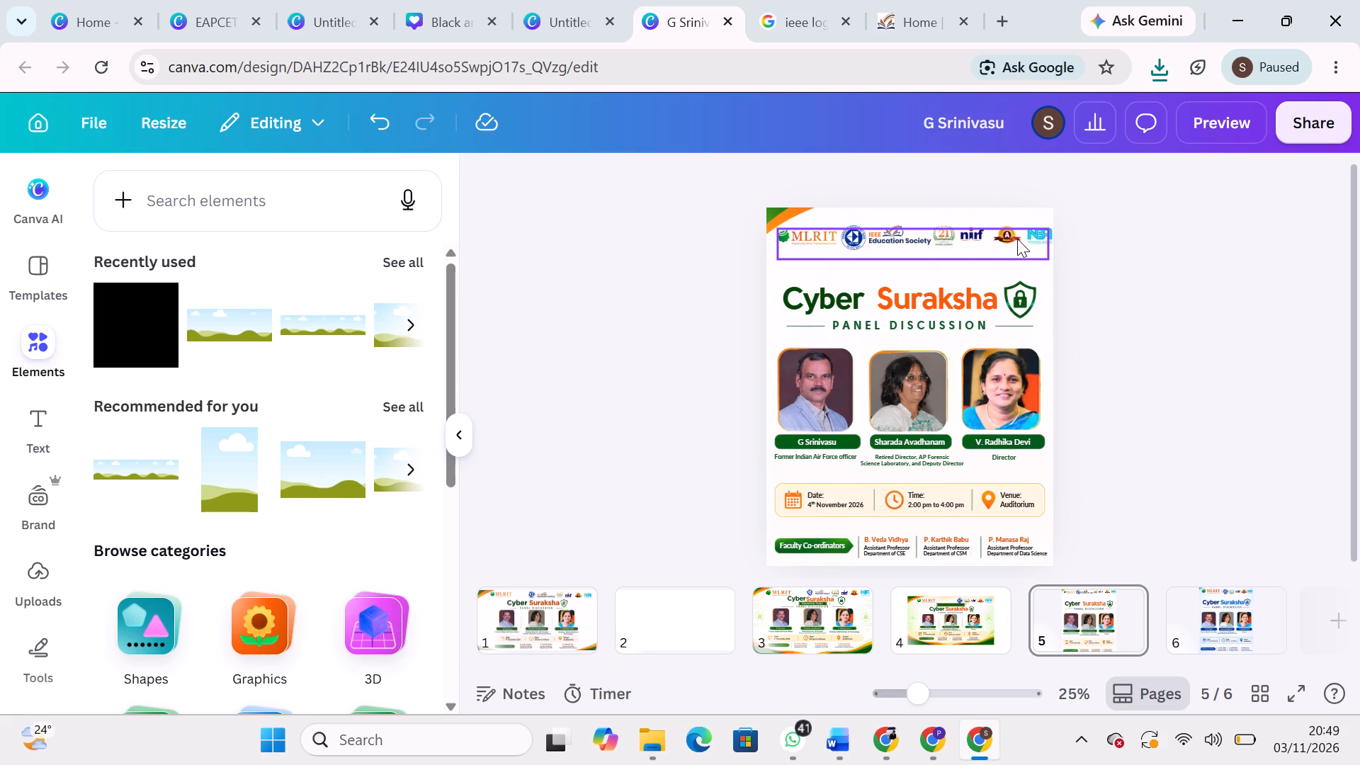
click(1257, 200)
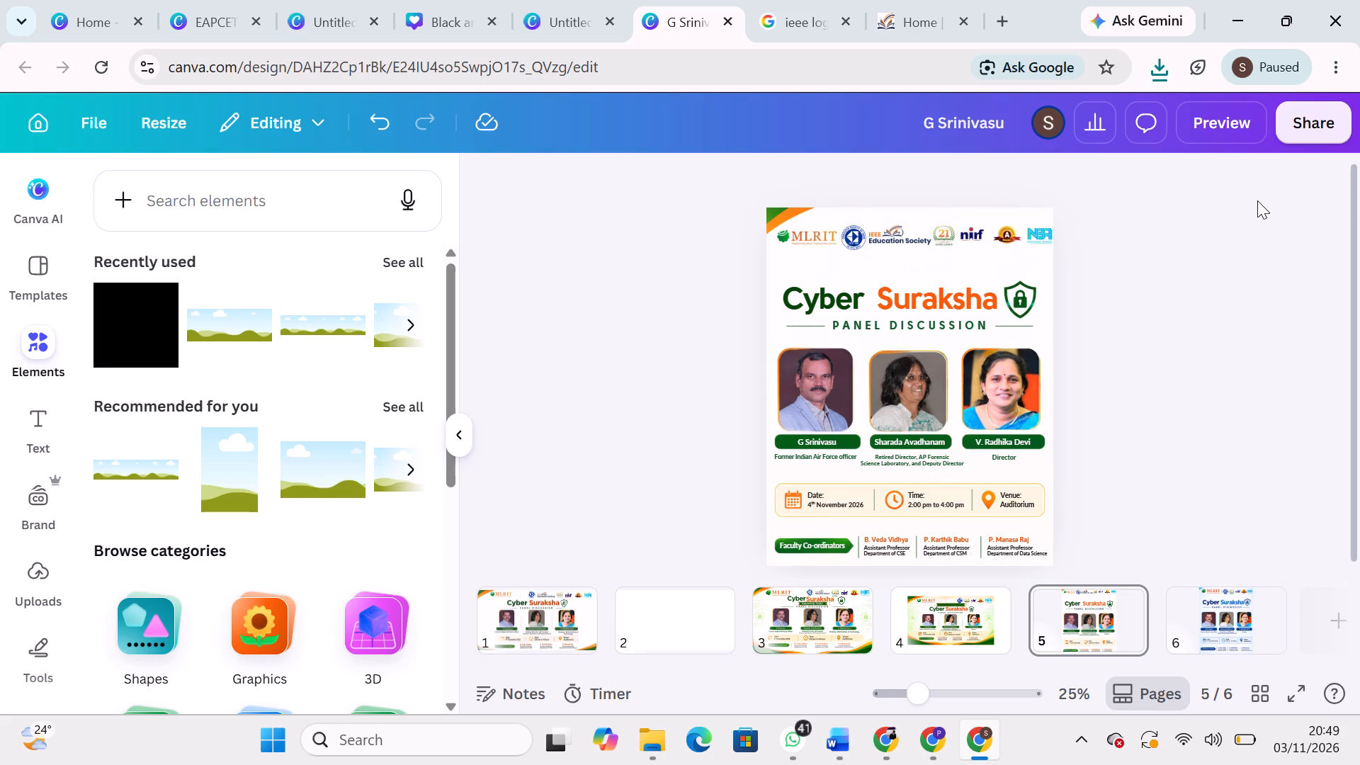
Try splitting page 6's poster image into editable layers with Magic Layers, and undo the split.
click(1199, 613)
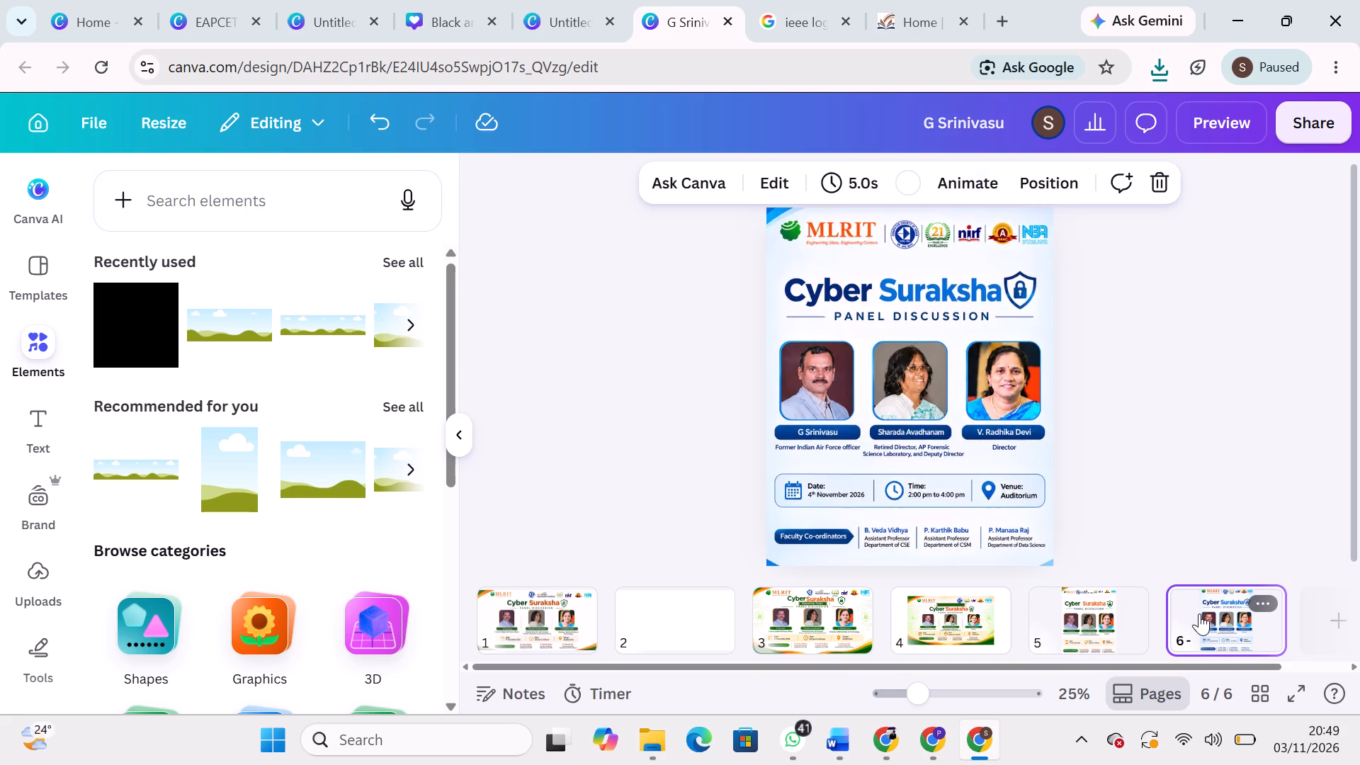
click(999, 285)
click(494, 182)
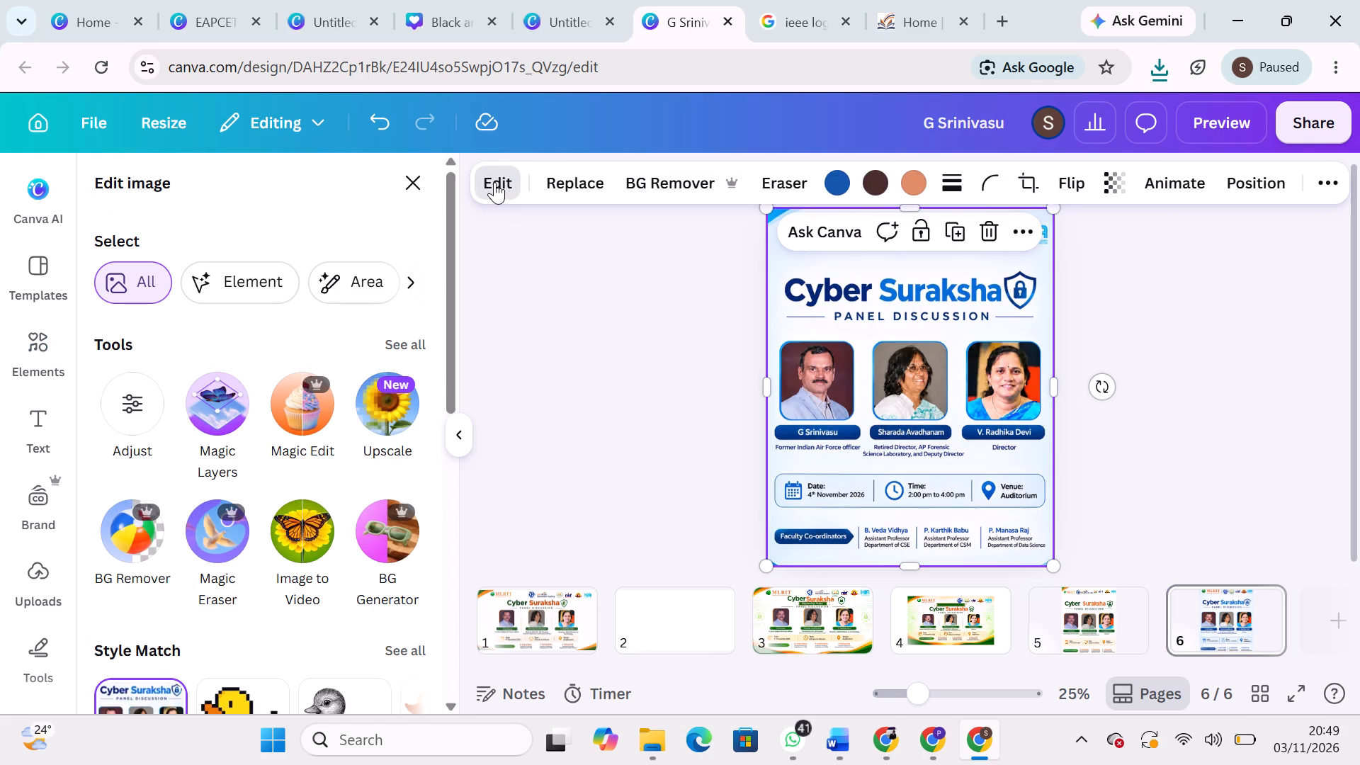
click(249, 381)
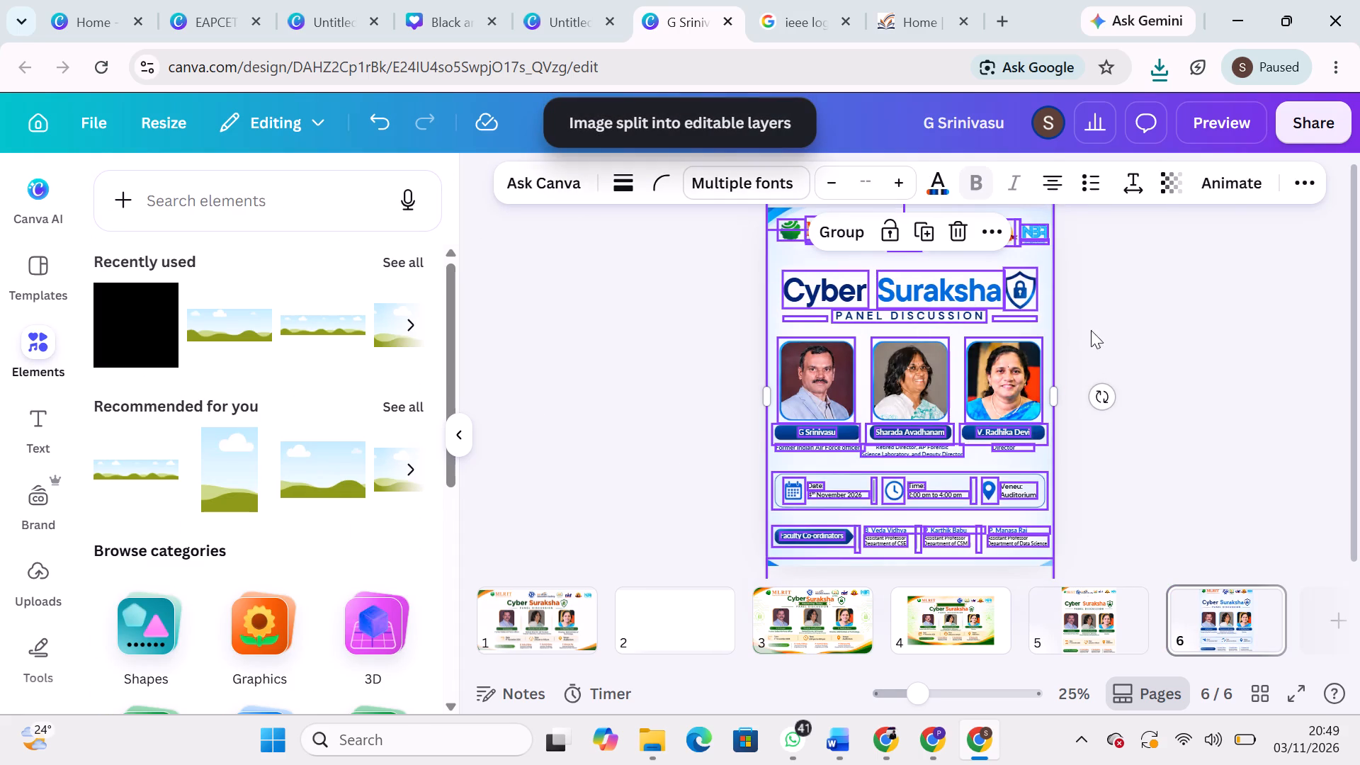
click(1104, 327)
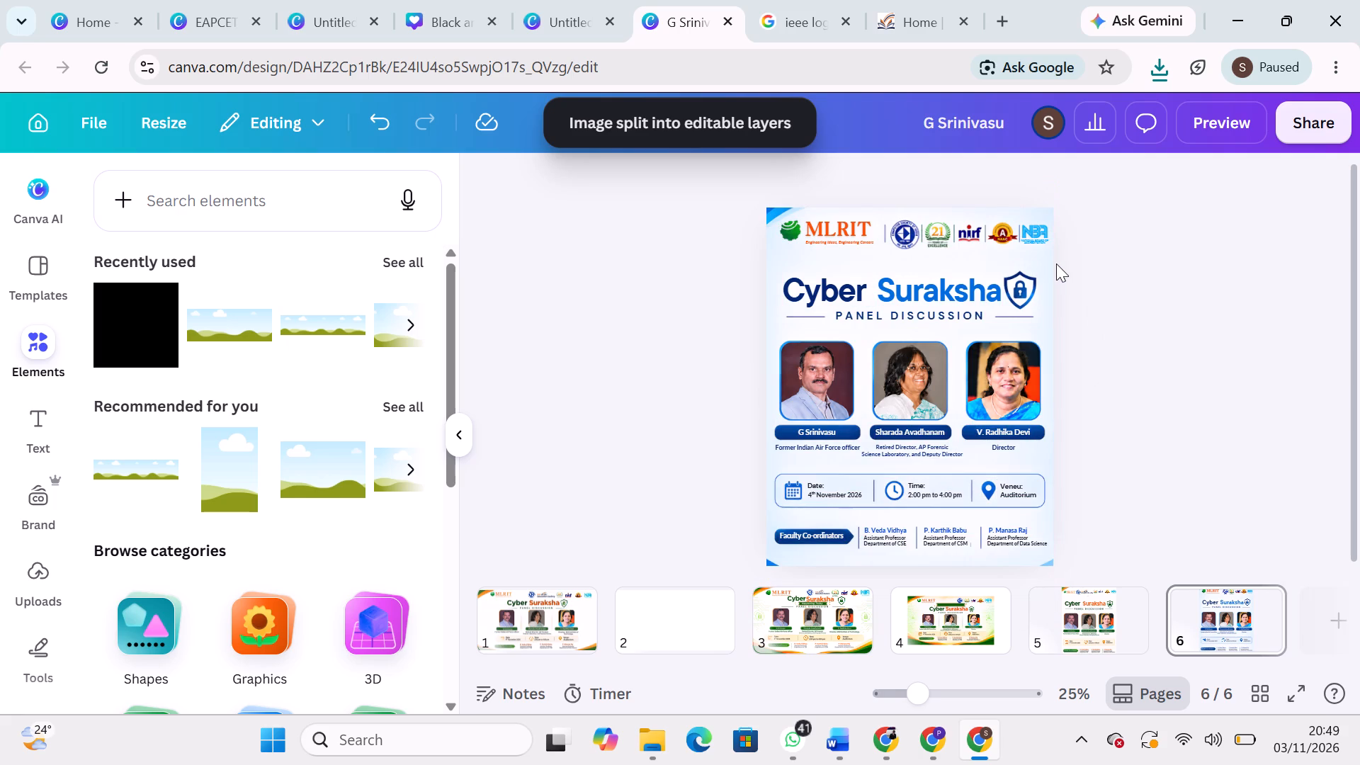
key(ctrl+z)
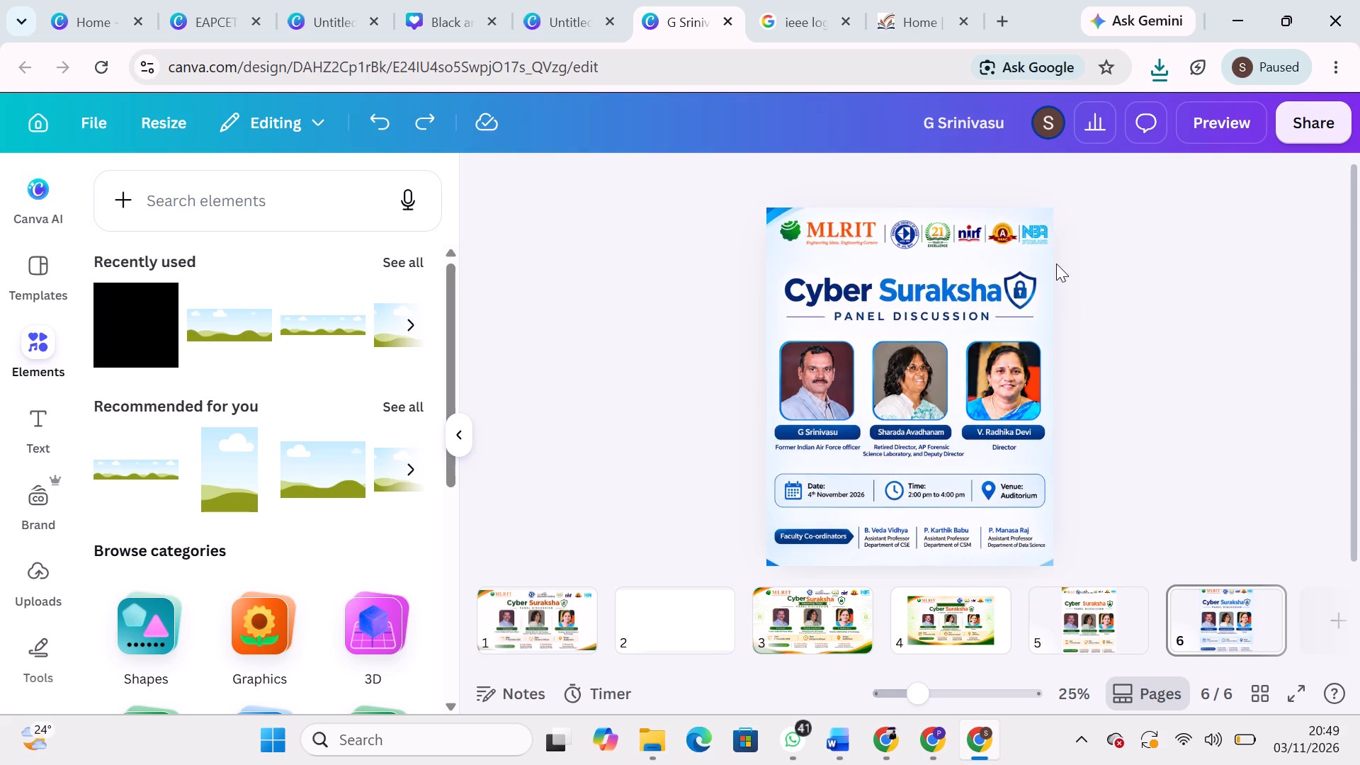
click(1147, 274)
Add a rectangle shape to page 6, place it over the header logos and reduce its height.
click(188, 199)
text(rect)
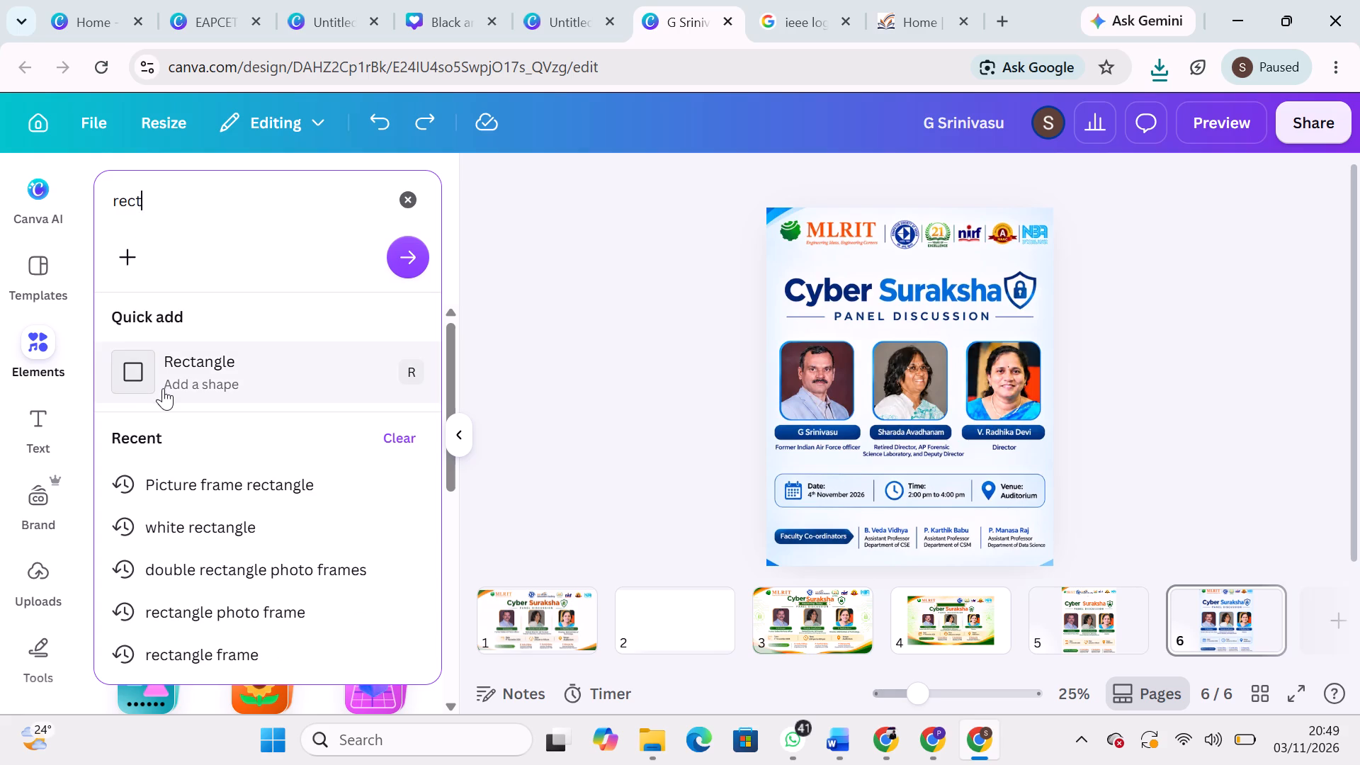
click(163, 388)
drag(914, 399, 906, 357)
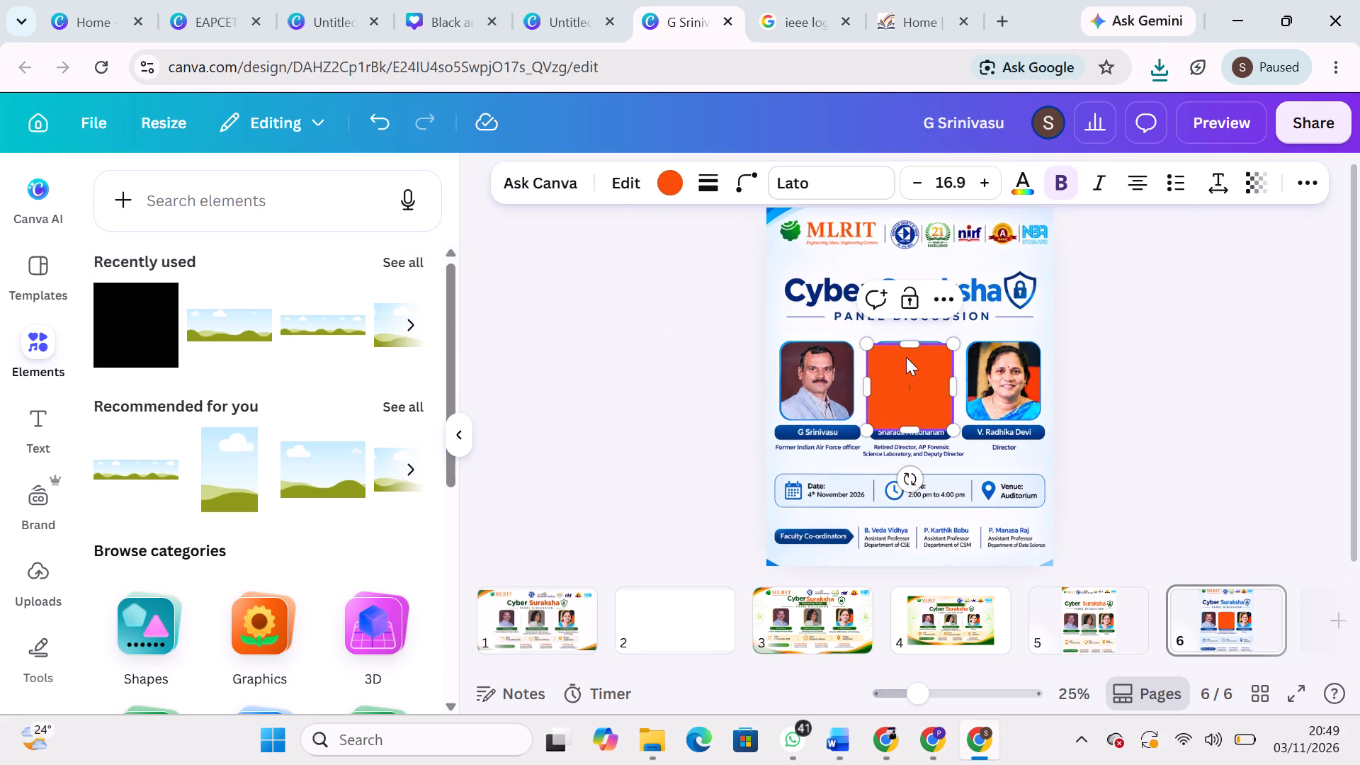
drag(906, 357, 928, 246)
drag(929, 272, 929, 249)
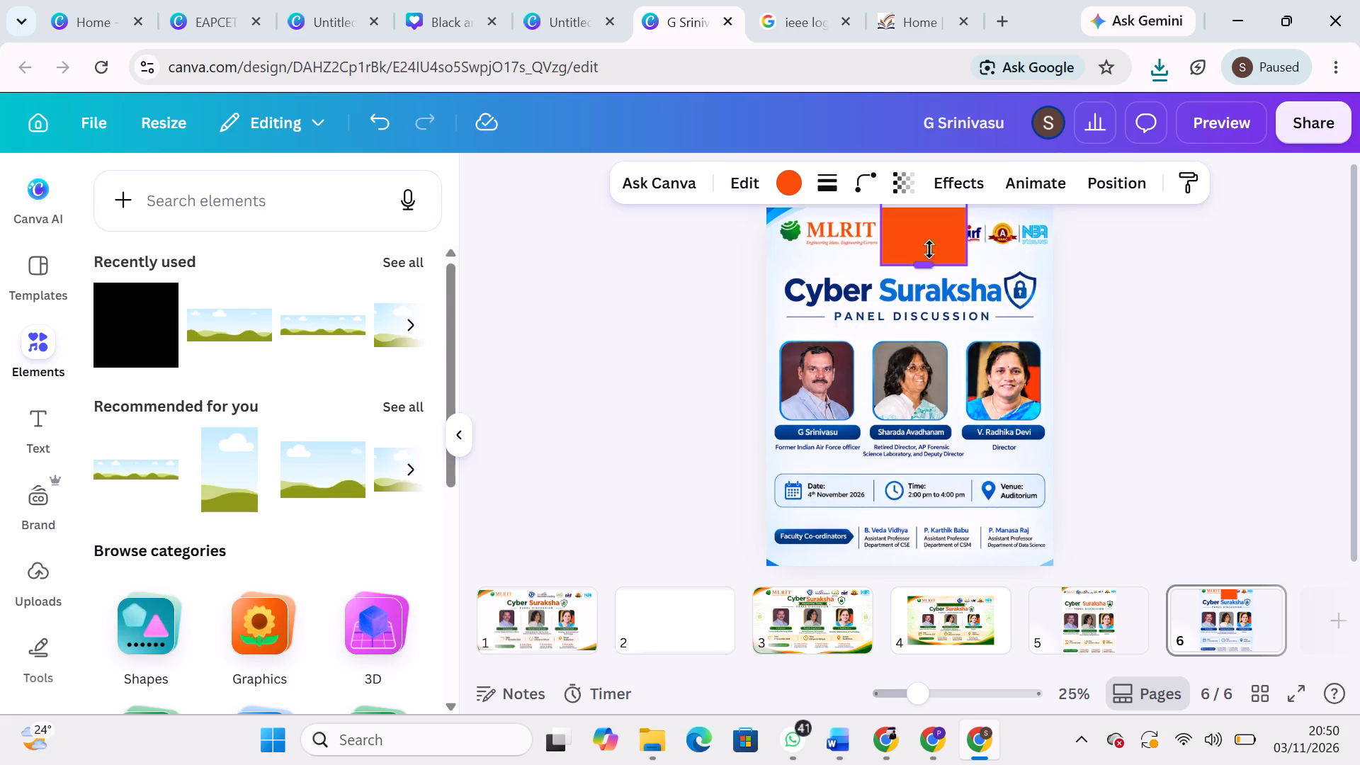
drag(929, 249, 930, 246)
scroll(1206, 301, up, 1)
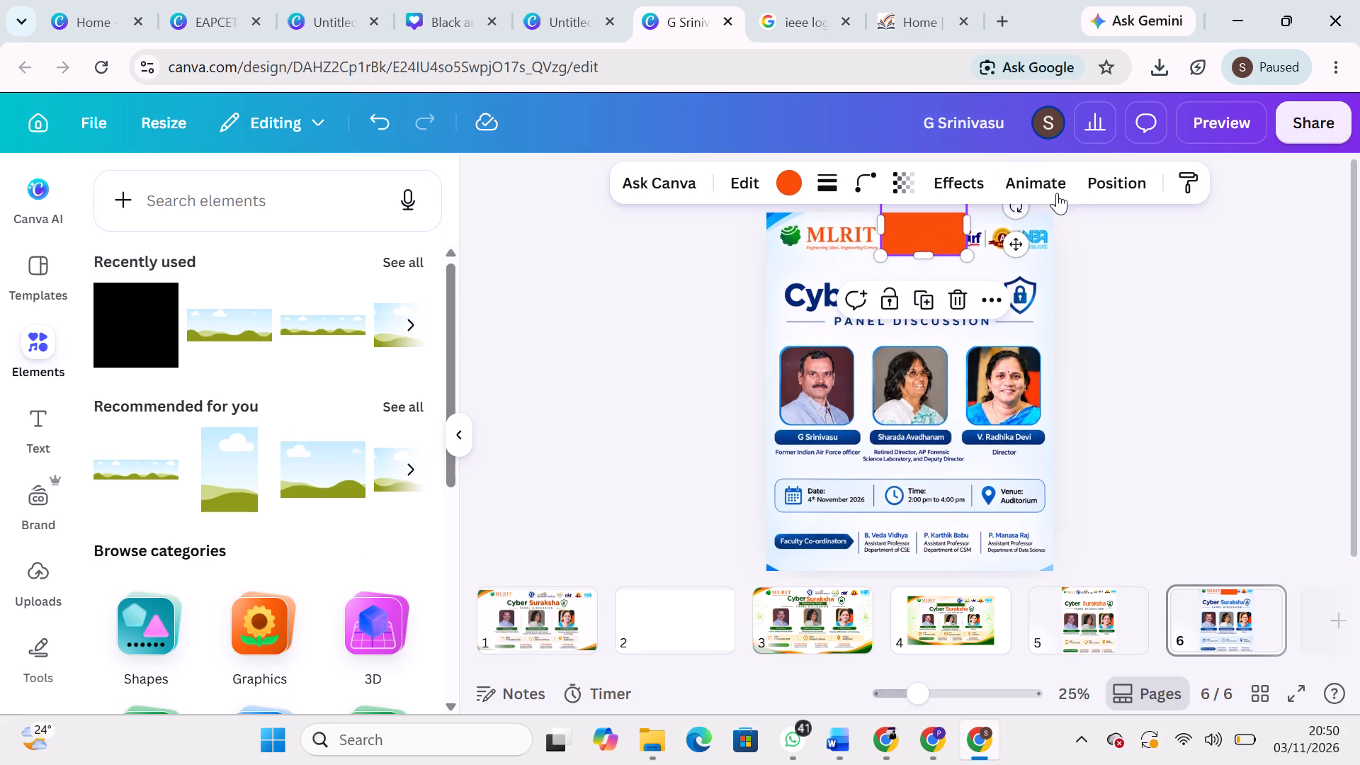
click(1087, 263)
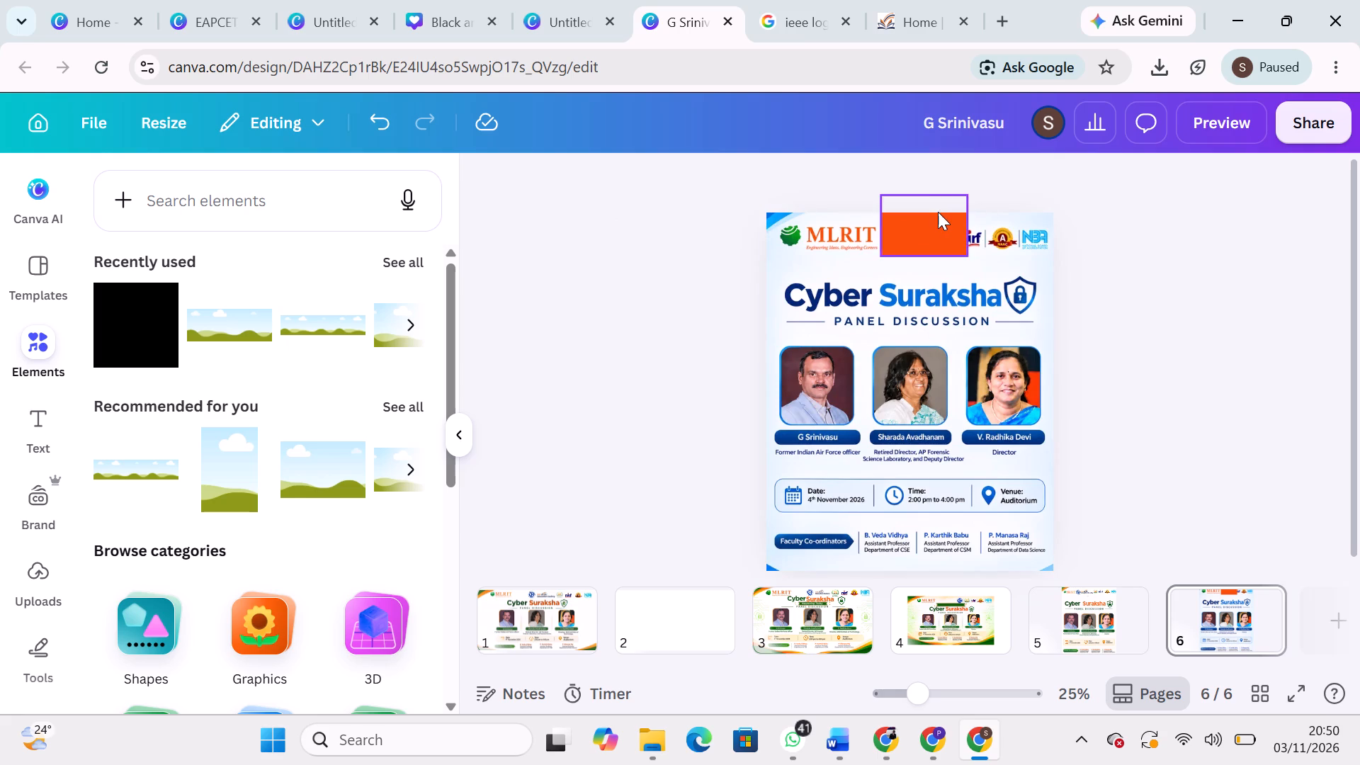
Widen the rectangle to the page's right edge and leftward over the MLRIT logo so it spans the header.
click(938, 212)
drag(966, 227, 1048, 230)
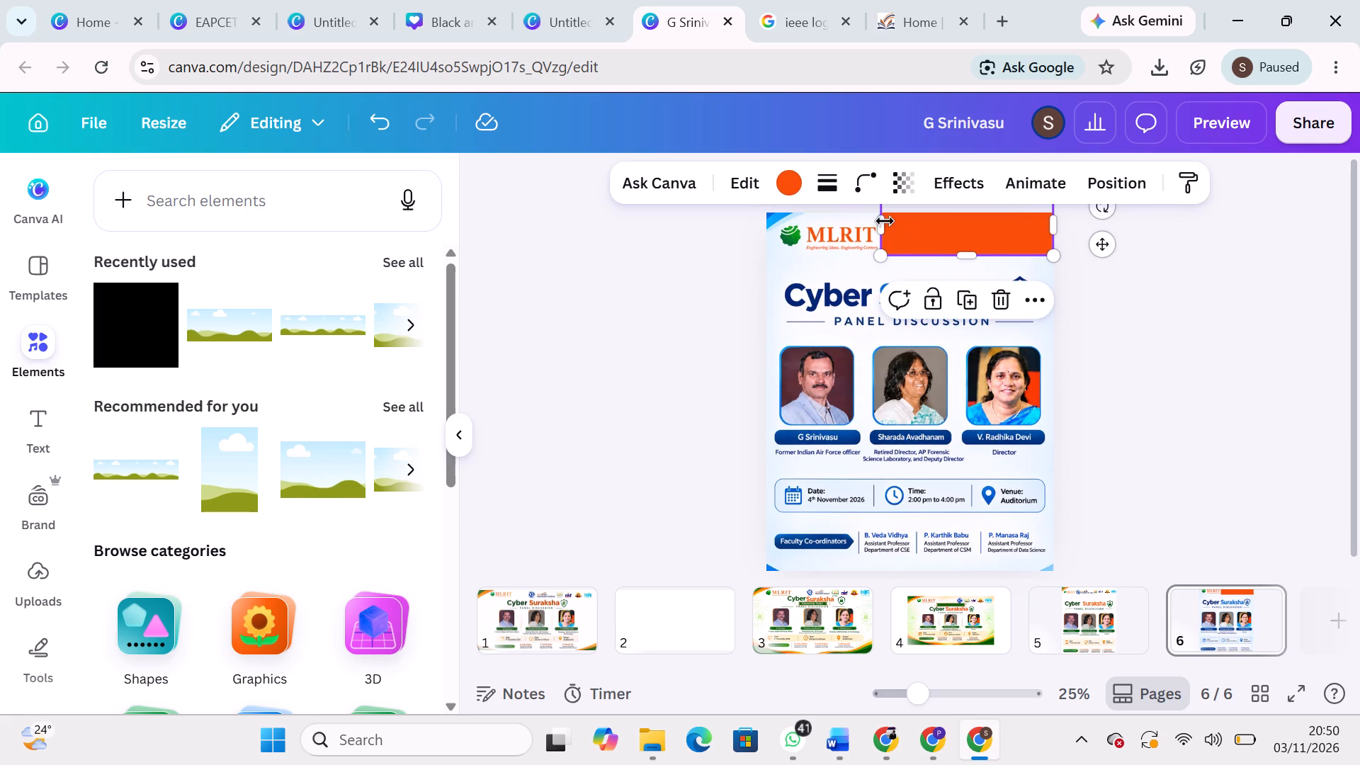
drag(878, 221, 777, 237)
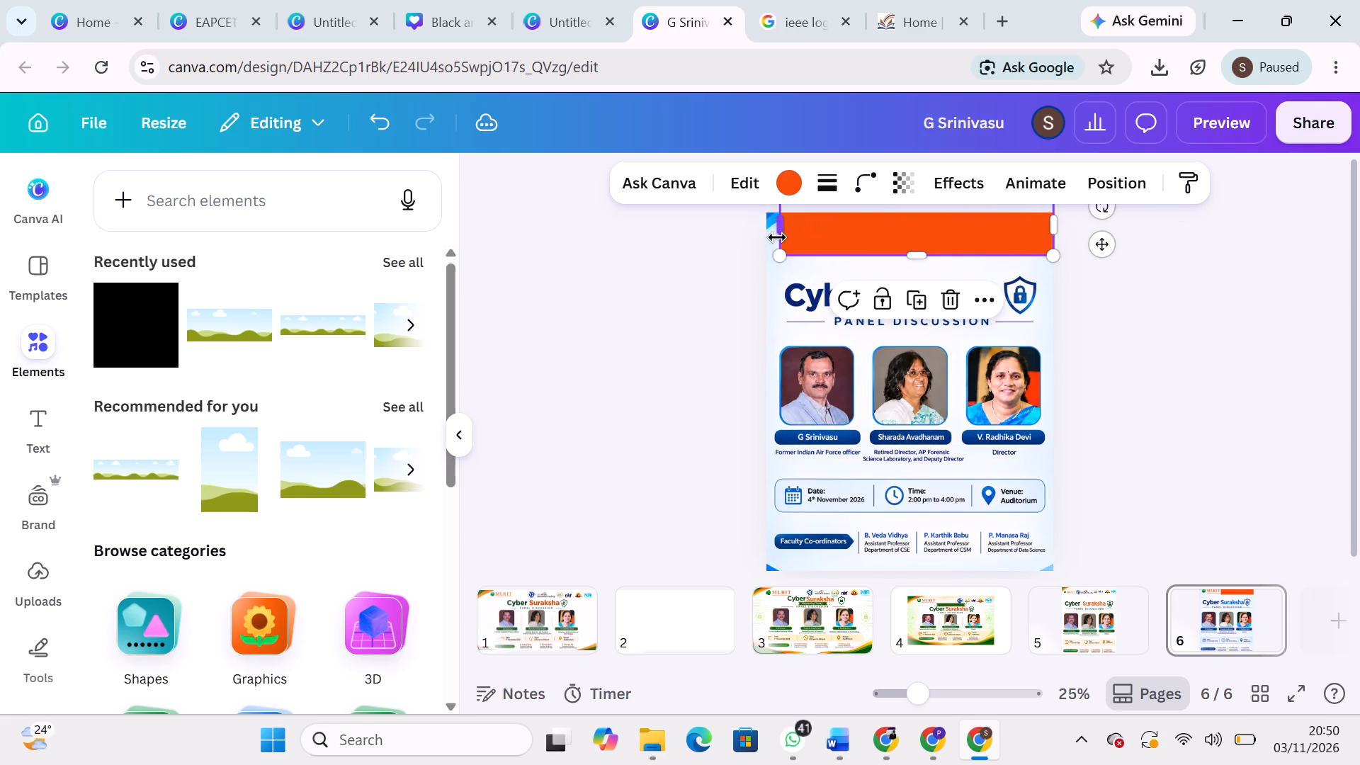
scroll(1127, 304, up, 1)
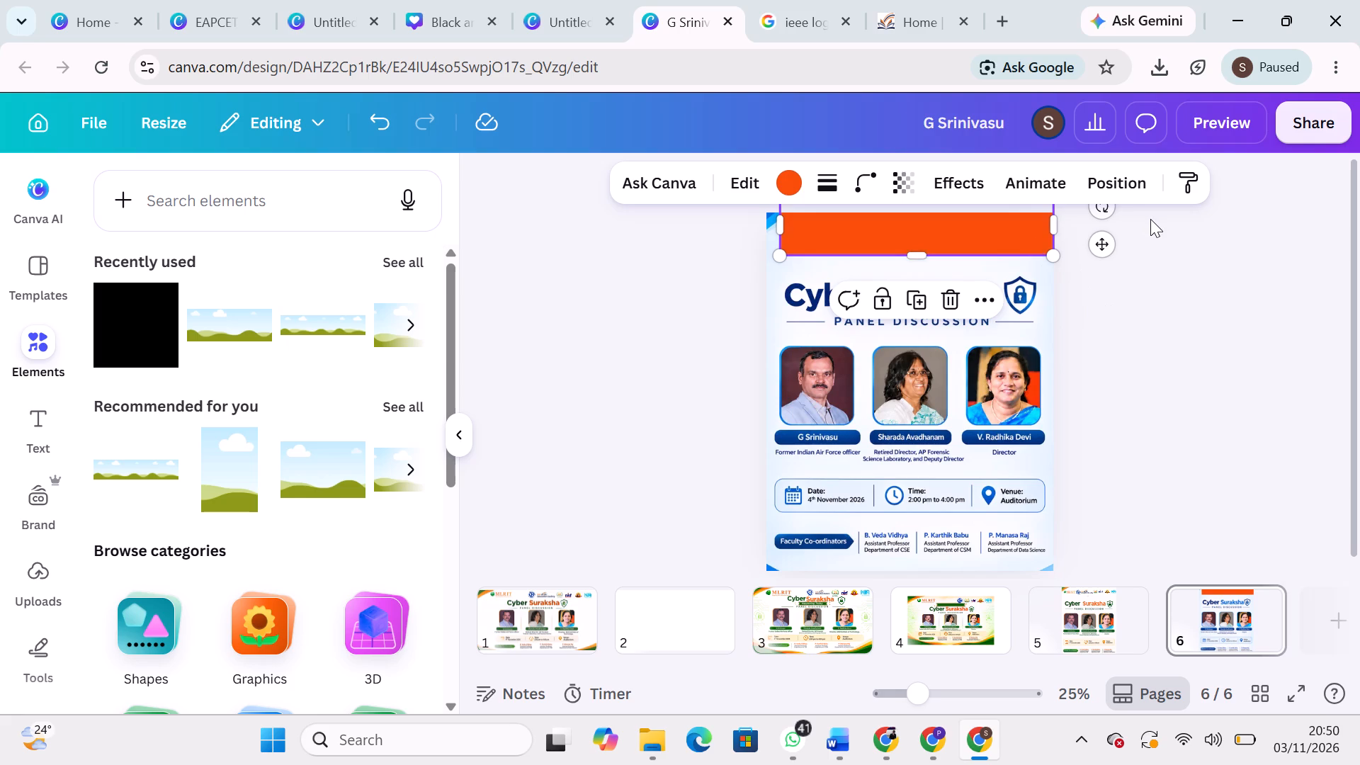
click(1150, 219)
Slim the rectangle to the height of the logo row and centre it horizontally over the header logos.
drag(1007, 219, 1071, 227)
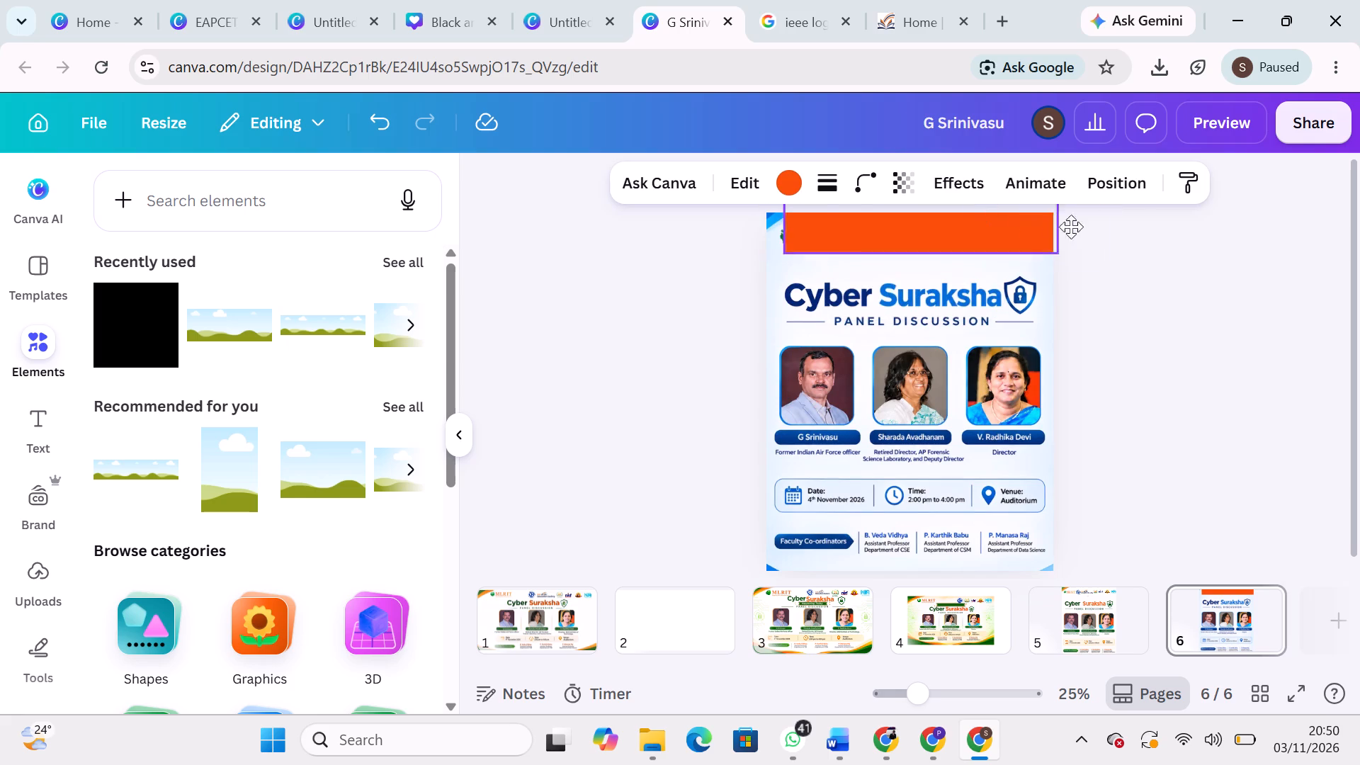
drag(1071, 227, 1016, 259)
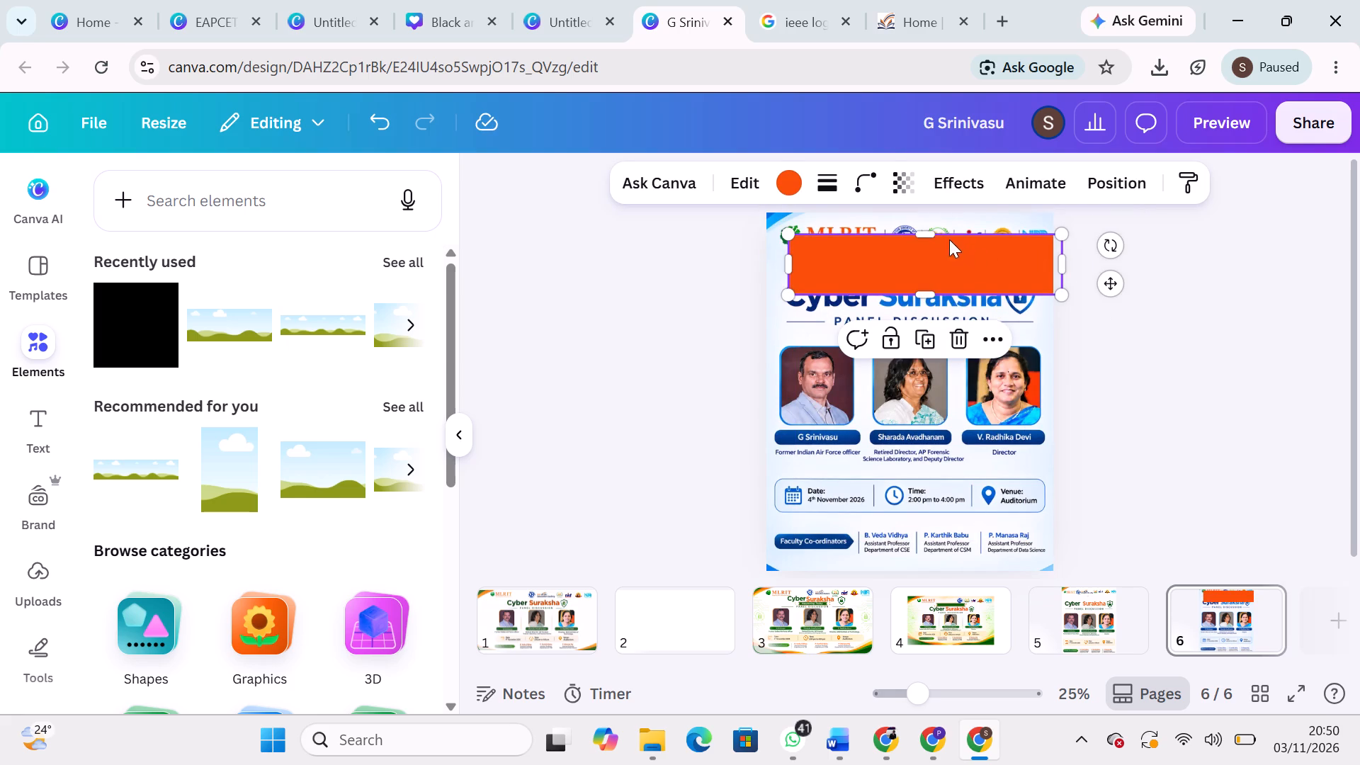
drag(930, 232, 931, 255)
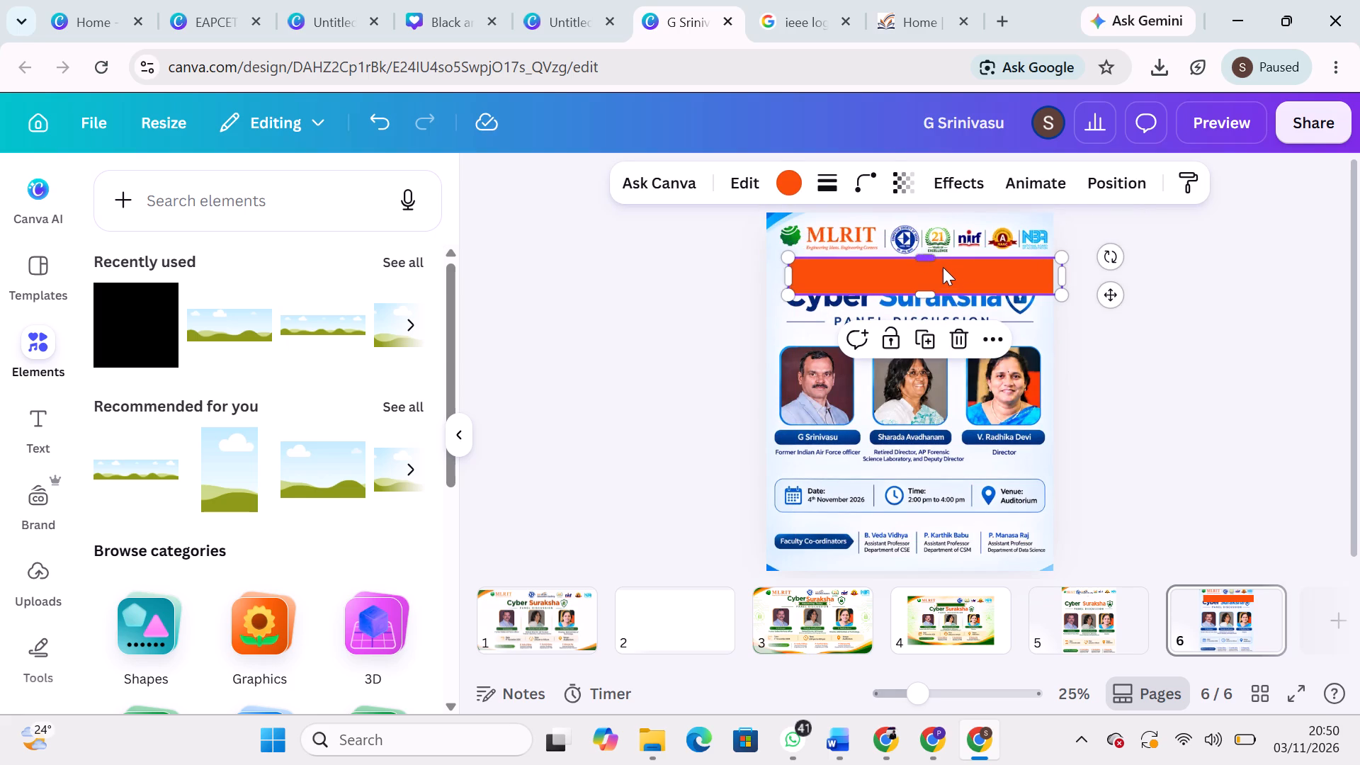
drag(951, 275, 937, 249)
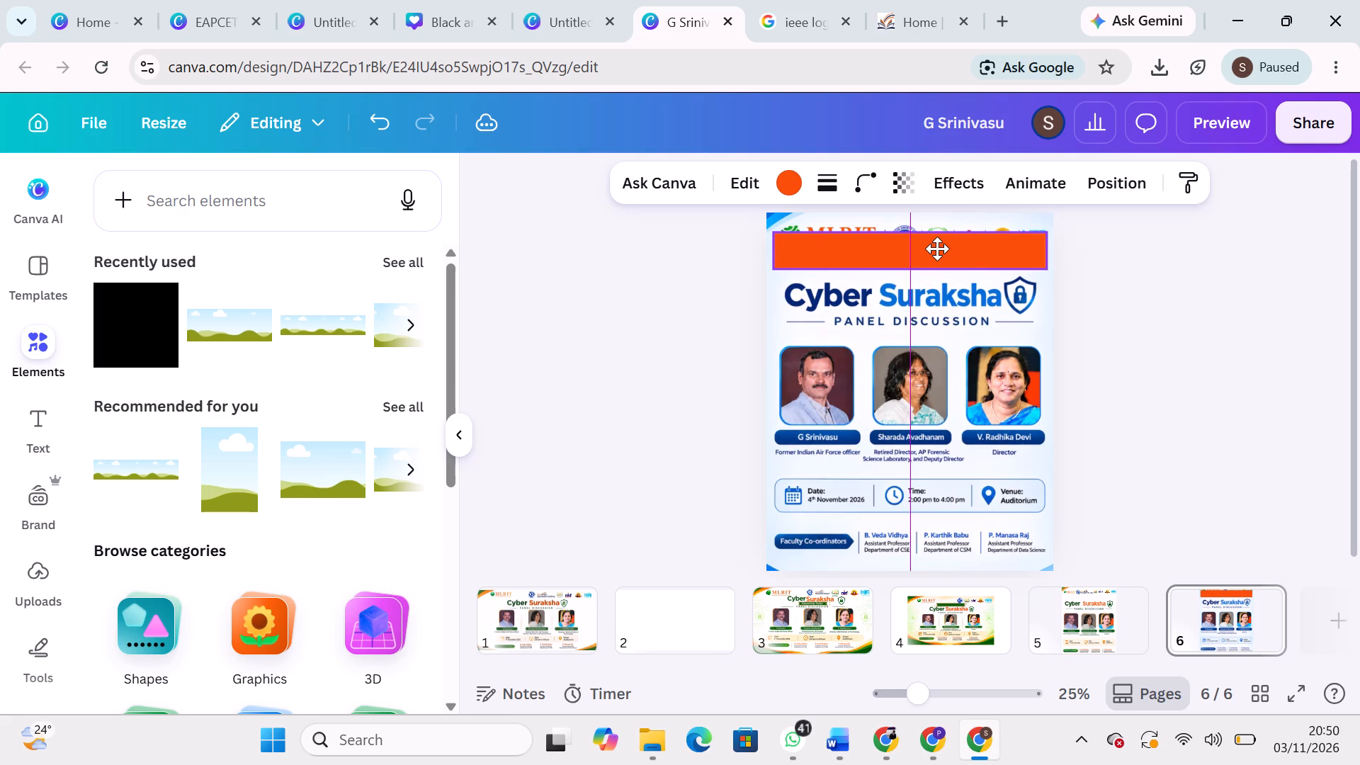
drag(937, 249, 937, 243)
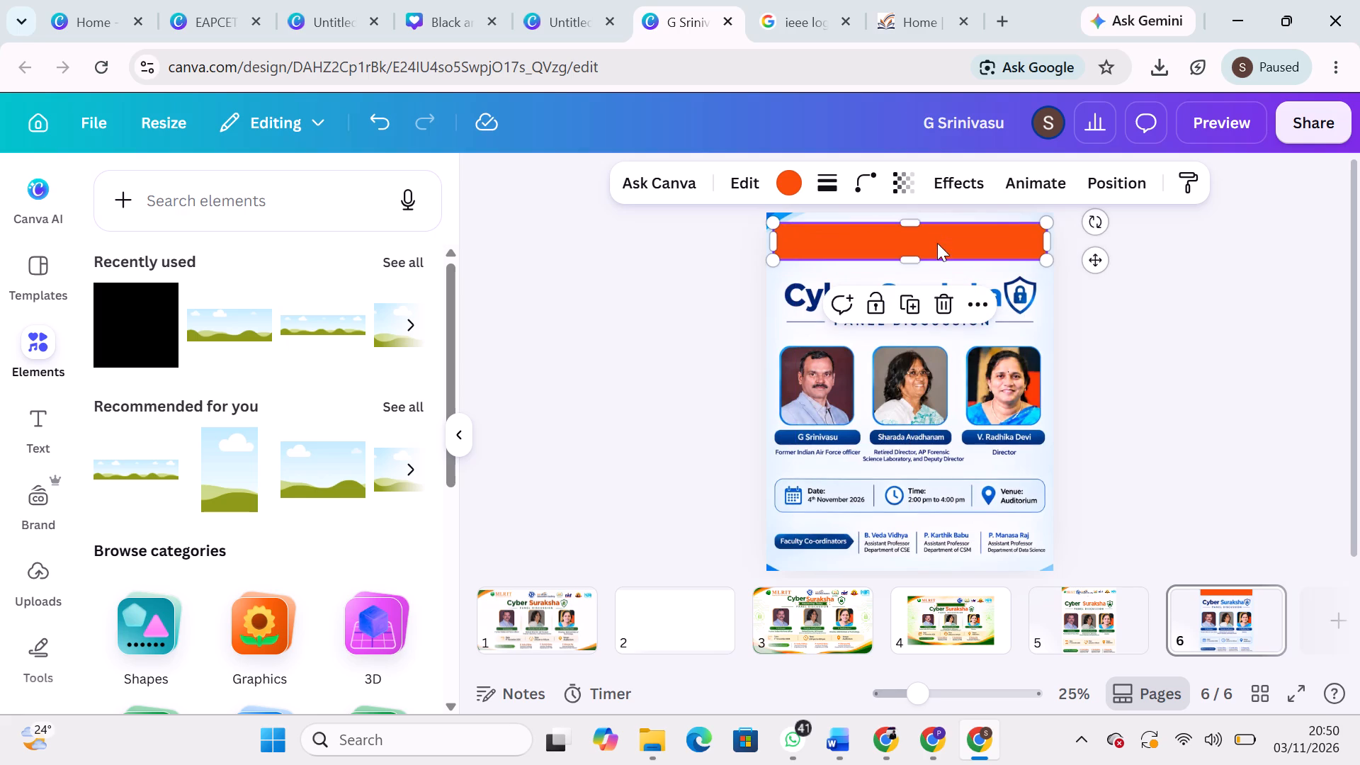
drag(911, 225, 914, 232)
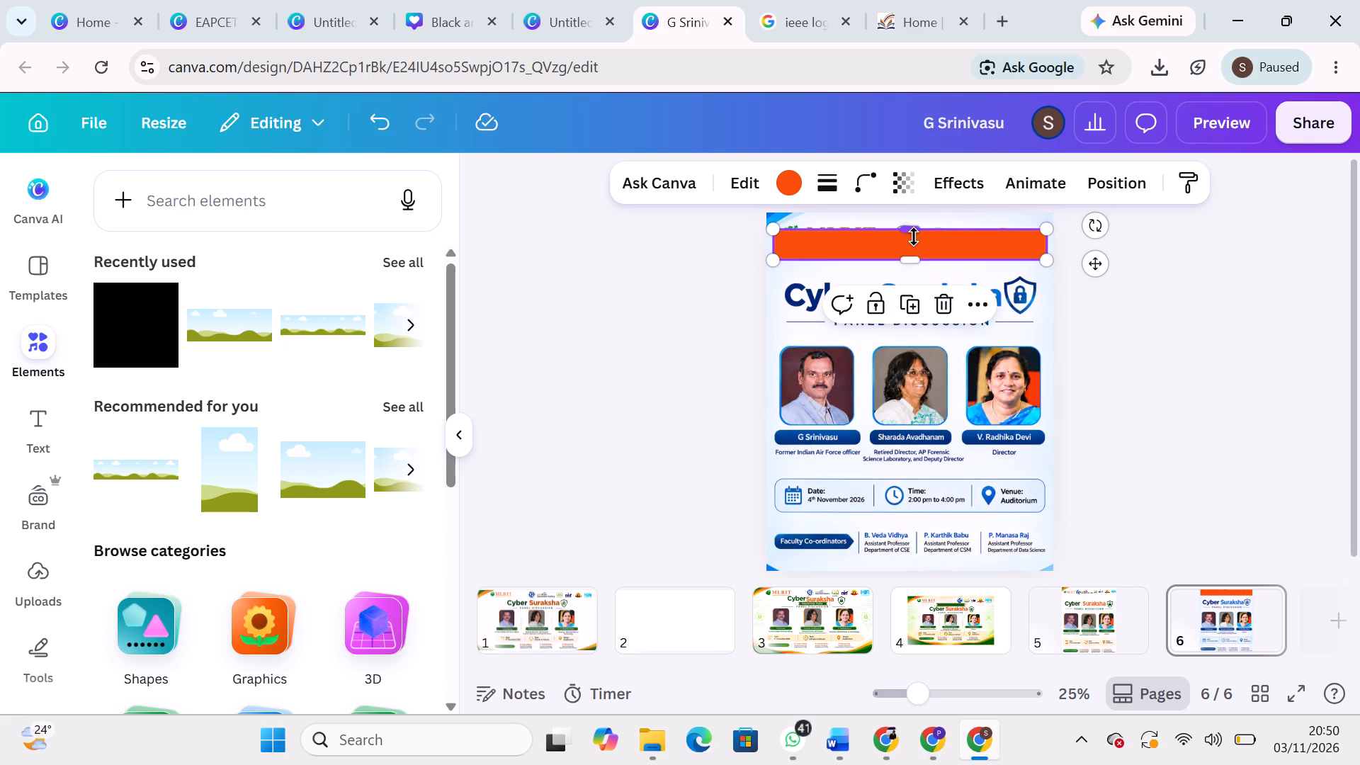
click(915, 242)
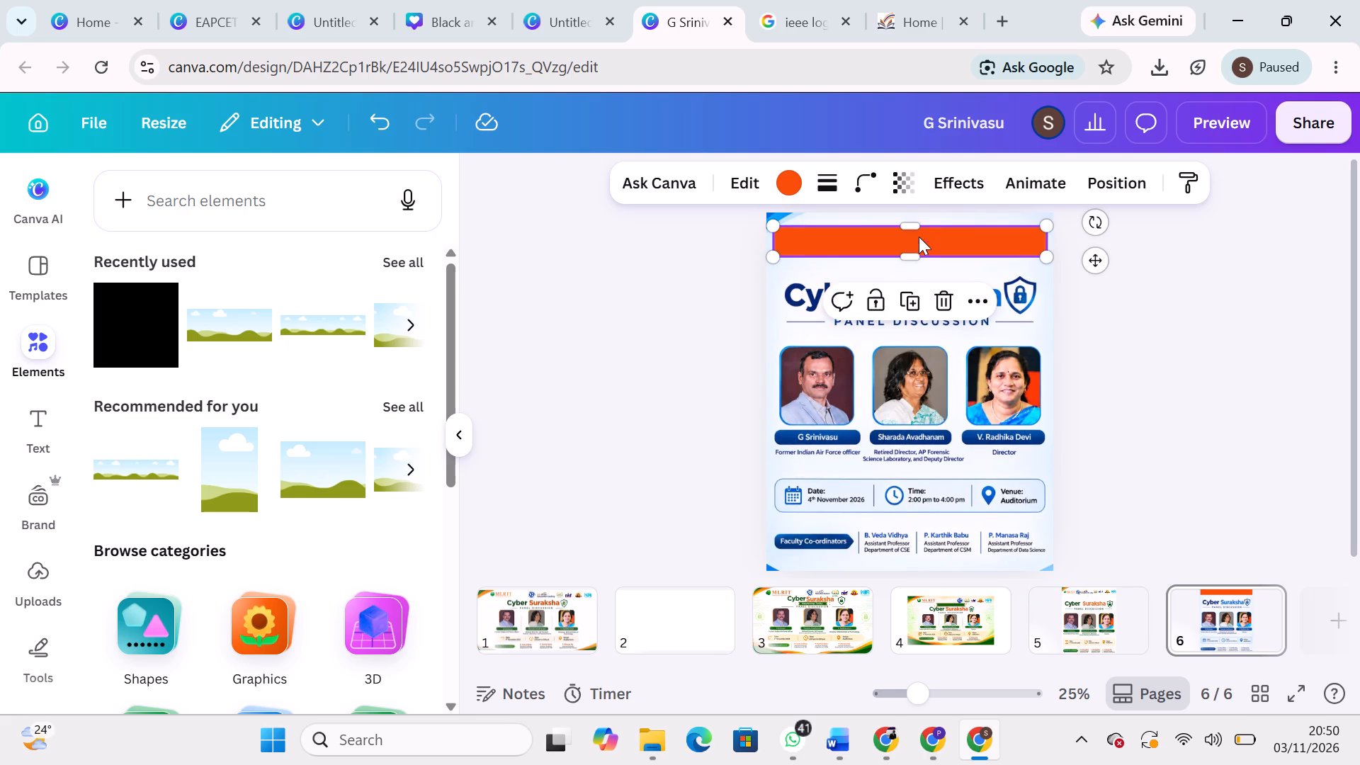
Pull the rectangle's left edge slightly inward to clear the blue corner decoration.
click(1177, 227)
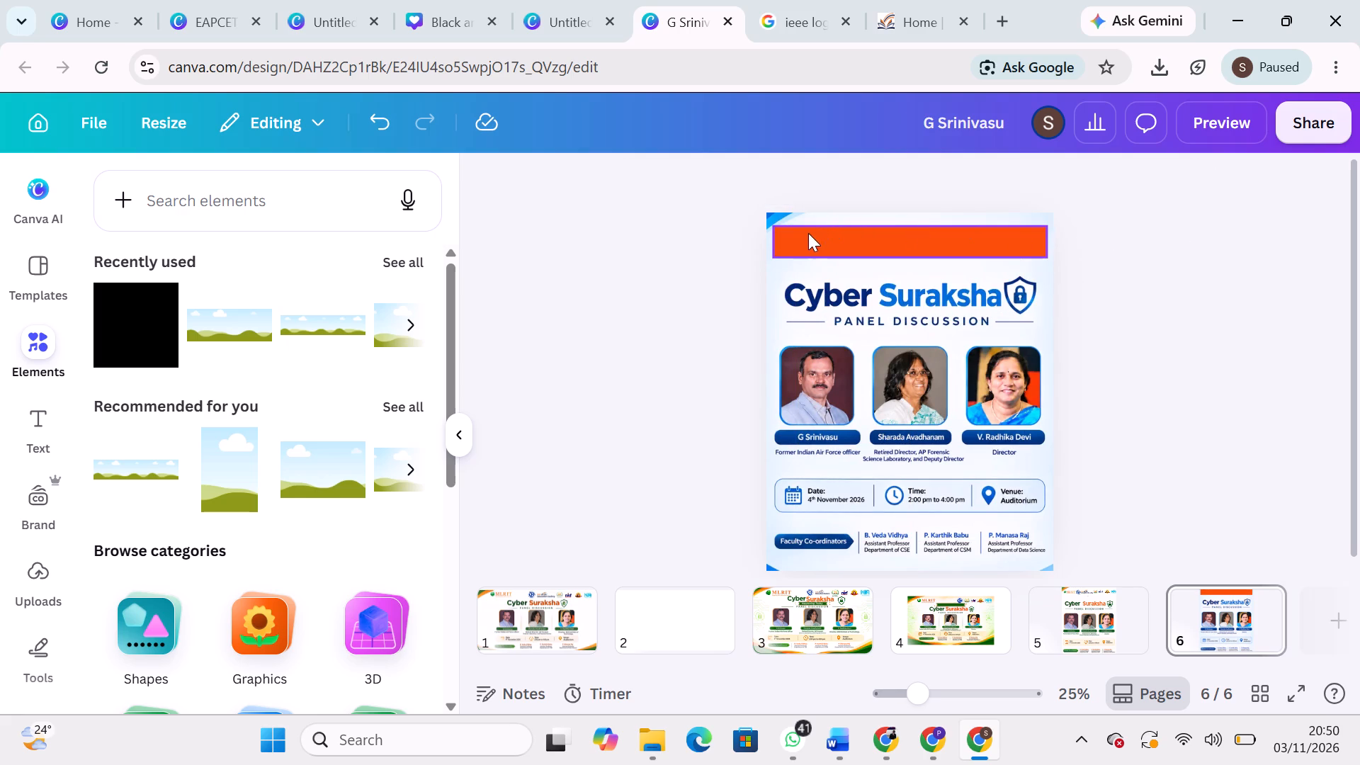
click(807, 234)
drag(769, 244, 773, 244)
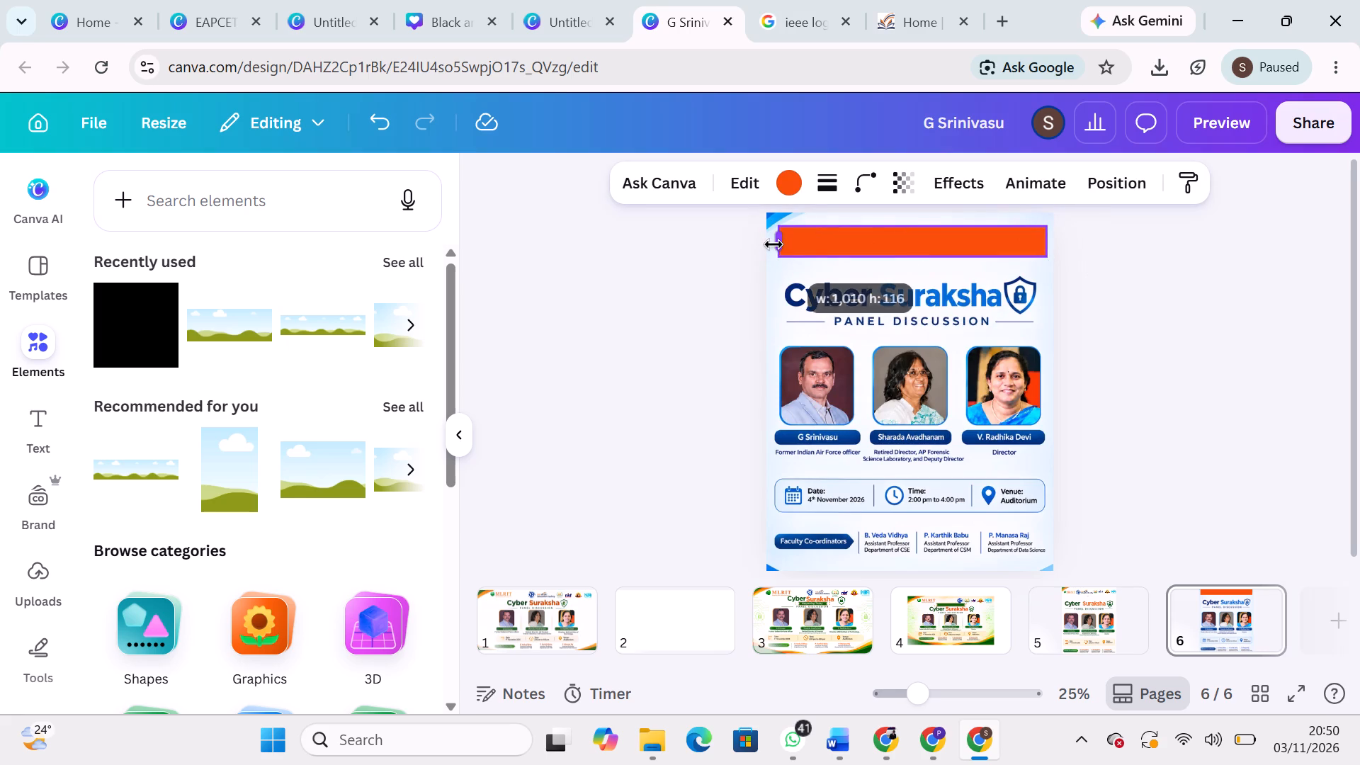
drag(773, 244, 776, 244)
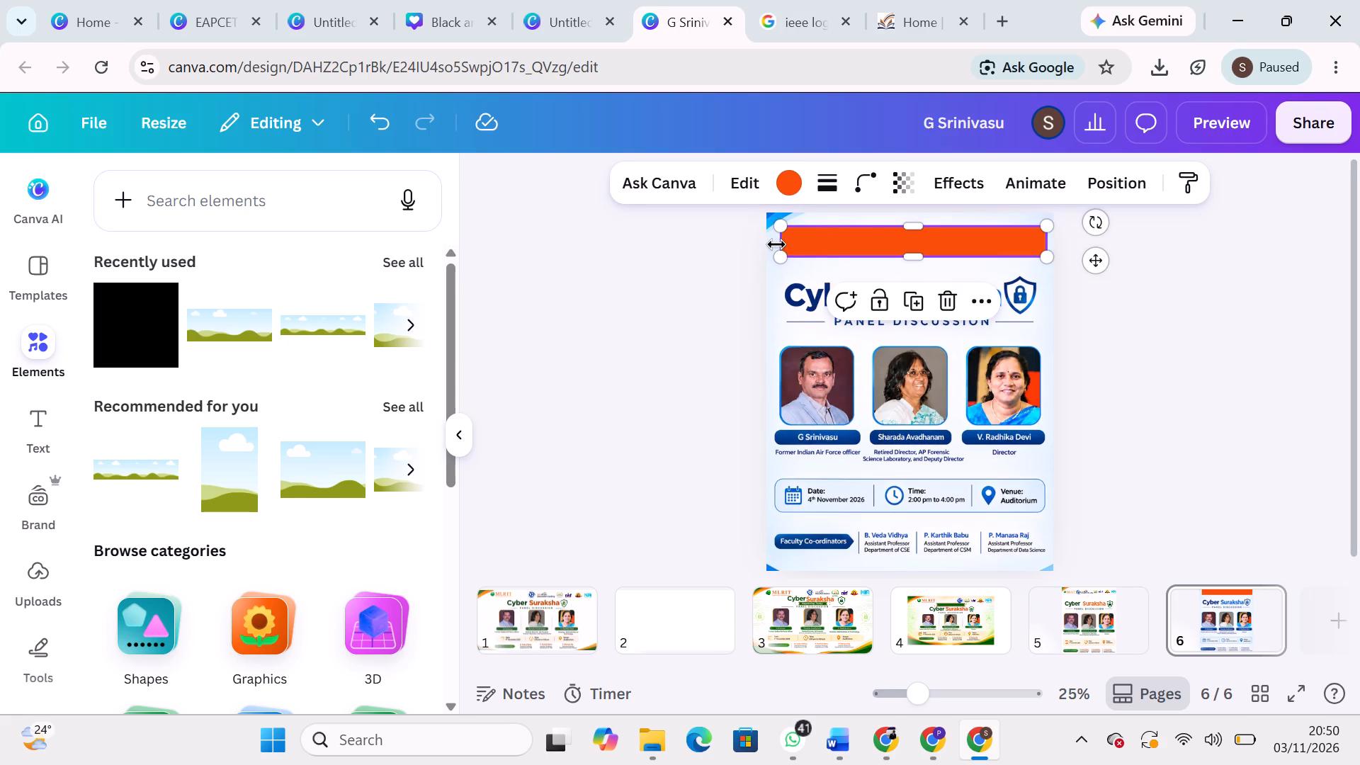
click(1209, 266)
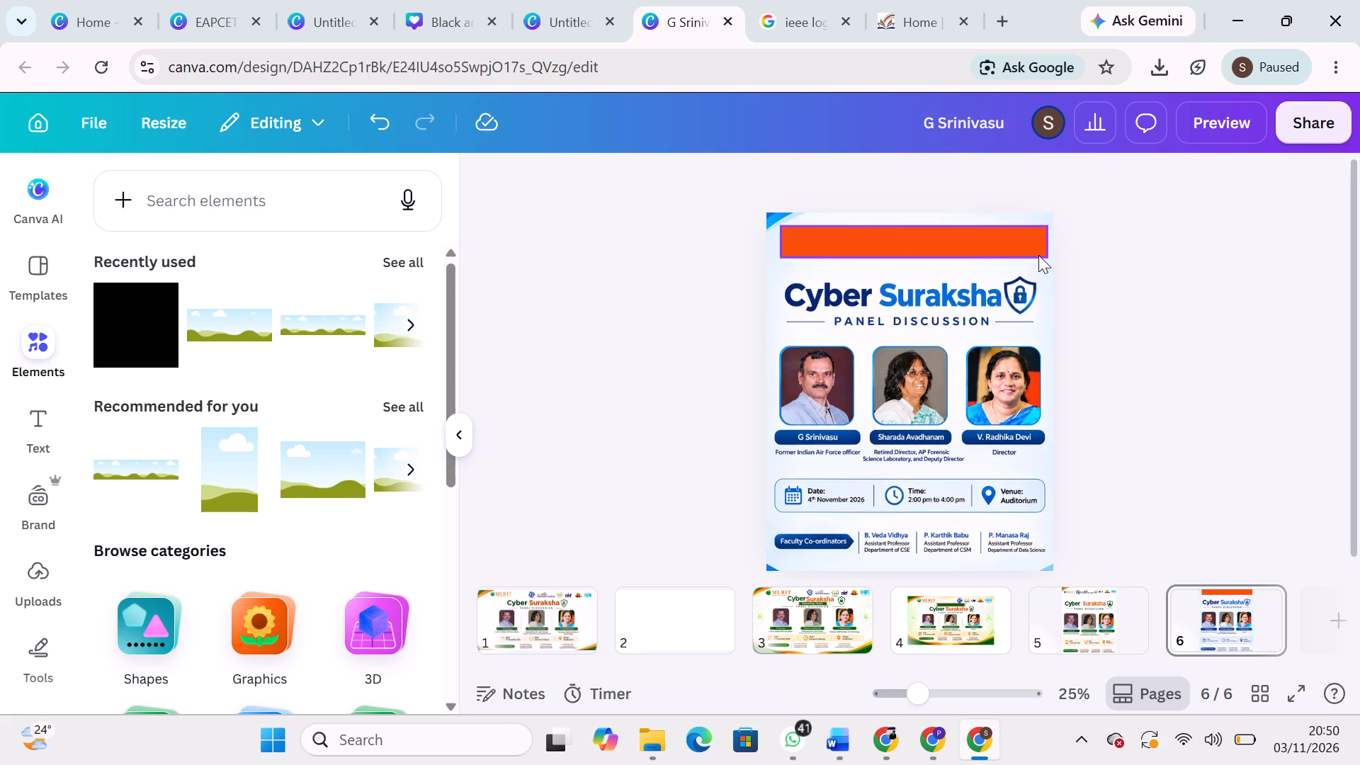
click(1038, 255)
click(1052, 244)
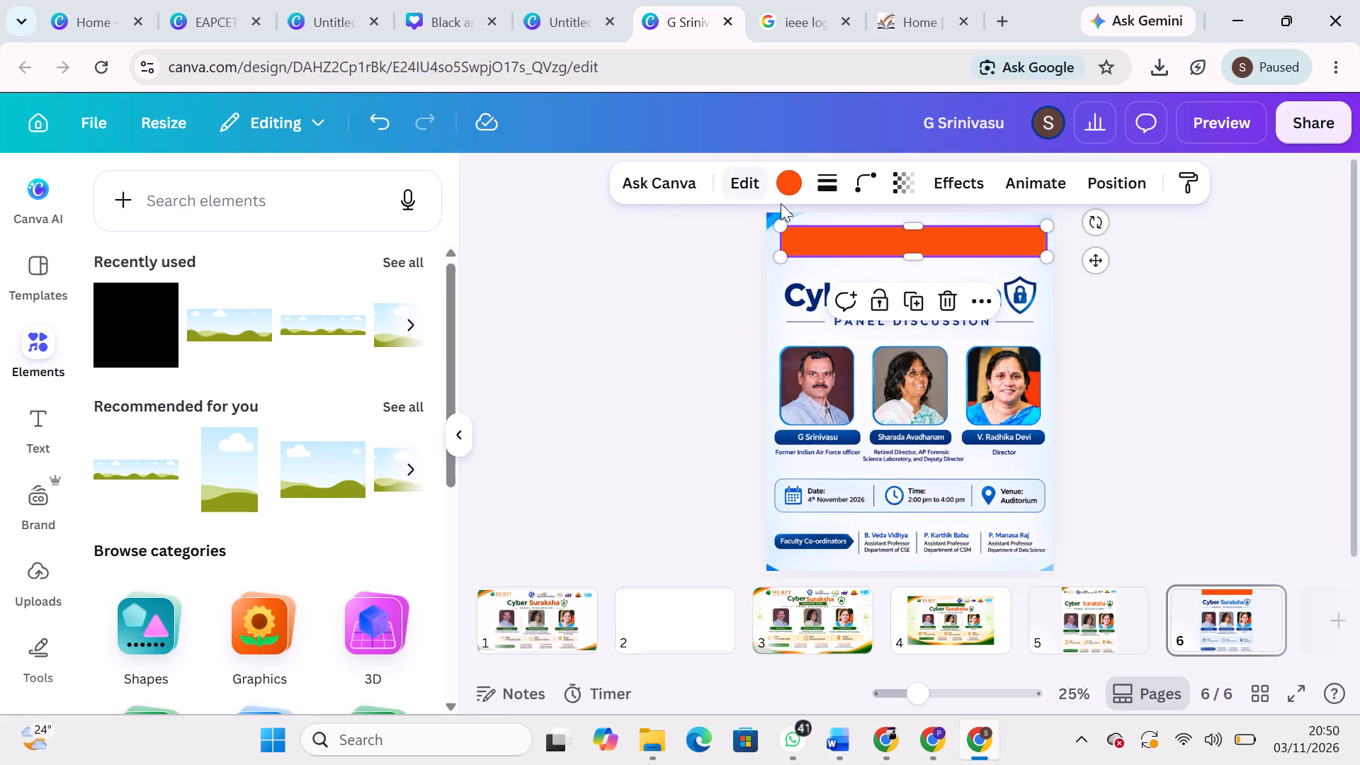
Recolour the rectangle with the pale blue sampled from the poster background just below the header.
click(789, 175)
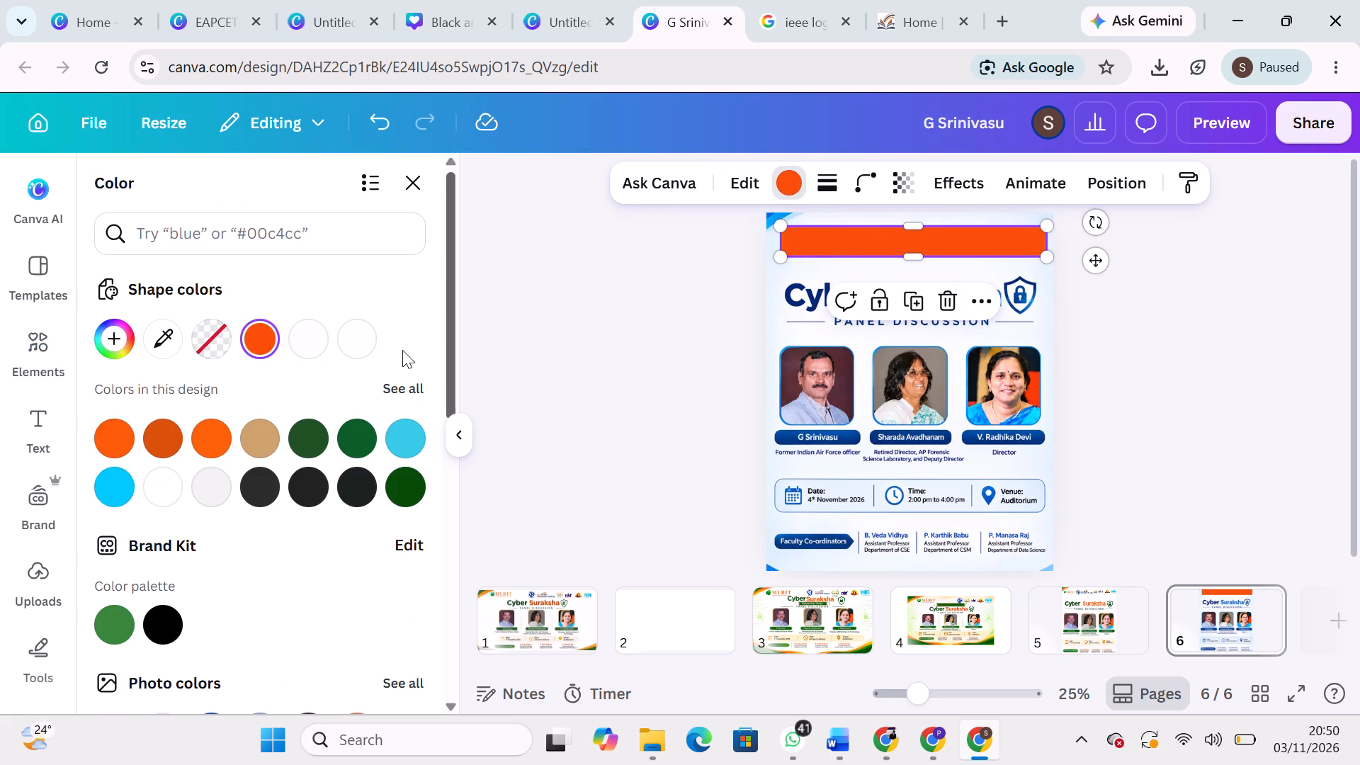
click(157, 350)
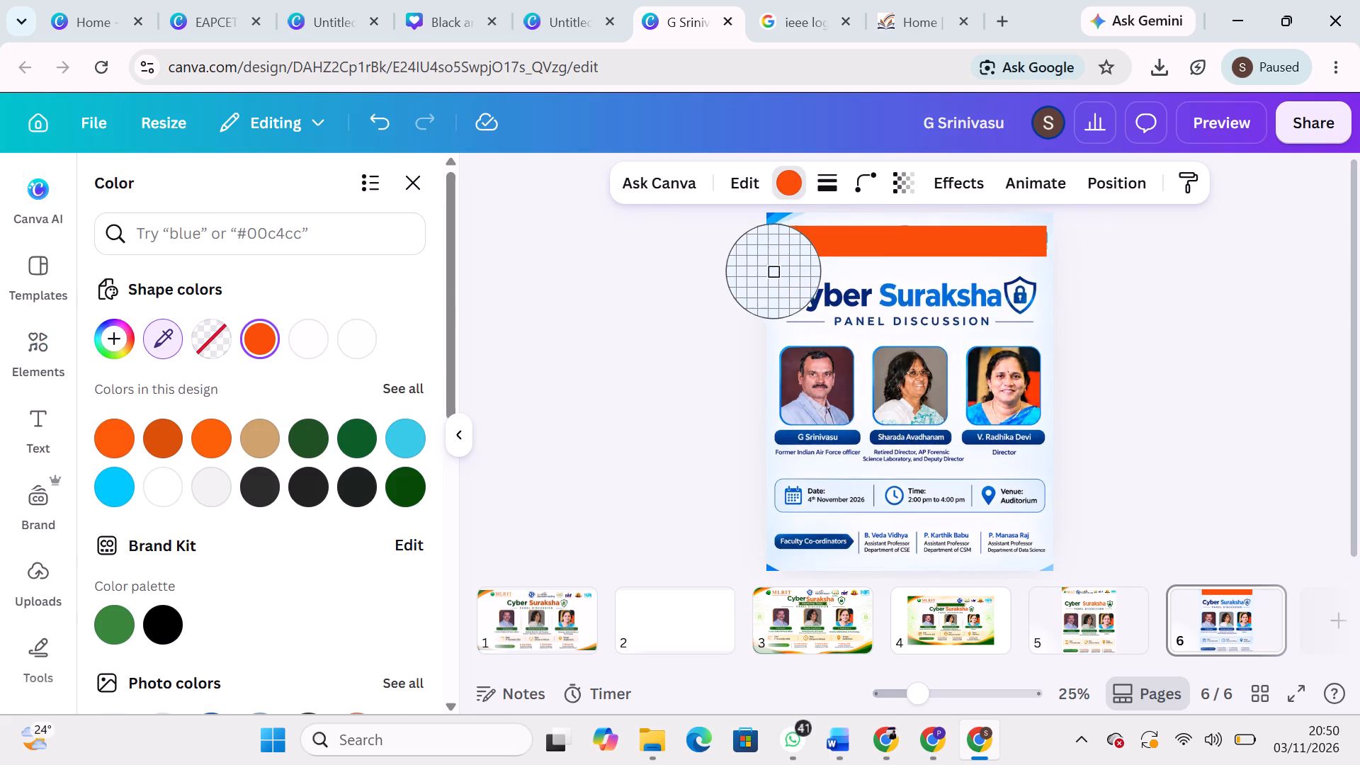
click(789, 271)
click(1237, 273)
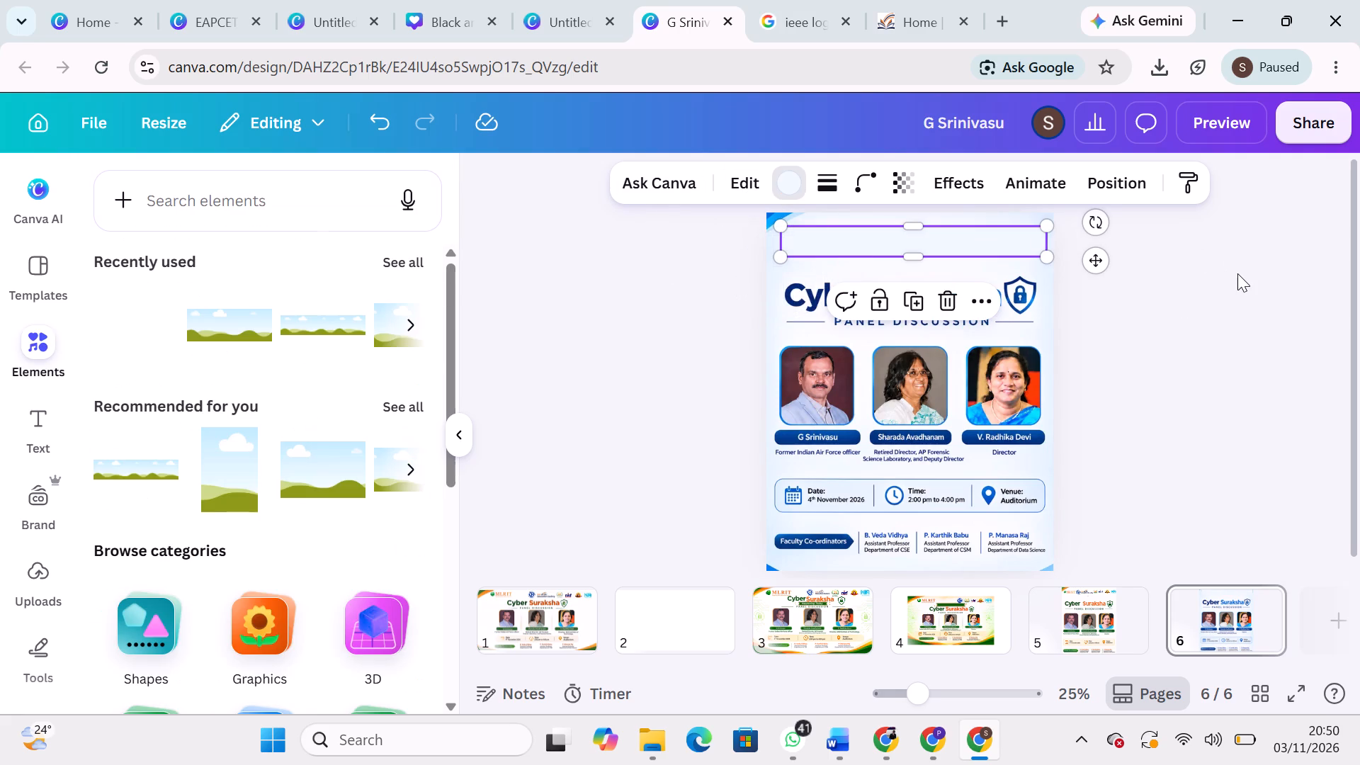
click(1237, 273)
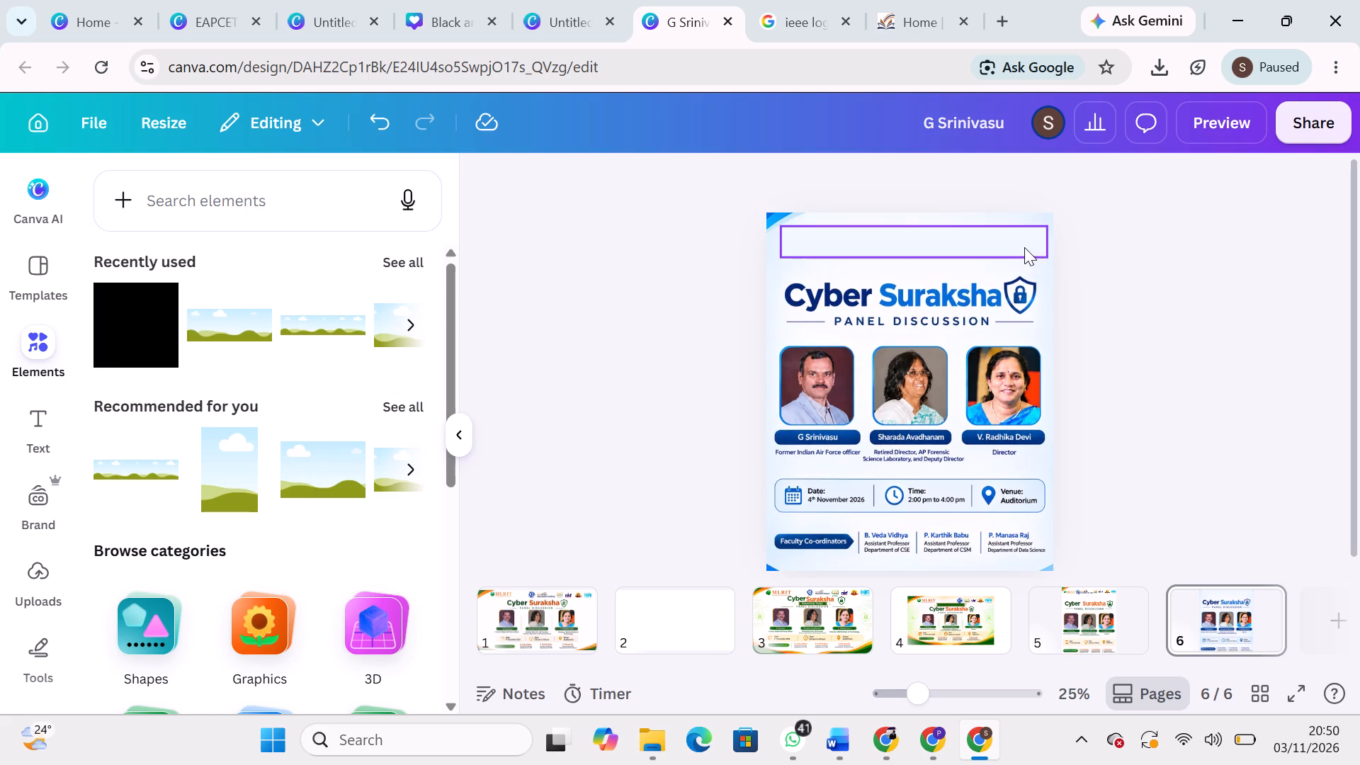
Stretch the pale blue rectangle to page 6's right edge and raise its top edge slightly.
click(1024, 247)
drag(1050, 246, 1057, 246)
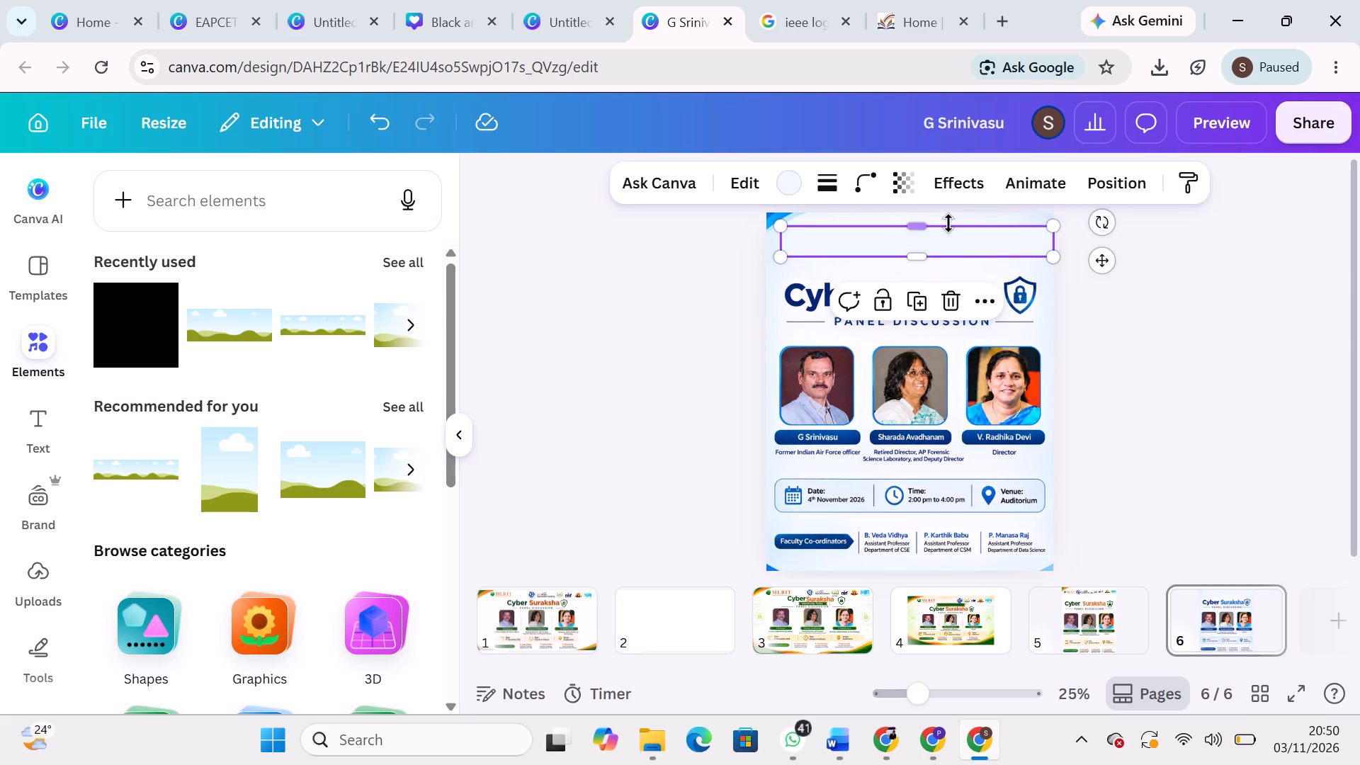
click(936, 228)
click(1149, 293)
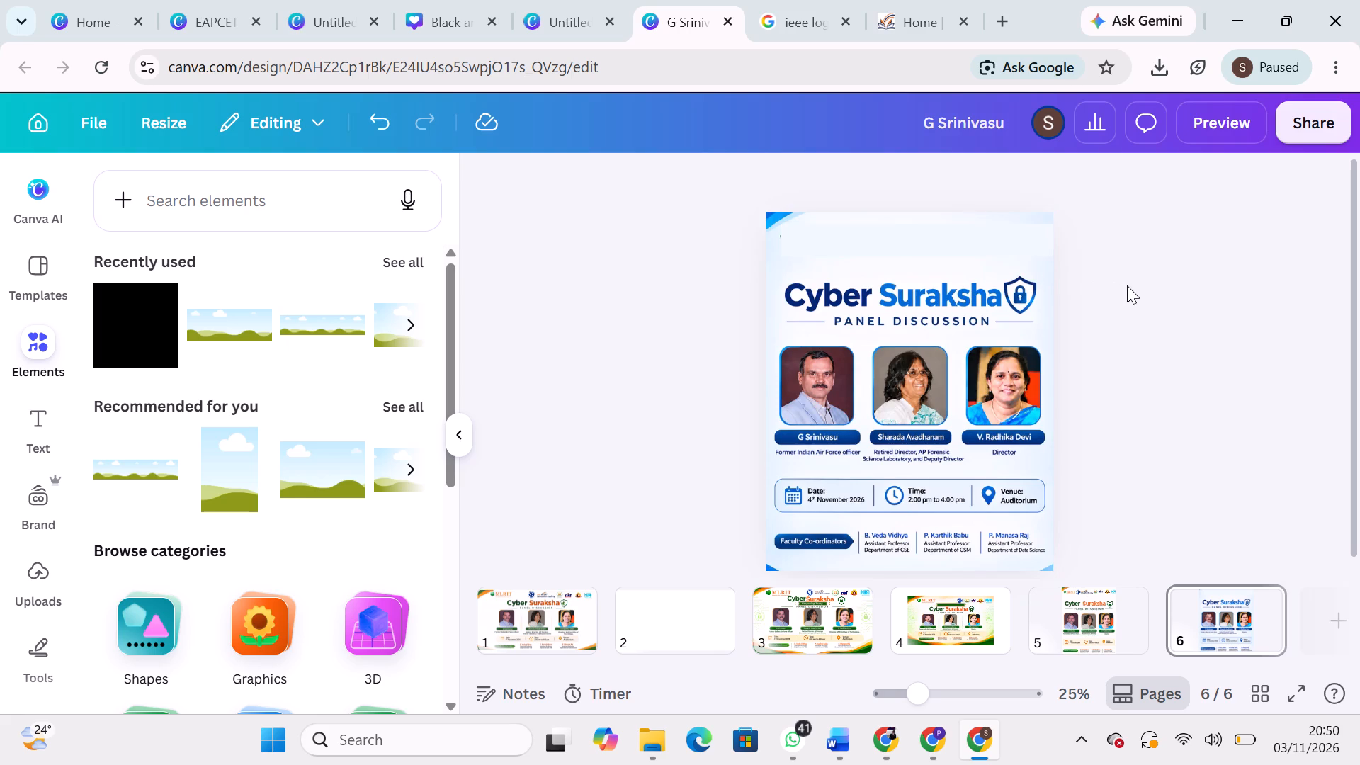
Delete the pale blue cover rectangle from page 6's header.
scroll(1127, 285, up, 1)
click(1024, 256)
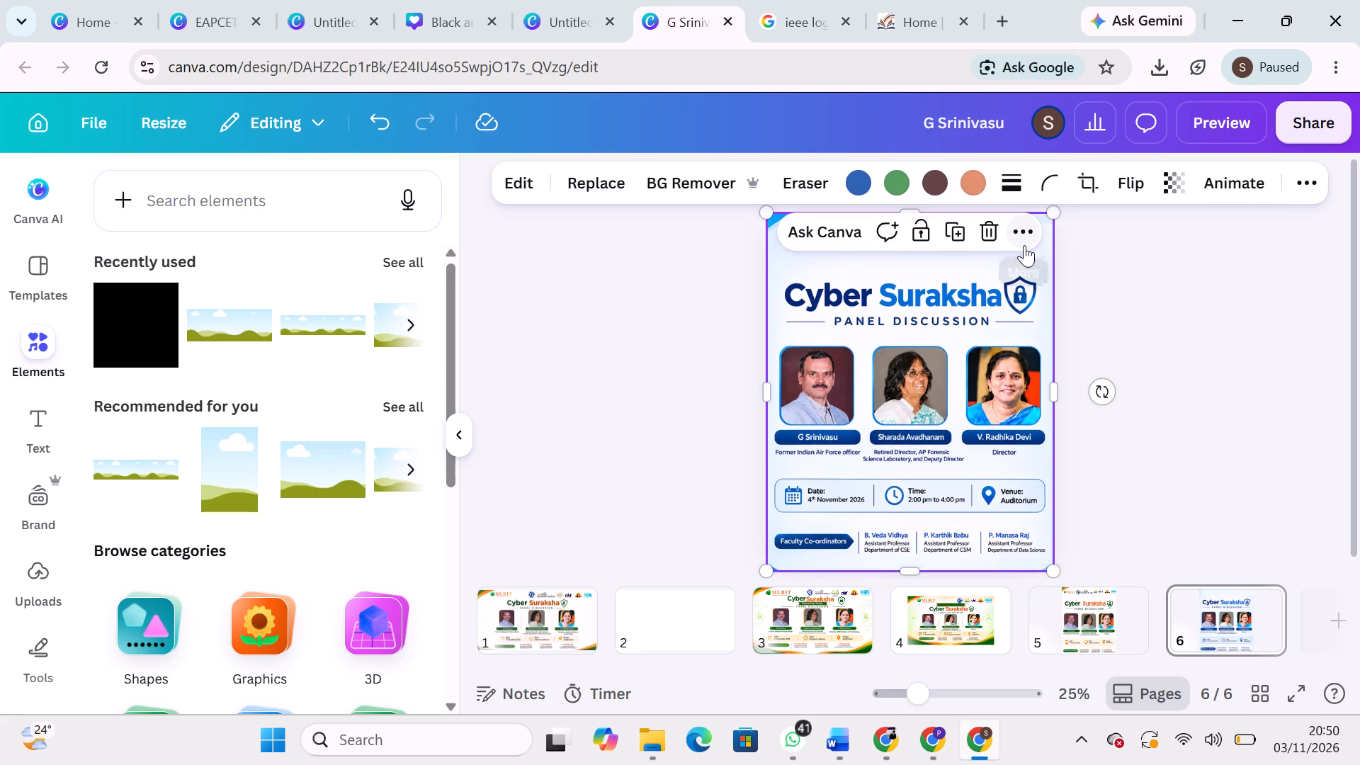
click(1041, 251)
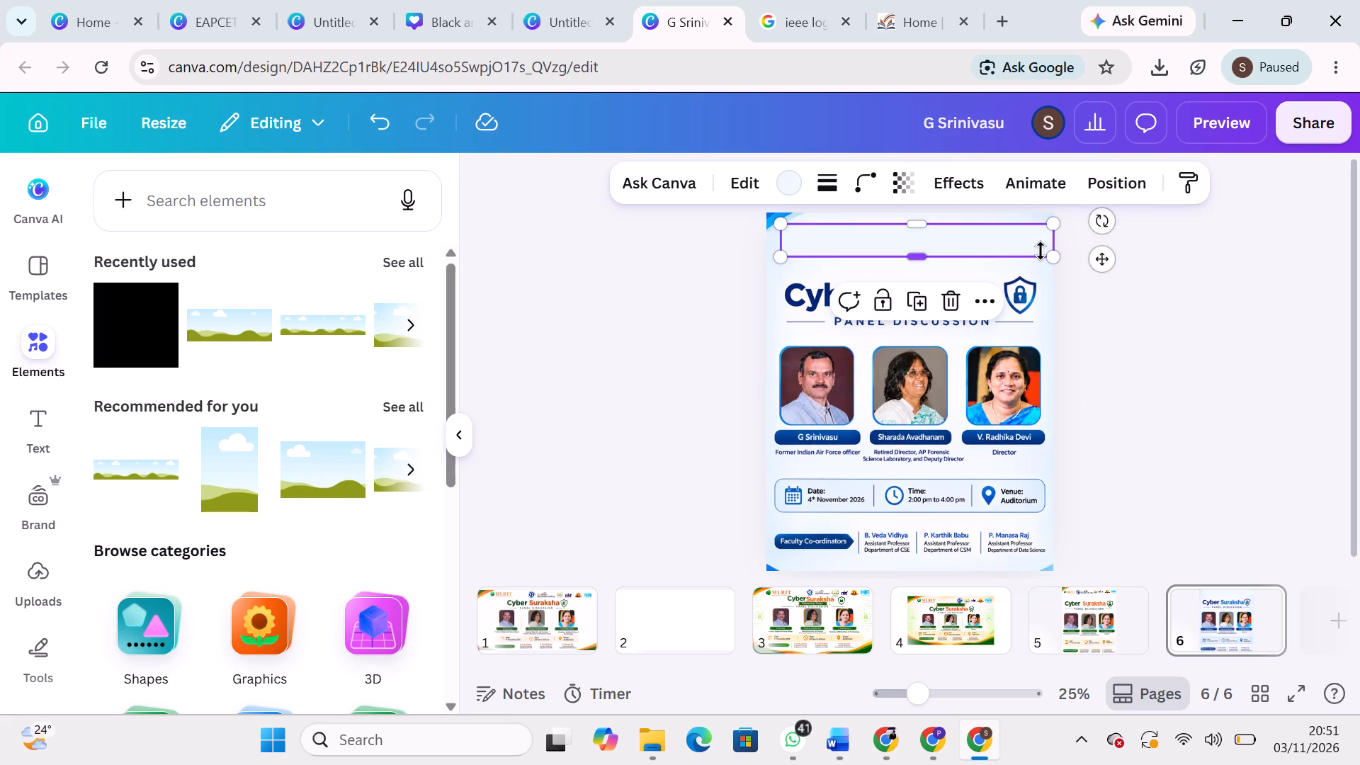
key(BackSpace)
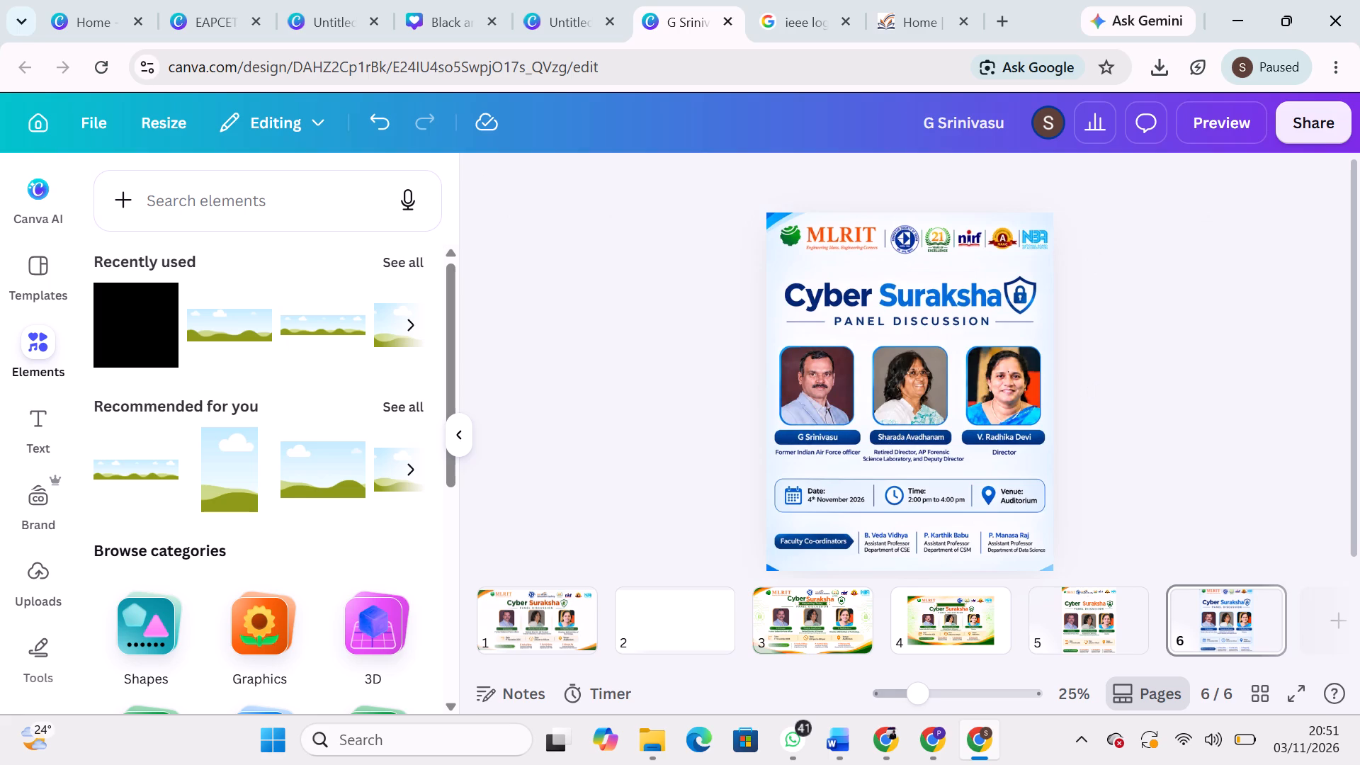
Split page 6's poster image into separate editable layers with Magic Layers.
click(887, 241)
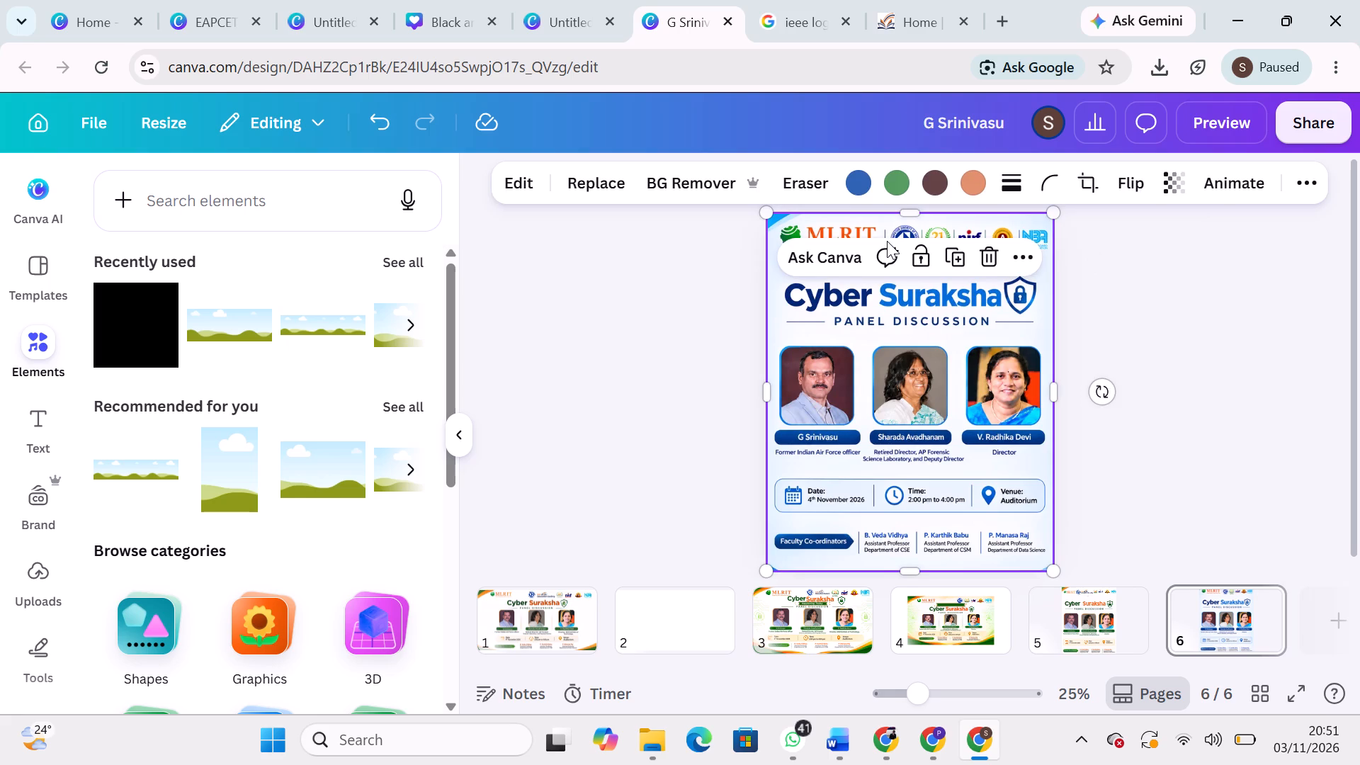
click(1136, 293)
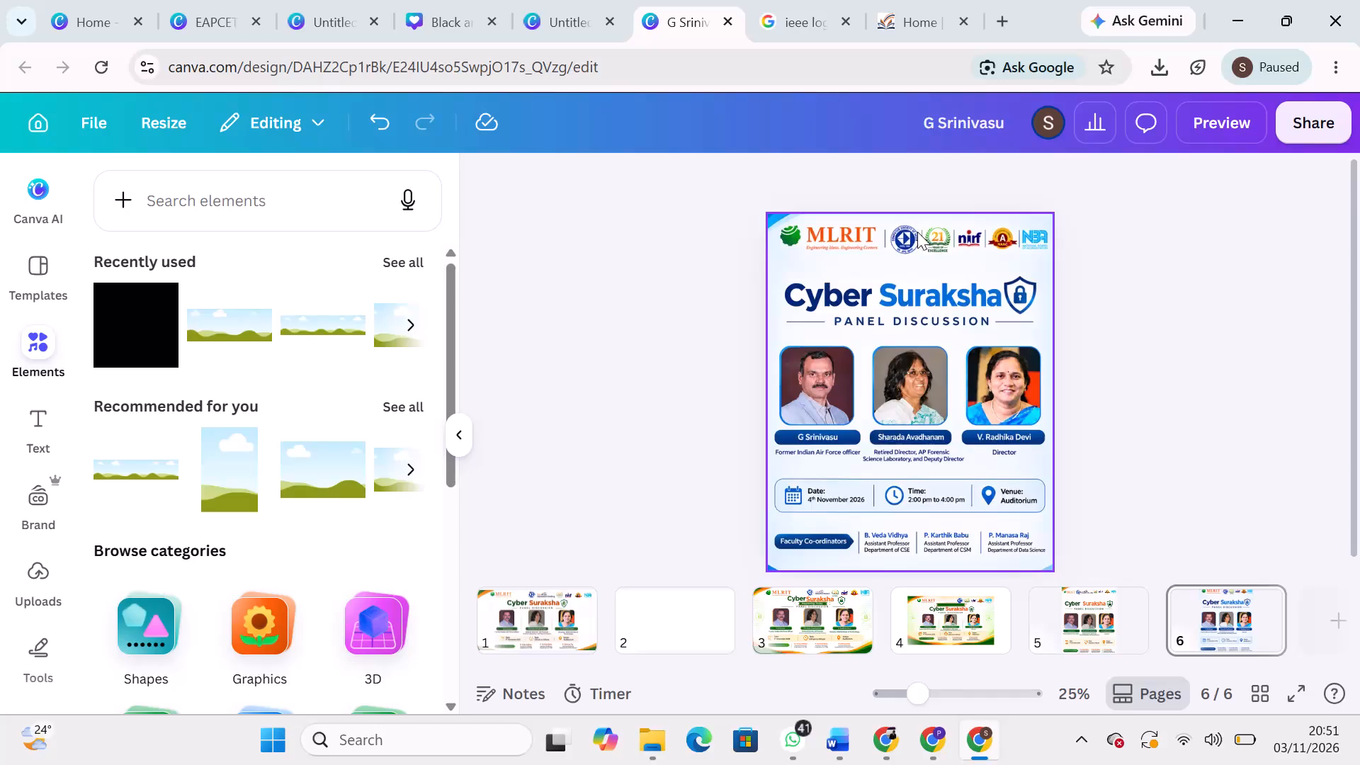
click(873, 440)
click(1101, 380)
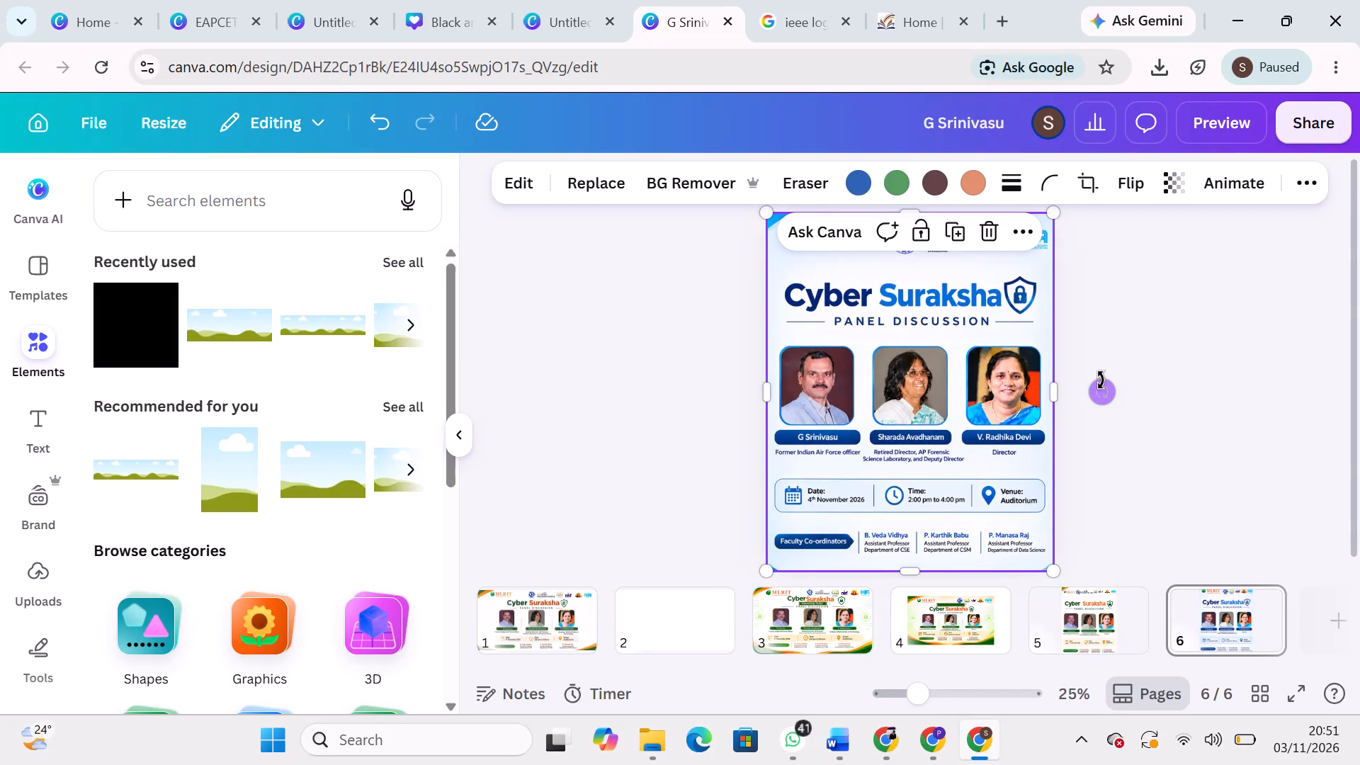
click(1110, 363)
click(919, 352)
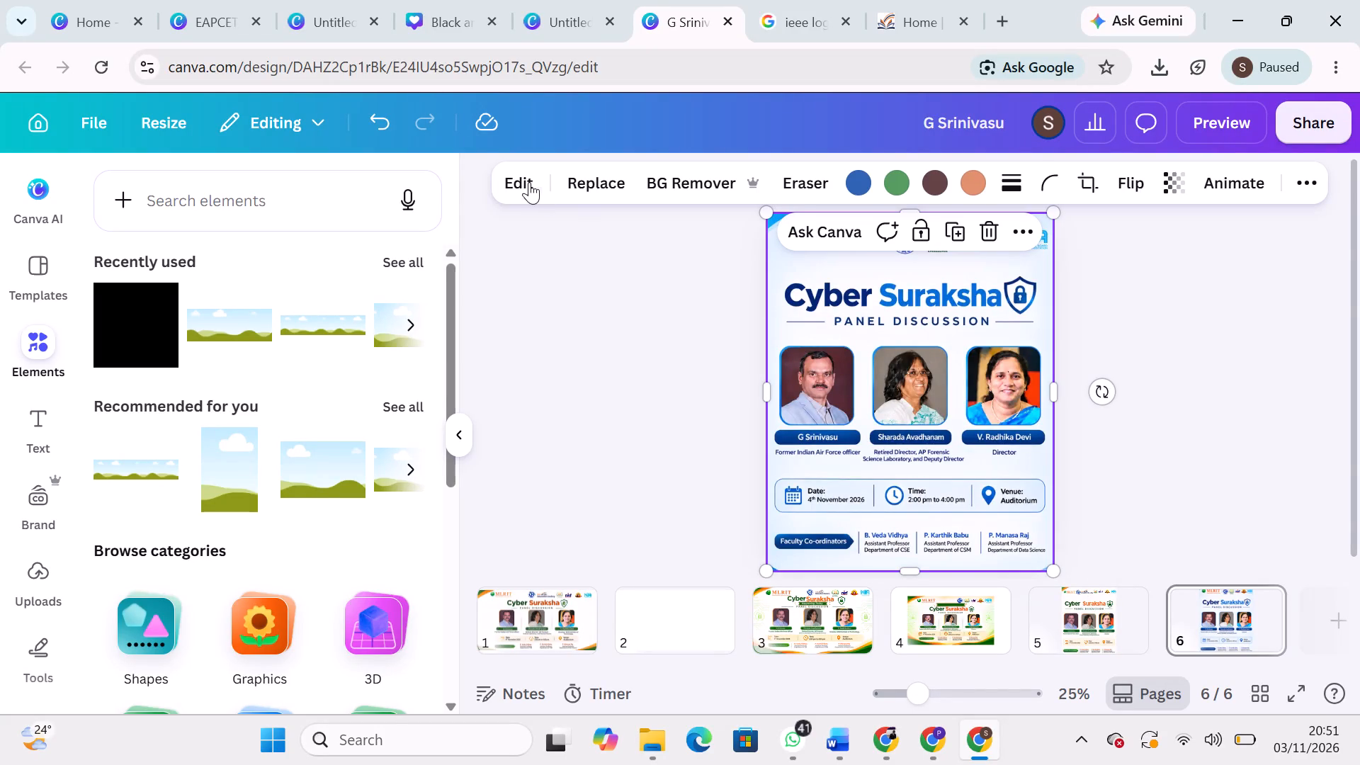
click(521, 178)
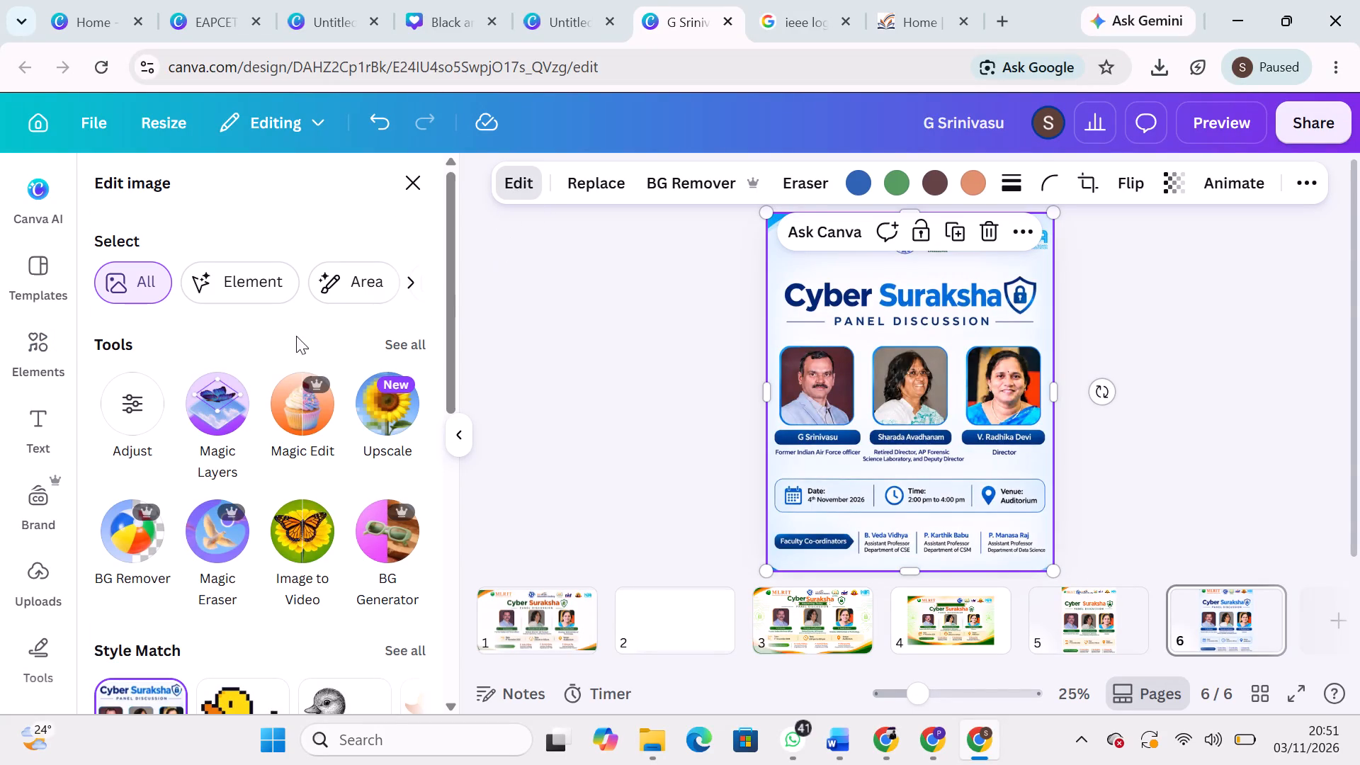
click(244, 421)
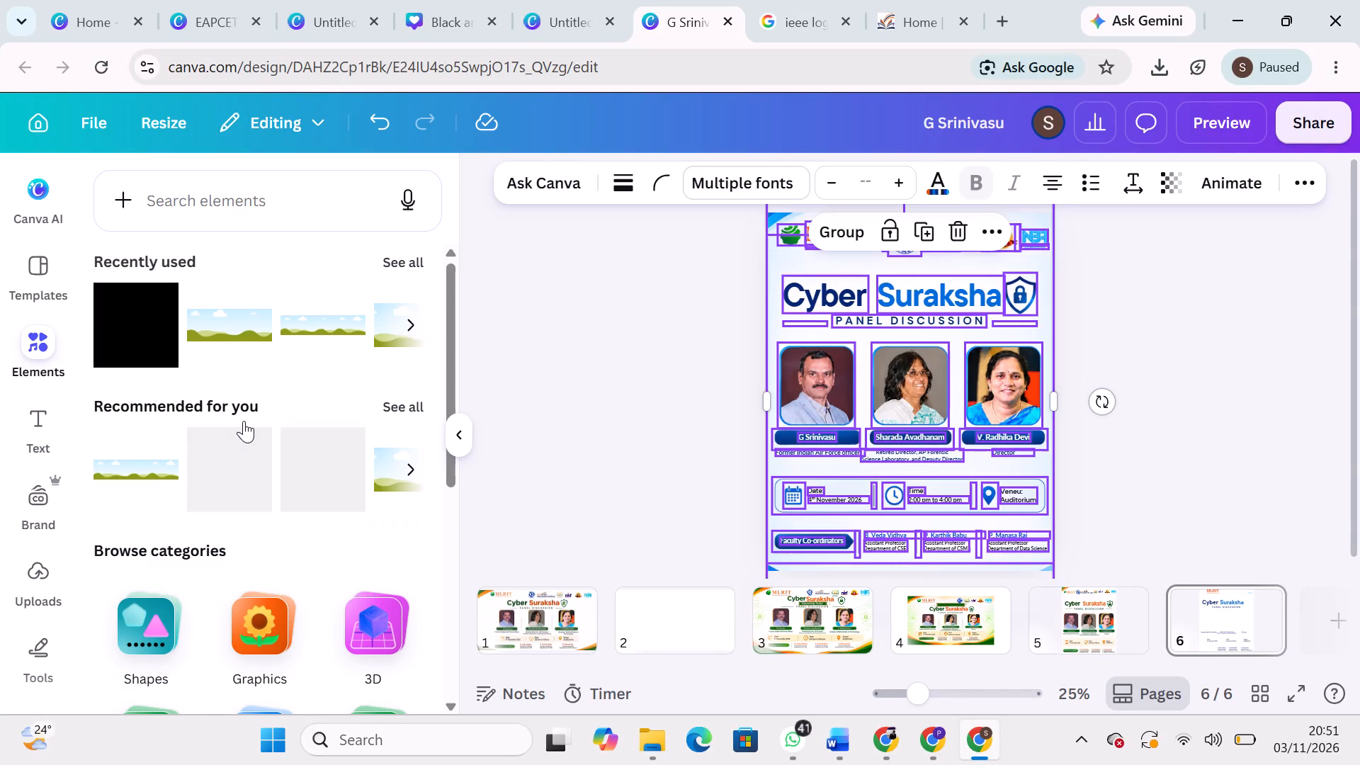
click(577, 353)
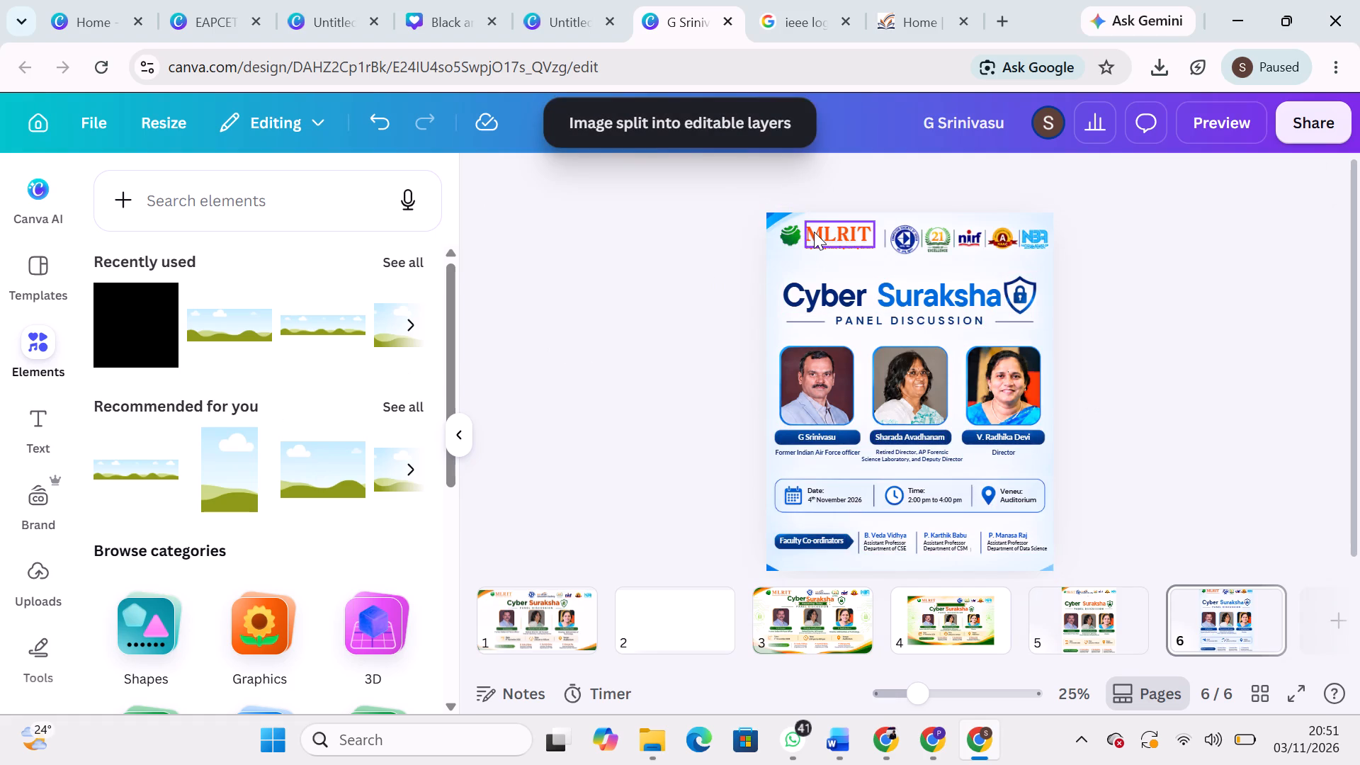
Delete the MLRIT wordmark, its tagline and the green emblem from page 6's header.
click(814, 232)
key(BackSpace)
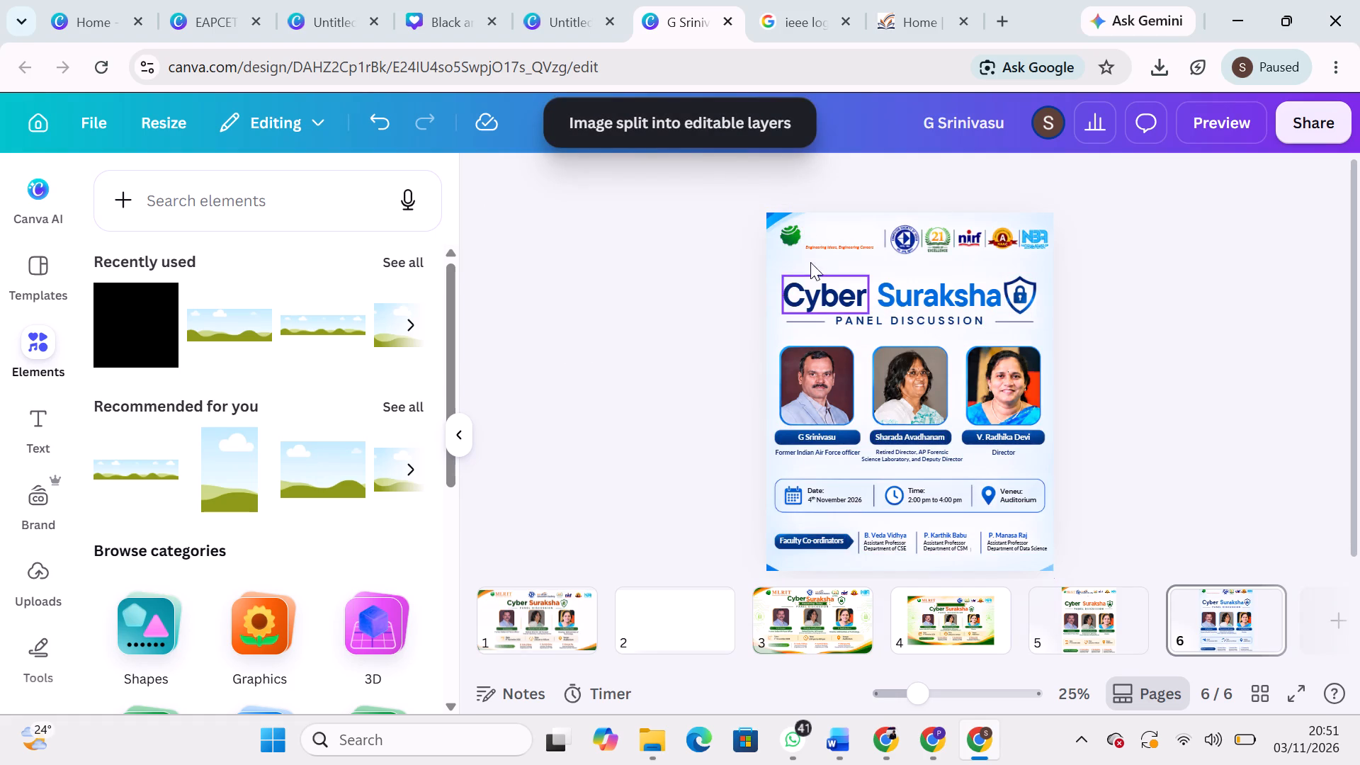
click(832, 242)
click(833, 246)
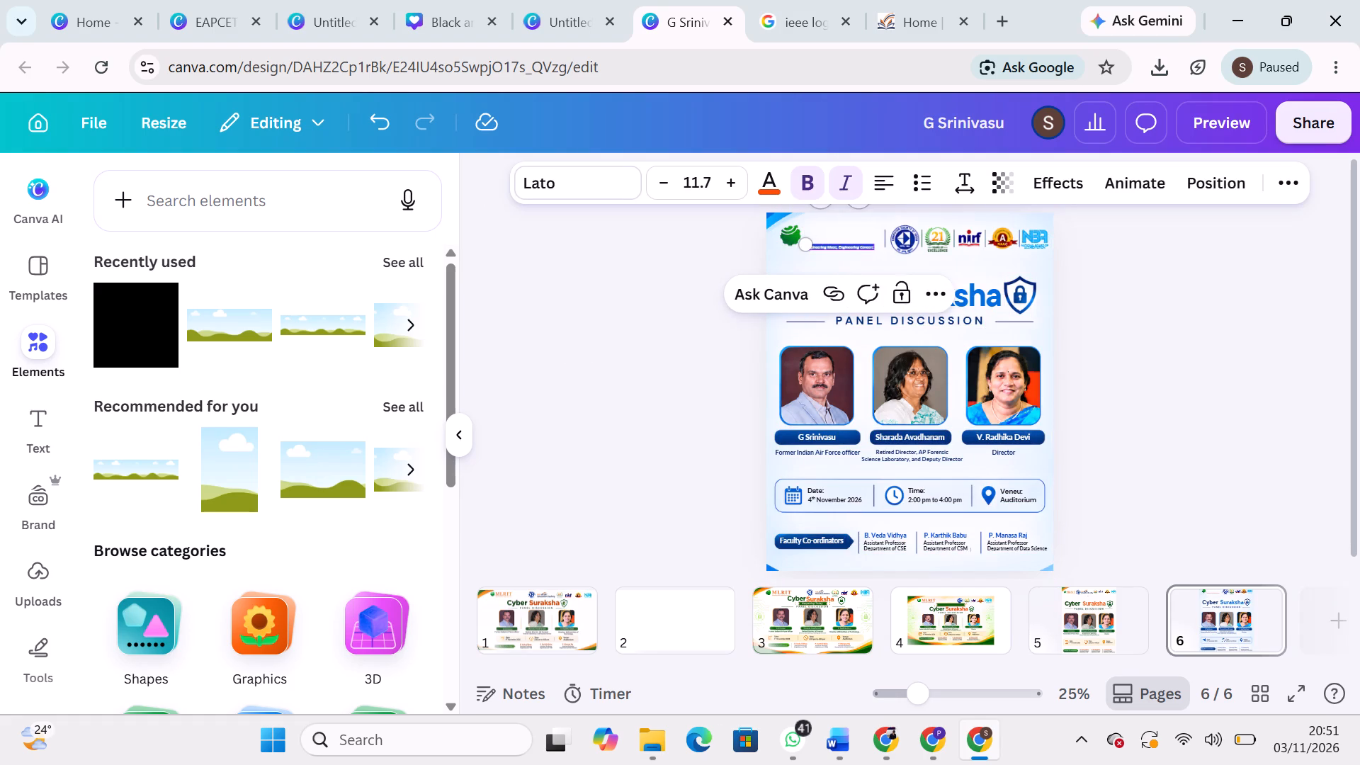
key(BackSpace)
click(794, 240)
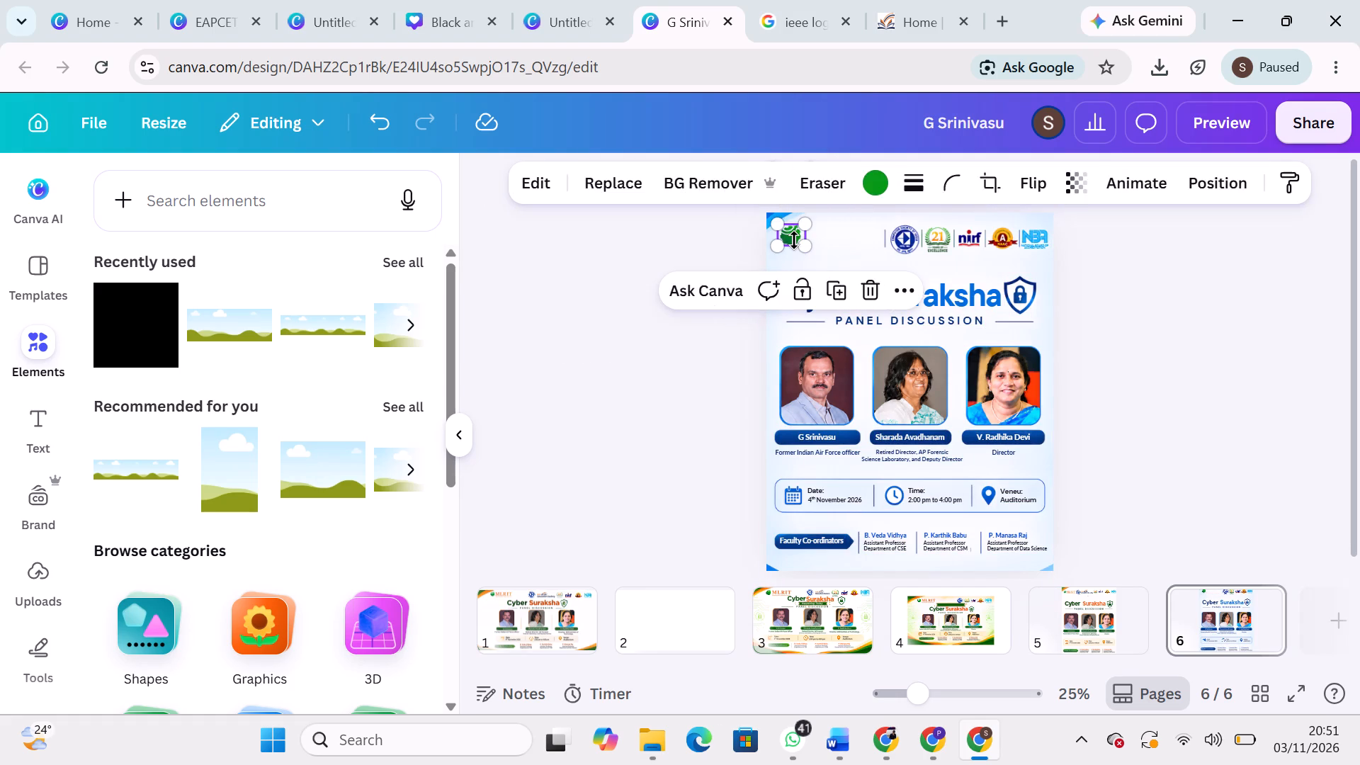
key(BackSpace)
click(880, 234)
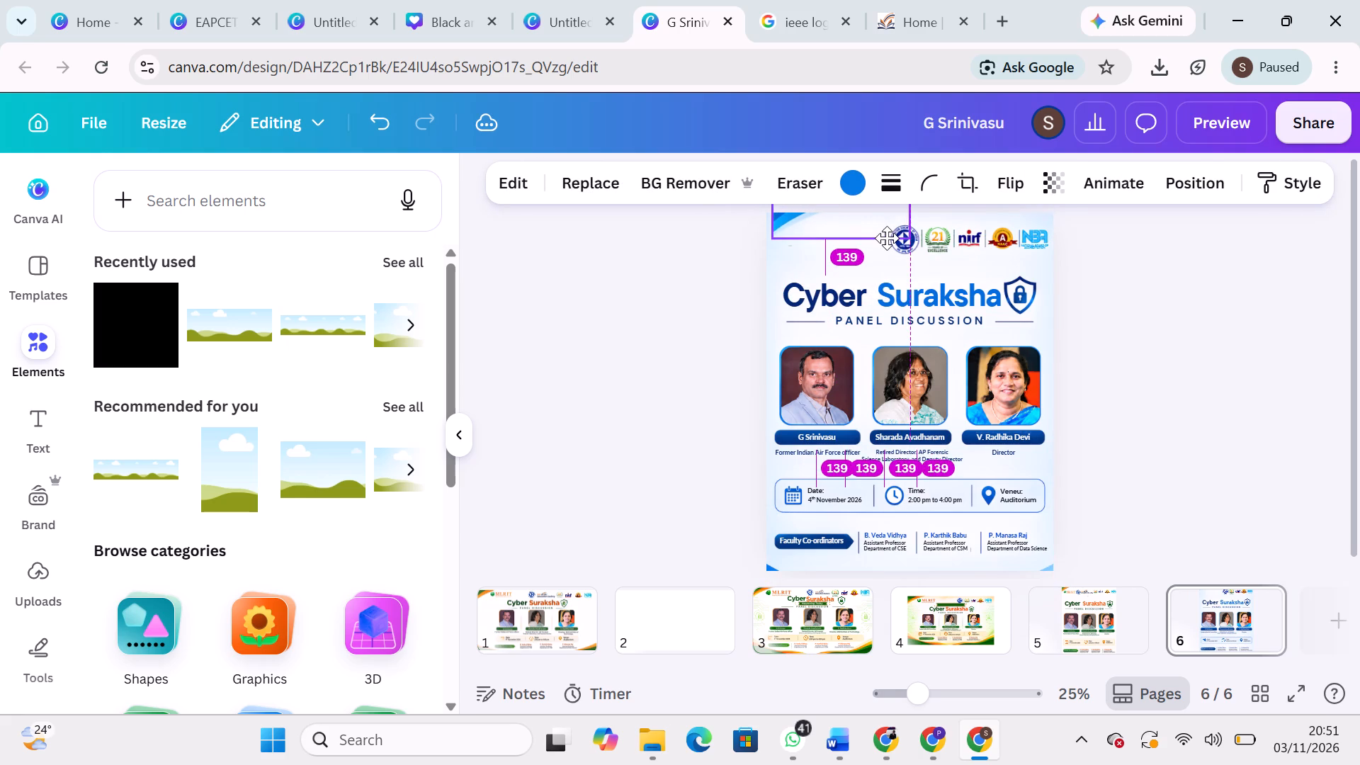
click(1068, 250)
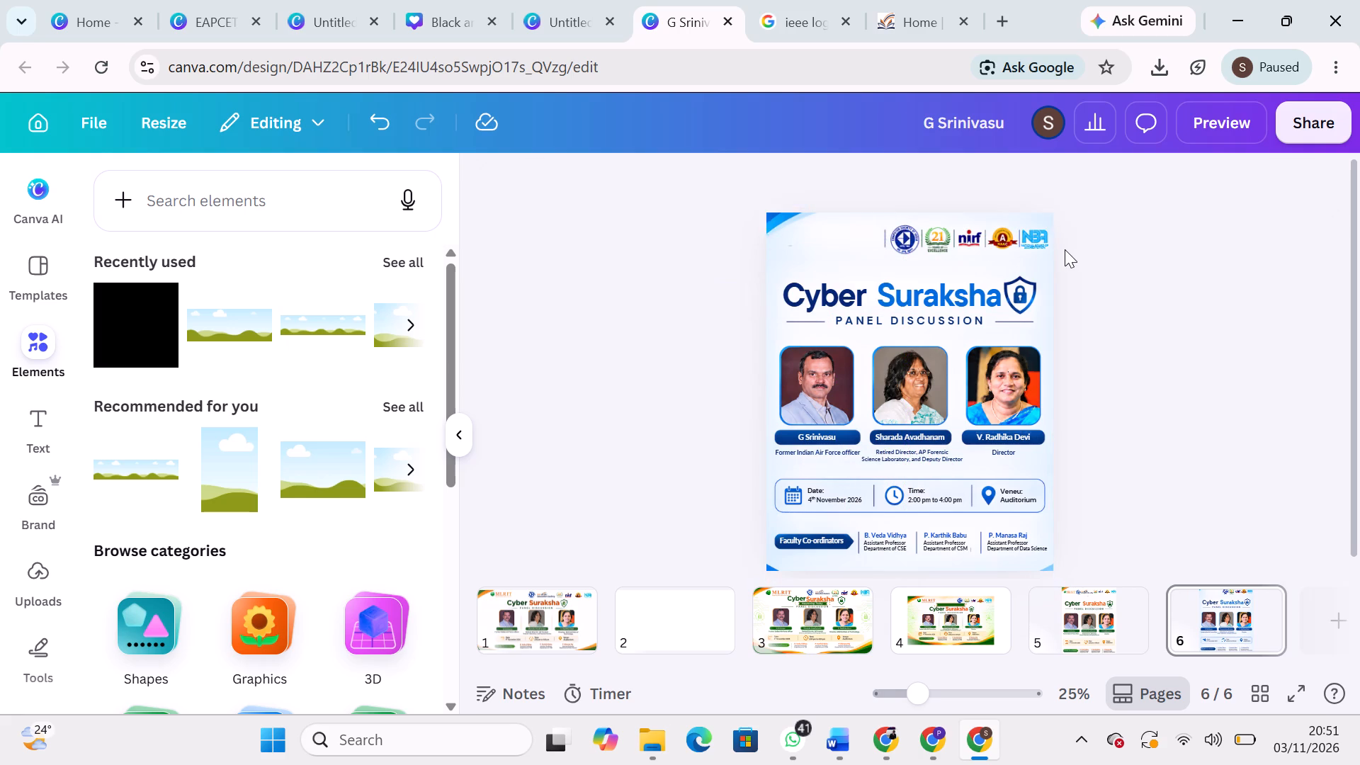
Delete the remaining logos, their captions and dividers from page 6's header, along with the blue corner decoration.
click(1041, 246)
key(BackSpace)
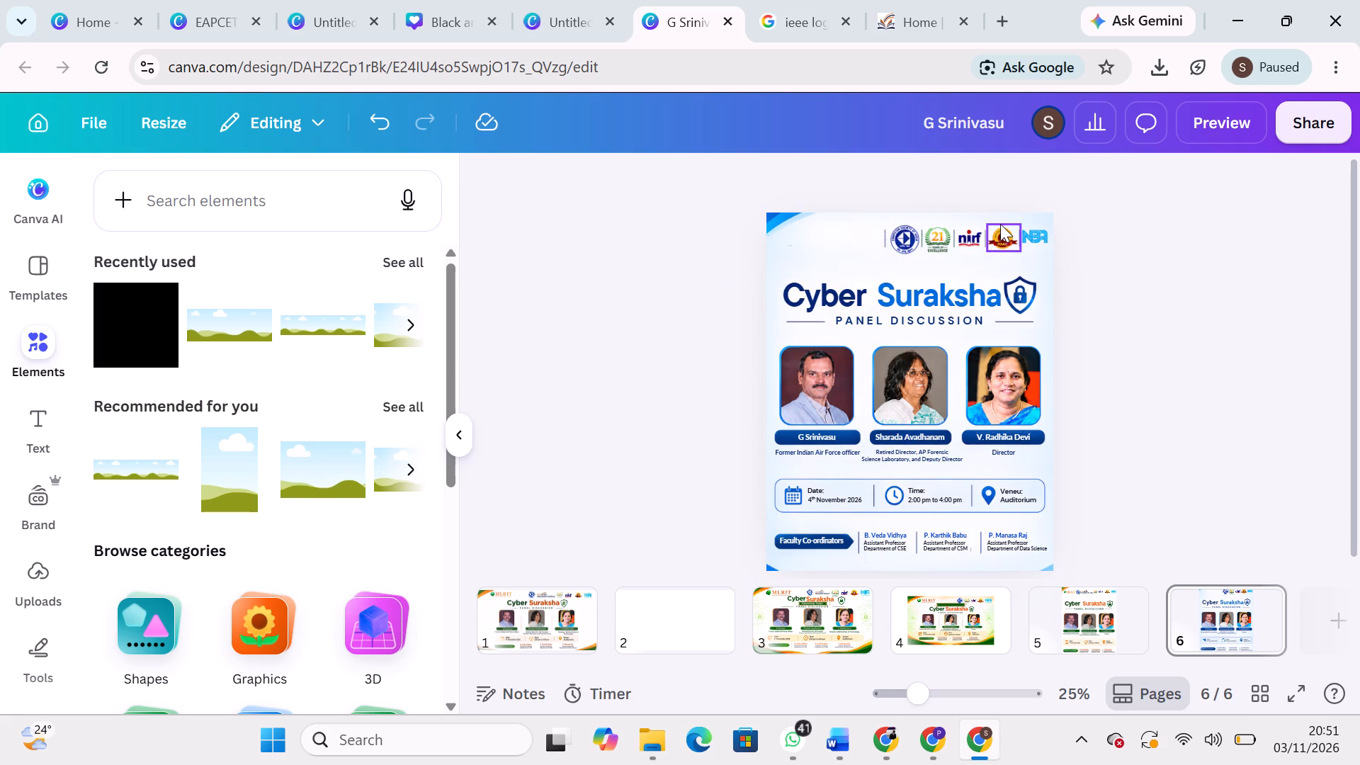
click(1000, 224)
key(BackSpace)
drag(866, 245, 873, 245)
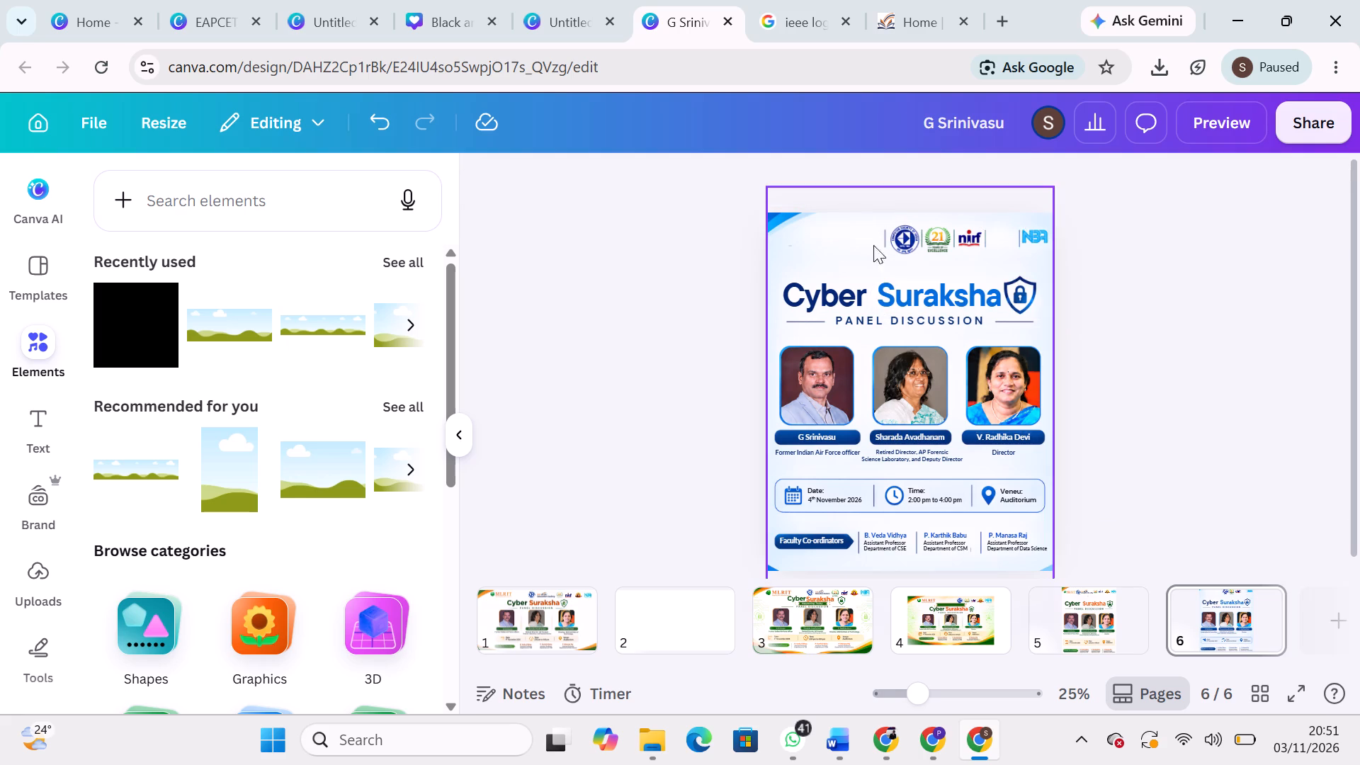
drag(873, 245, 1065, 227)
key(BackSpace)
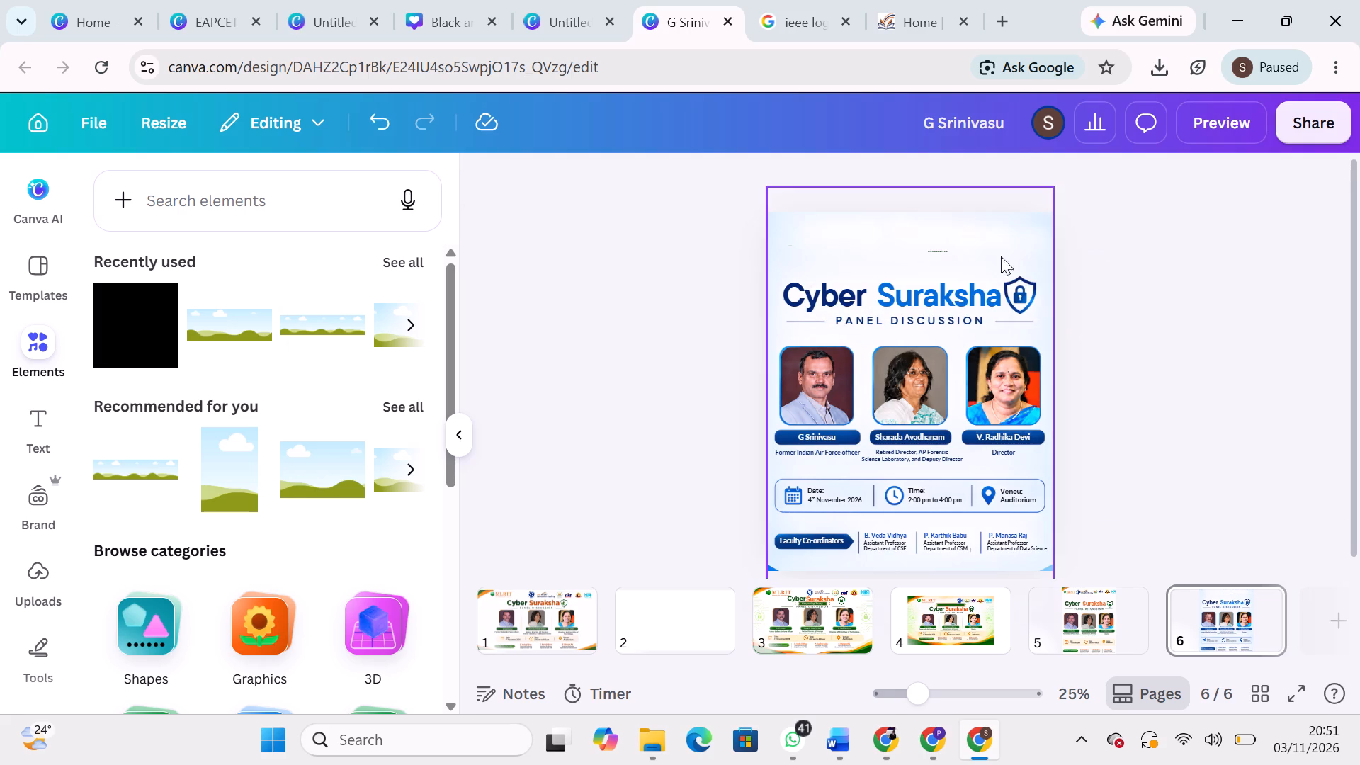
click(934, 249)
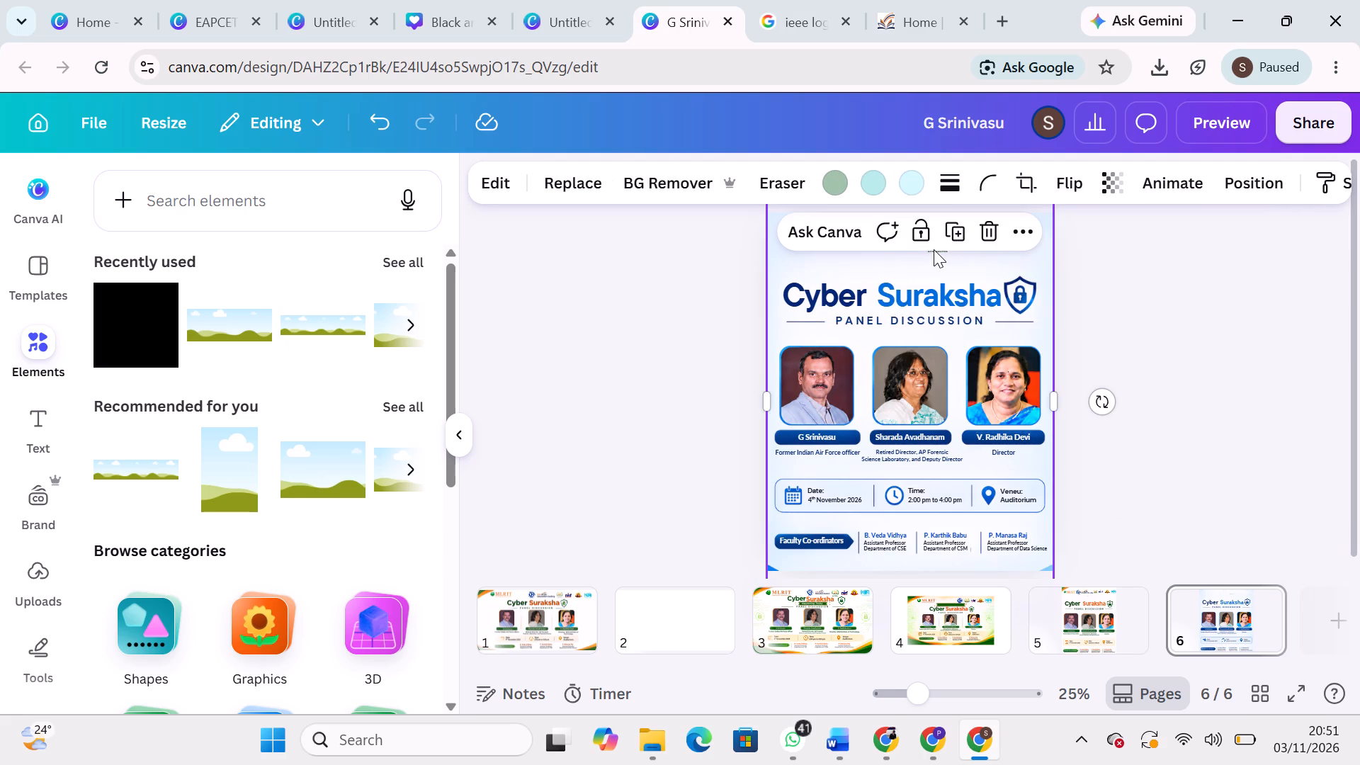
click(1138, 302)
Copy the complete header logo row from page 5 and paste it into page 6's header.
scroll(967, 230, up, 1)
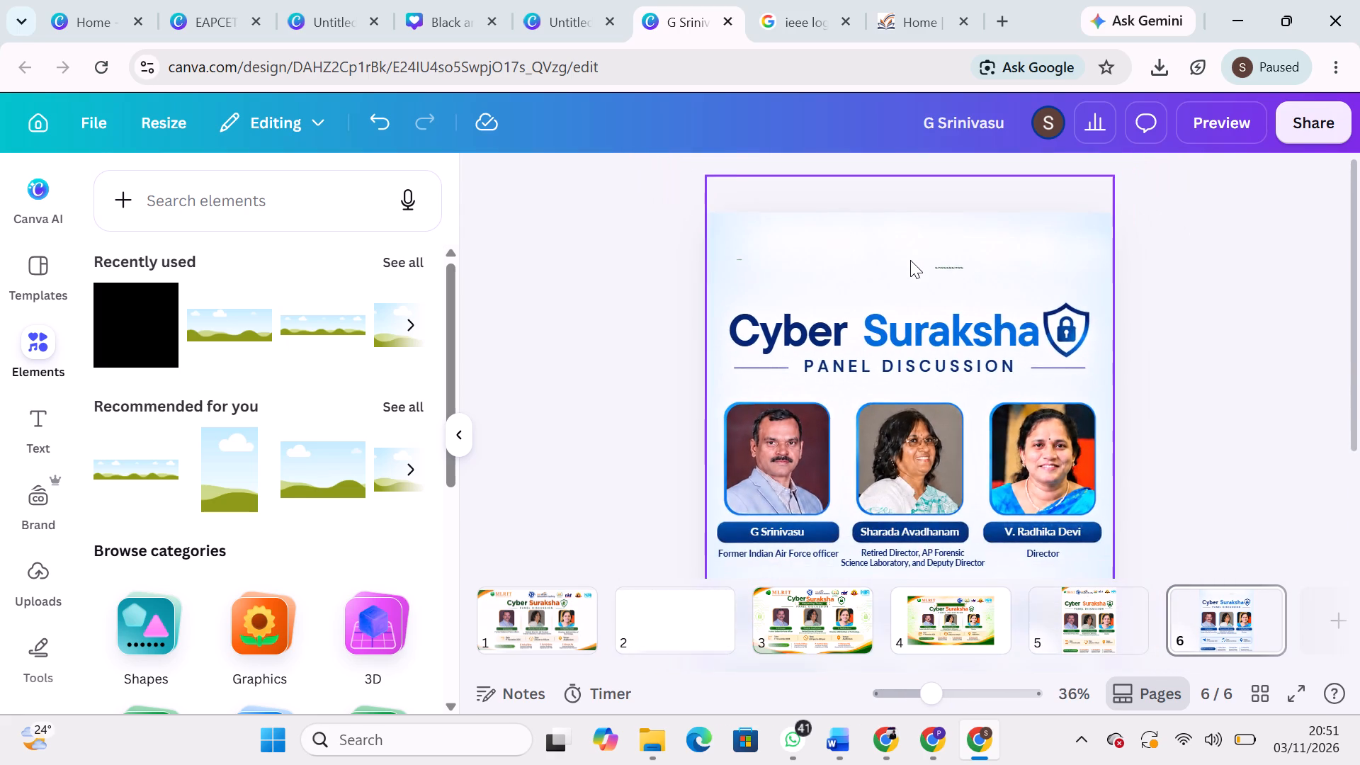
click(1069, 633)
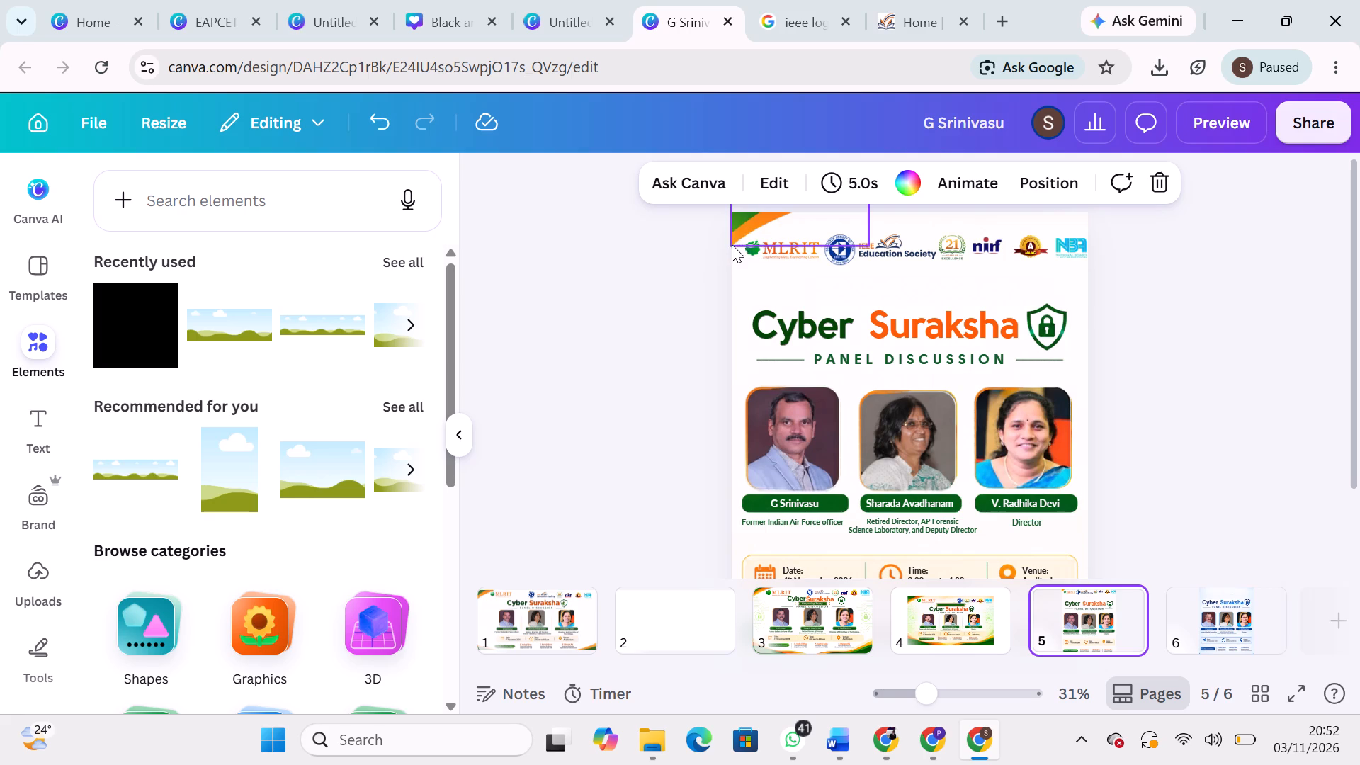
drag(730, 251, 976, 261)
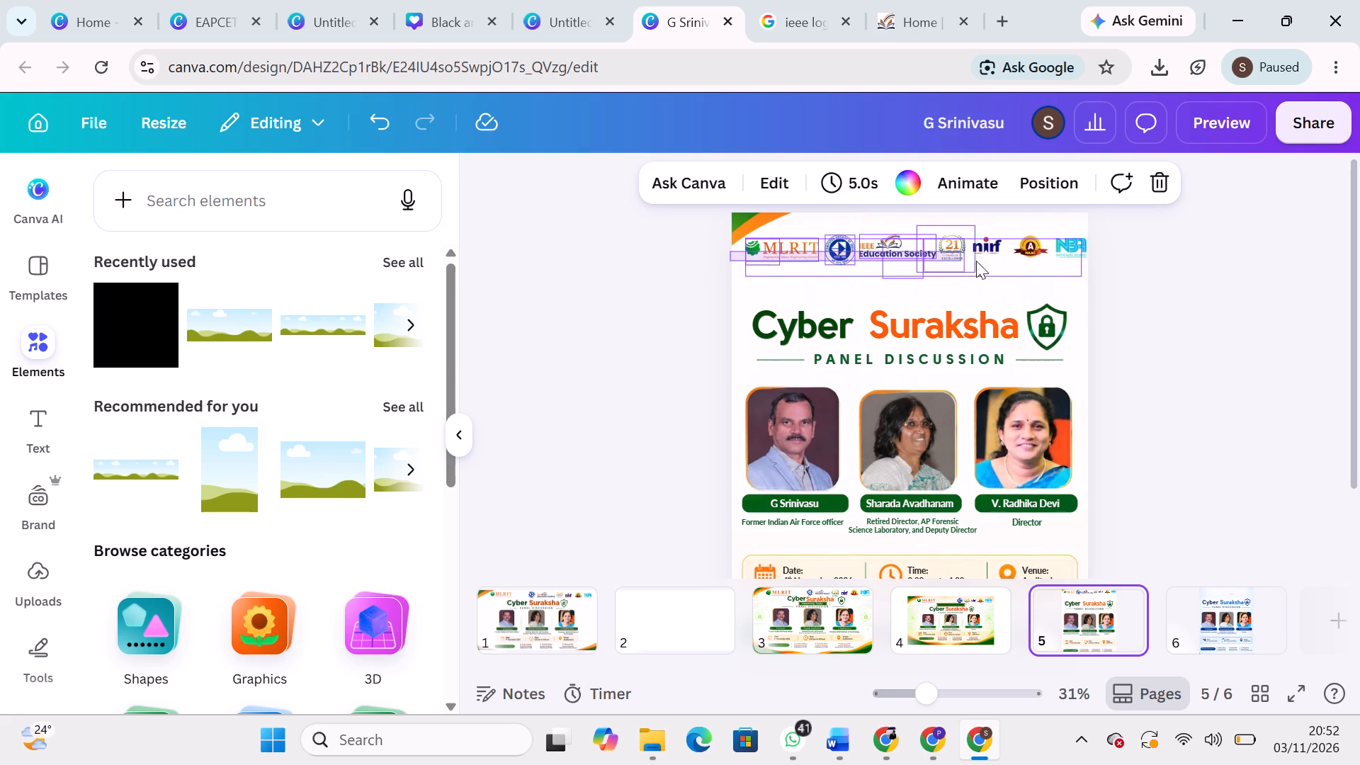
drag(976, 261, 1164, 263)
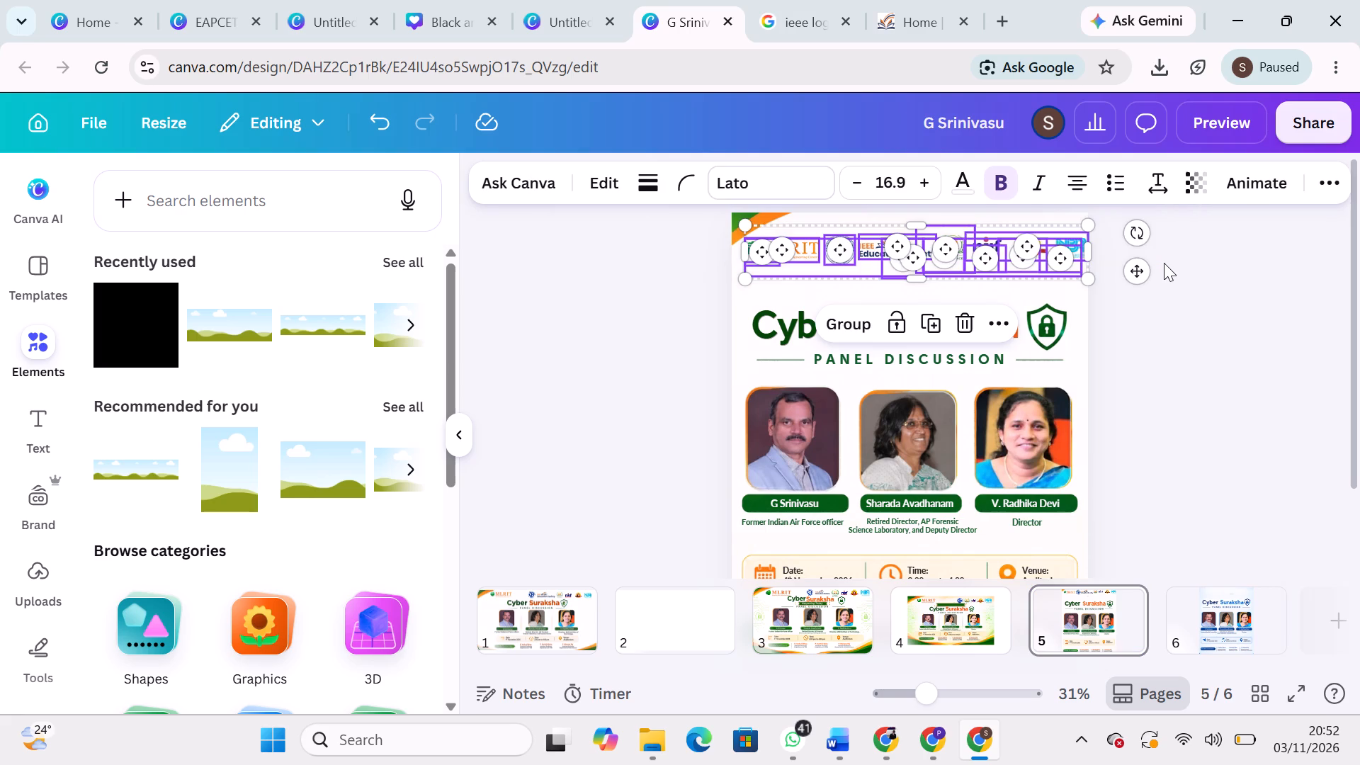
key(ctrl+c)
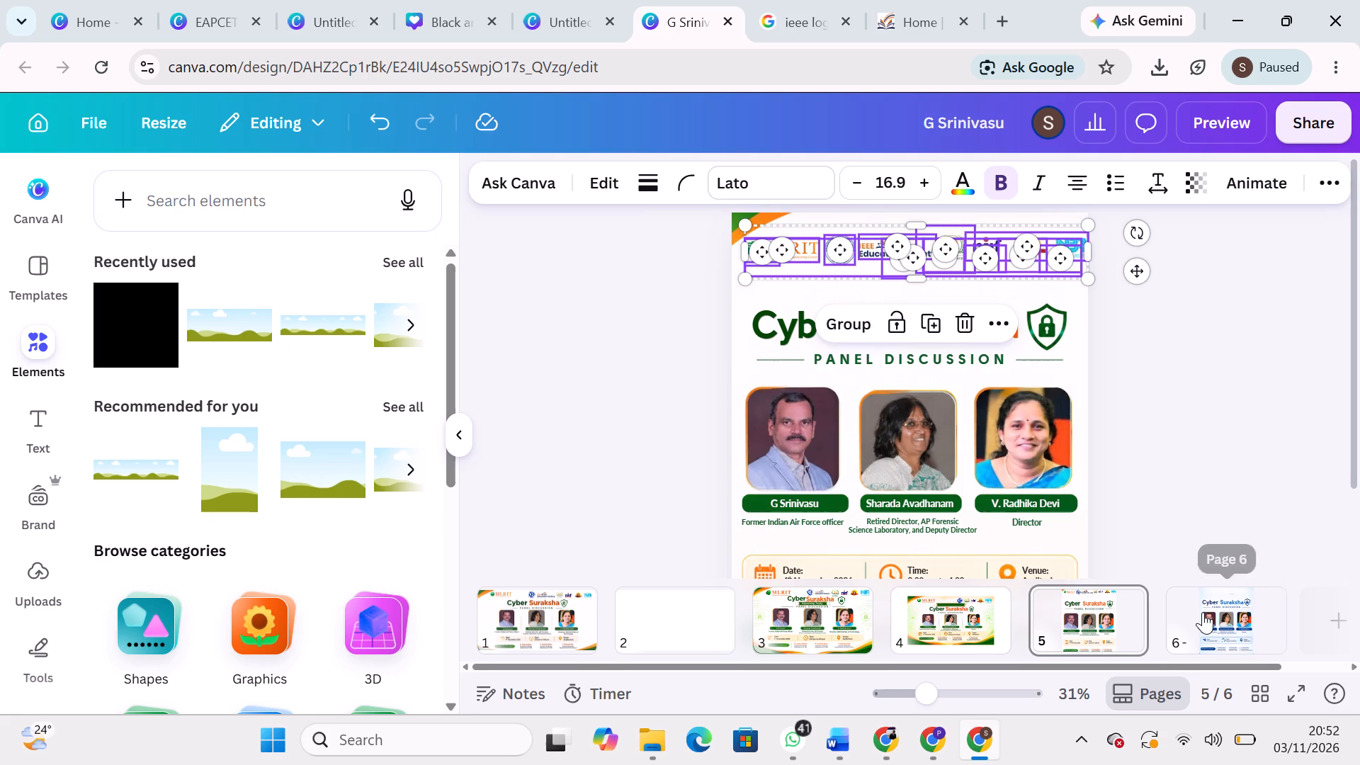
click(1203, 612)
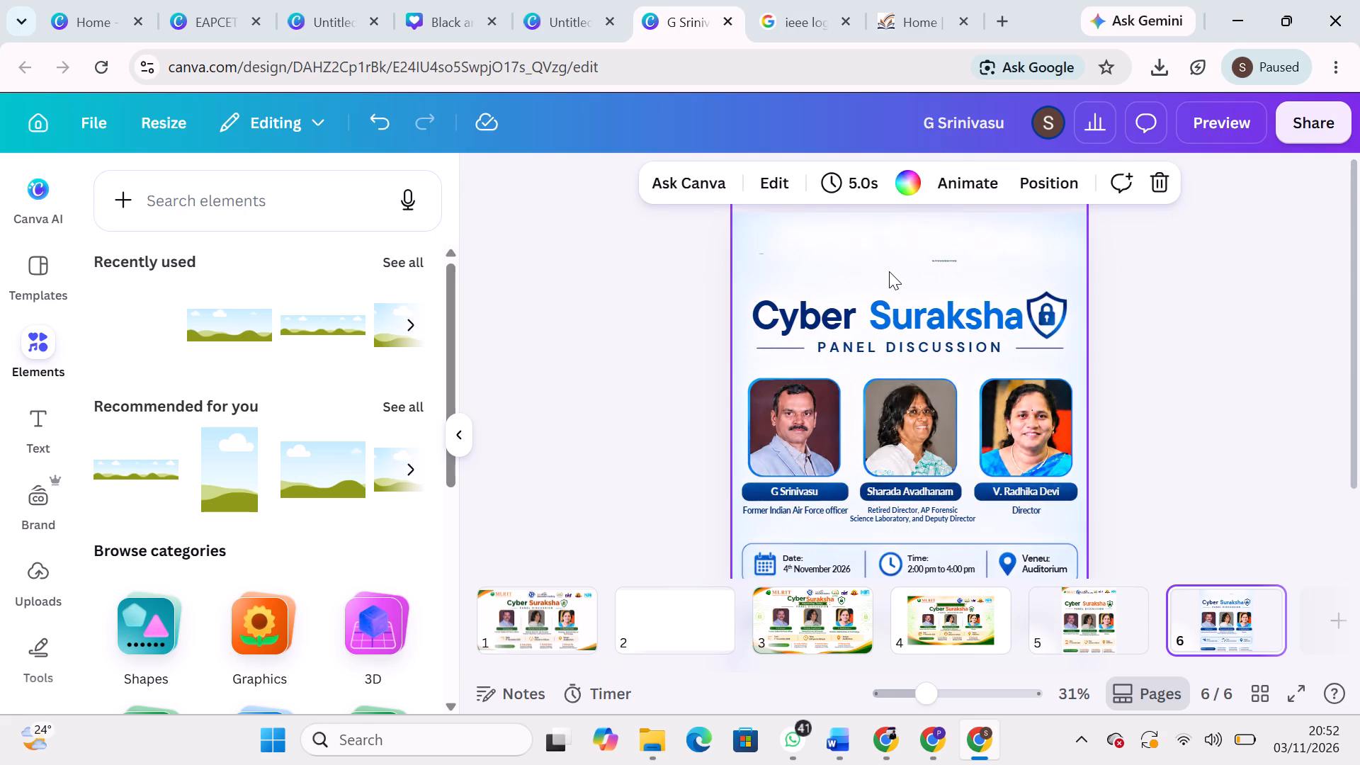
key(ctrl+v)
click(1195, 339)
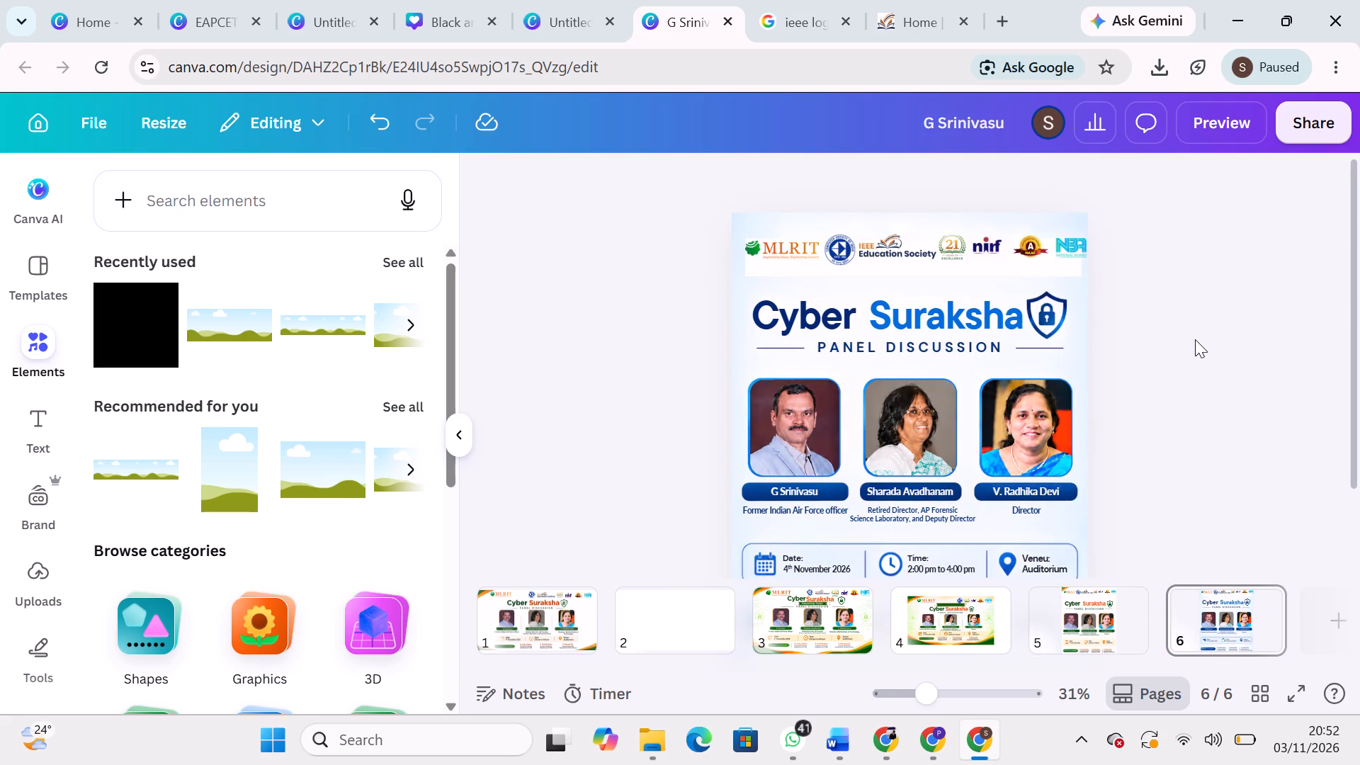
Delete the pasted cover rectangle and the duplicate nirf, A and NBA logo strip overlapping in page 6's header.
click(1056, 271)
key(BackSpace)
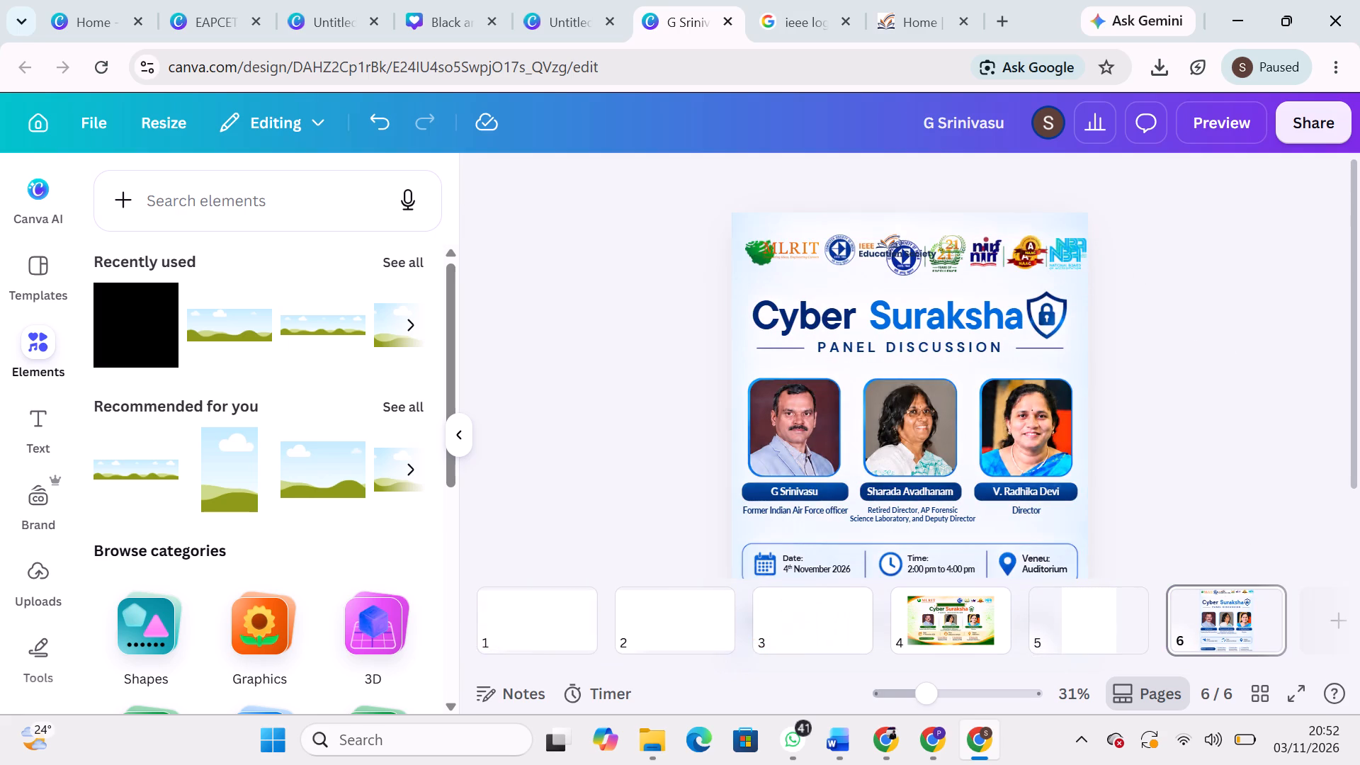
click(1126, 315)
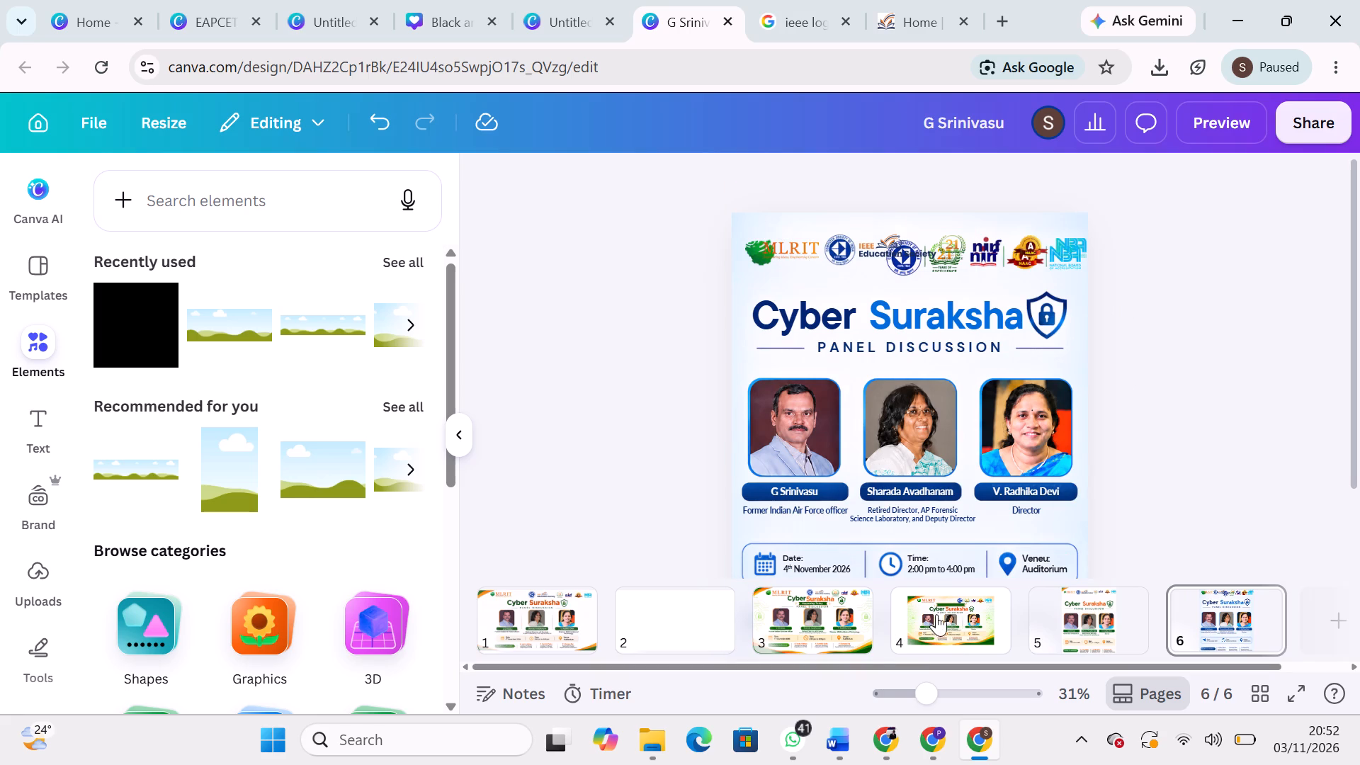
click(1072, 242)
key(BackSpace)
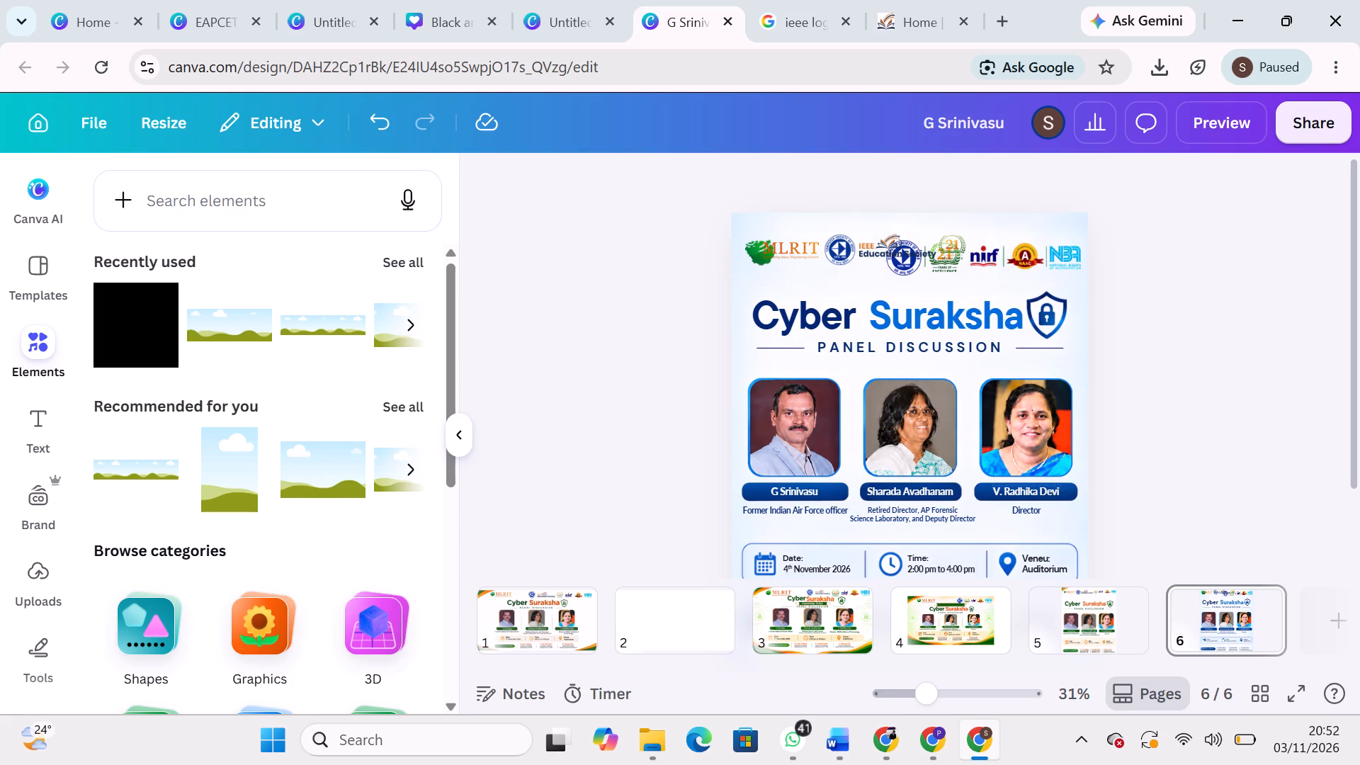
Delete the overlapping duplicate 21 badge, the round blue emblem nearest the MLRIT logo, the MLRIT wordmark and its green emblem from page 6's header.
click(940, 249)
key(BackSpace)
click(864, 242)
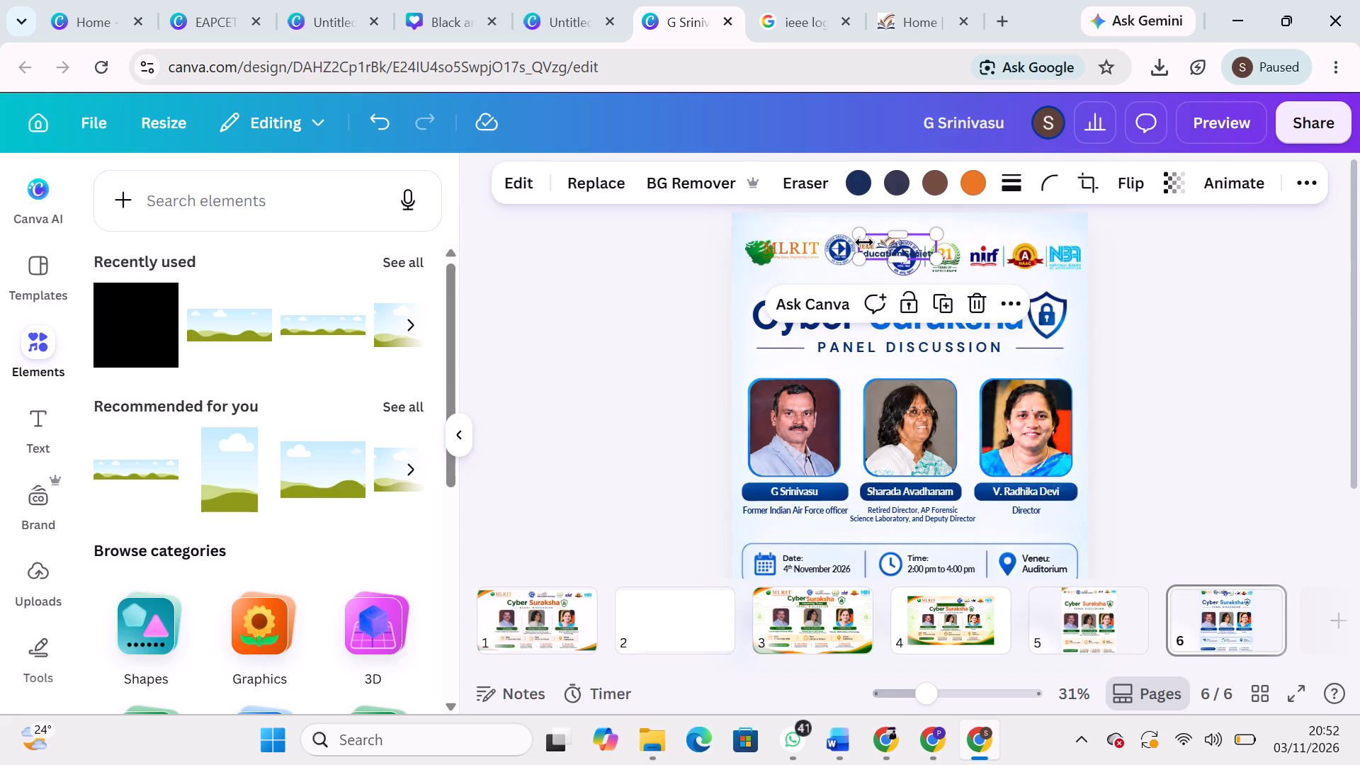
click(832, 264)
key(BackSpace)
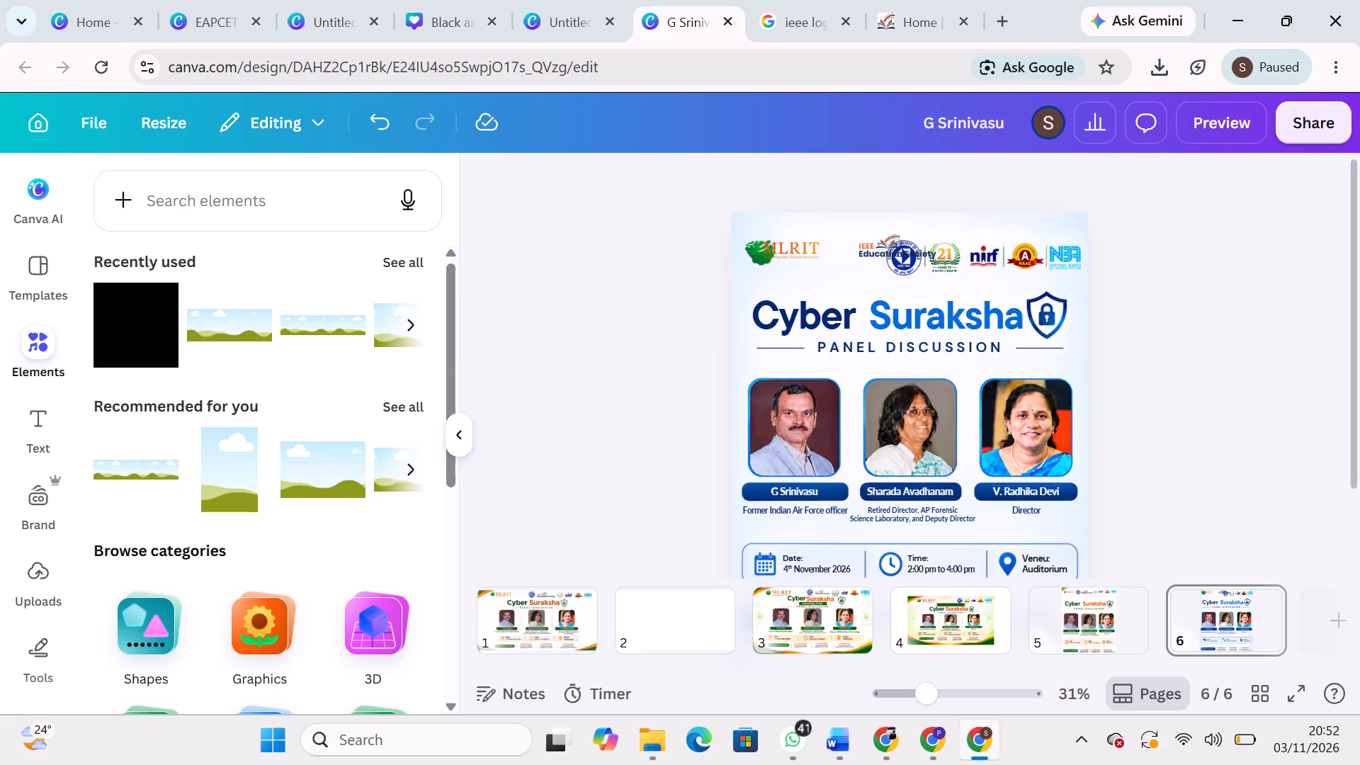
click(780, 251)
key(BackSpace)
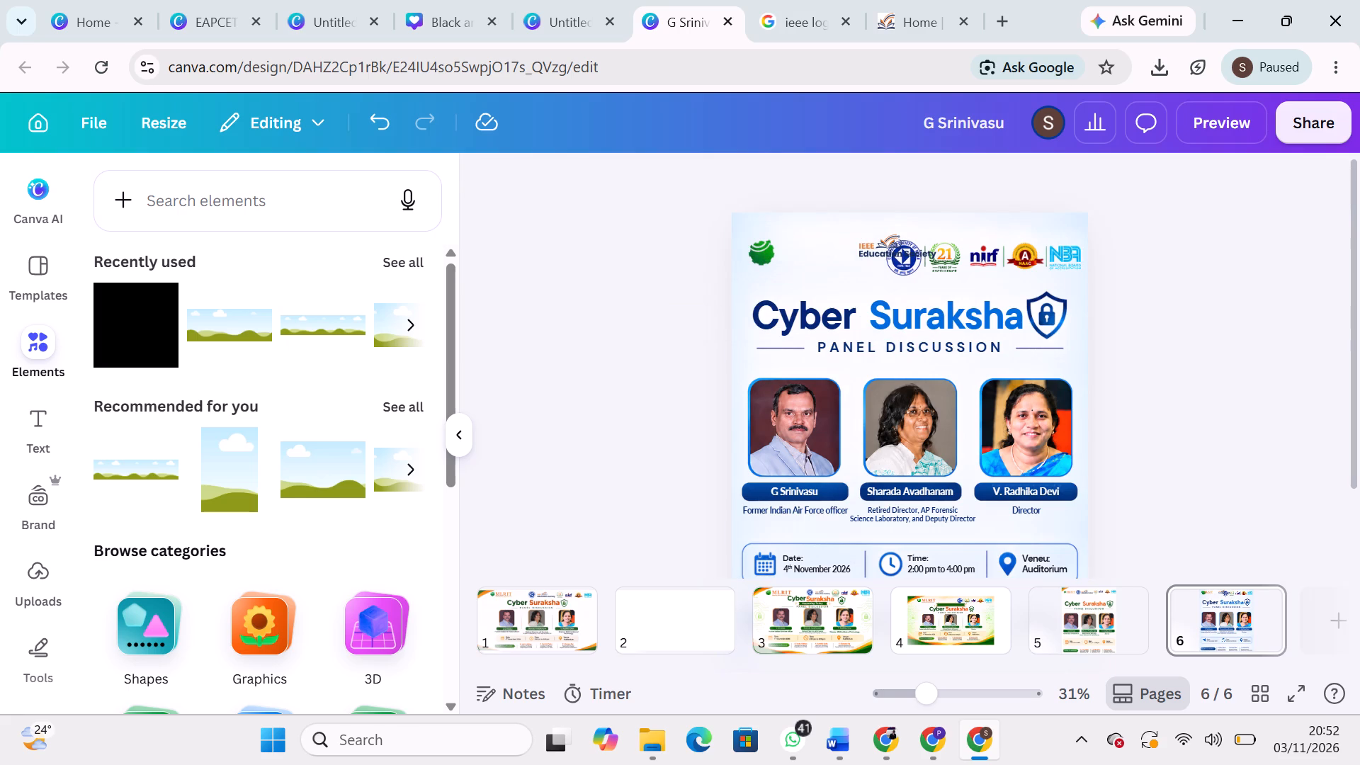
click(769, 259)
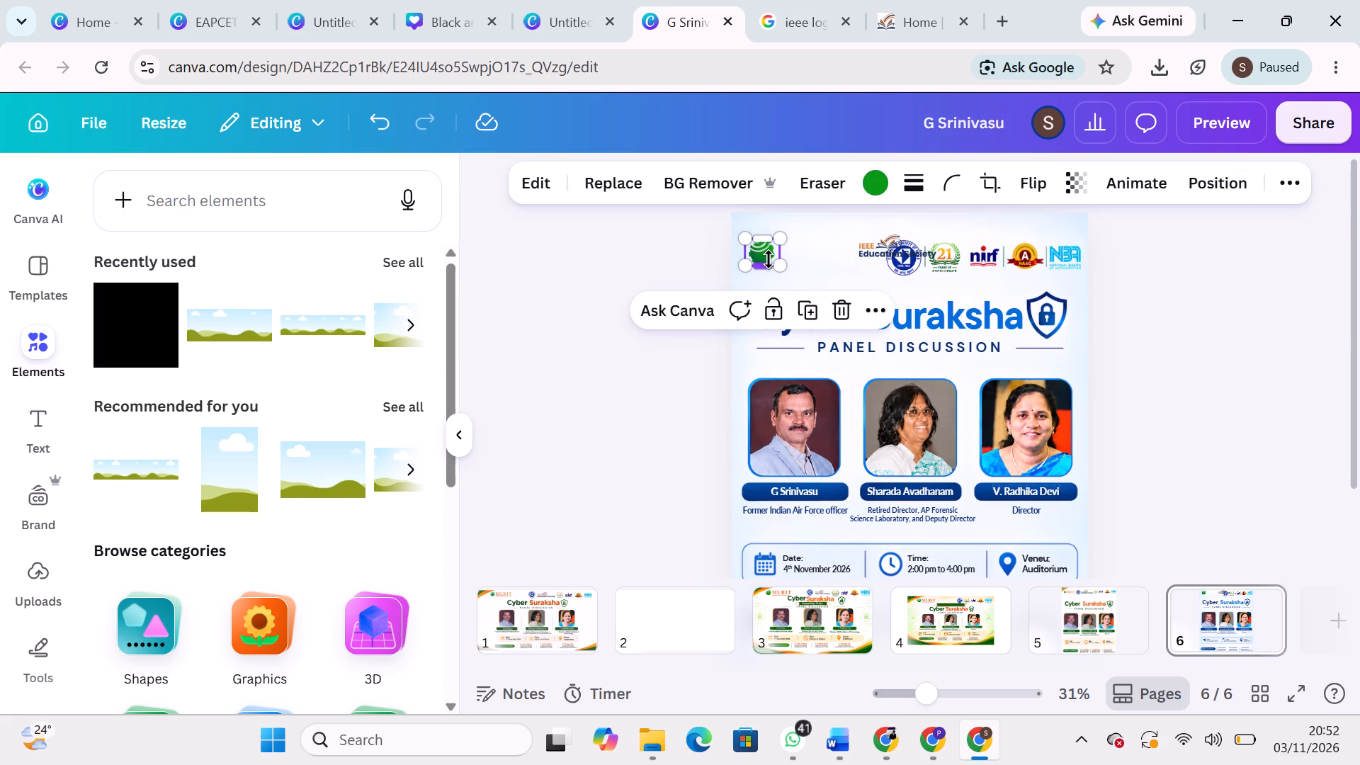
key(BackSpace)
Move the IEEE Education Society logo in page 6's header off the round blue emblem, placing it just before that emblem in the logo row.
drag(893, 254, 866, 262)
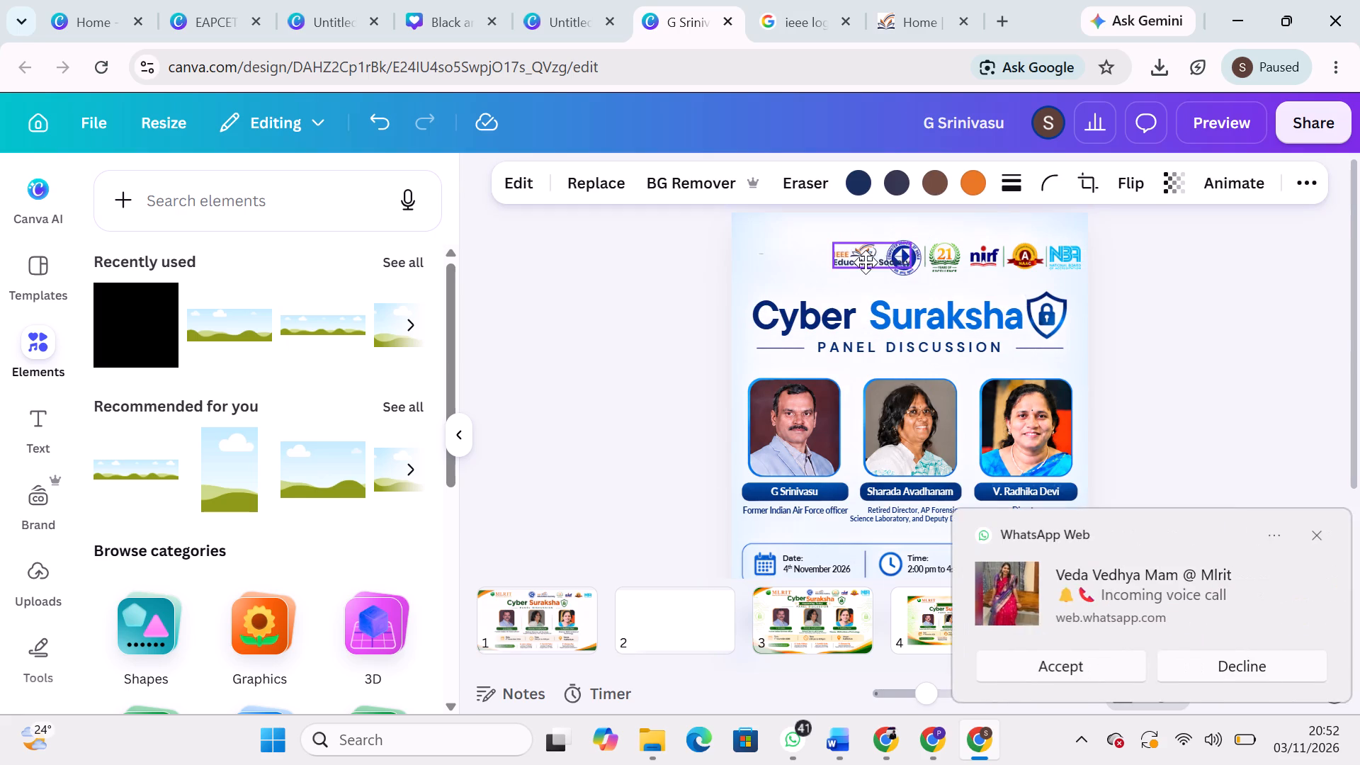
drag(866, 262, 844, 261)
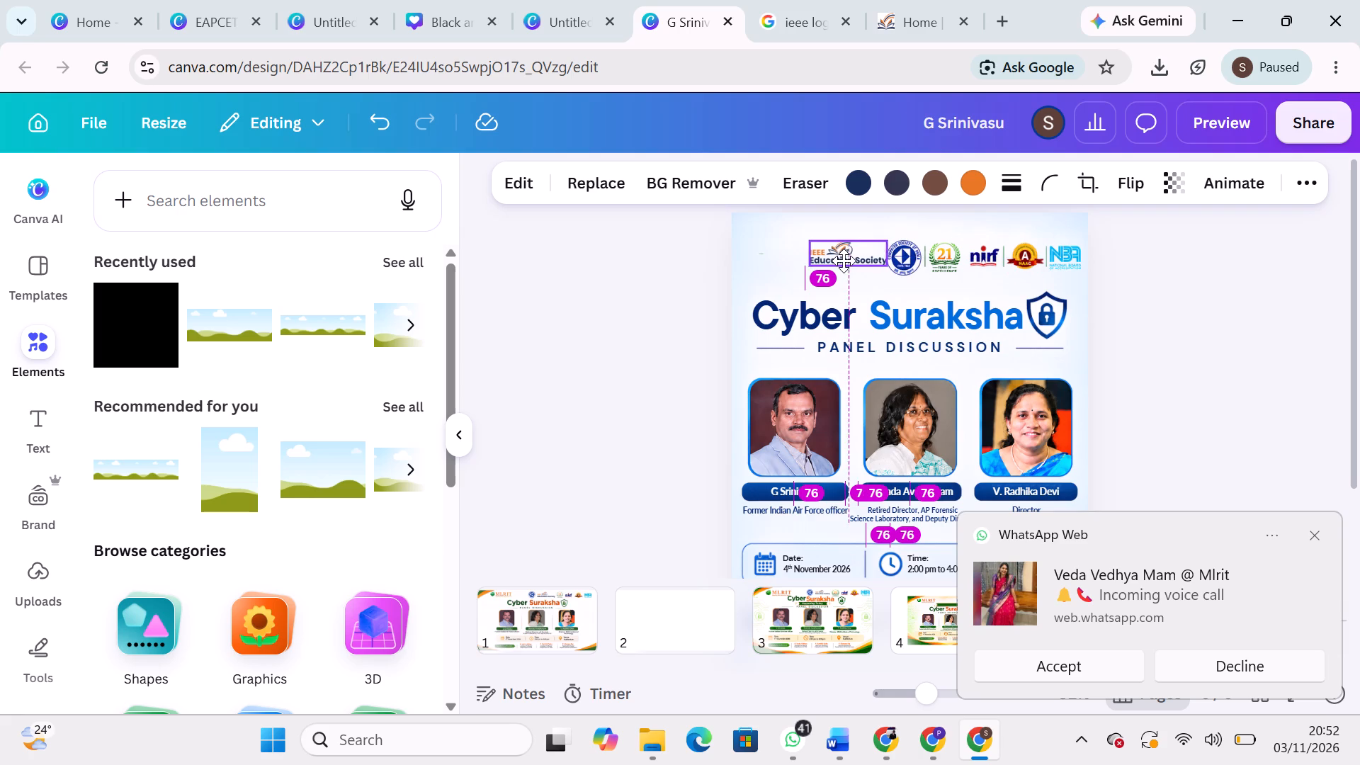
drag(844, 261, 839, 263)
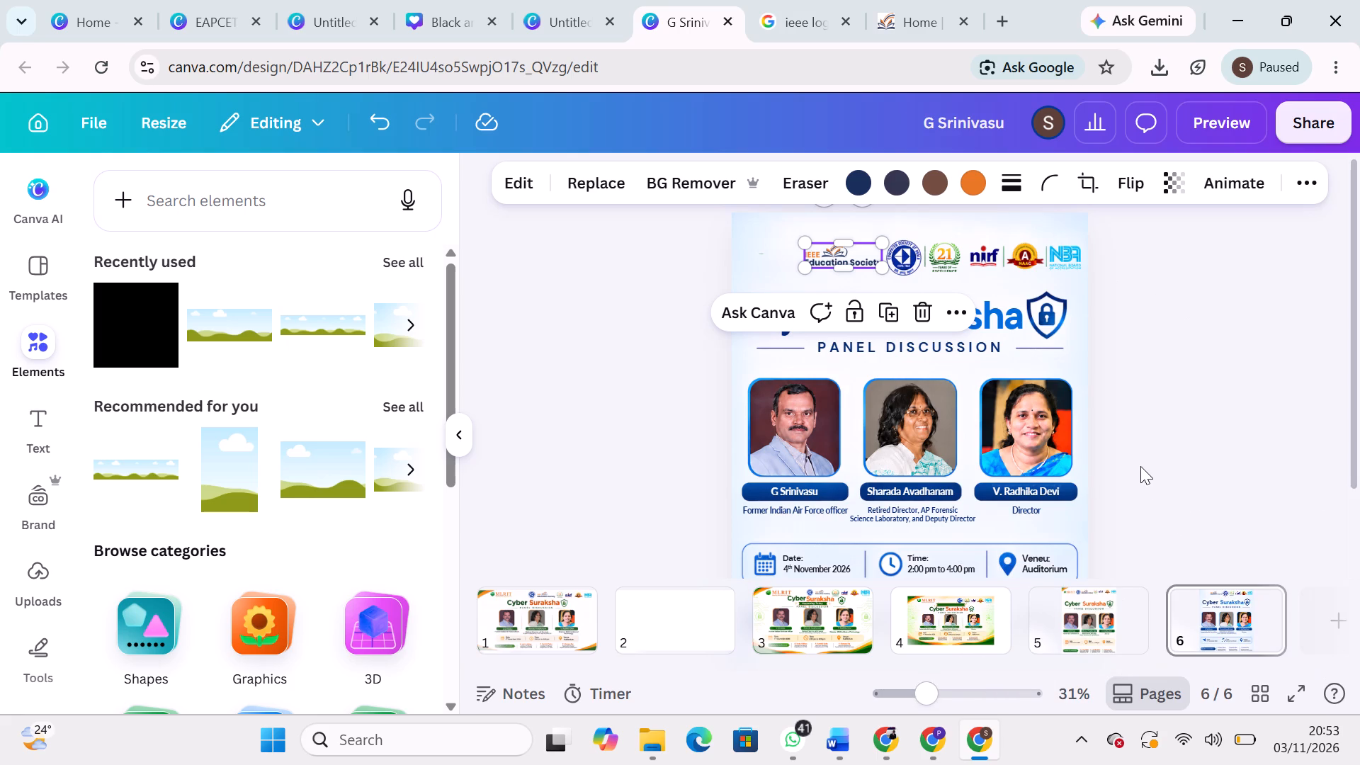
click(773, 262)
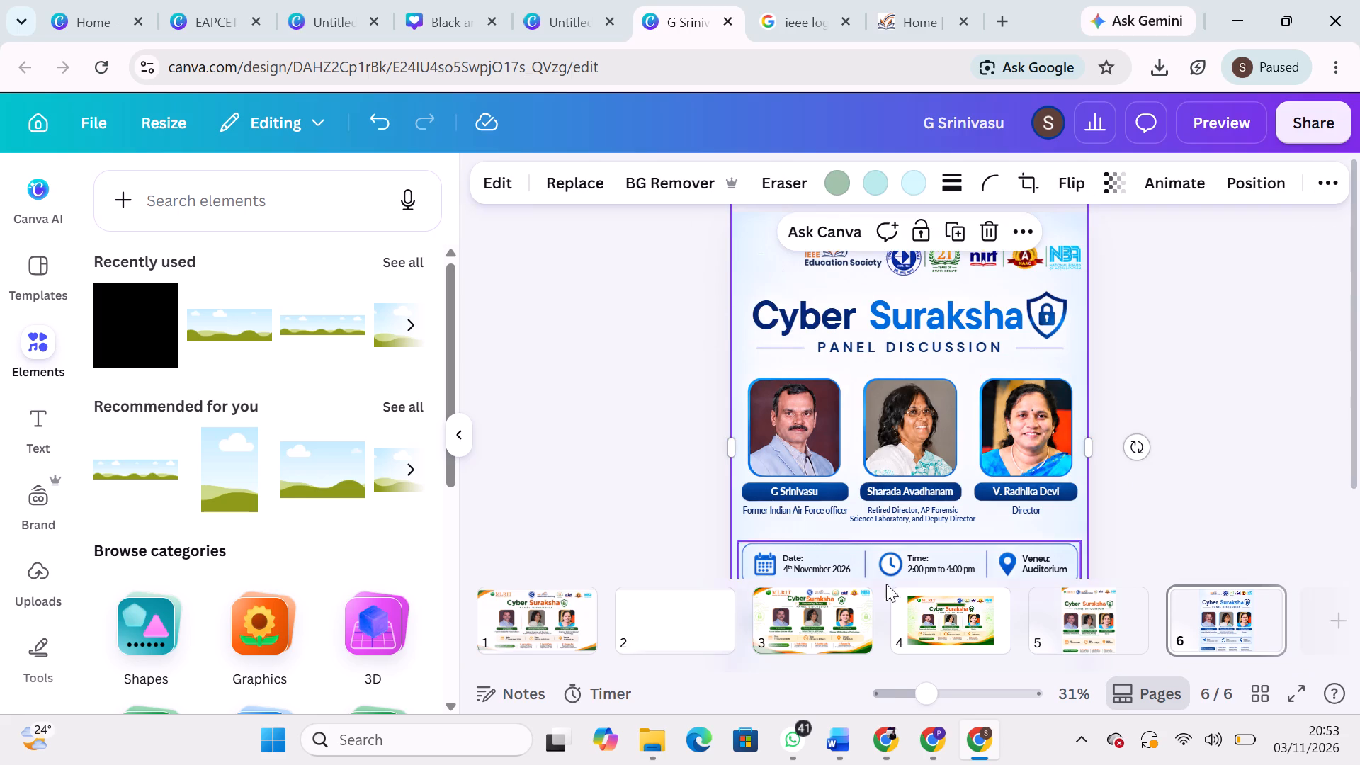
Copy the MLRIT logo from page 1 into page 6's header, shrinking it and placing it before the IEEE Education Society logo.
click(853, 634)
click(562, 629)
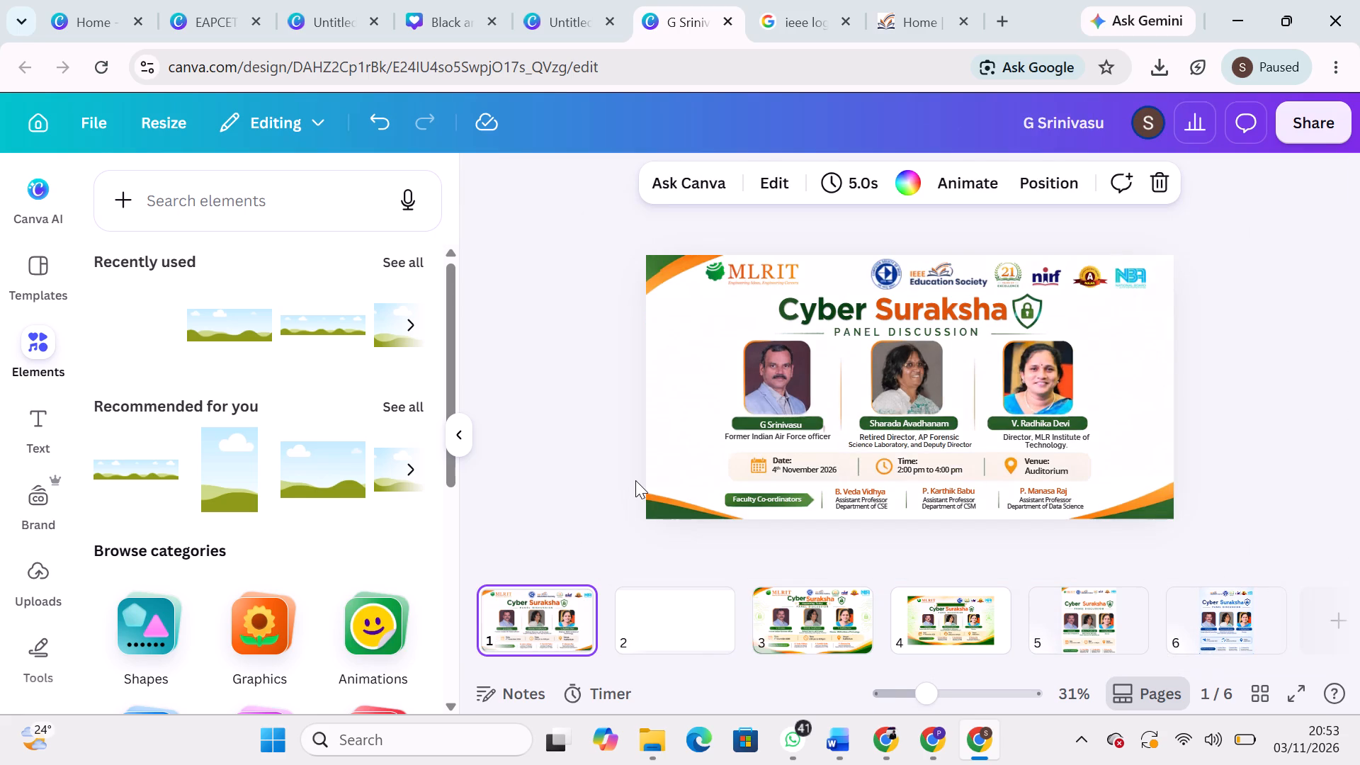
click(761, 288)
key(ctrl+c)
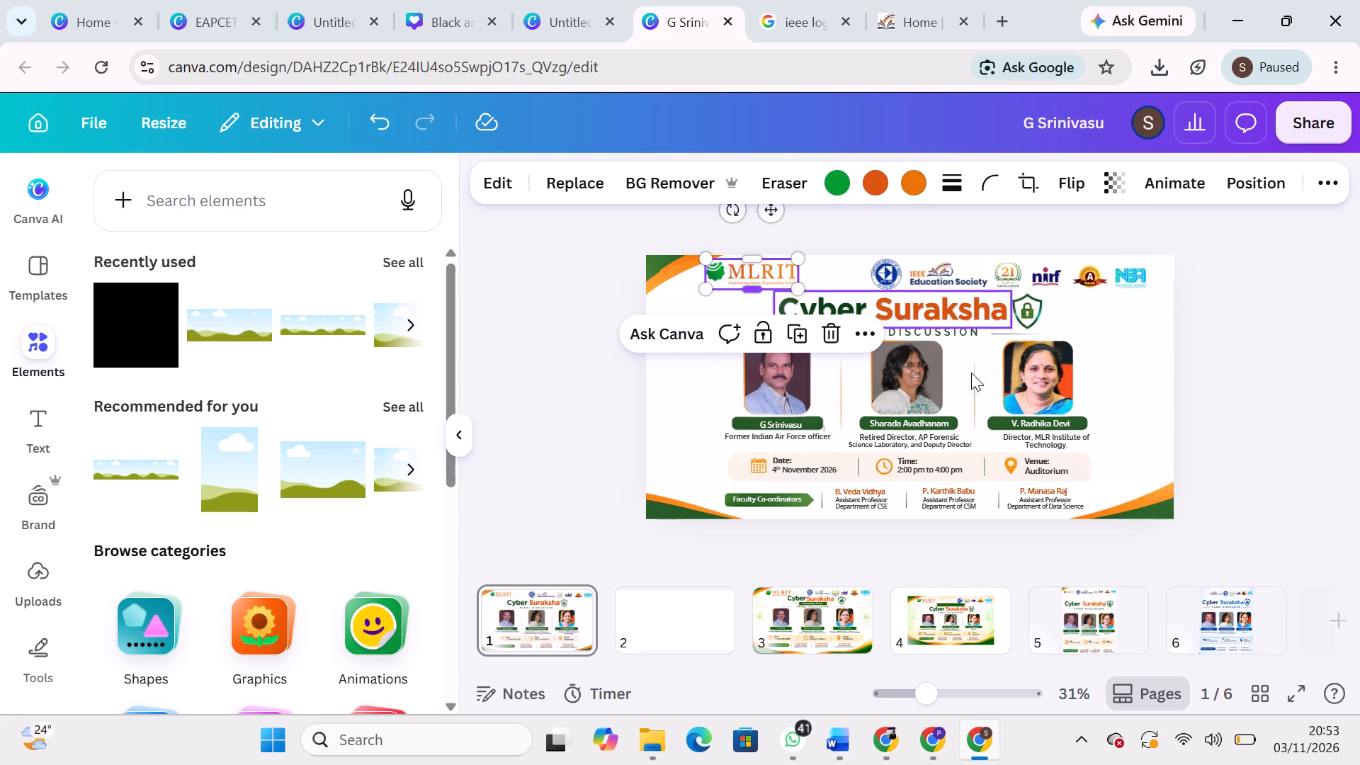
click(1222, 633)
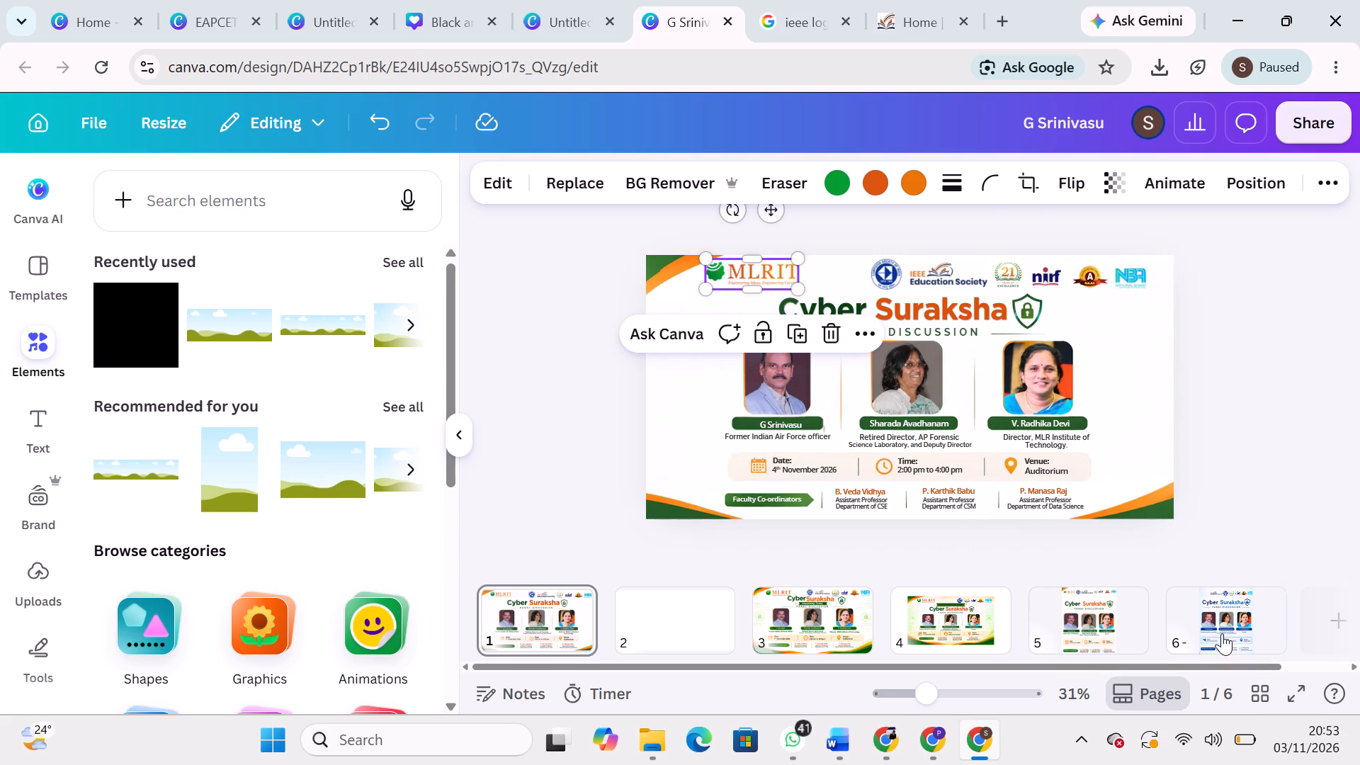
scroll(898, 326, up, 1)
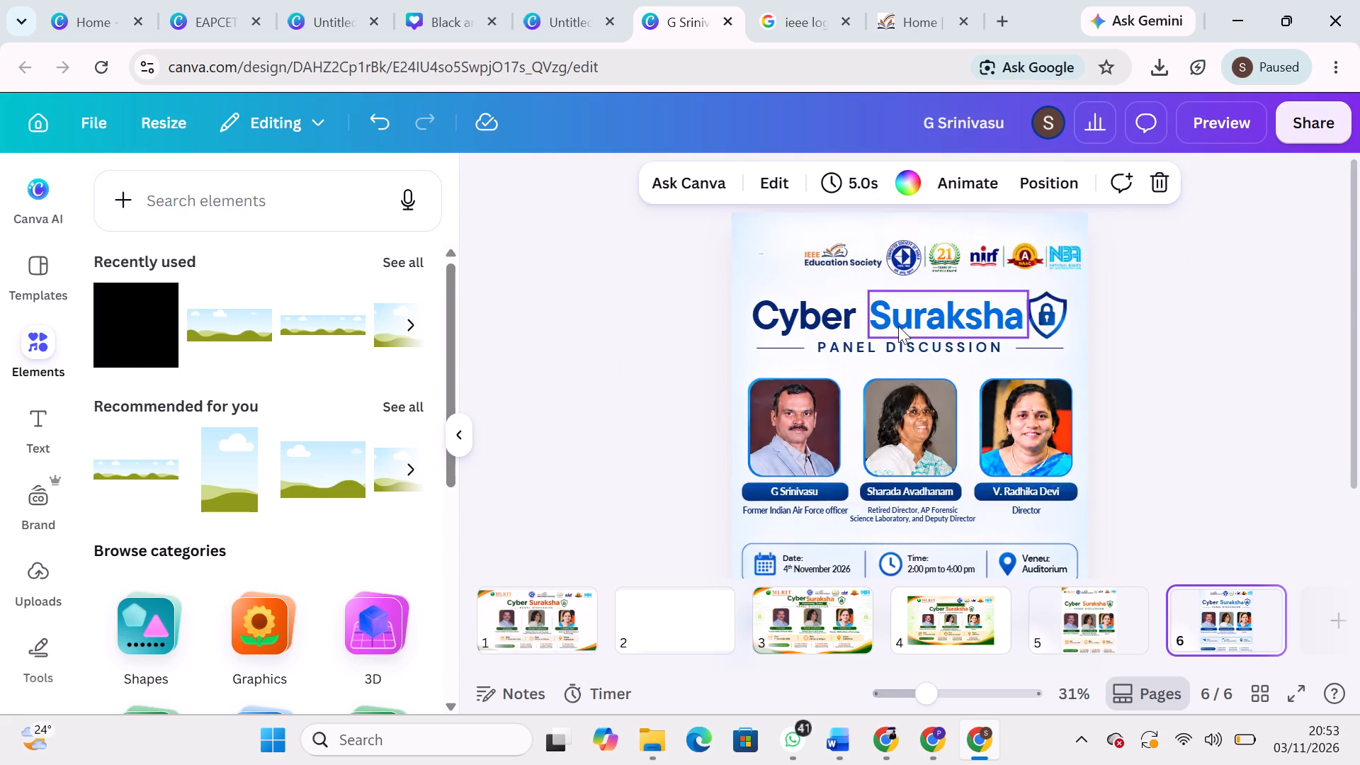
key(ctrl+v)
drag(822, 229, 773, 251)
drag(833, 242, 805, 256)
drag(782, 259, 780, 259)
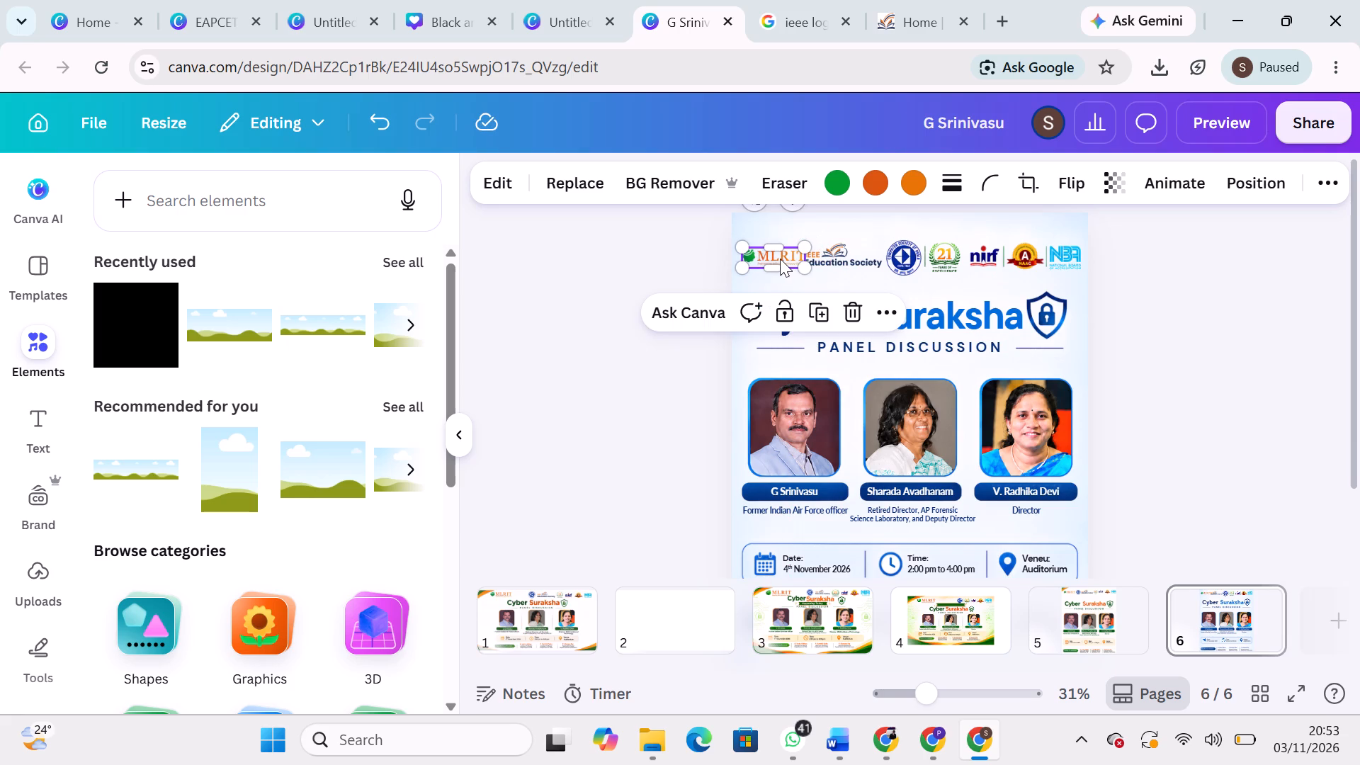
drag(780, 259, 776, 259)
Shrink the IEEE Education Society logo on page 6, then shift and slightly enlarge the MLRIT logo to fit the space beside it.
click(812, 261)
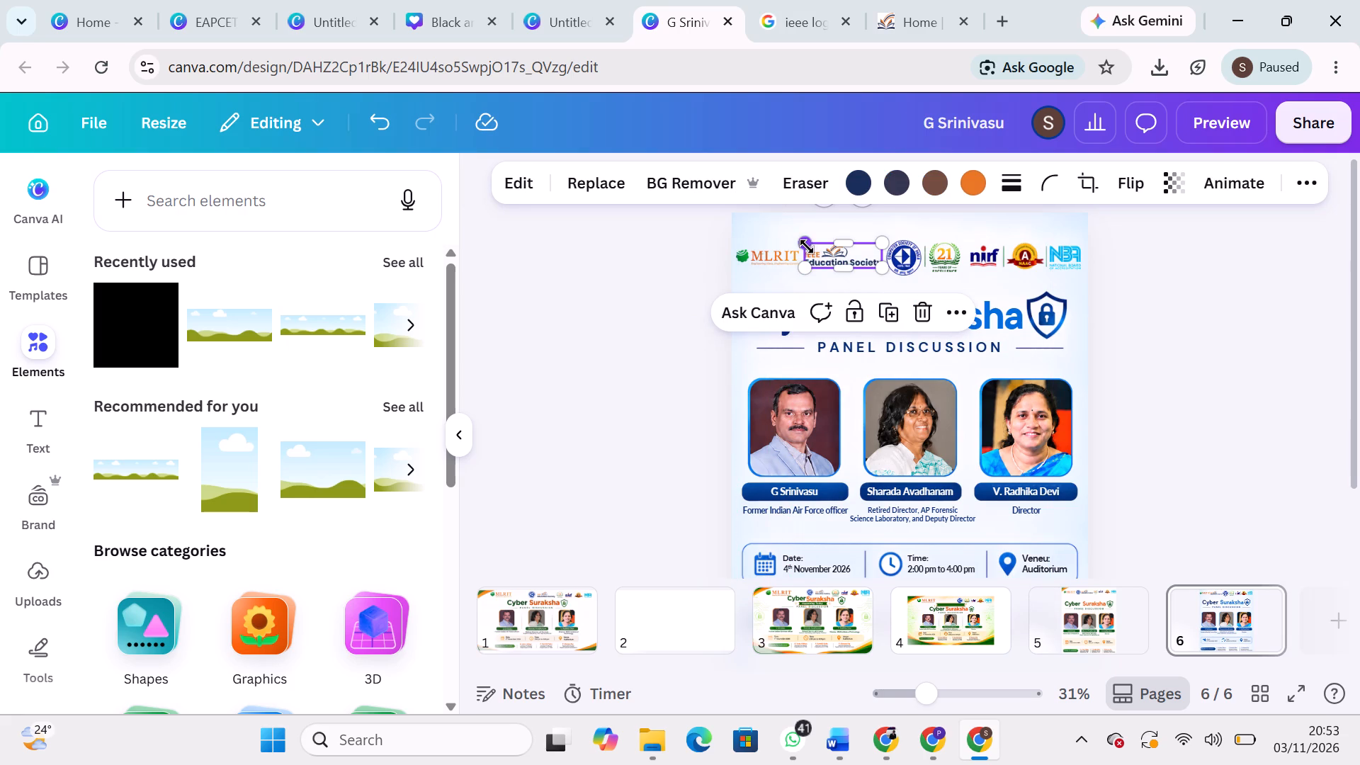
drag(806, 246, 820, 253)
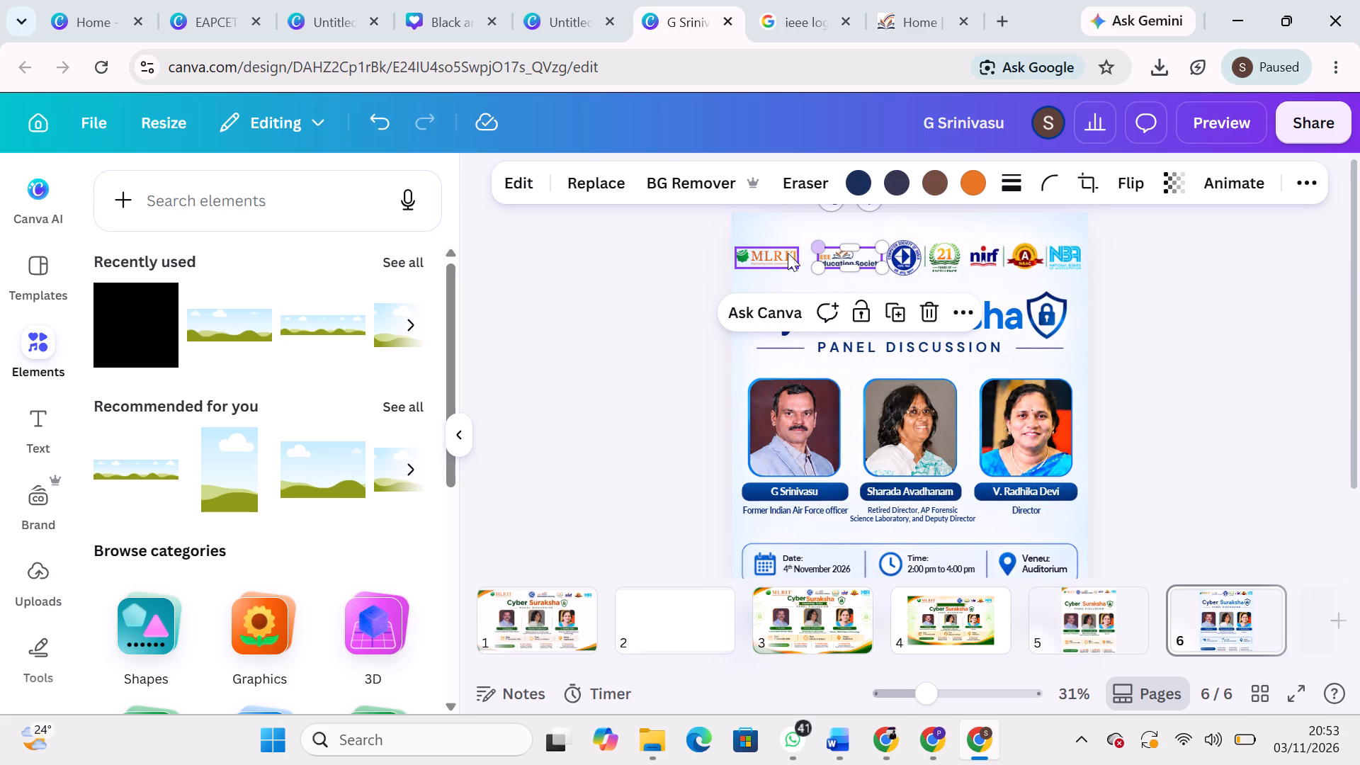
drag(788, 253, 795, 253)
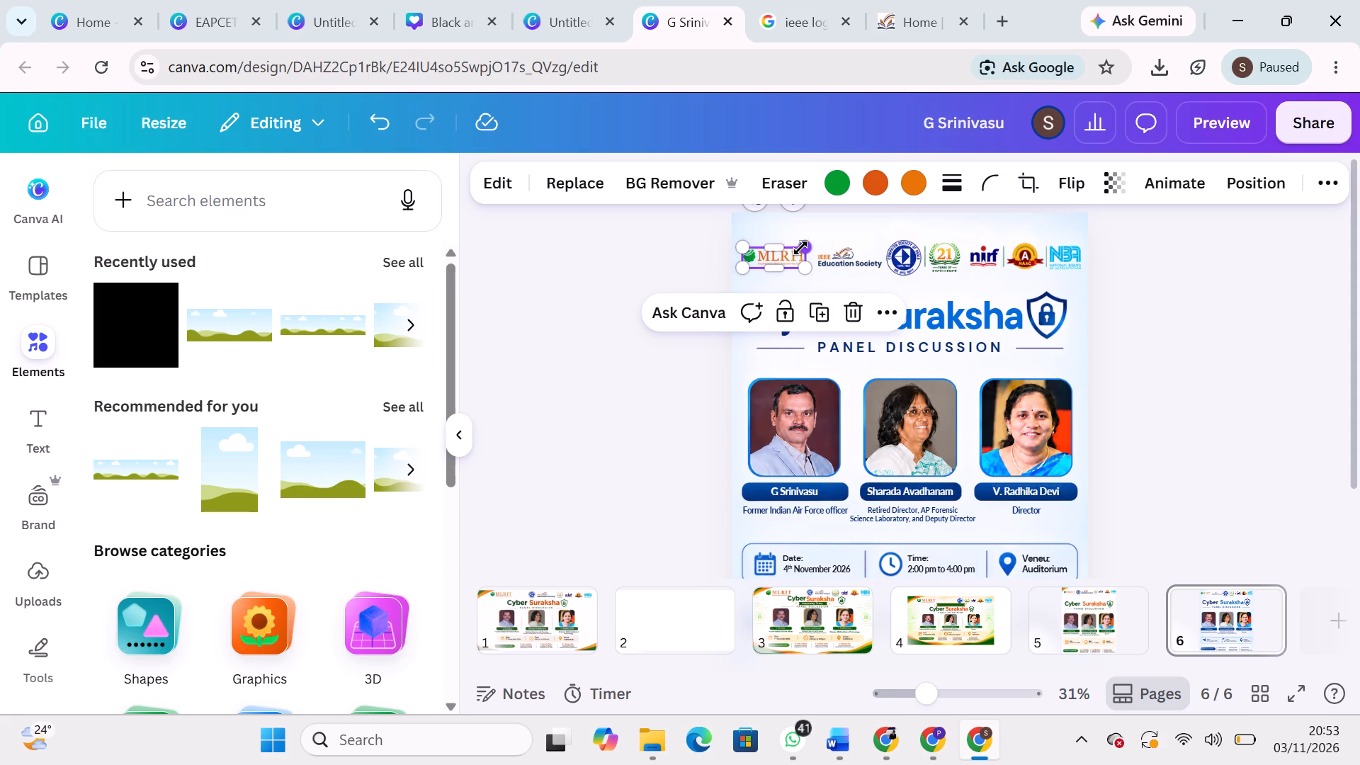
drag(800, 248, 807, 245)
click(792, 254)
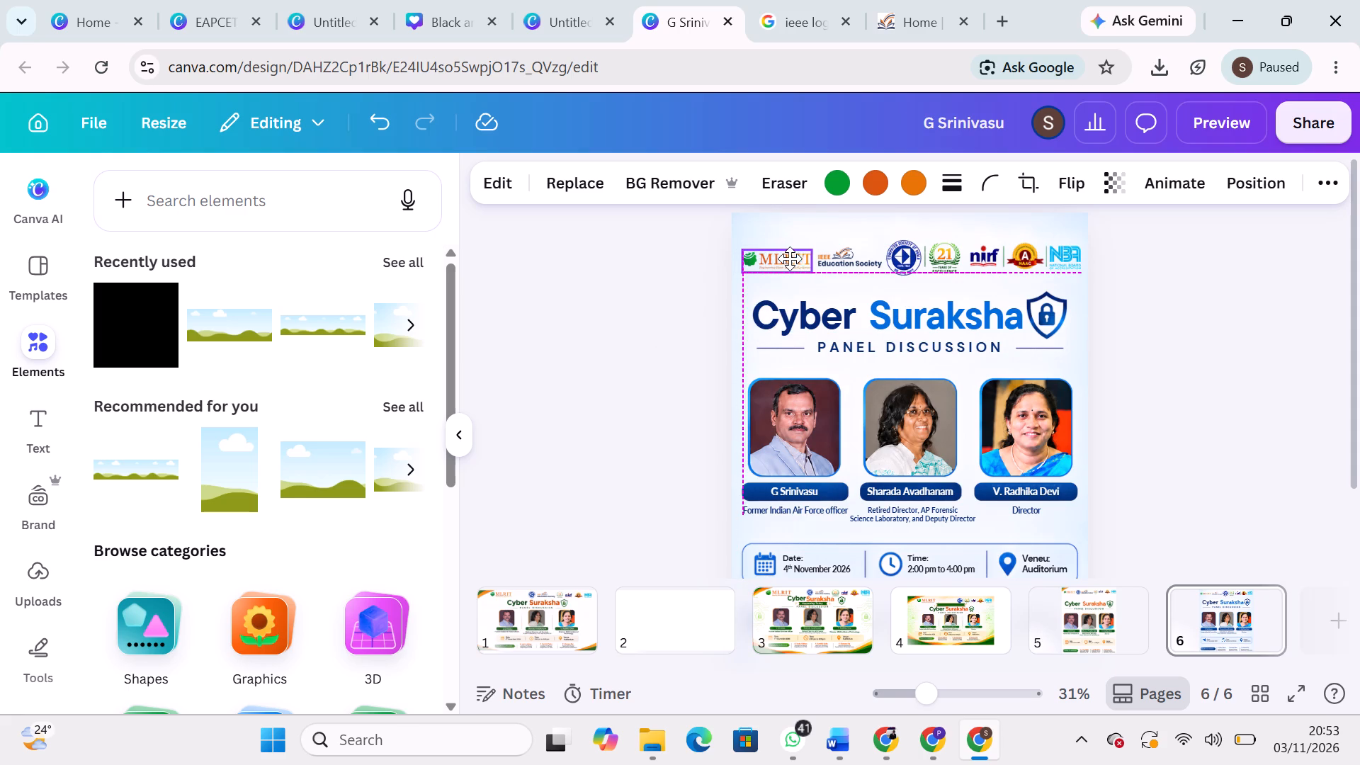
click(1164, 318)
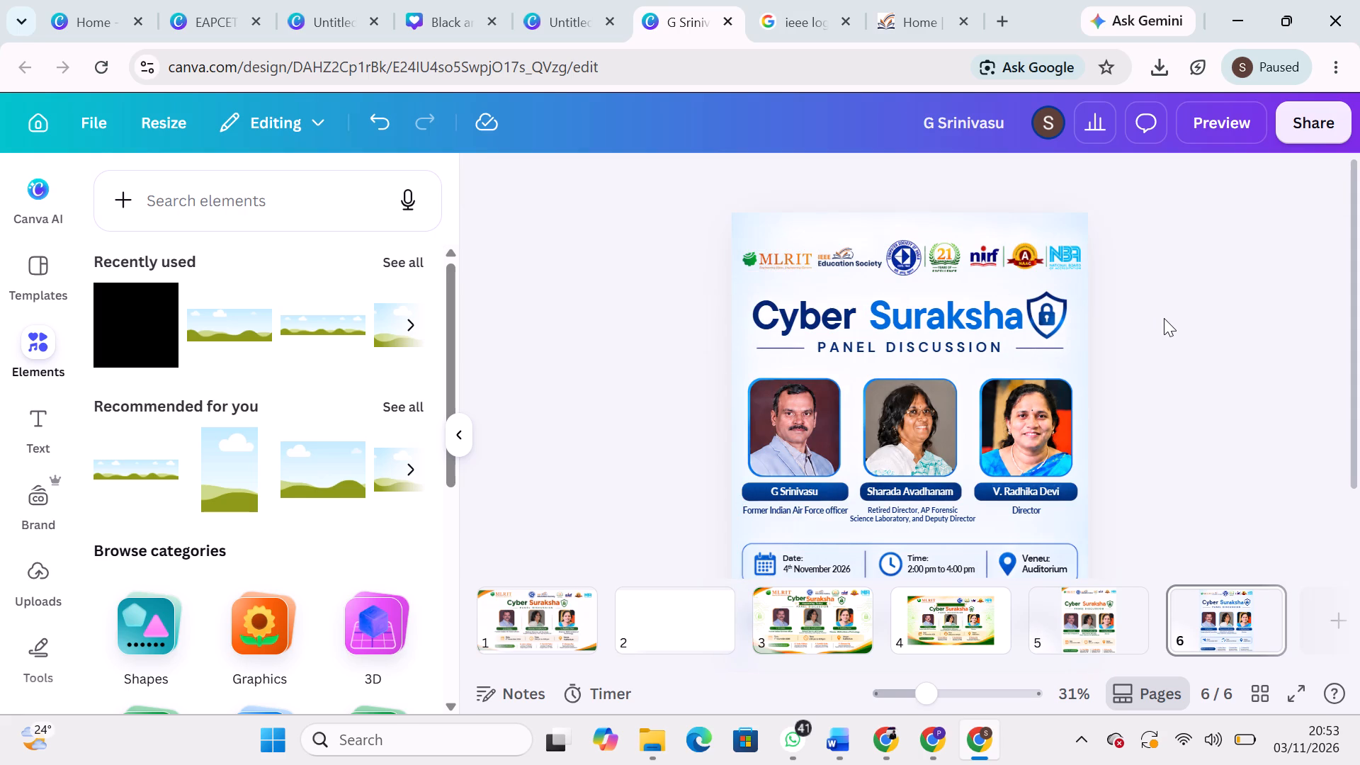
Download only page 6 as a JPG at size 1 and medium quality.
scroll(1180, 352, down, 1)
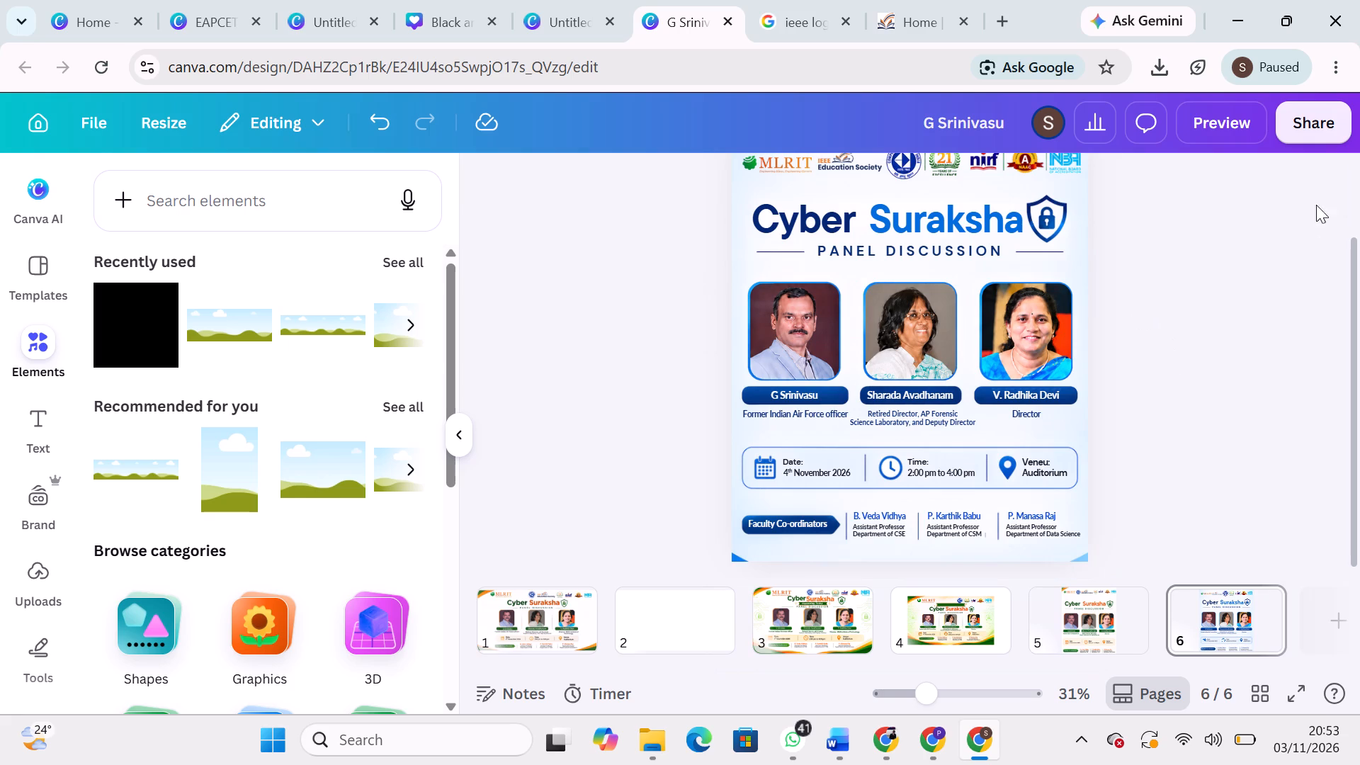
click(1317, 128)
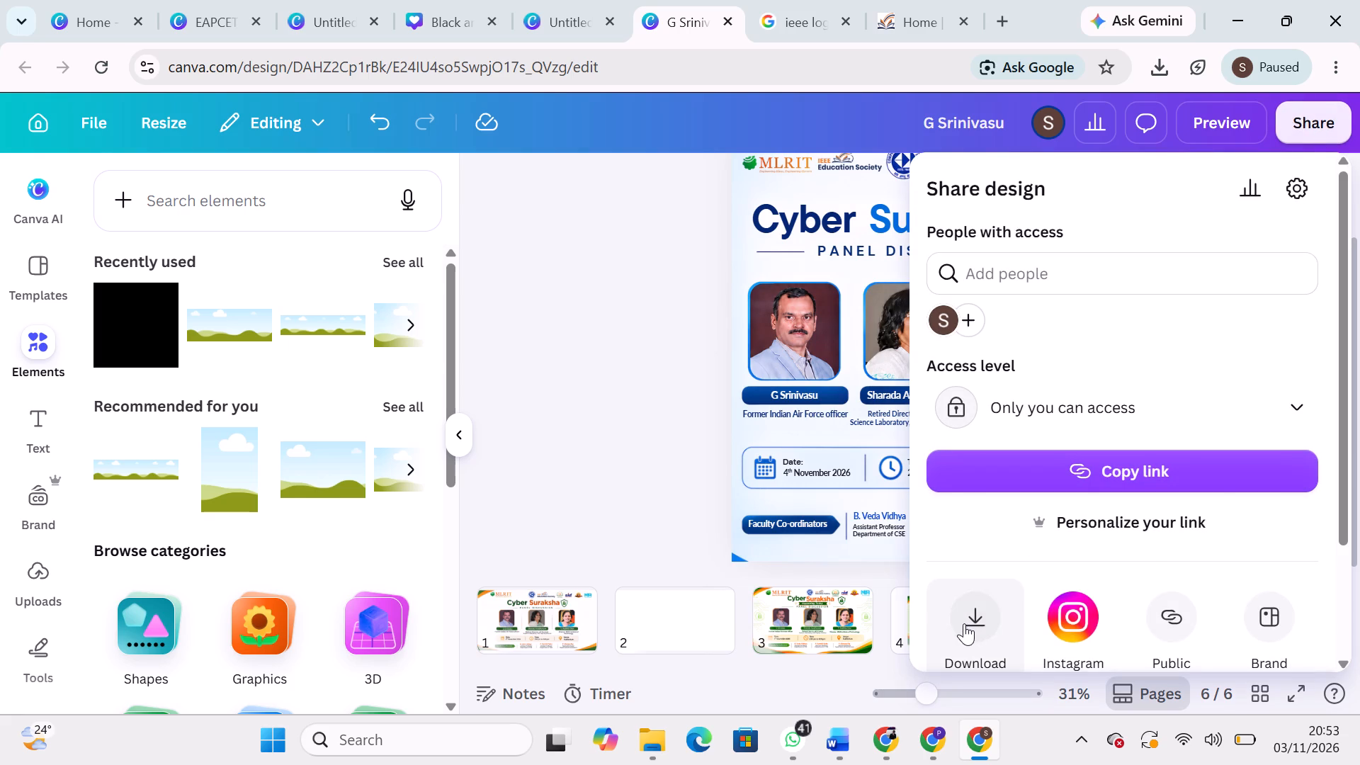
click(964, 623)
click(1154, 495)
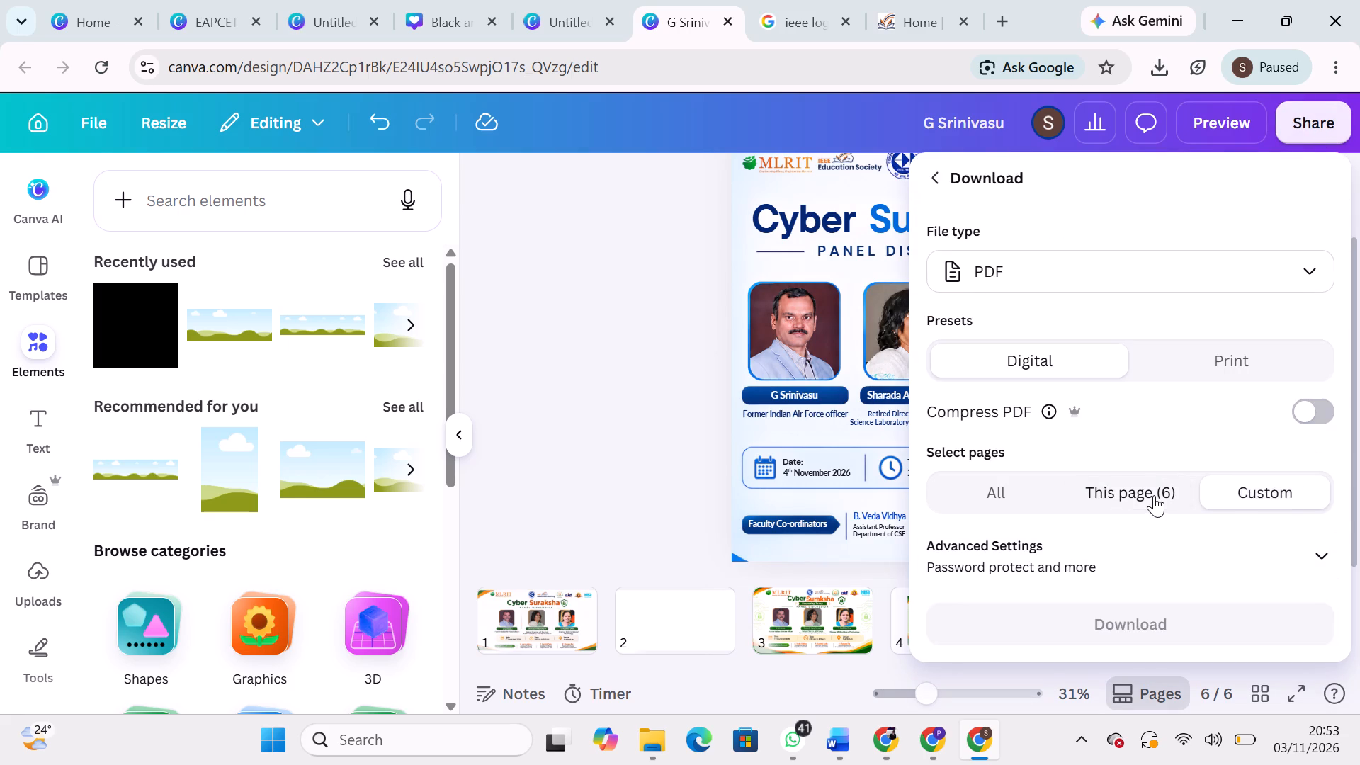
click(1010, 273)
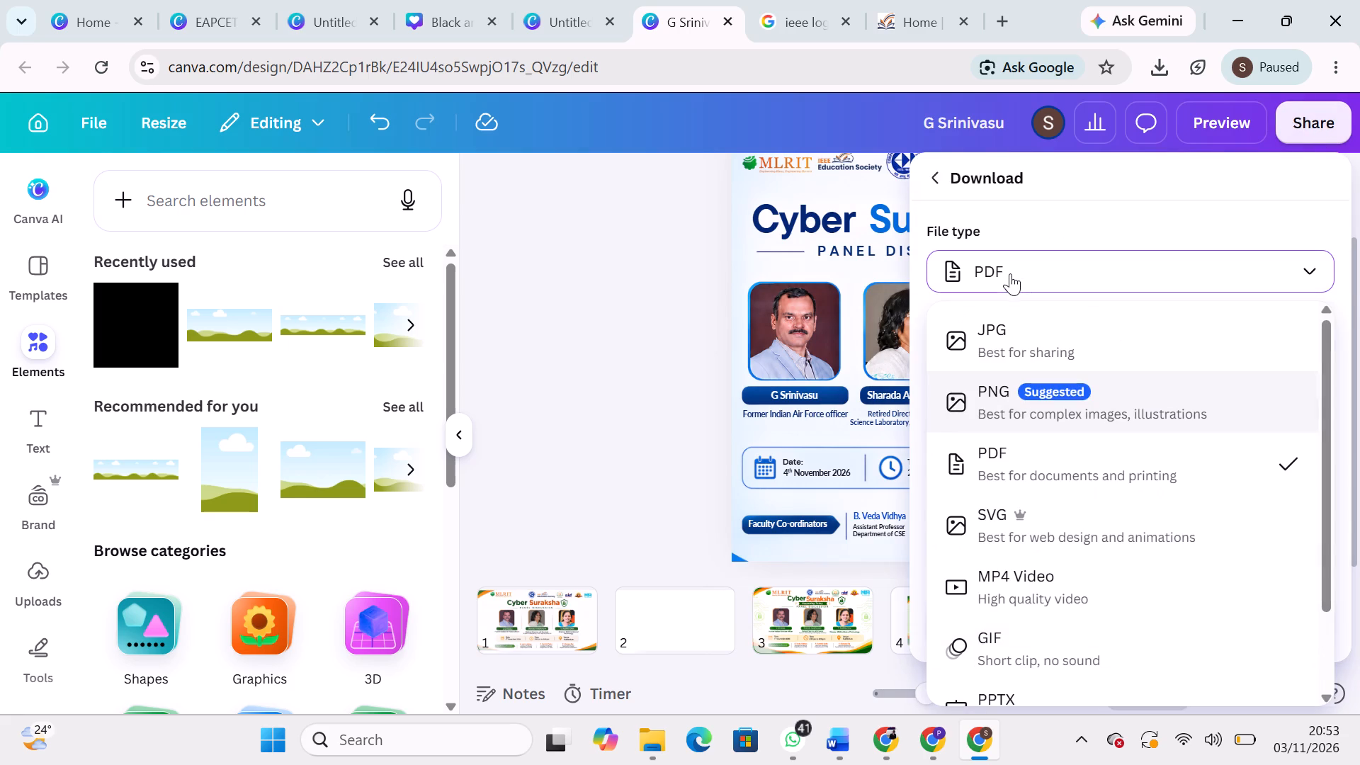
click(1030, 336)
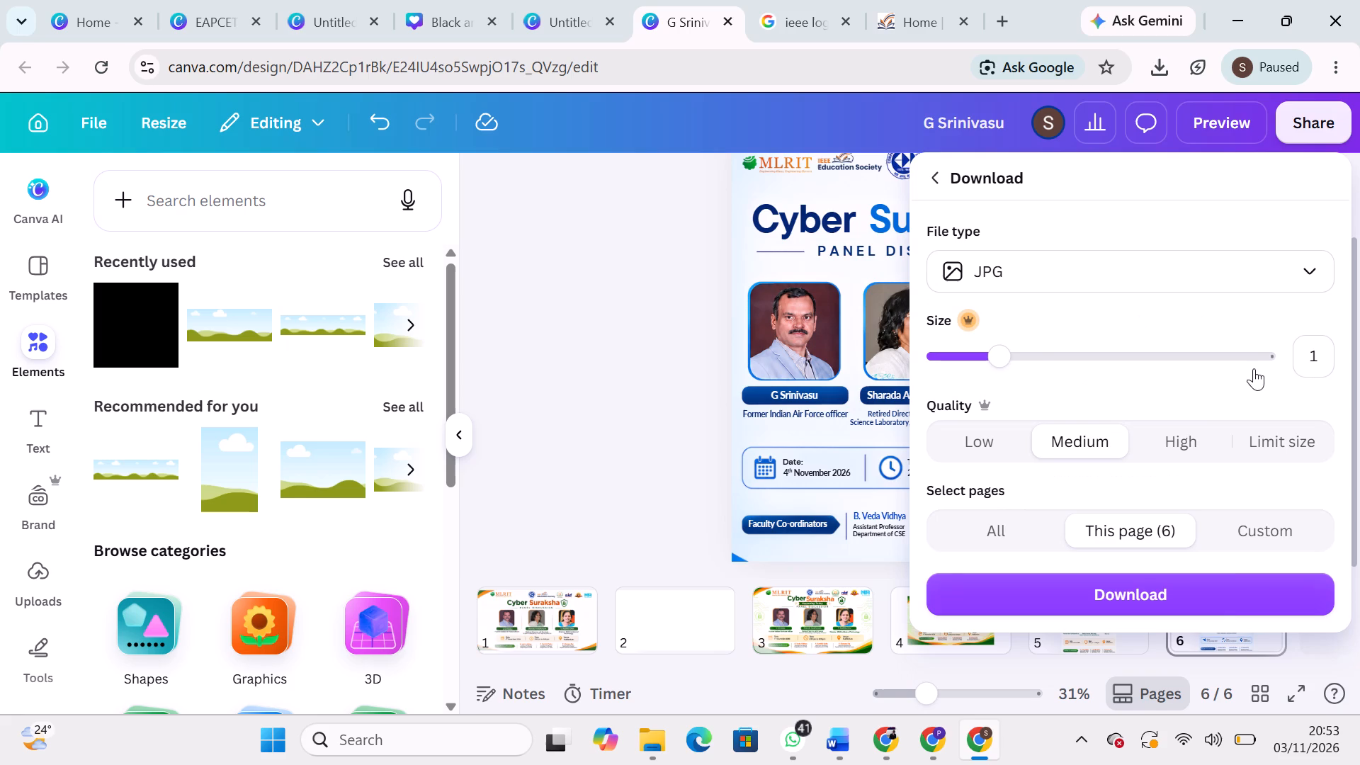
click(1226, 600)
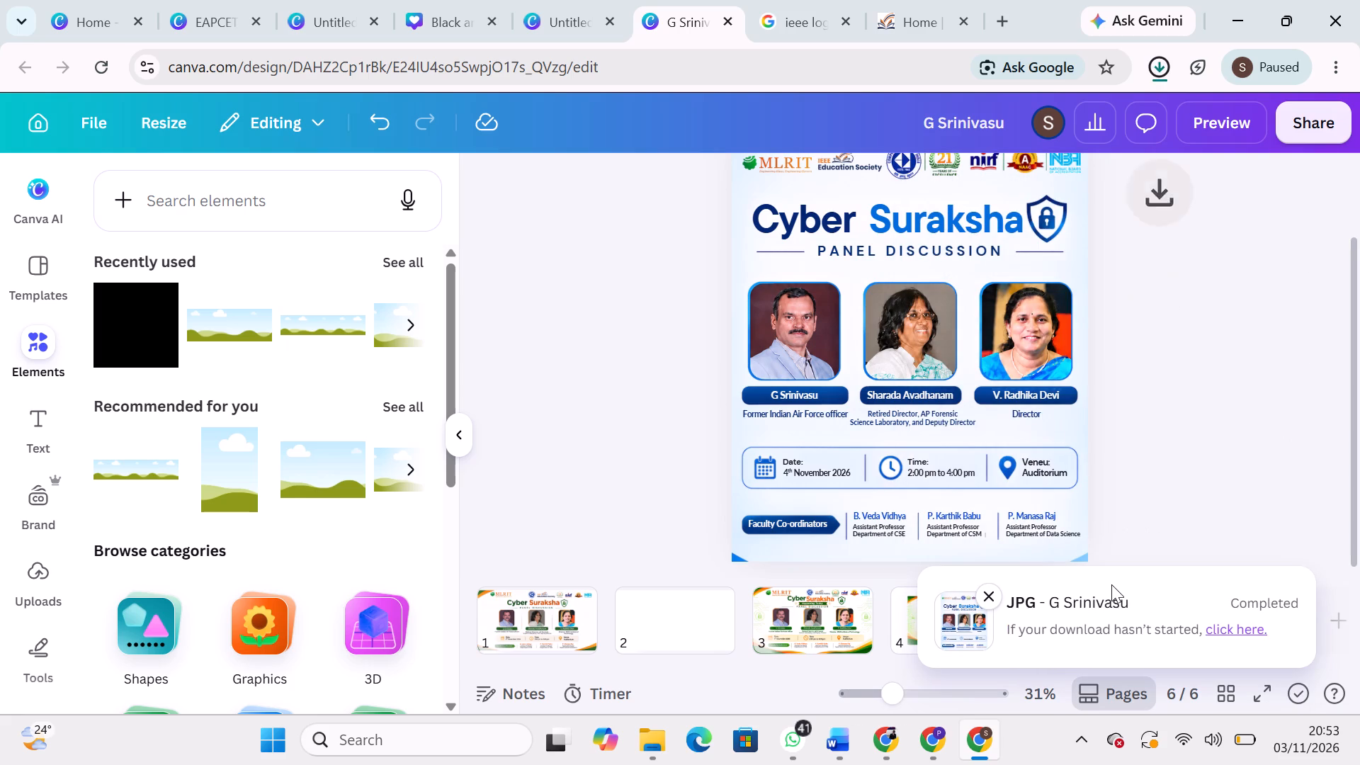
click(1178, 489)
With page 5 open, download a medium-quality JPG using the Custom (6) page selection.
click(1089, 617)
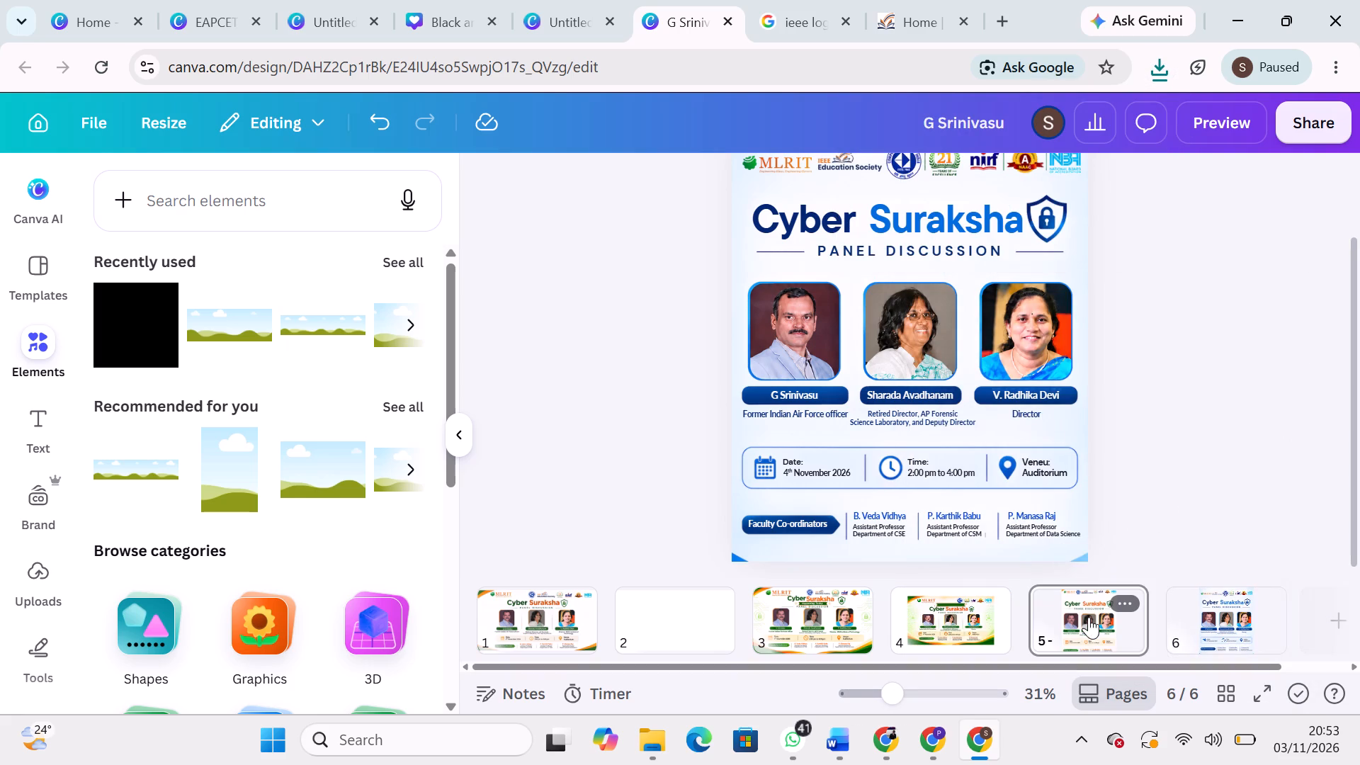
scroll(1093, 340, up, 2)
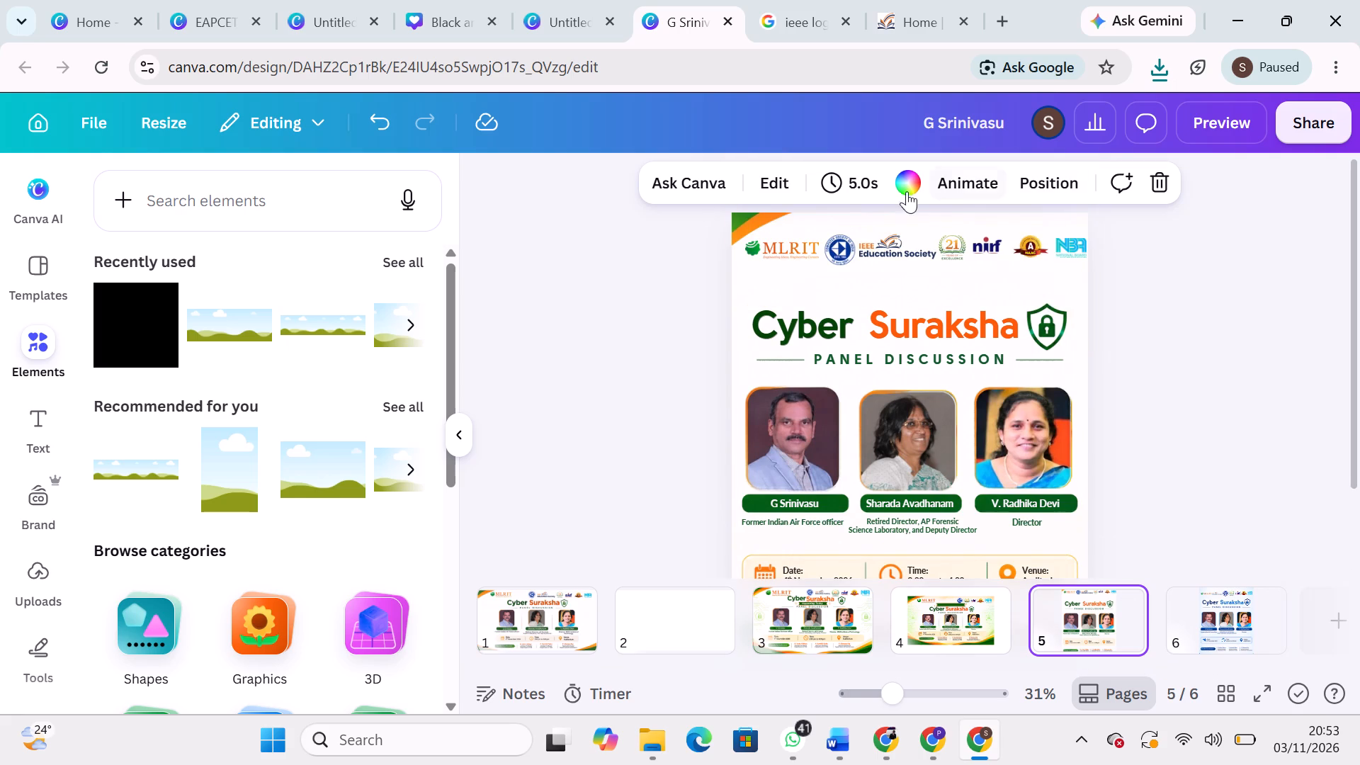
click(1301, 122)
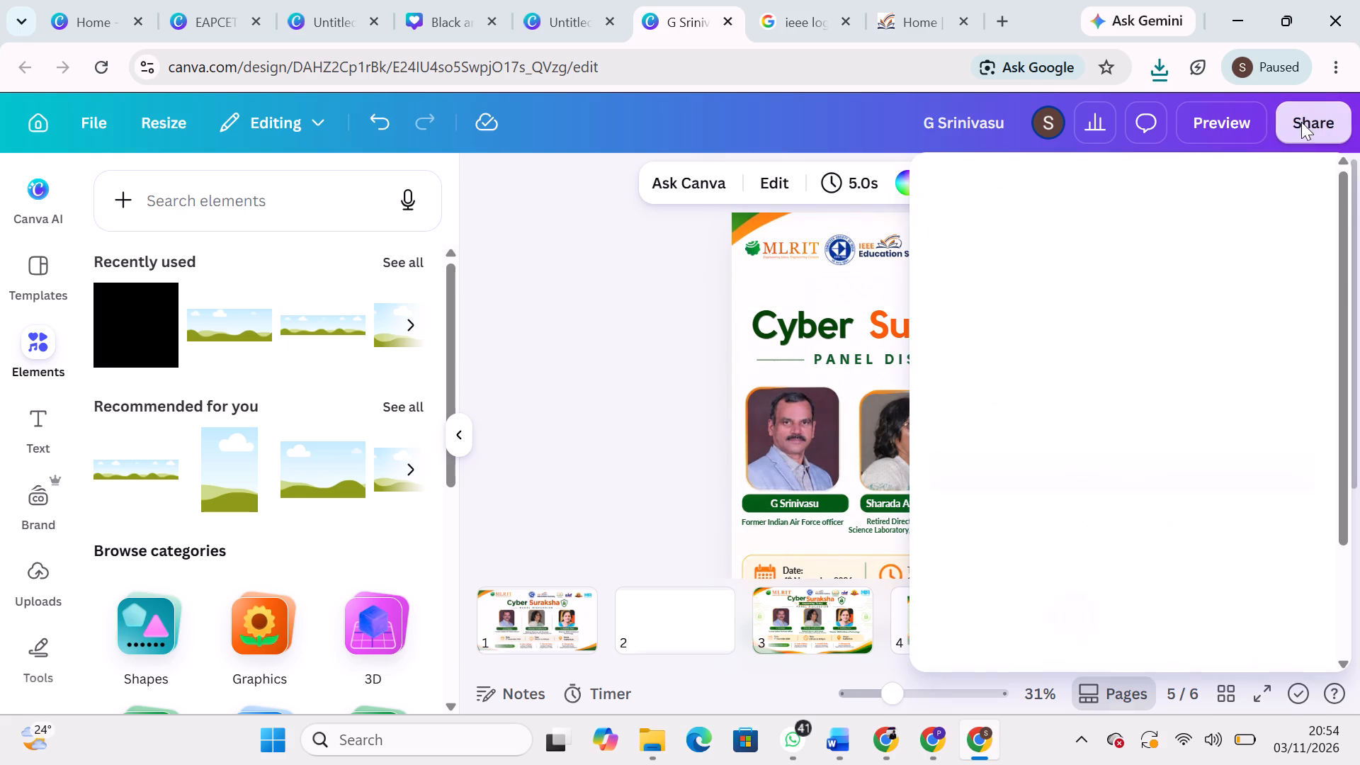
click(991, 602)
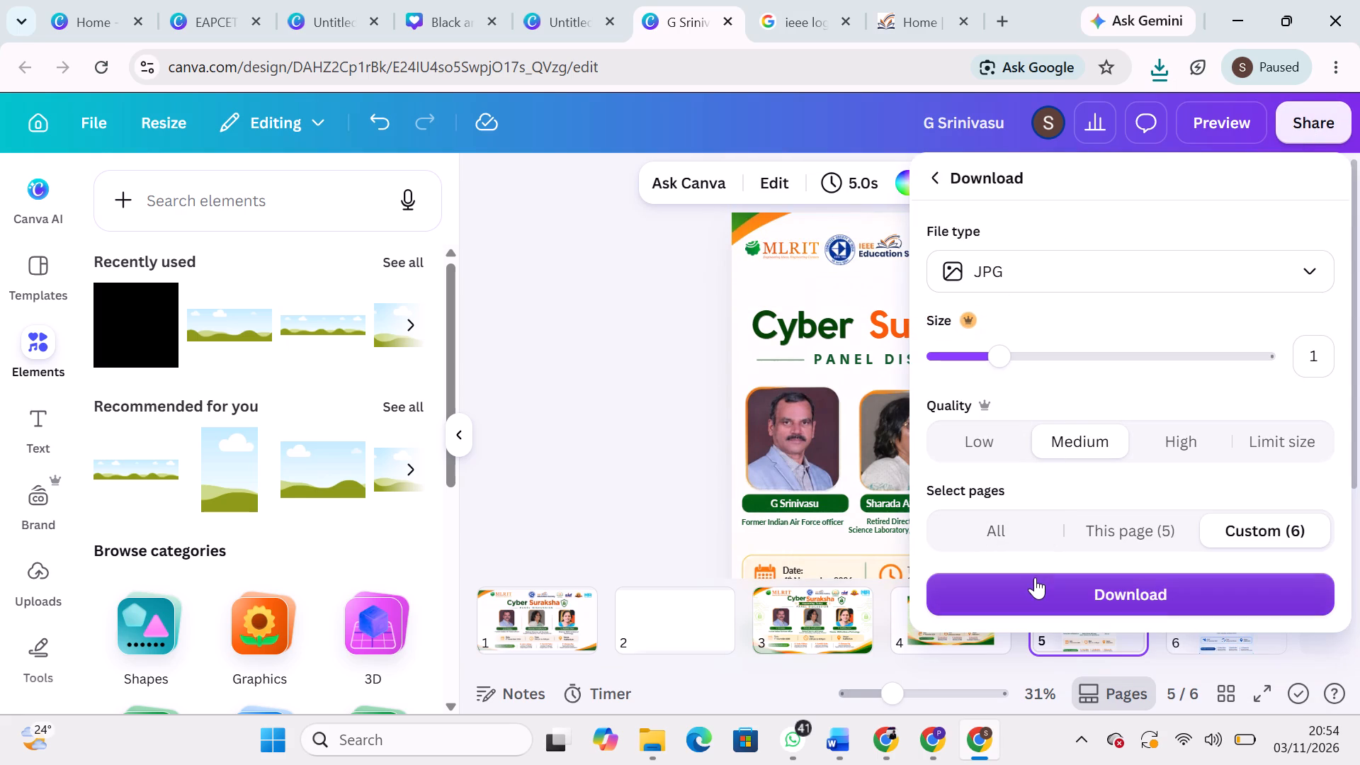
click(1035, 578)
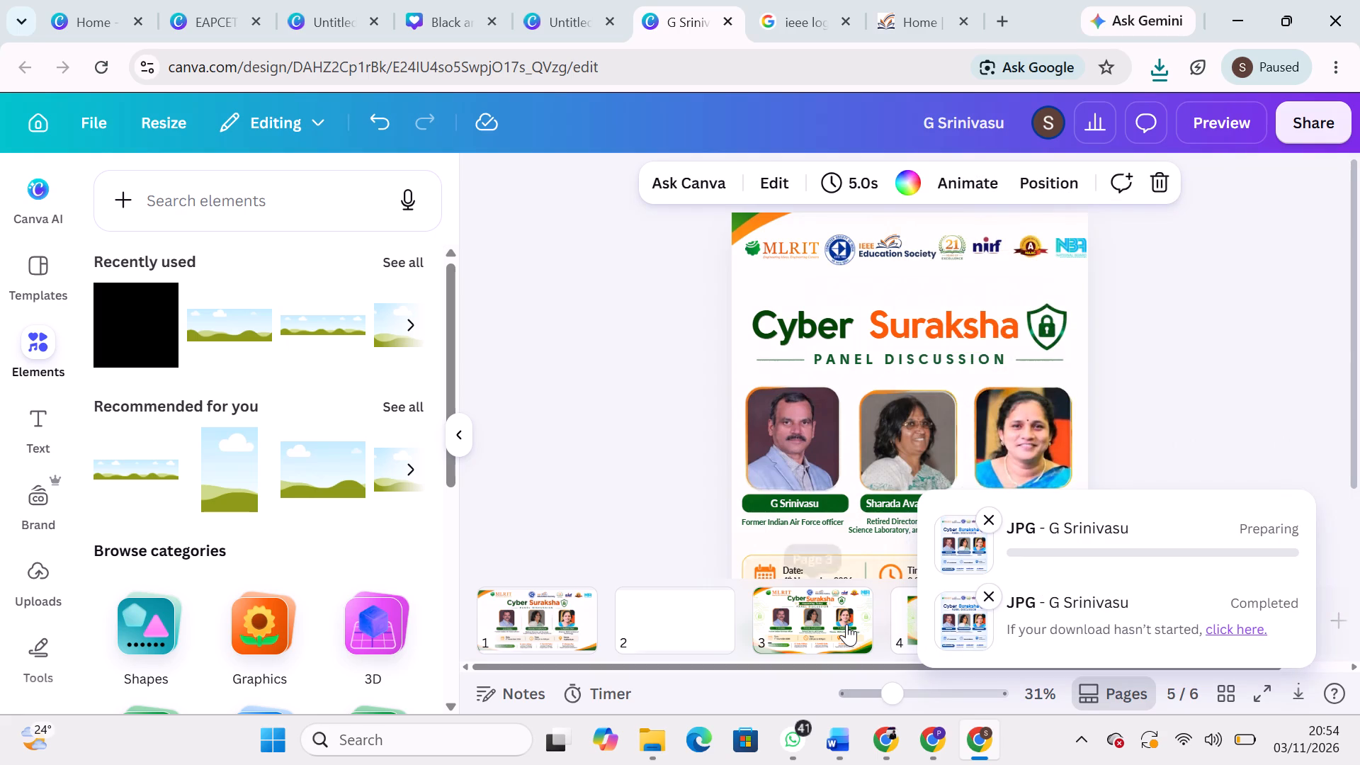
Download only page 3, the Happening Today poster, as a JPG at size 1 and medium quality.
click(846, 624)
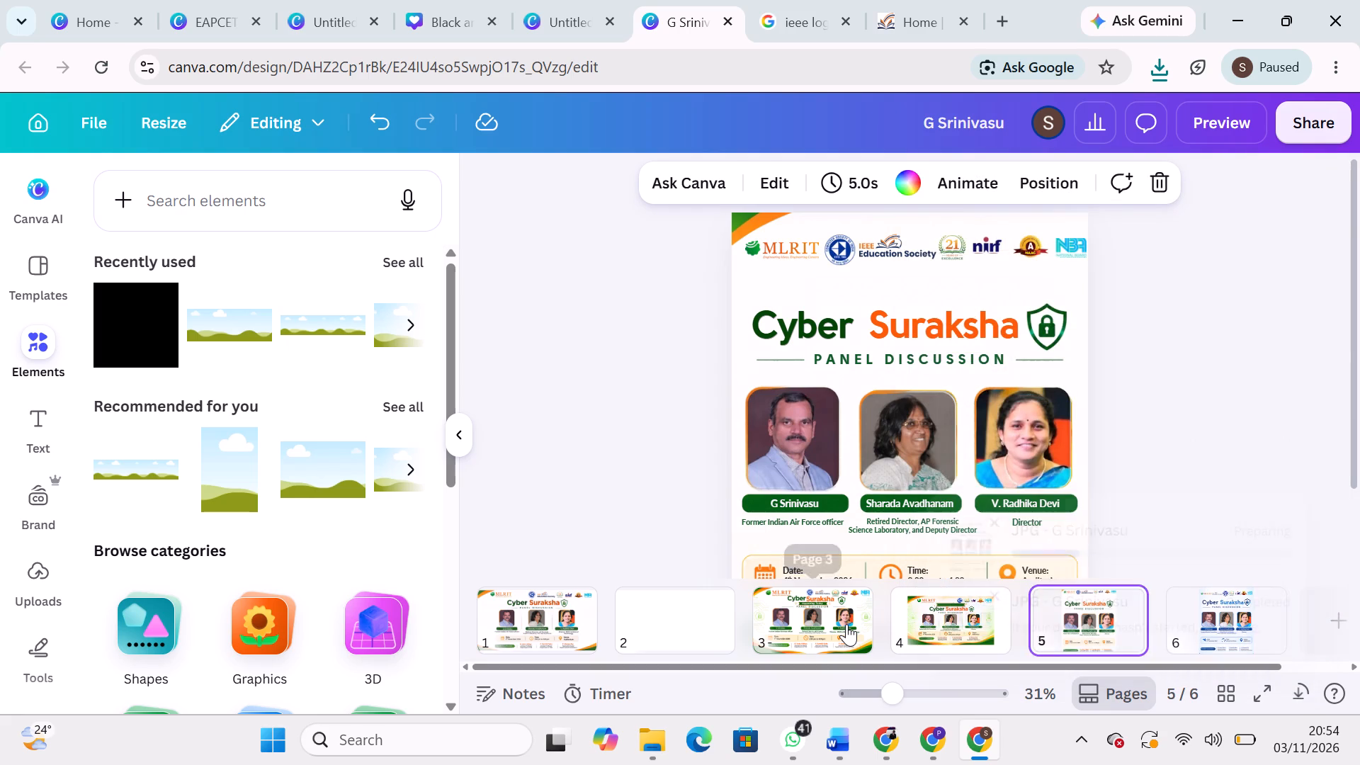
click(1303, 135)
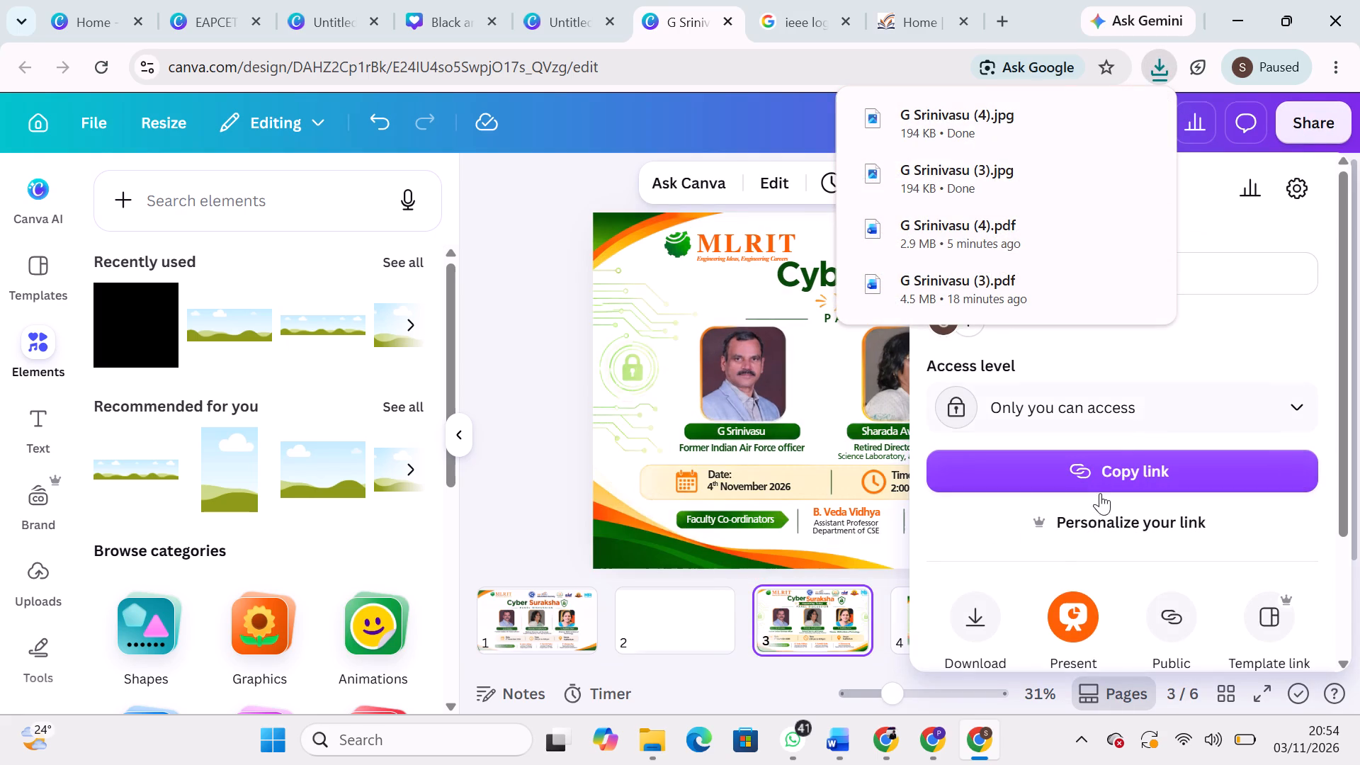
click(990, 622)
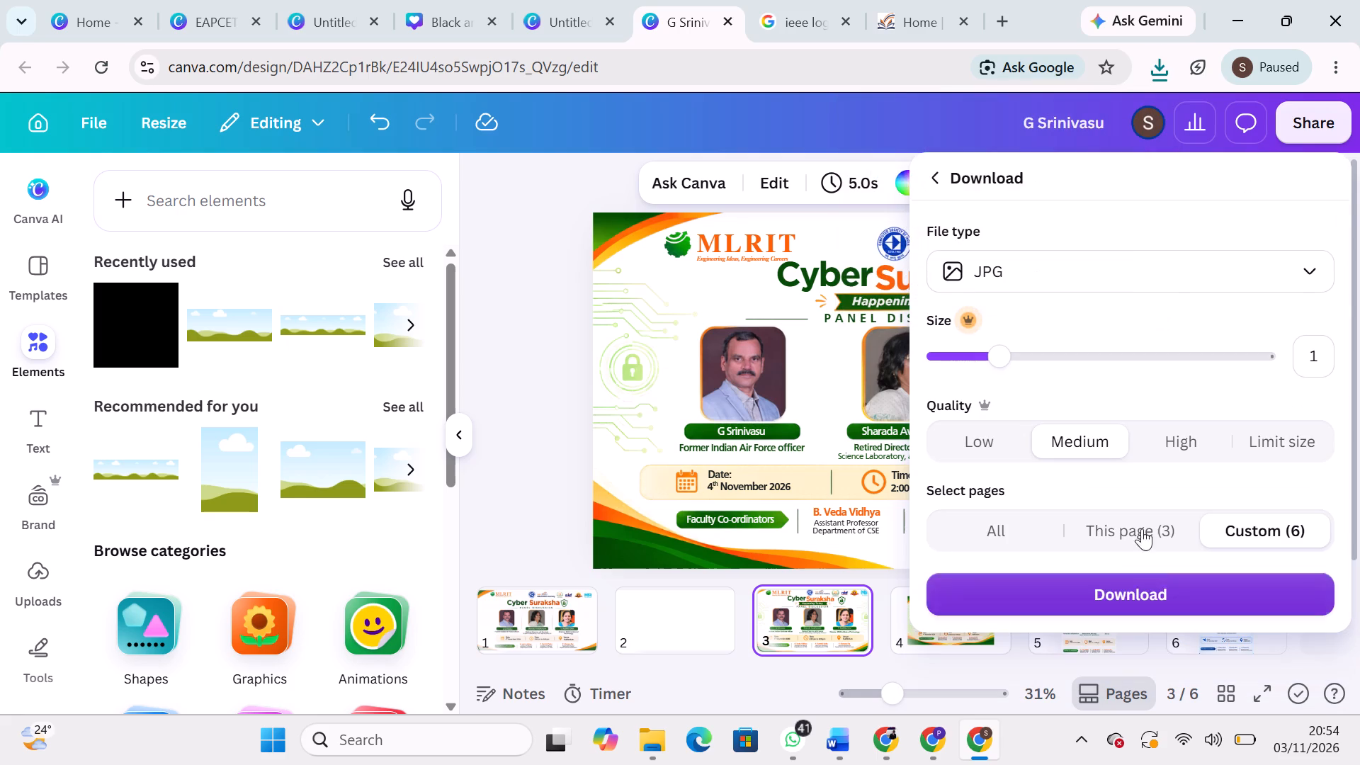
click(1154, 517)
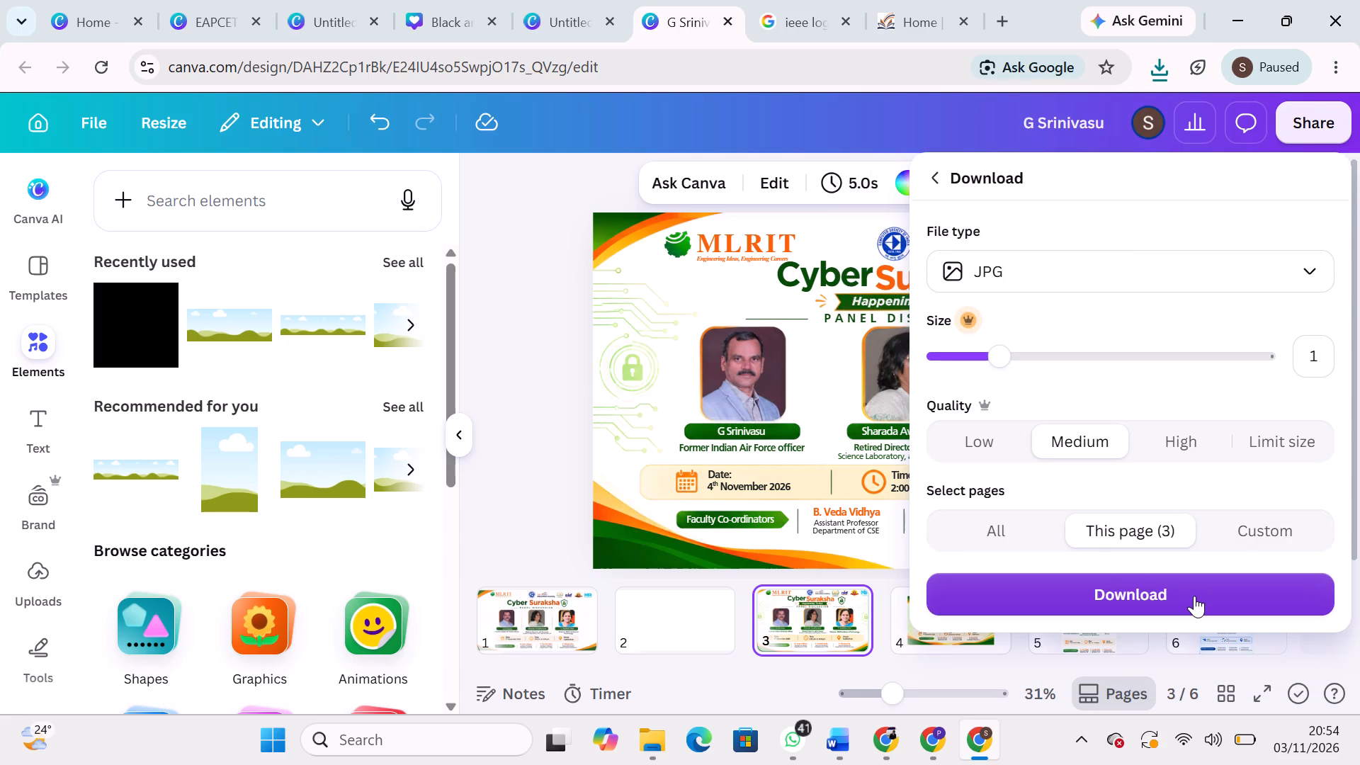
click(1194, 596)
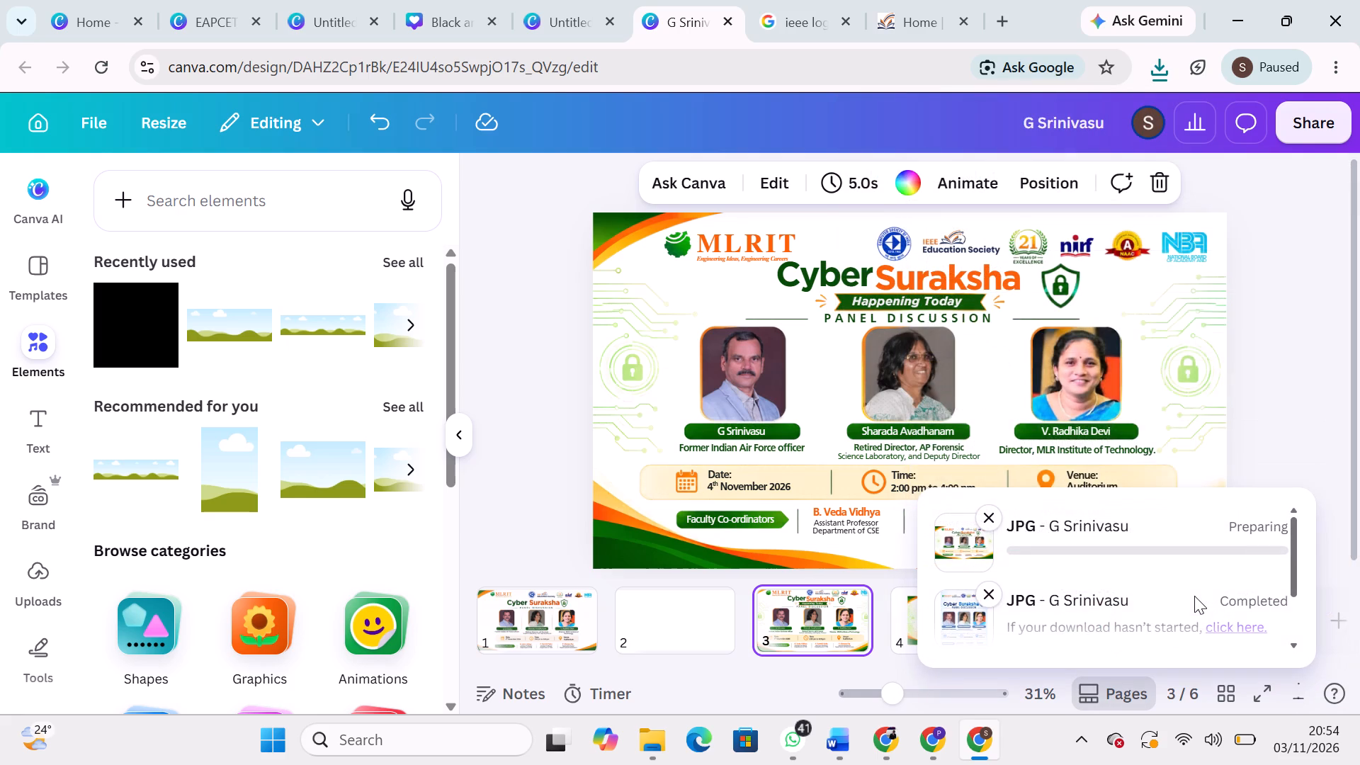
Switch to File Explorer and view the exported poster files in the Downloads folder.
click(649, 735)
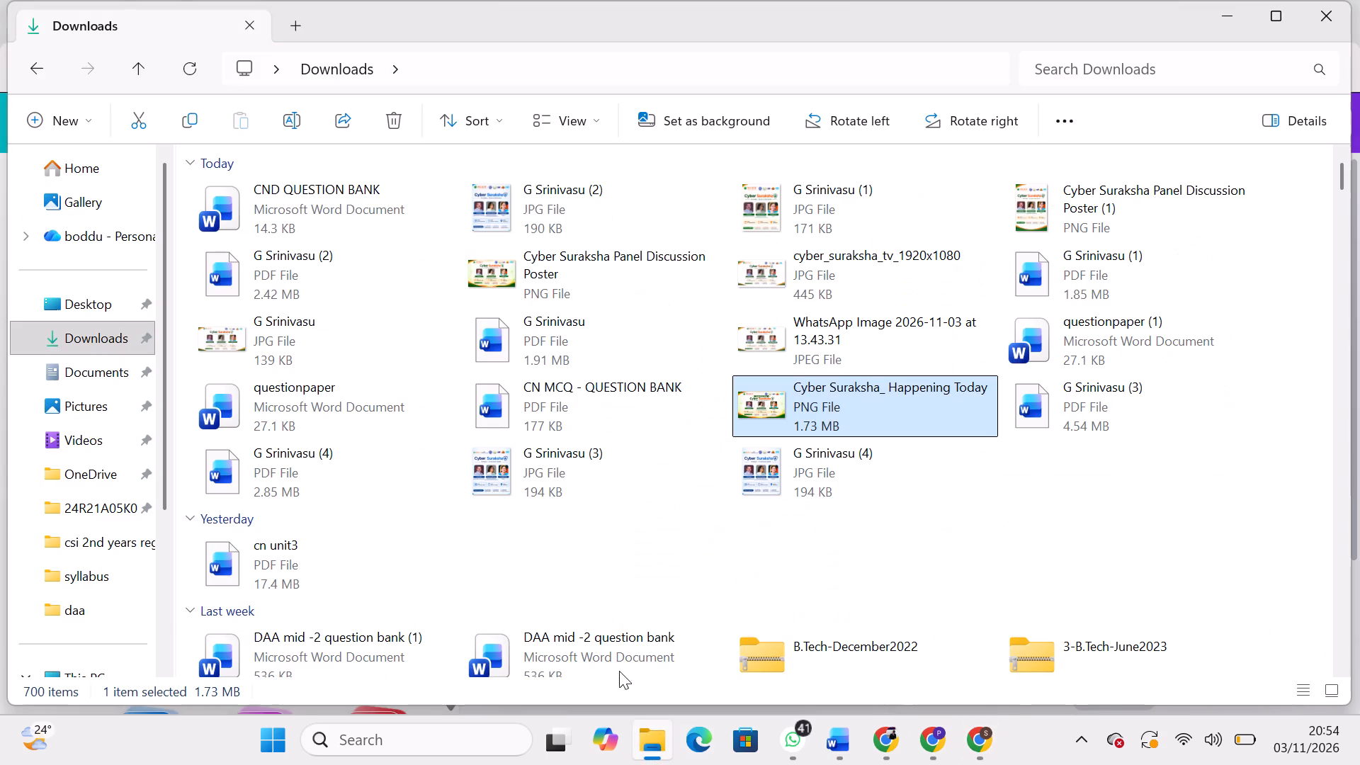
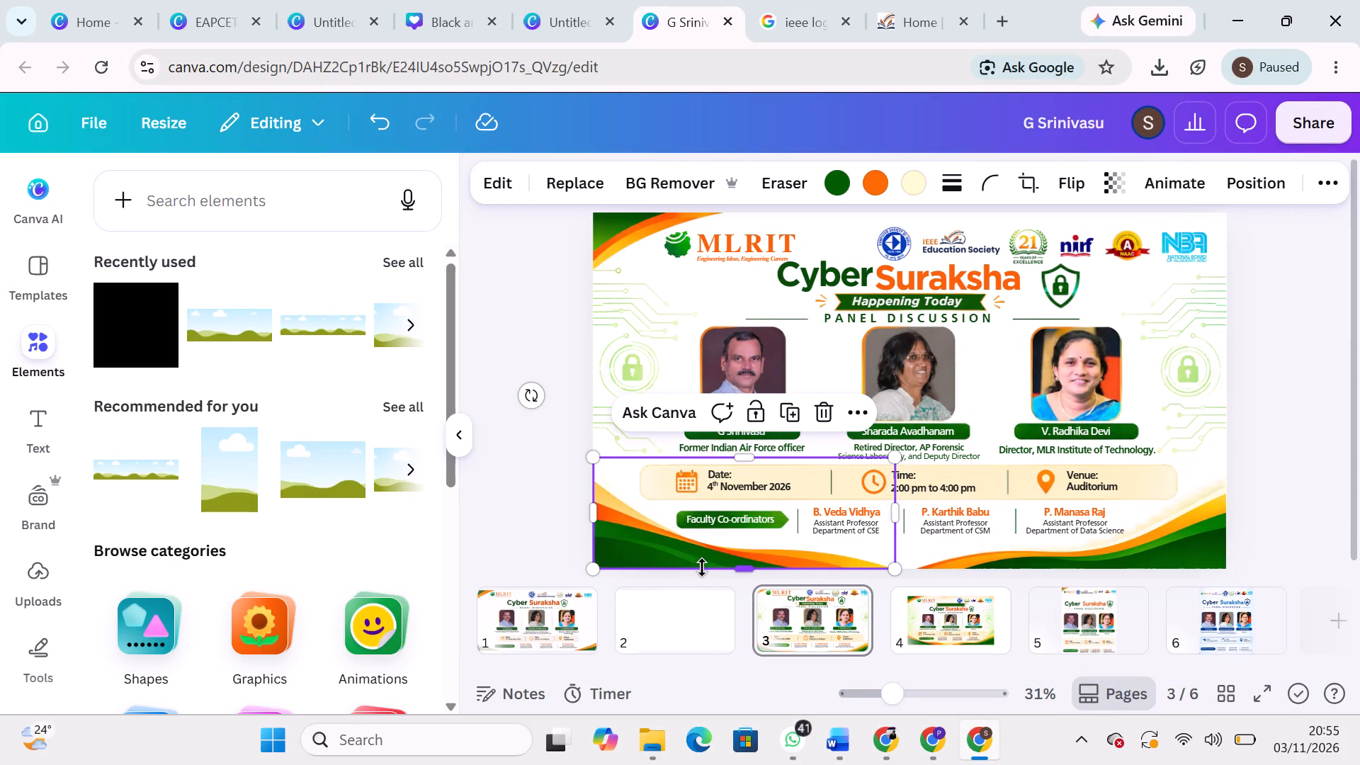
On page 3, stretch the lower-left corner wave graphic slightly past the page's lower edge, to about 915 by 358.
click(746, 574)
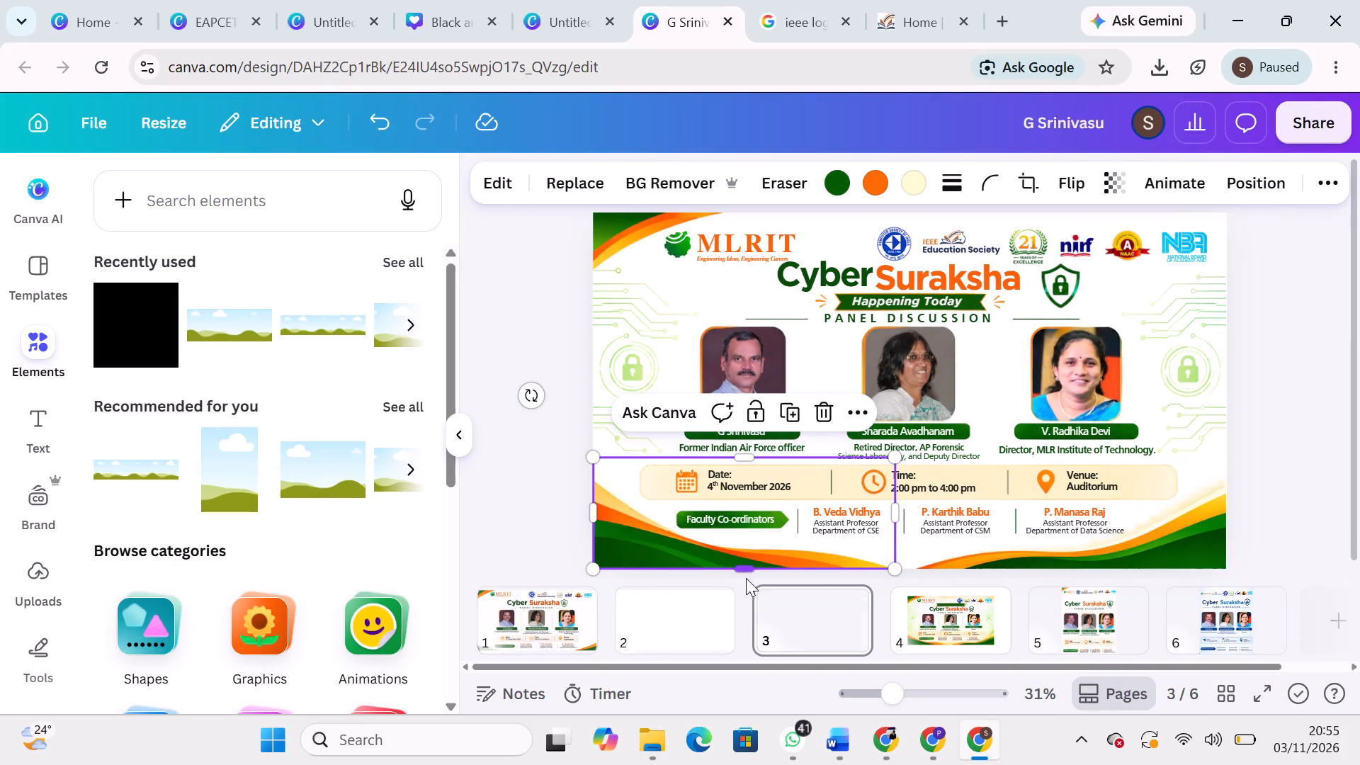
drag(746, 570, 746, 572)
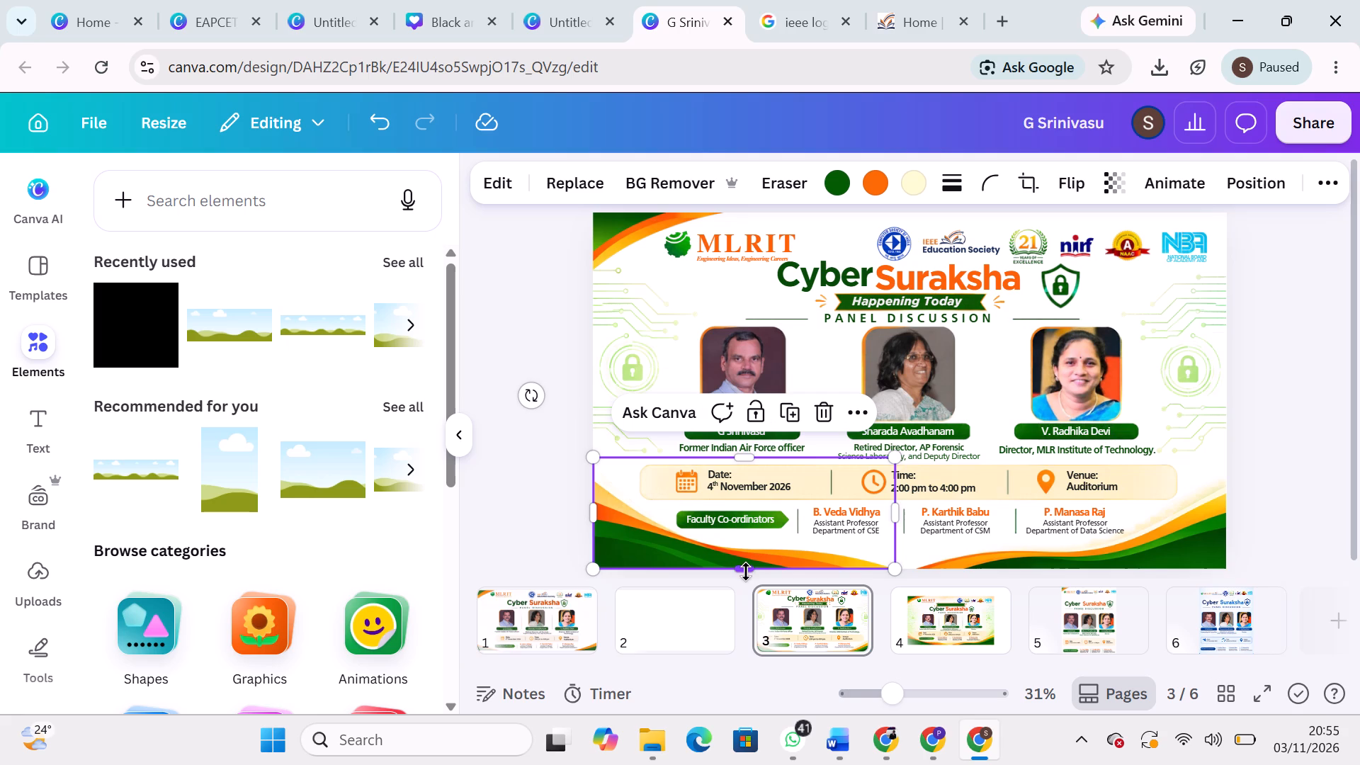
drag(746, 572, 747, 577)
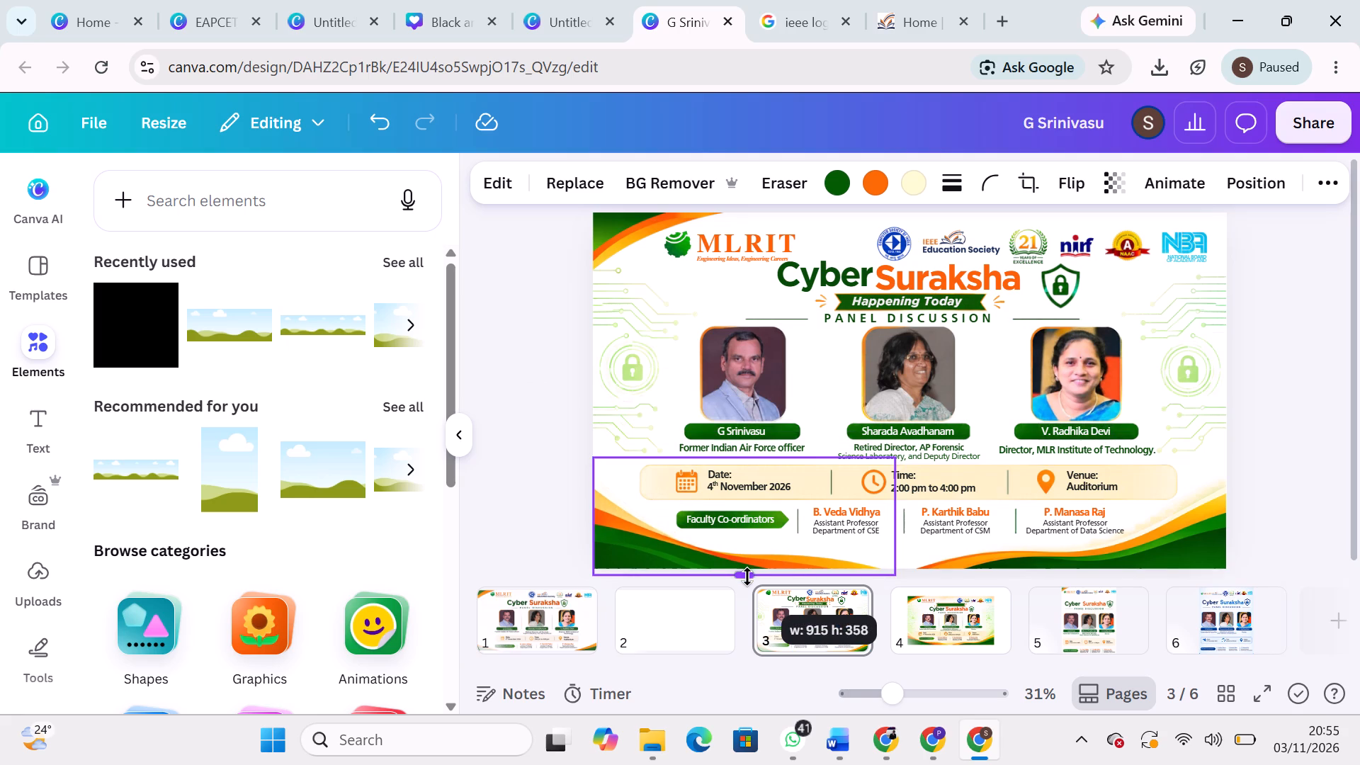
drag(747, 577, 747, 572)
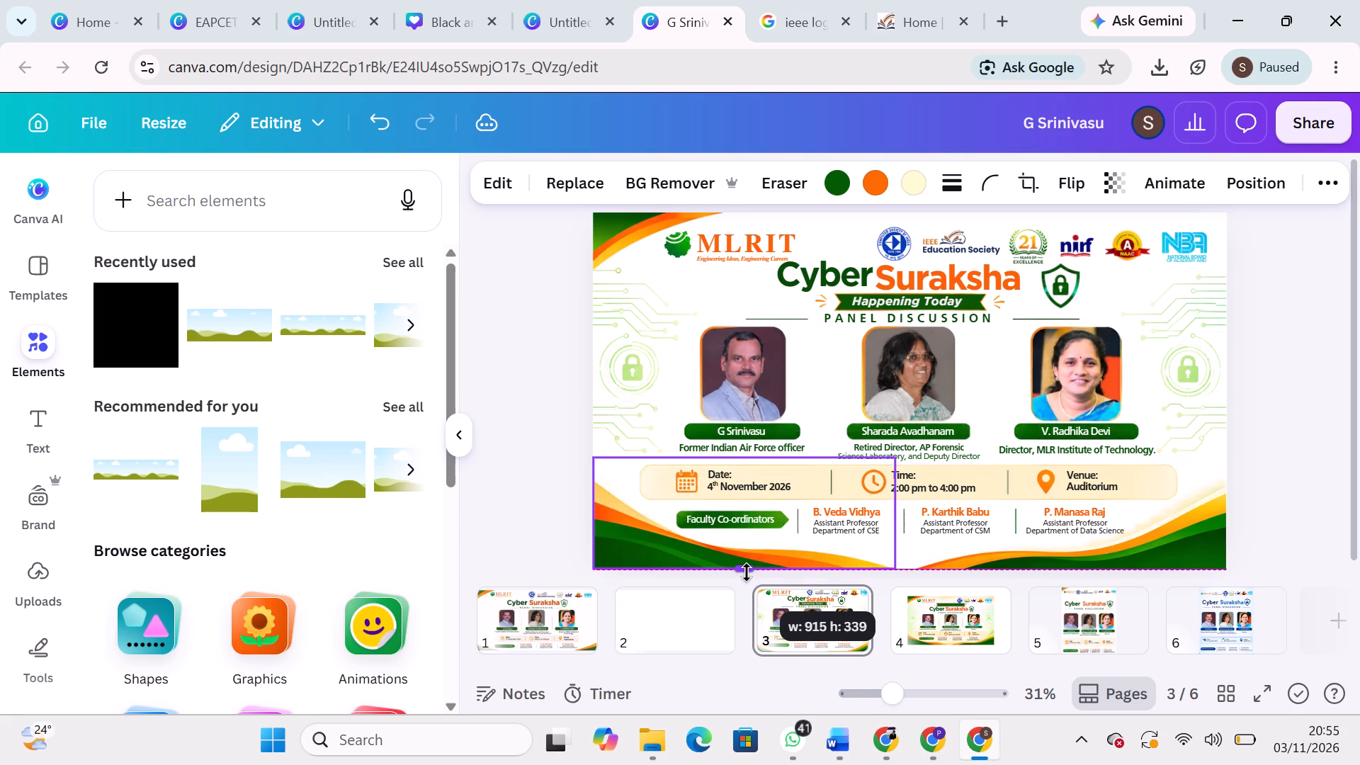
drag(747, 572, 747, 577)
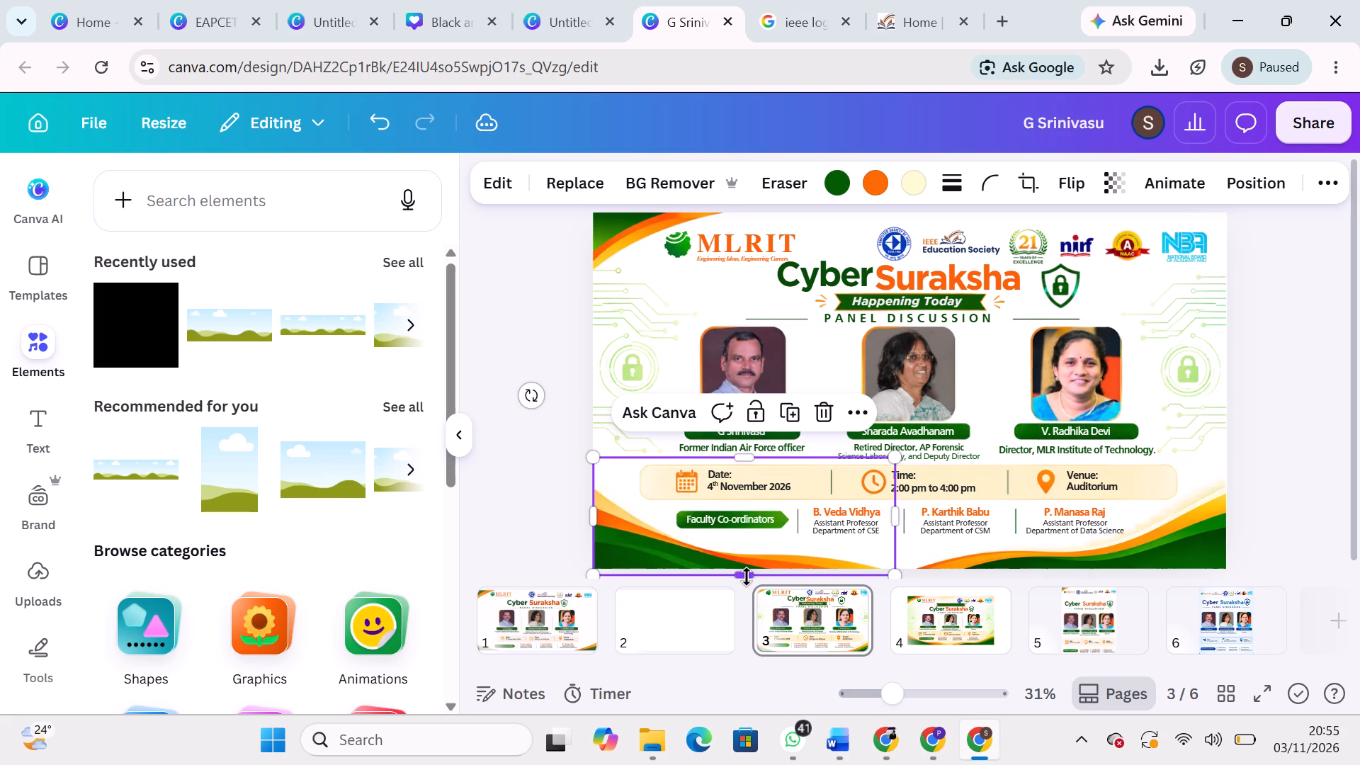
click(1246, 457)
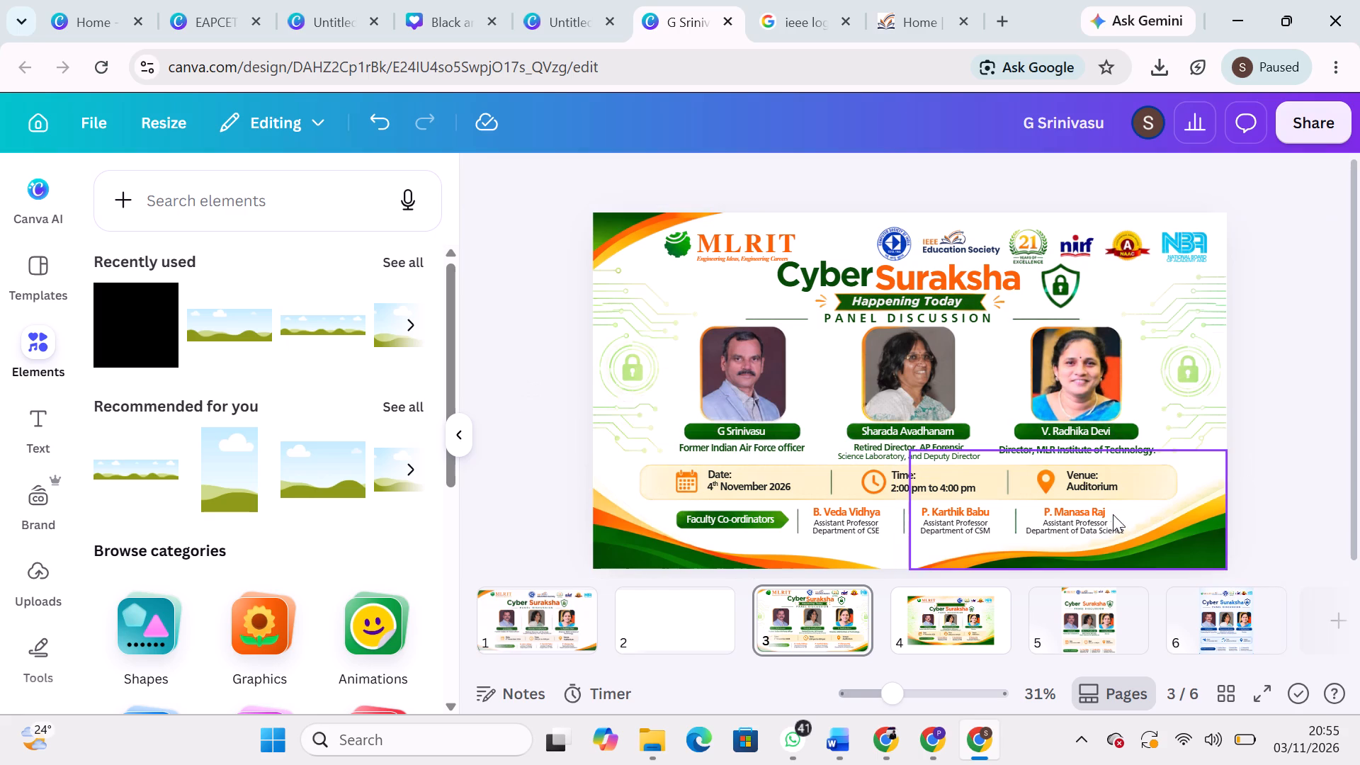
click(1108, 514)
click(1078, 573)
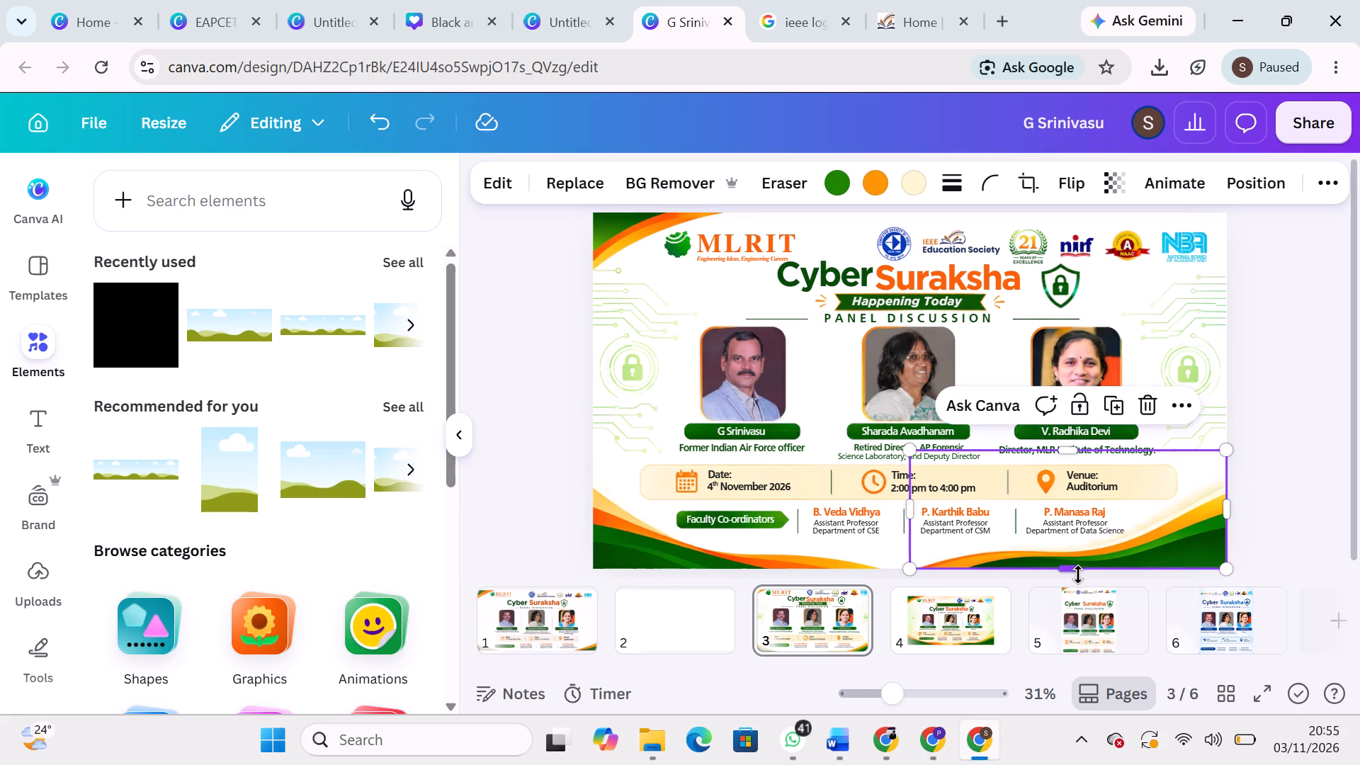
click(1262, 495)
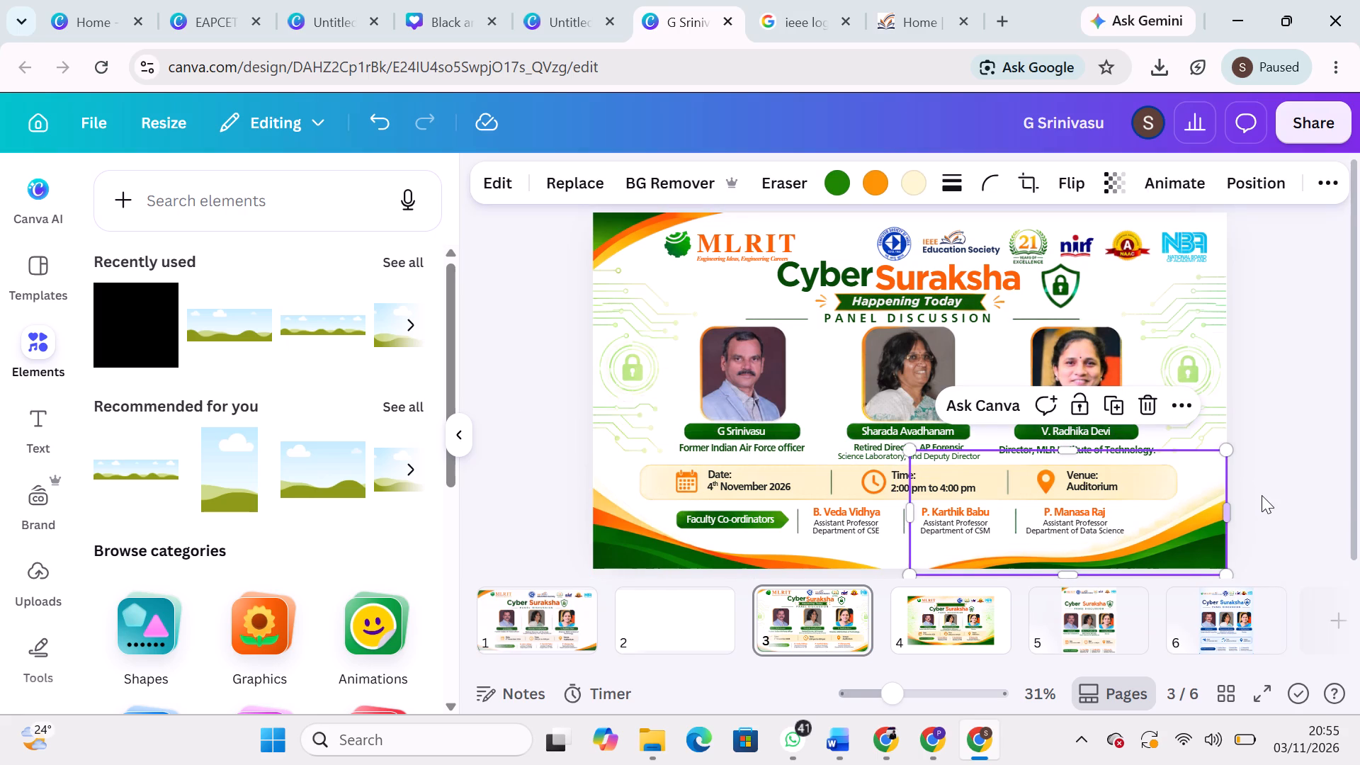
Download only page 3, the Happening Today poster, as a JPG at size 1 and medium quality.
click(1325, 139)
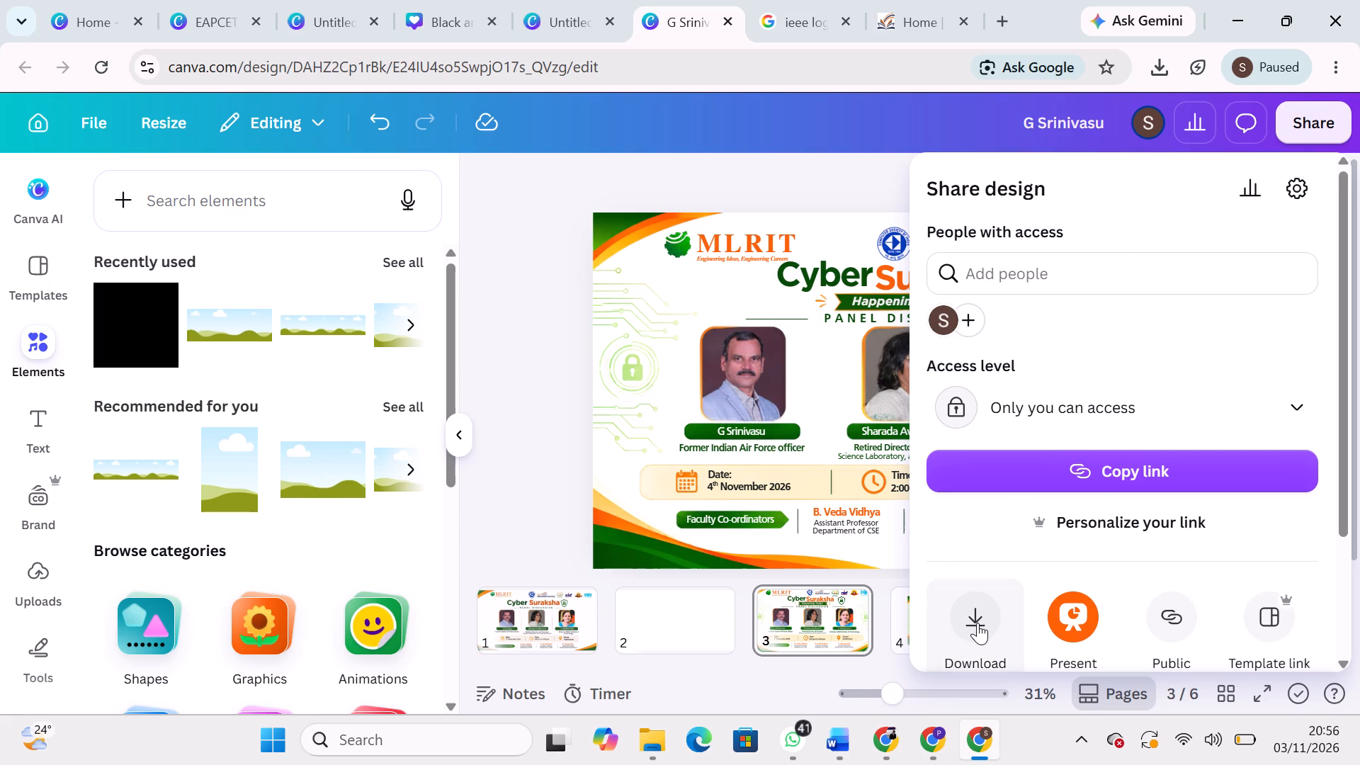
click(977, 623)
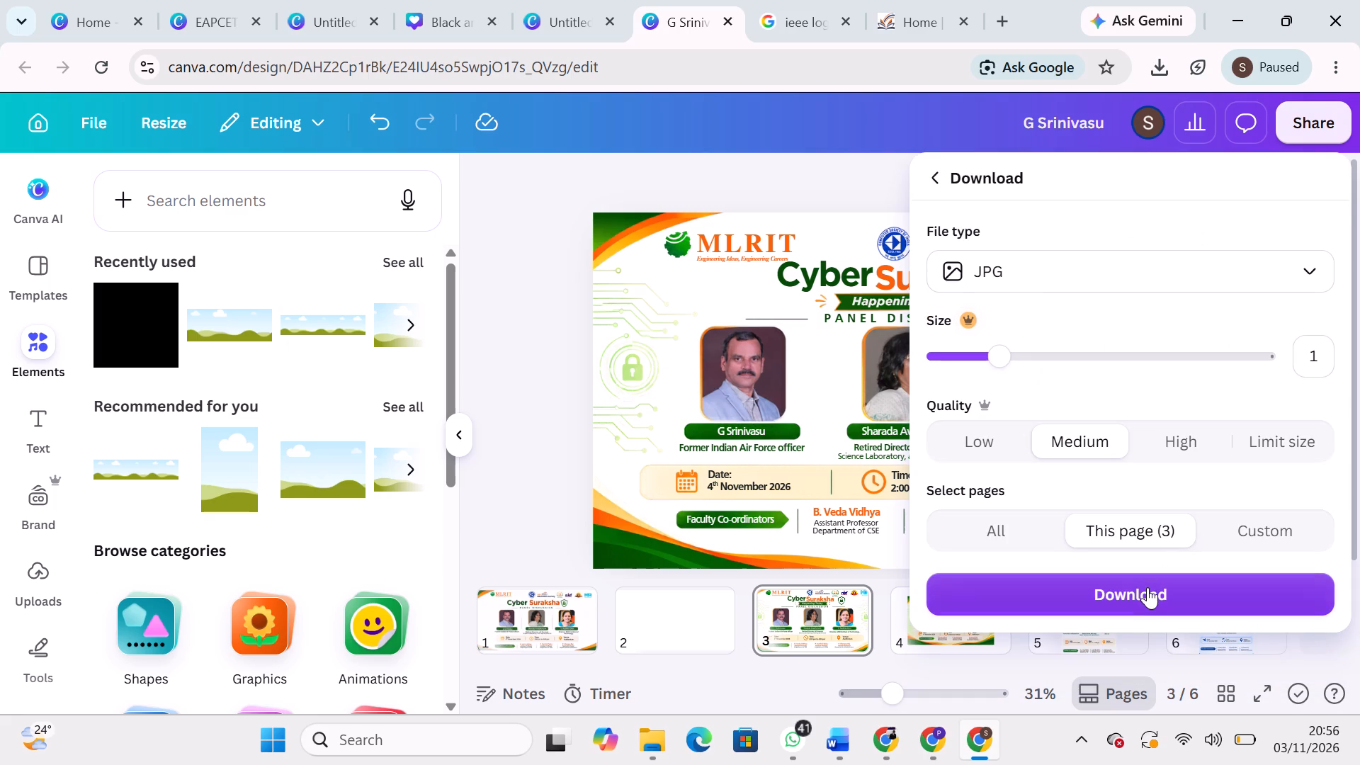
click(1147, 591)
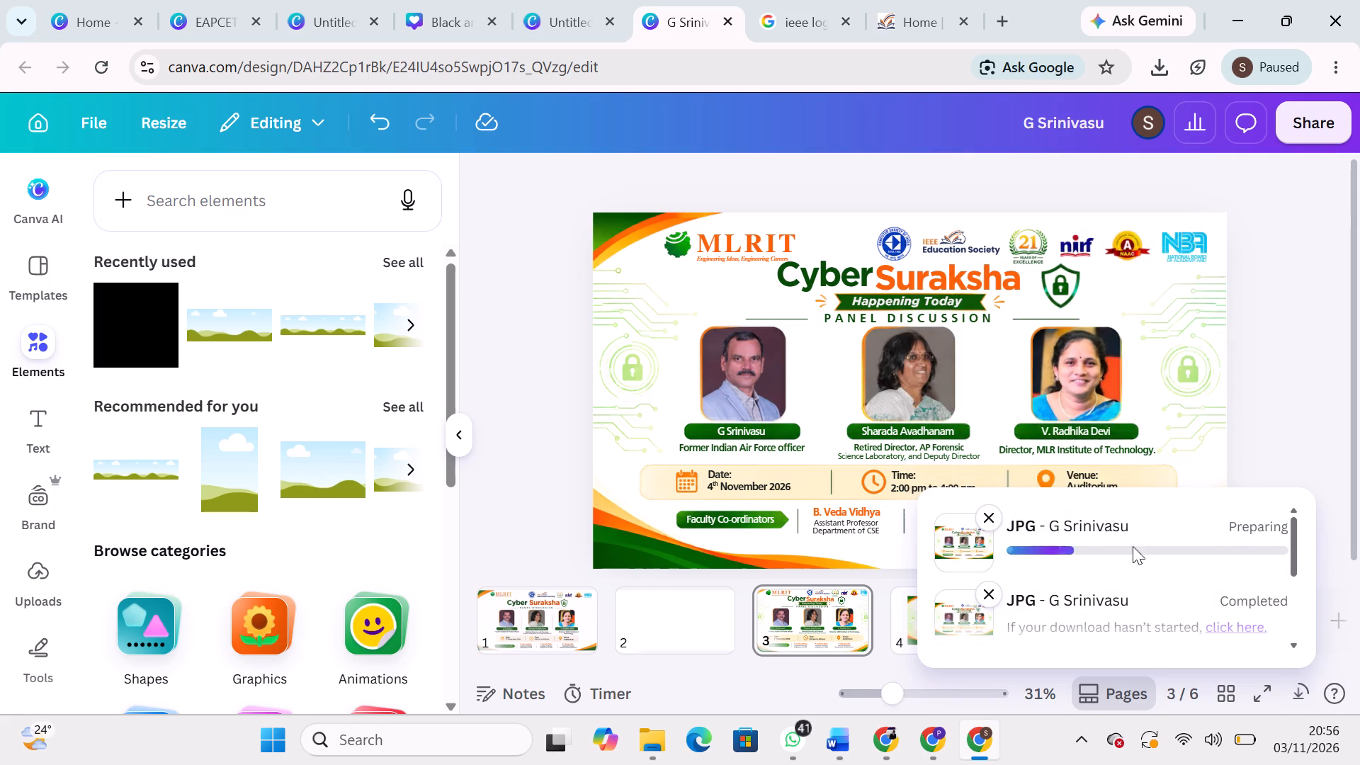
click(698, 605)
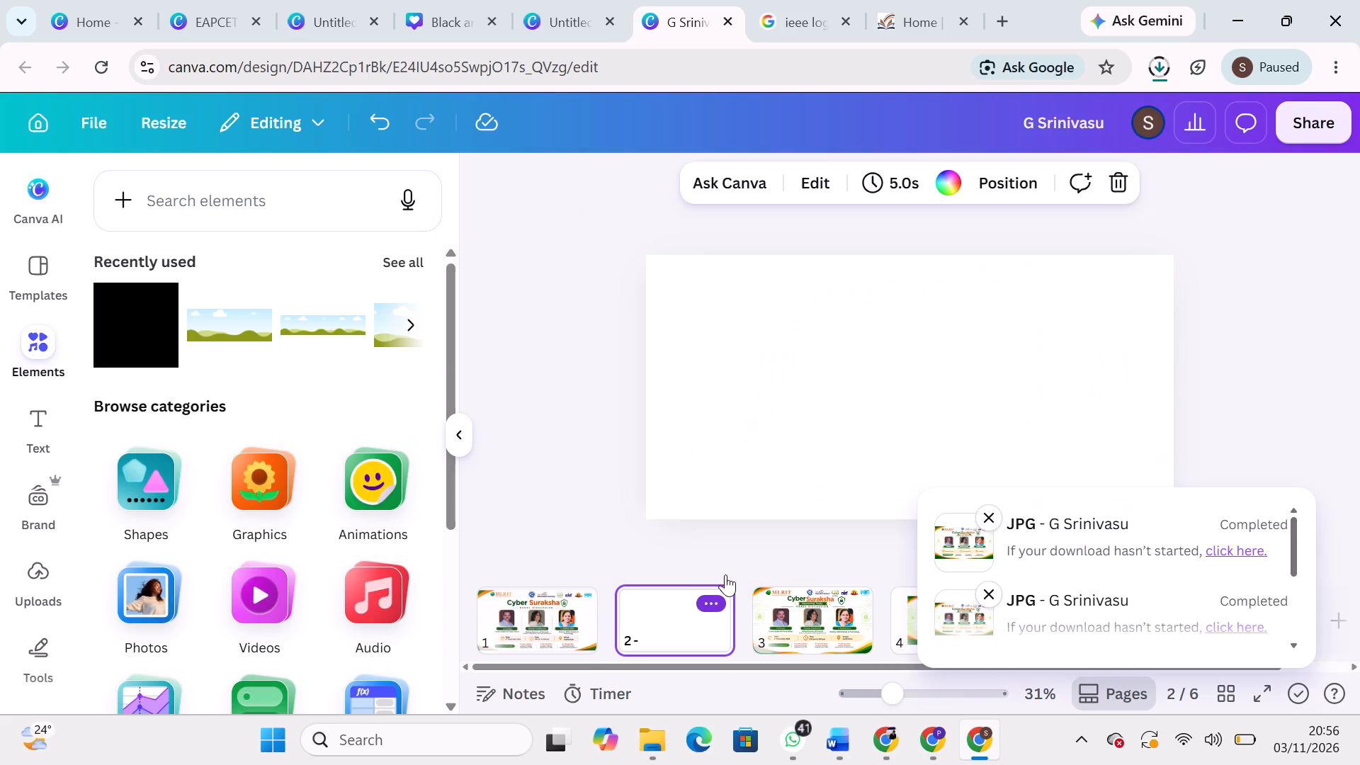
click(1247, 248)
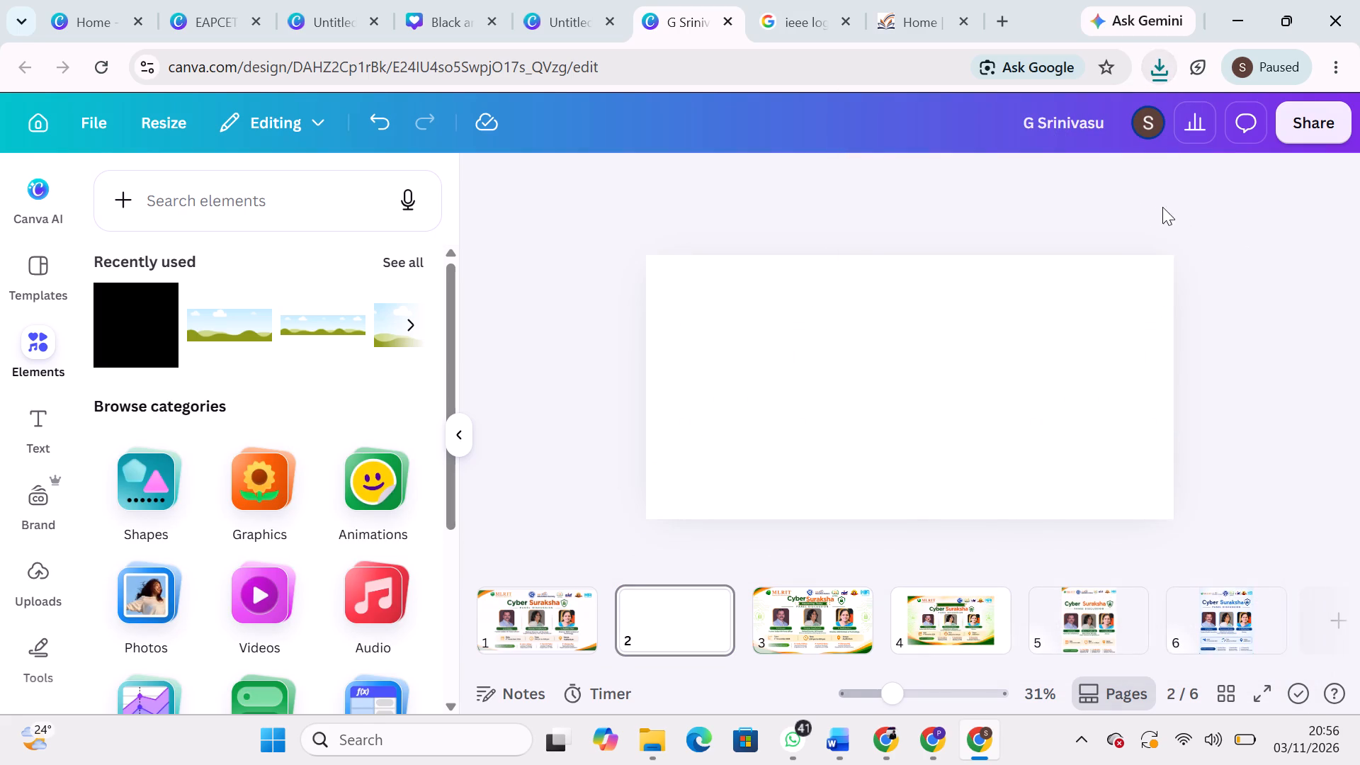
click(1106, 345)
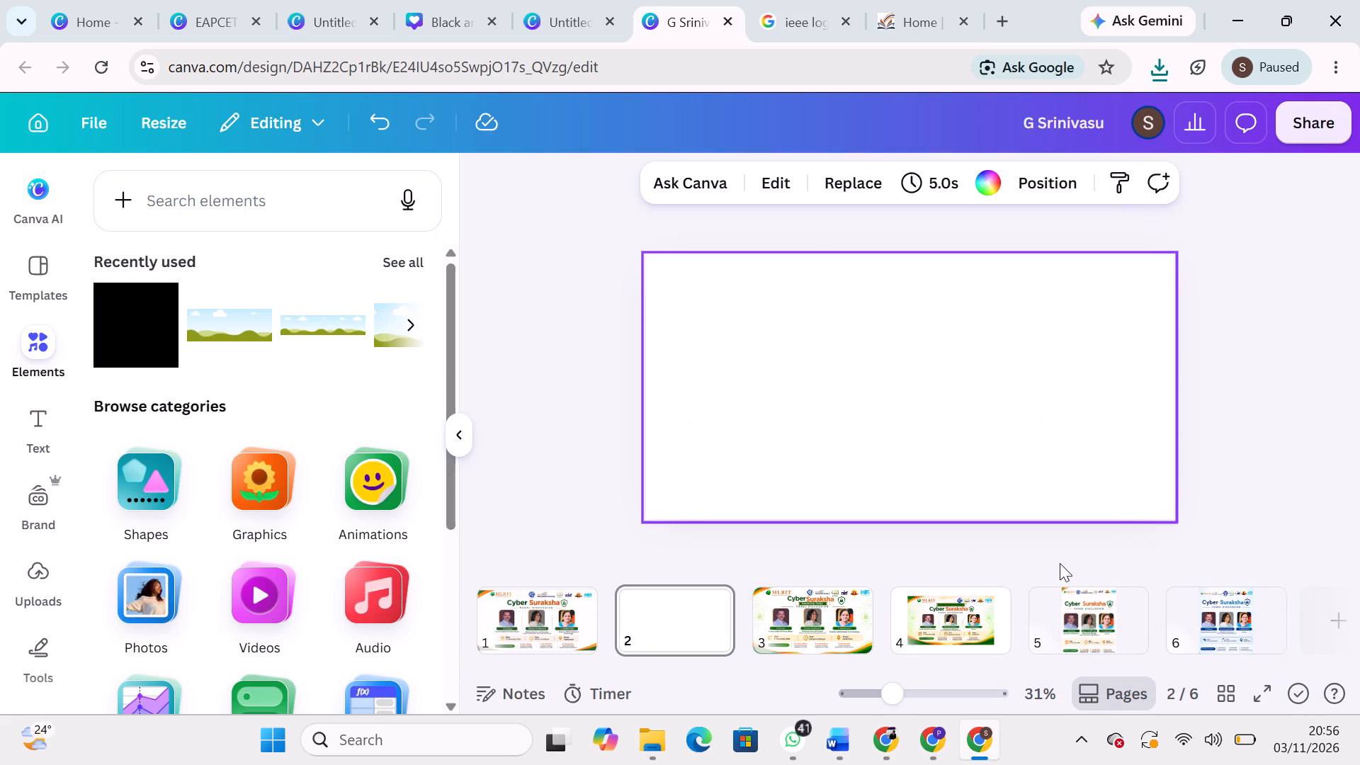
Download only page 5, the green and orange portrait poster, as a JPG at size 1 and medium quality.
click(1082, 632)
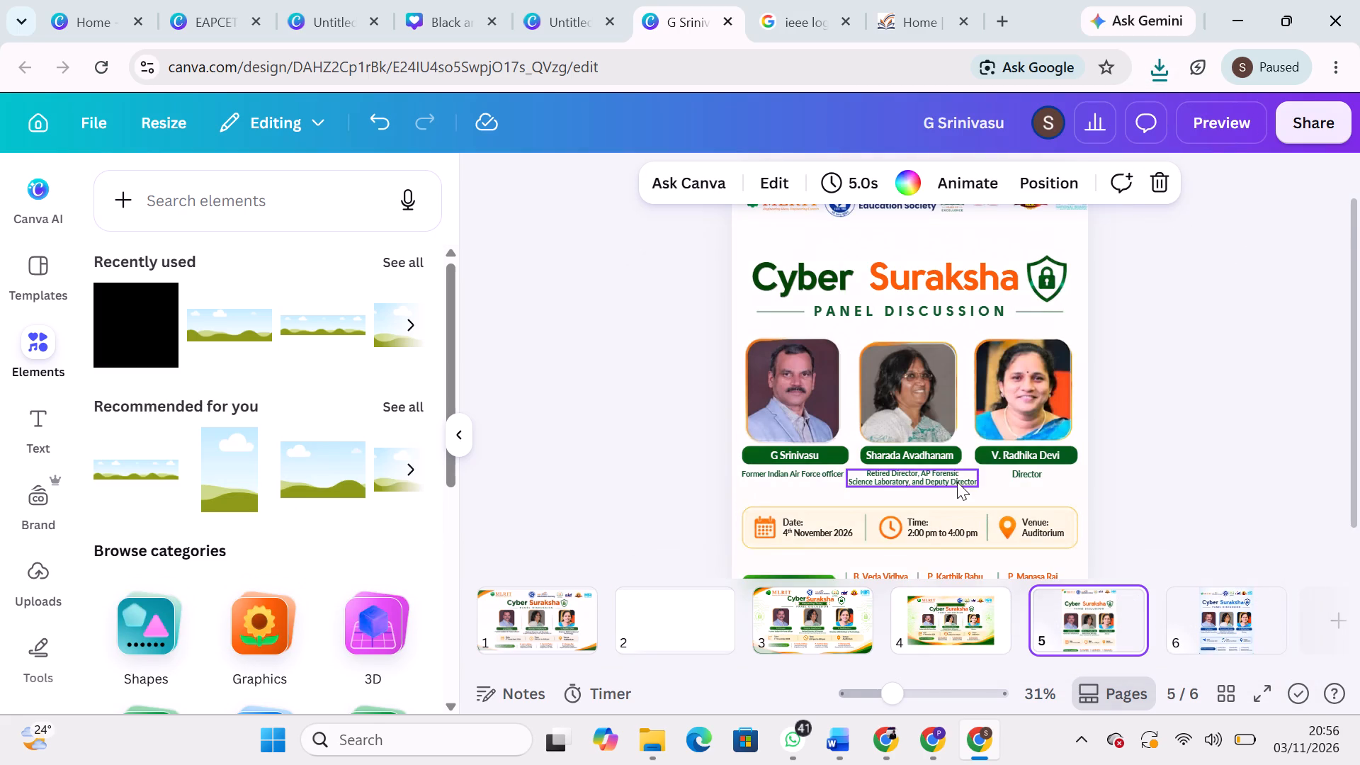
scroll(957, 482, down, 1)
click(960, 523)
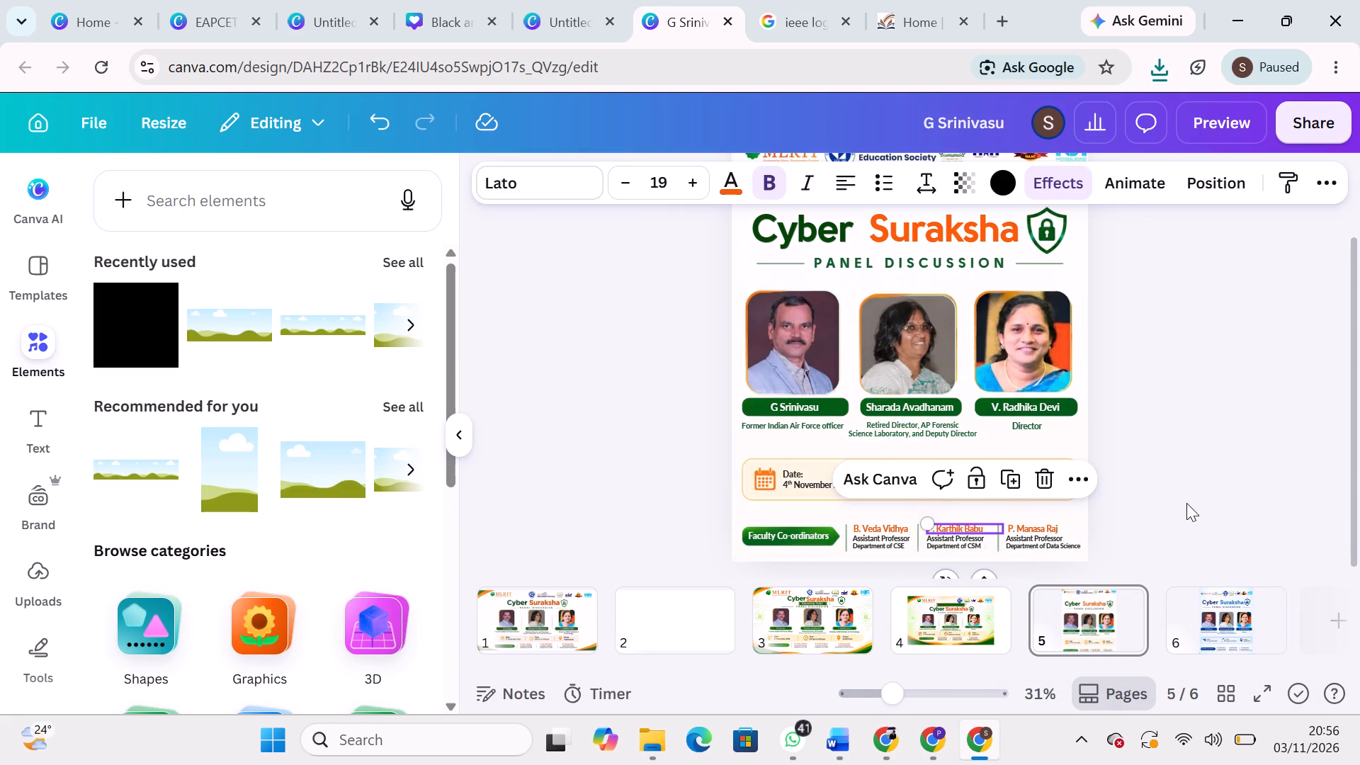
click(1186, 503)
scroll(1183, 416, up, 2)
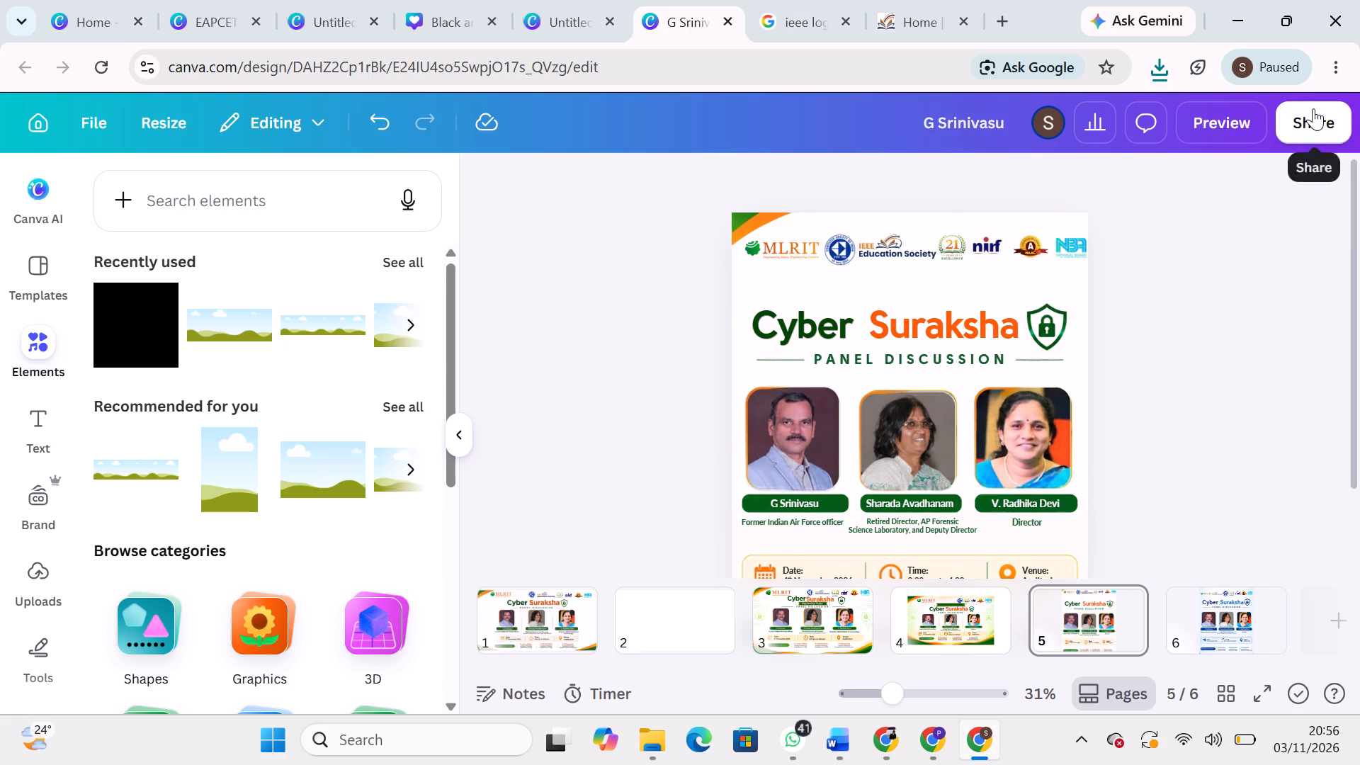
click(1313, 108)
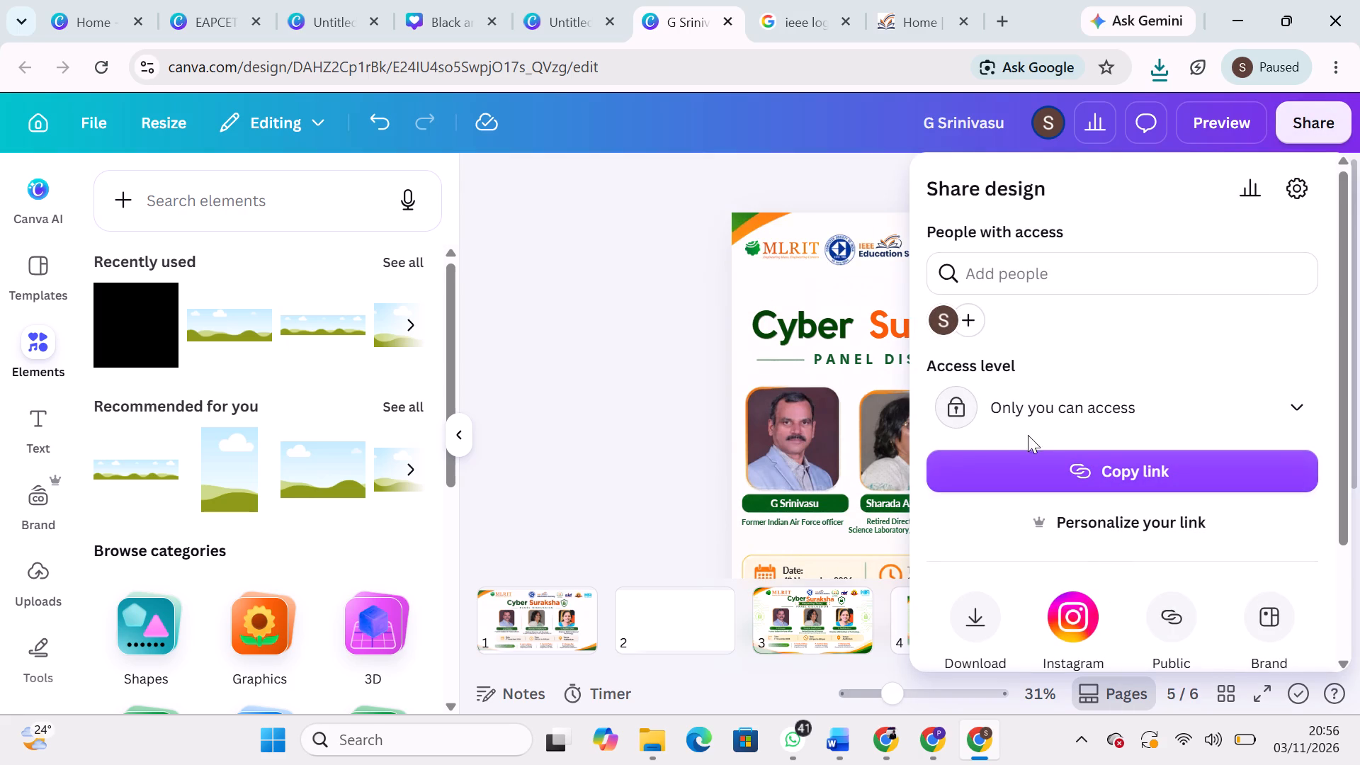
click(977, 592)
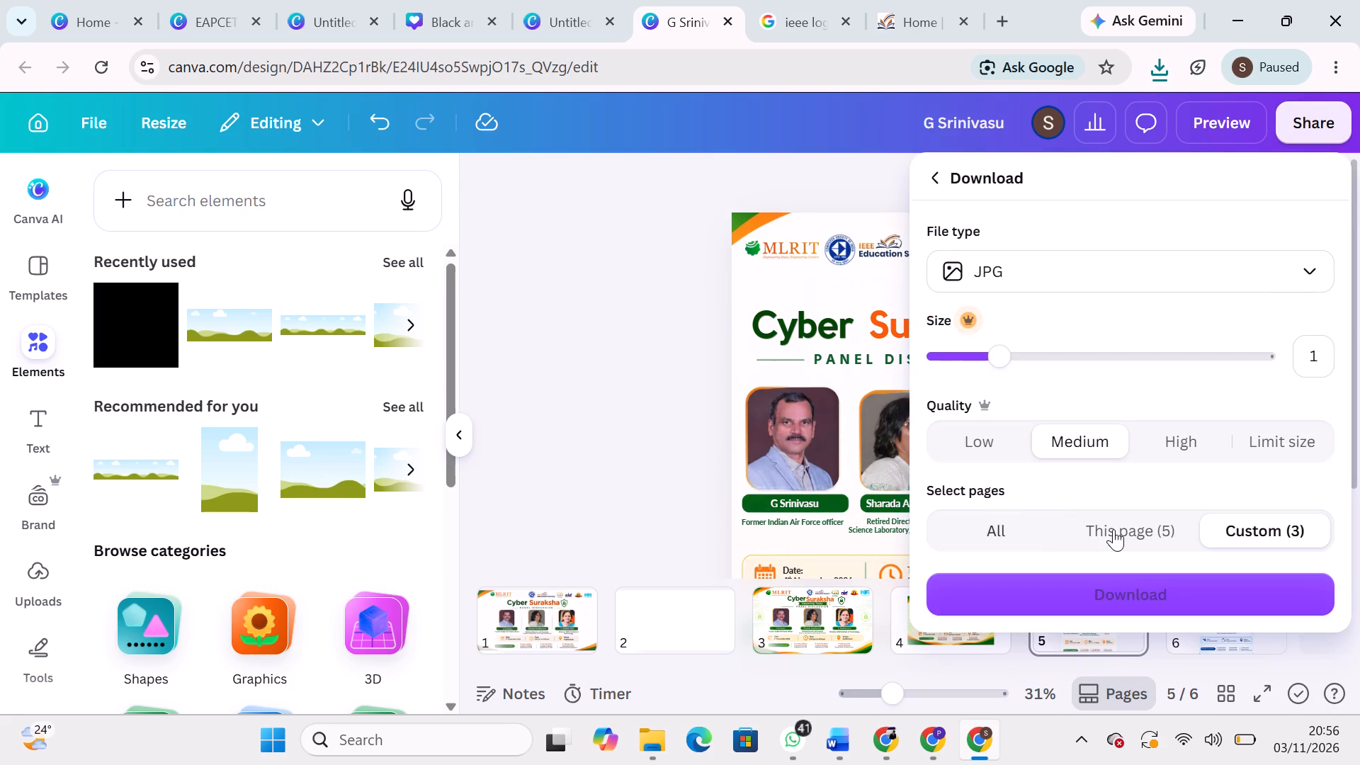
click(1115, 532)
click(1162, 592)
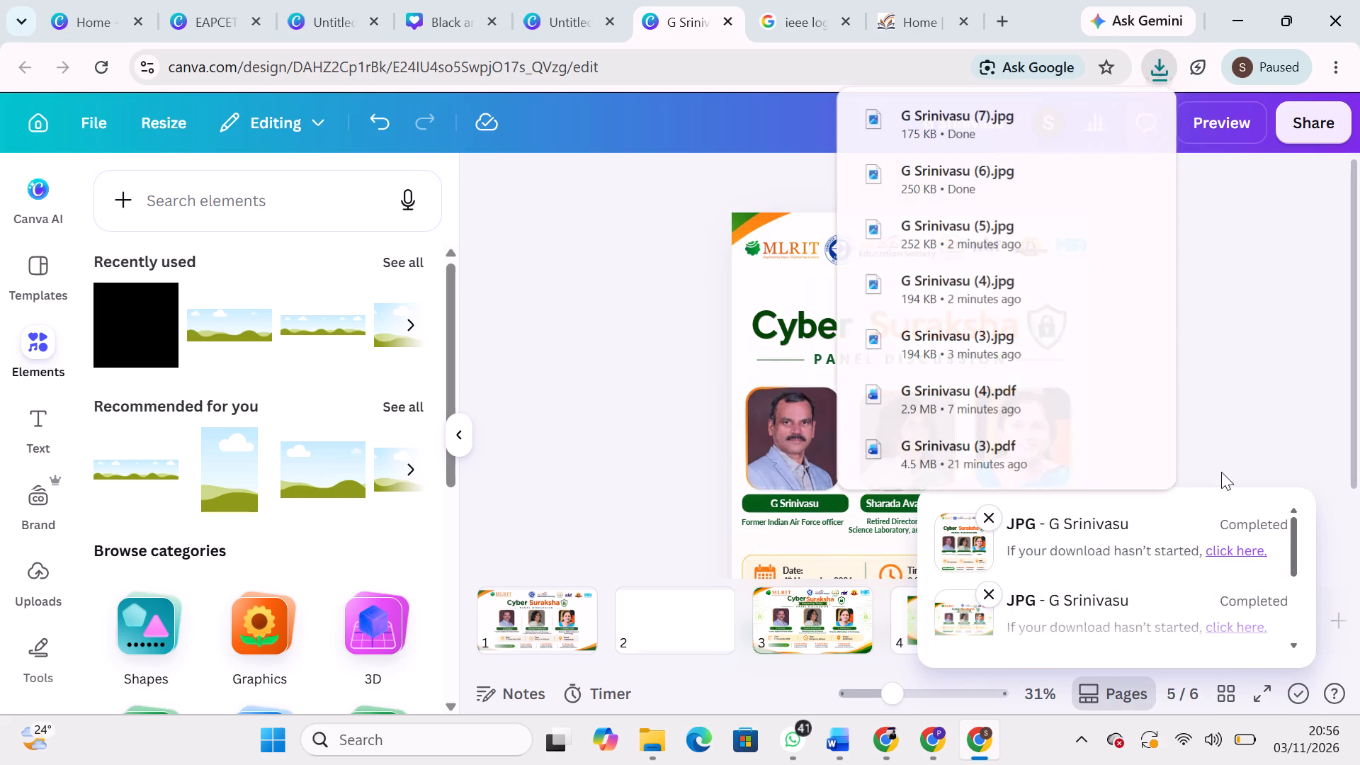
click(1254, 445)
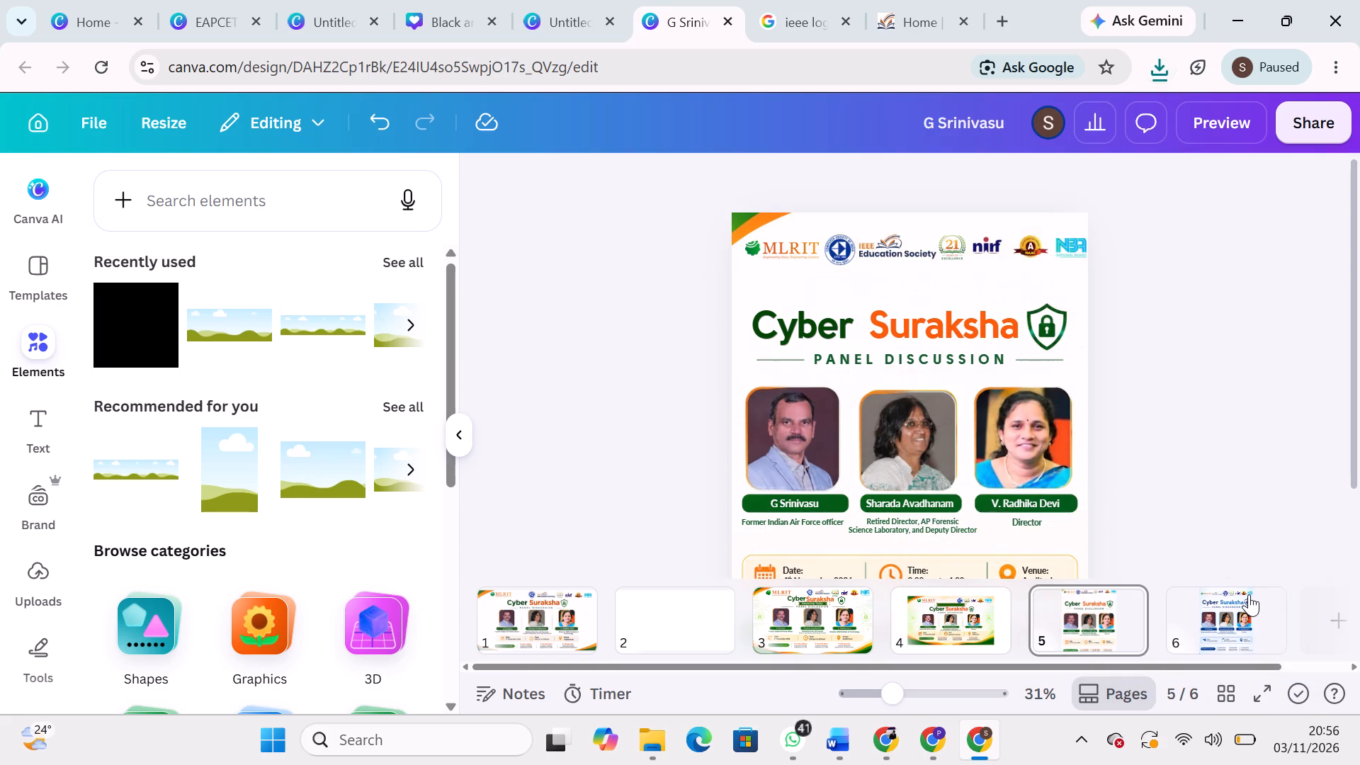
On page 6, move the blue corner graphic along the poster's lower edge down past the page boundary.
click(1249, 594)
scroll(1034, 477, down, 2)
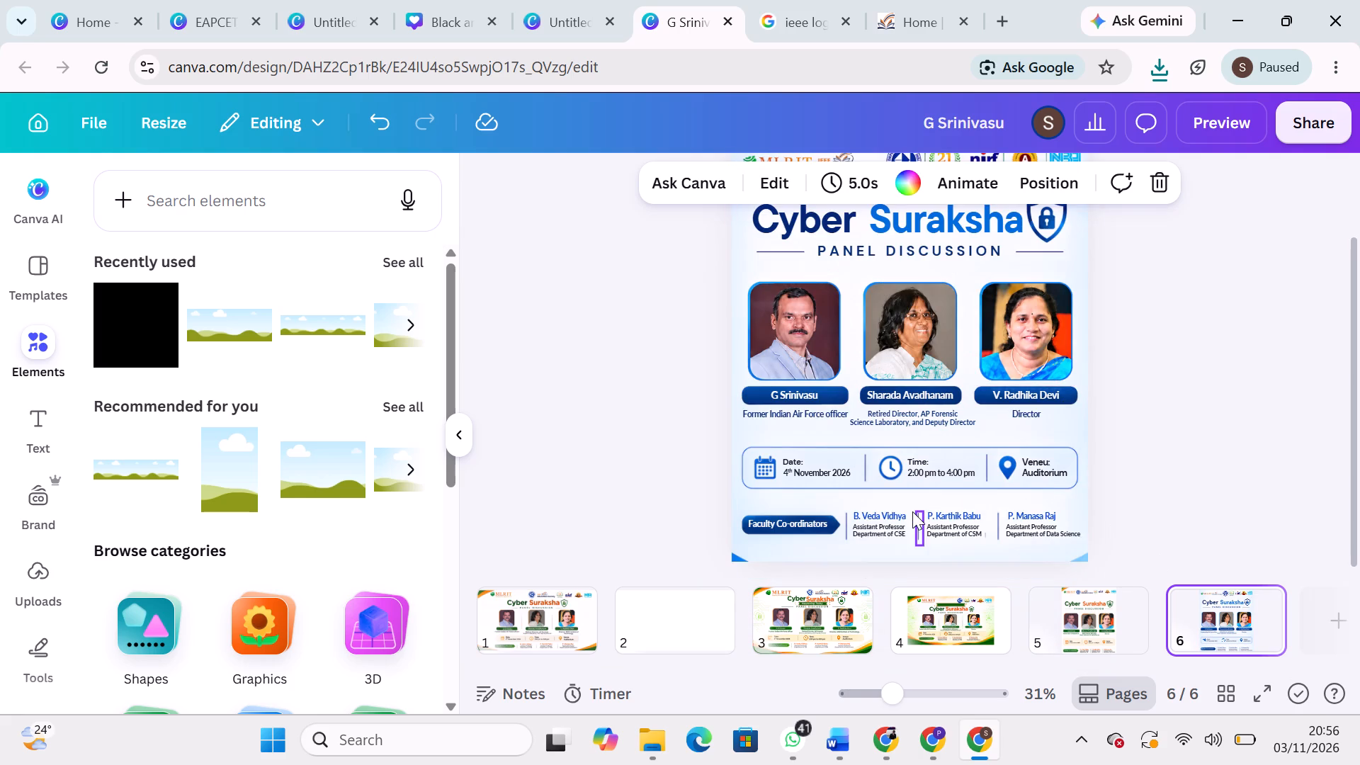
click(984, 546)
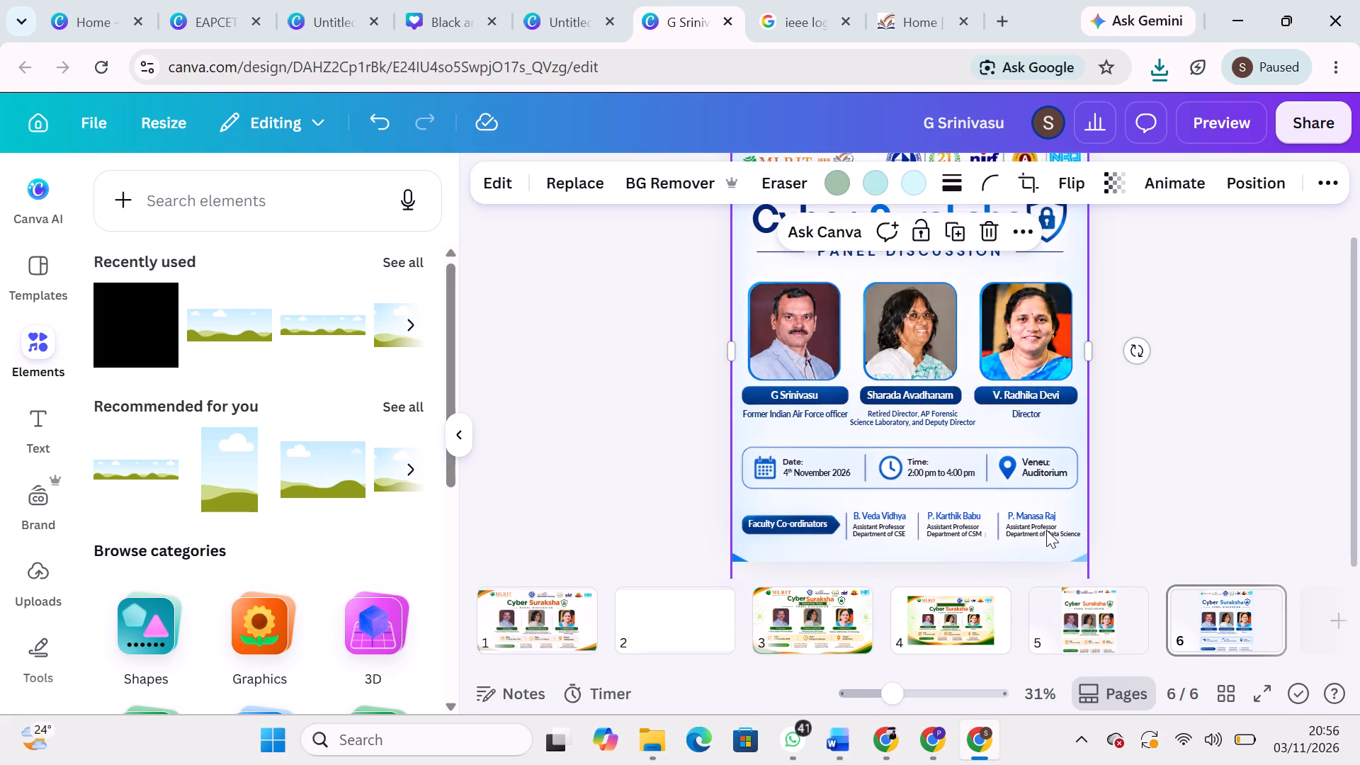
scroll(1114, 502, down, 1)
scroll(1116, 482, up, 1)
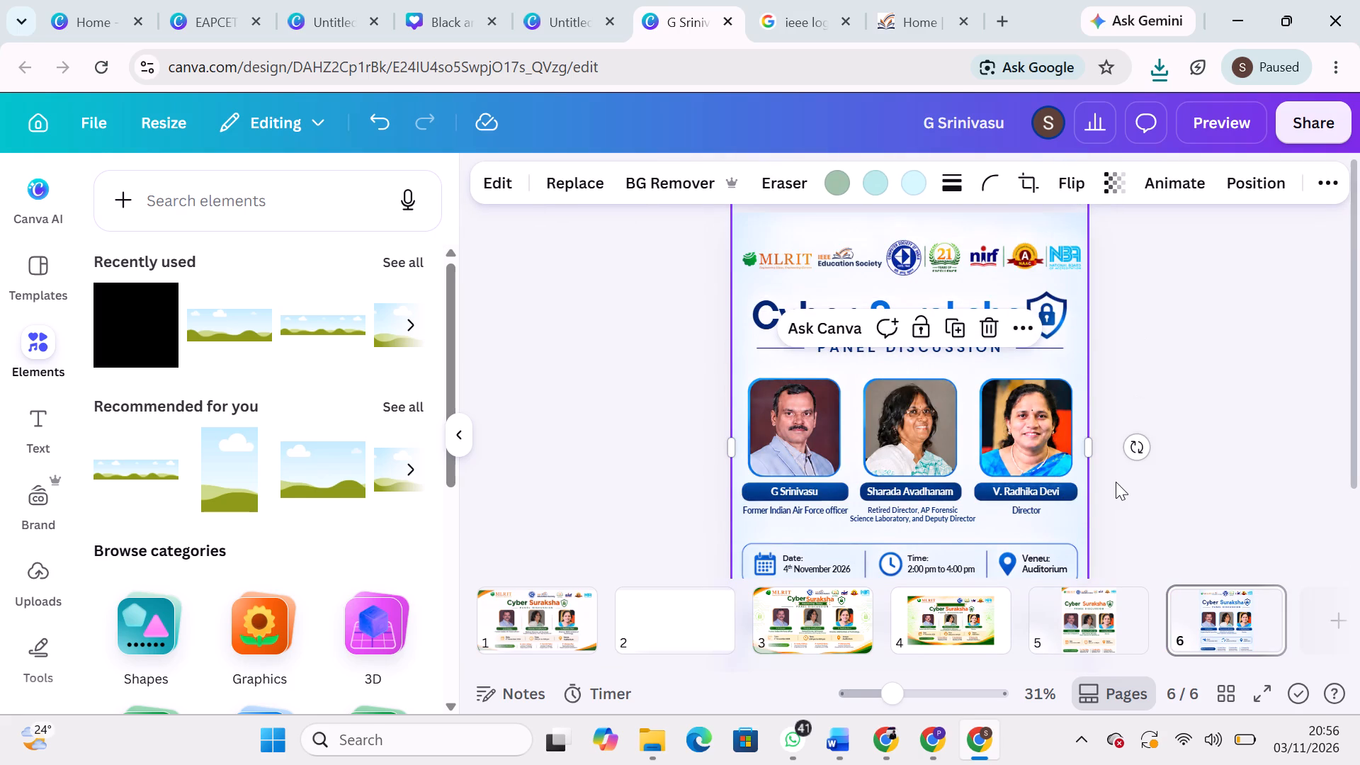
click(1185, 410)
scroll(1154, 472, down, 2)
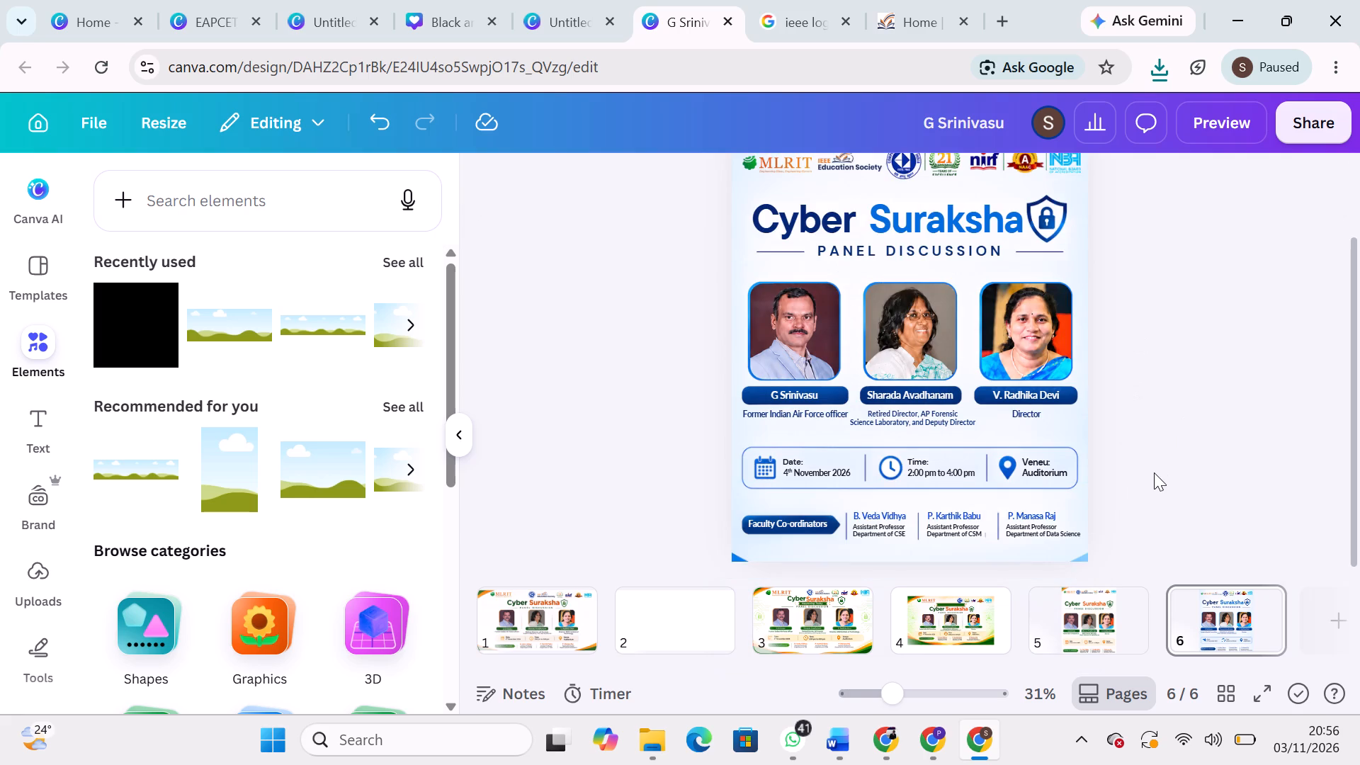
click(1048, 547)
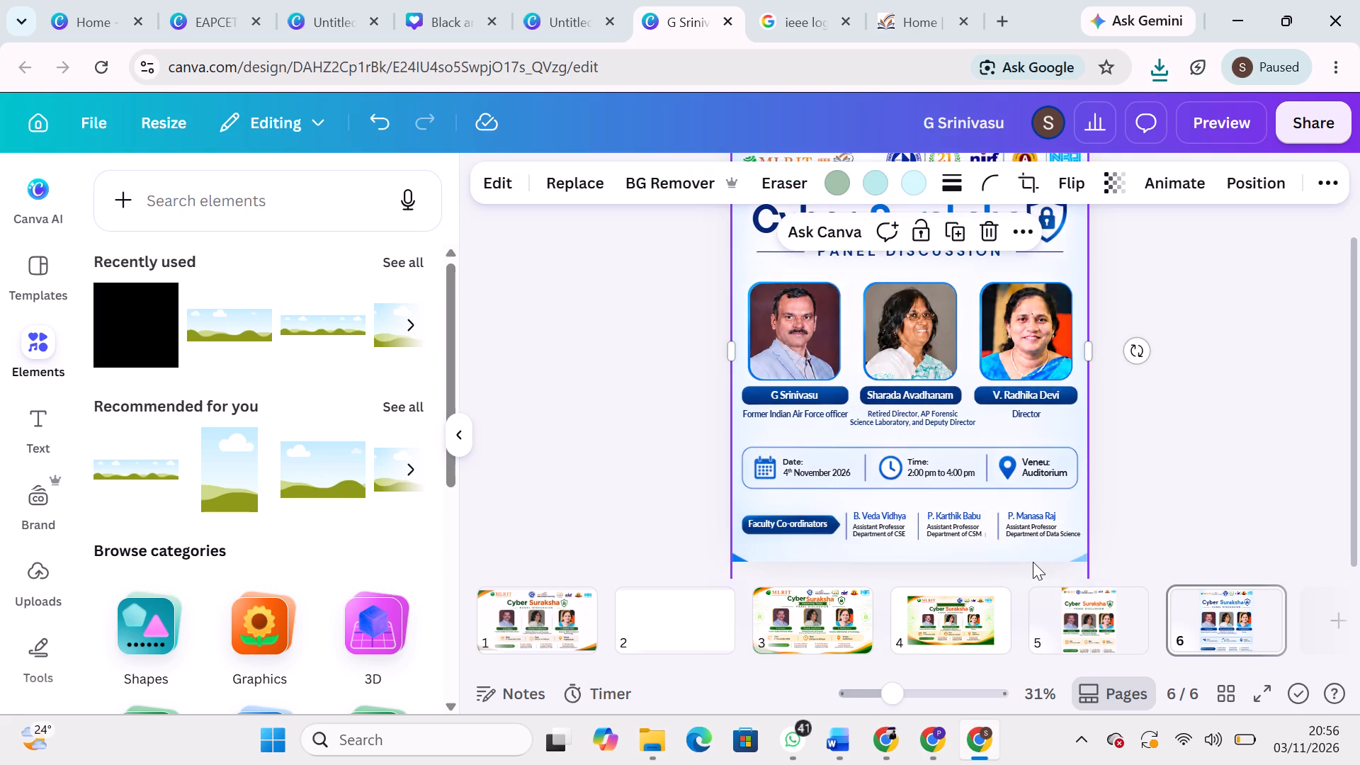
drag(1035, 558, 1036, 569)
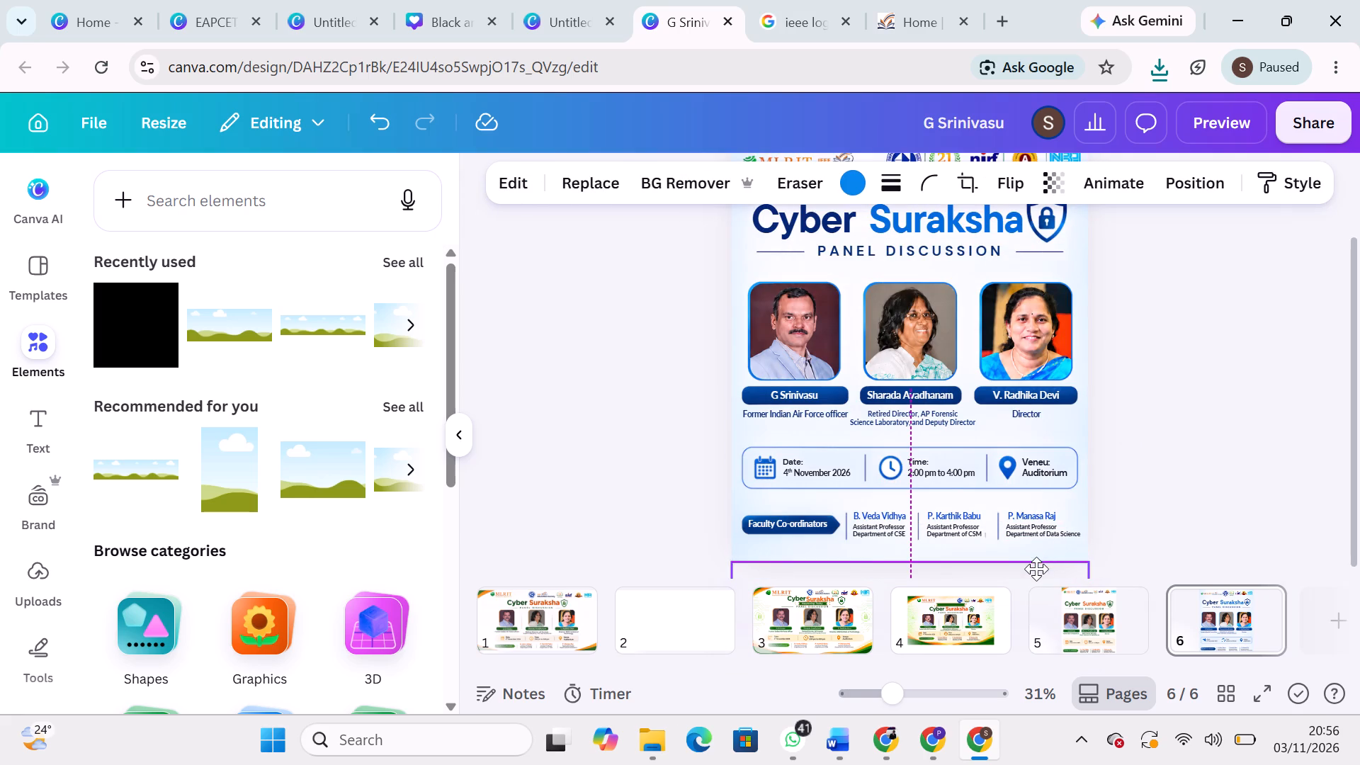
drag(1036, 569, 1036, 570)
click(1145, 488)
Download only page 6, the blue portrait poster, as a JPG at size 1 and medium quality.
scroll(1203, 414, up, 1)
scroll(1240, 237, down, 2)
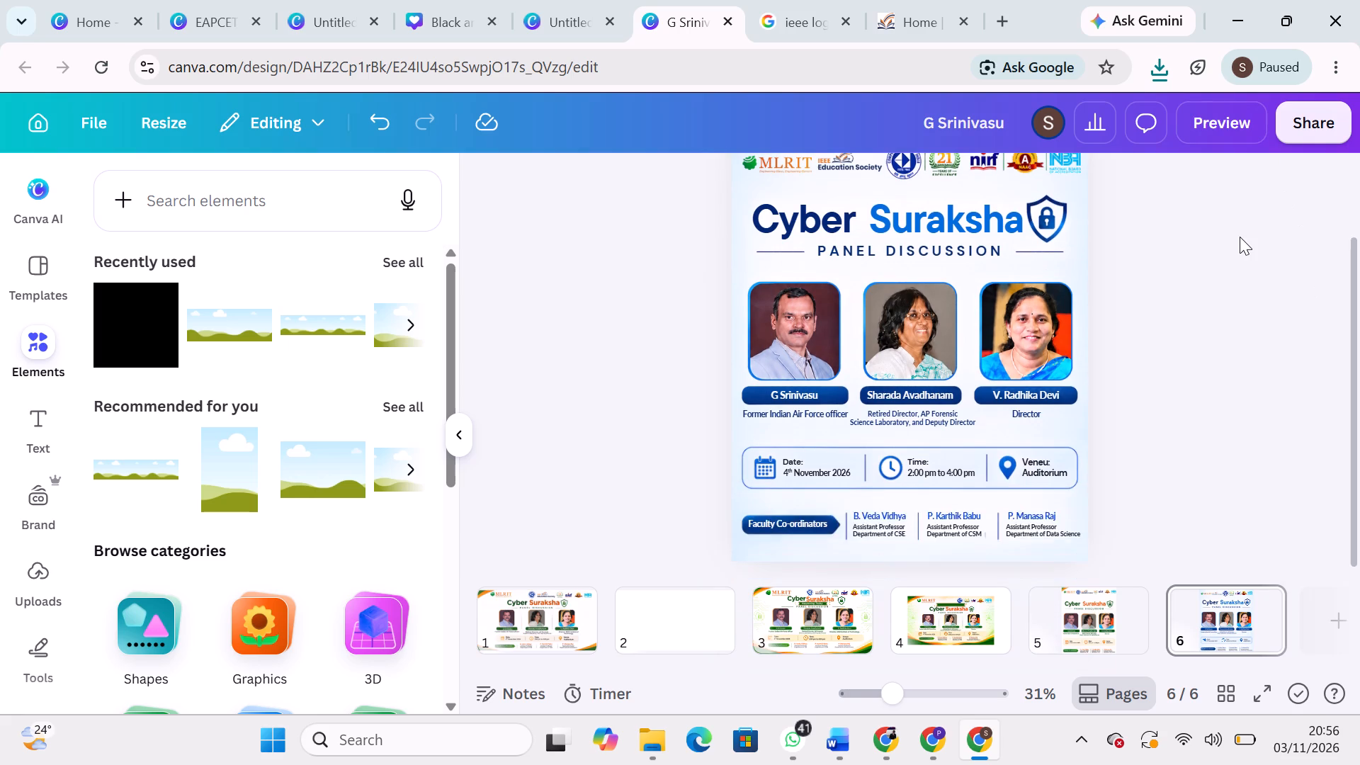
scroll(1240, 237, up, 1)
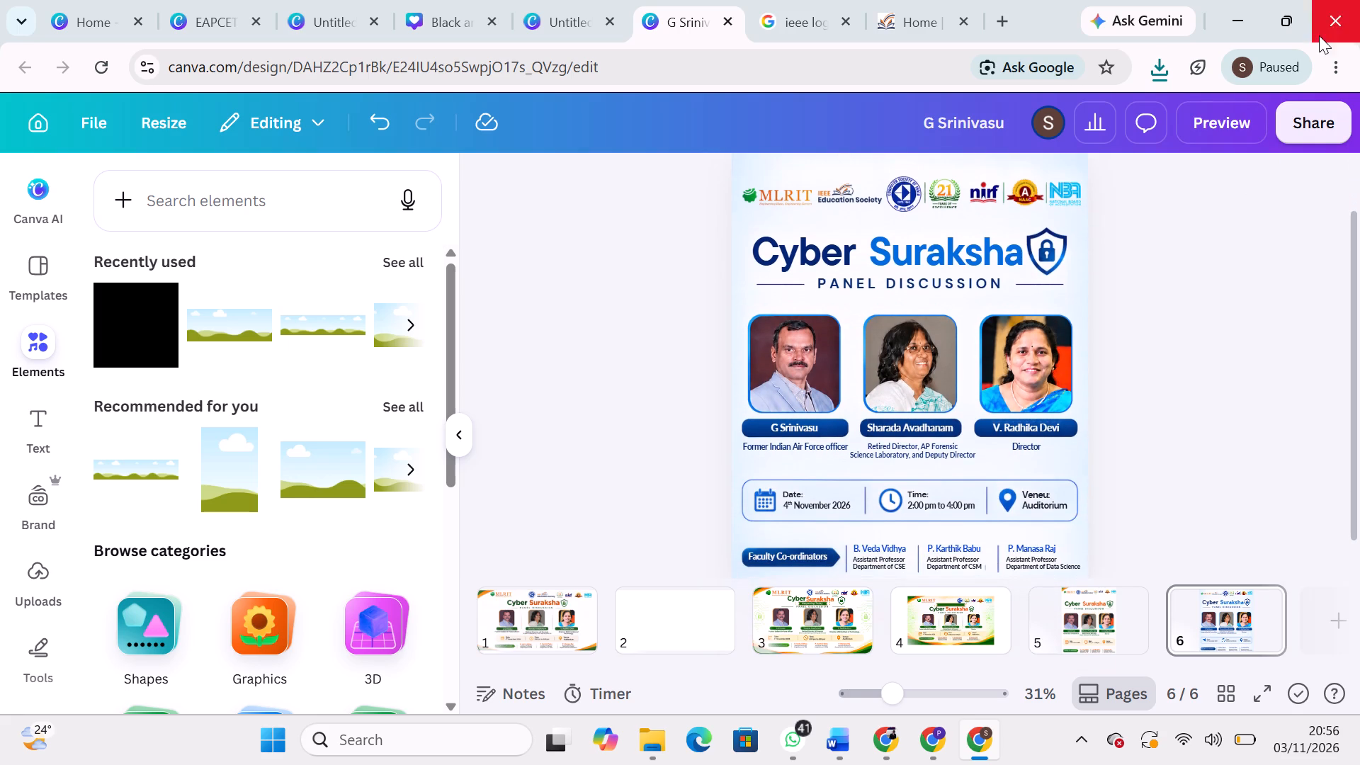
click(1315, 115)
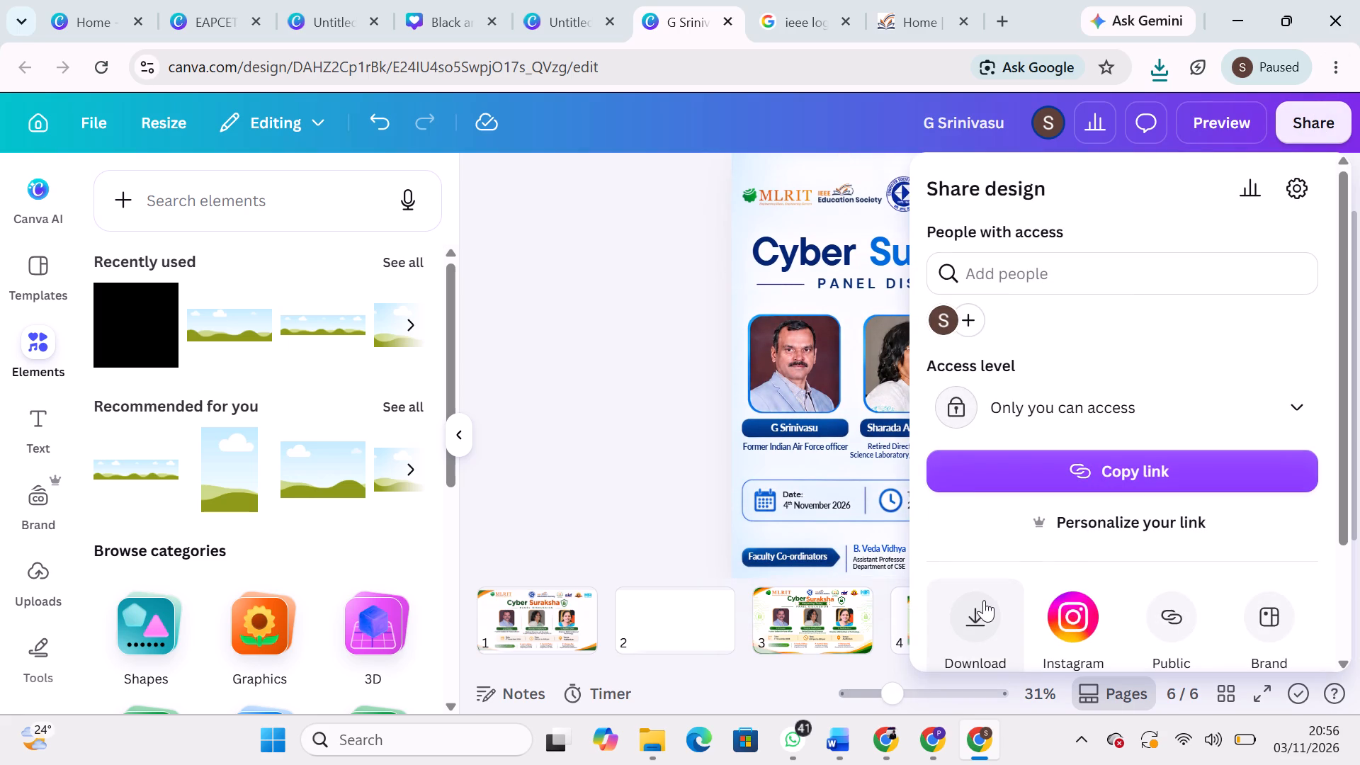
click(982, 601)
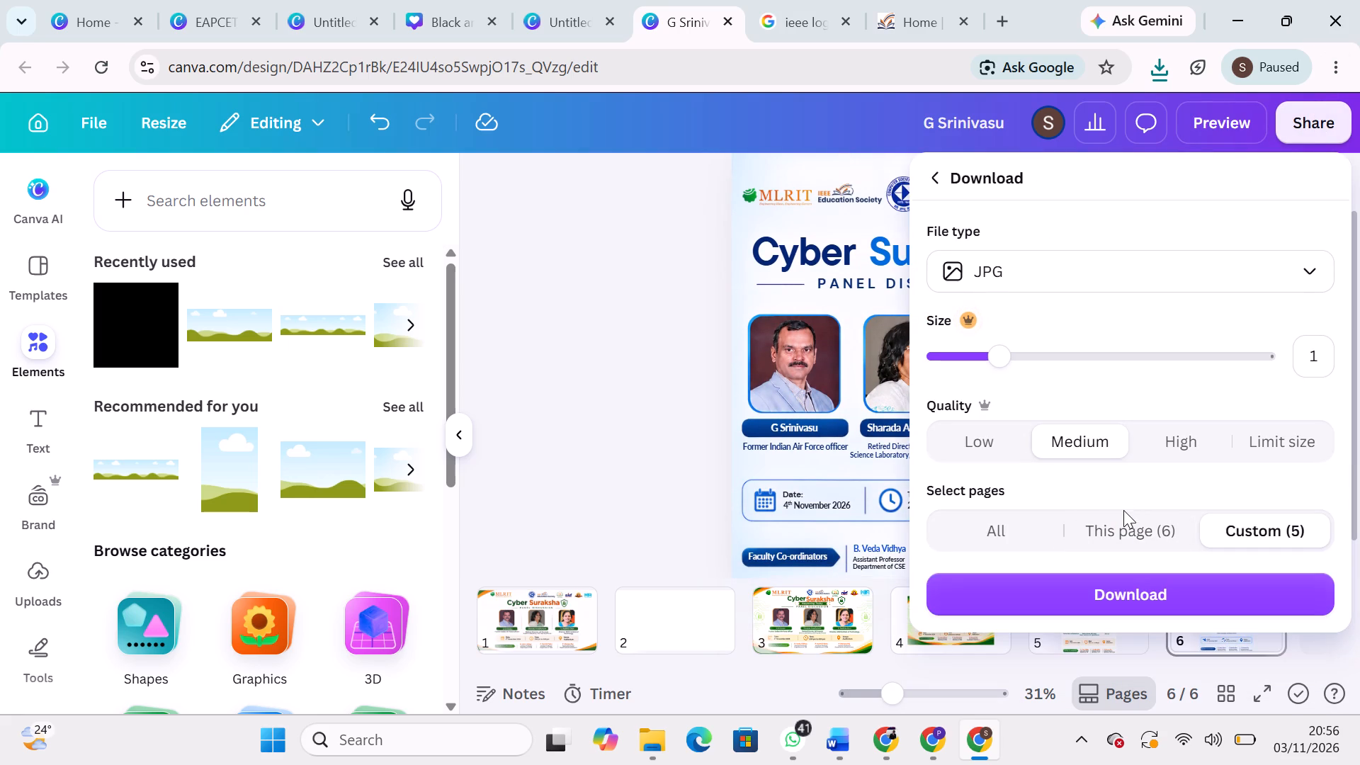
click(1123, 544)
click(1160, 594)
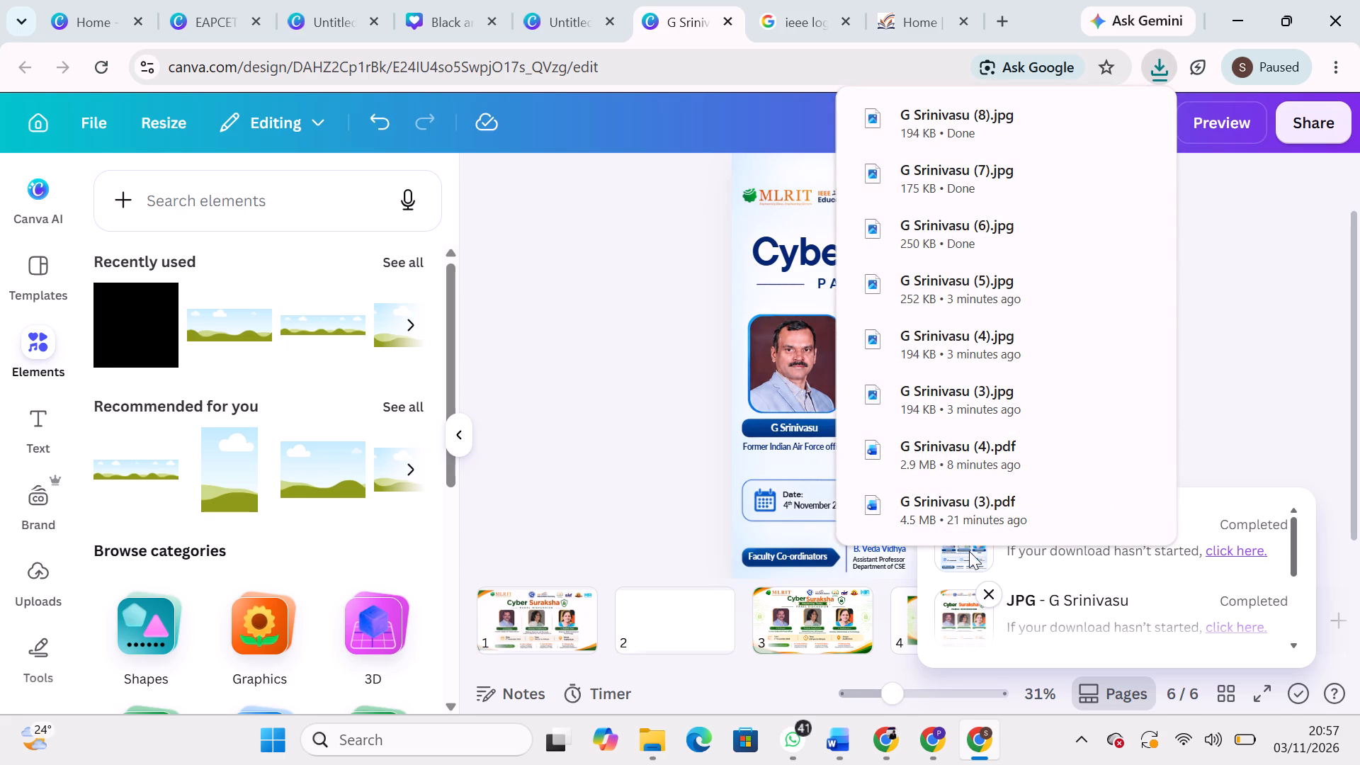
Switch to File Explorer and select the three newest exported poster JPGs, numbered (6), (7) and (8), in Downloads.
click(650, 736)
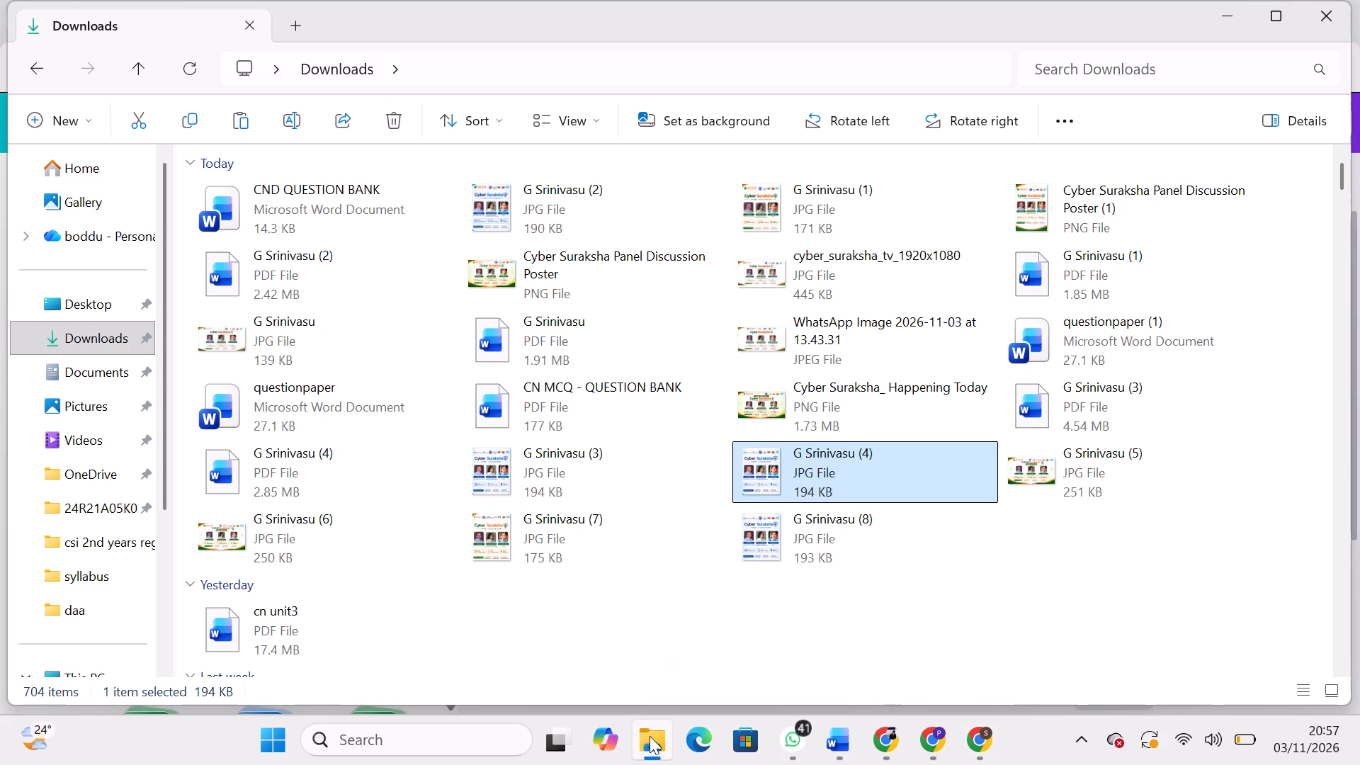
click(1242, 524)
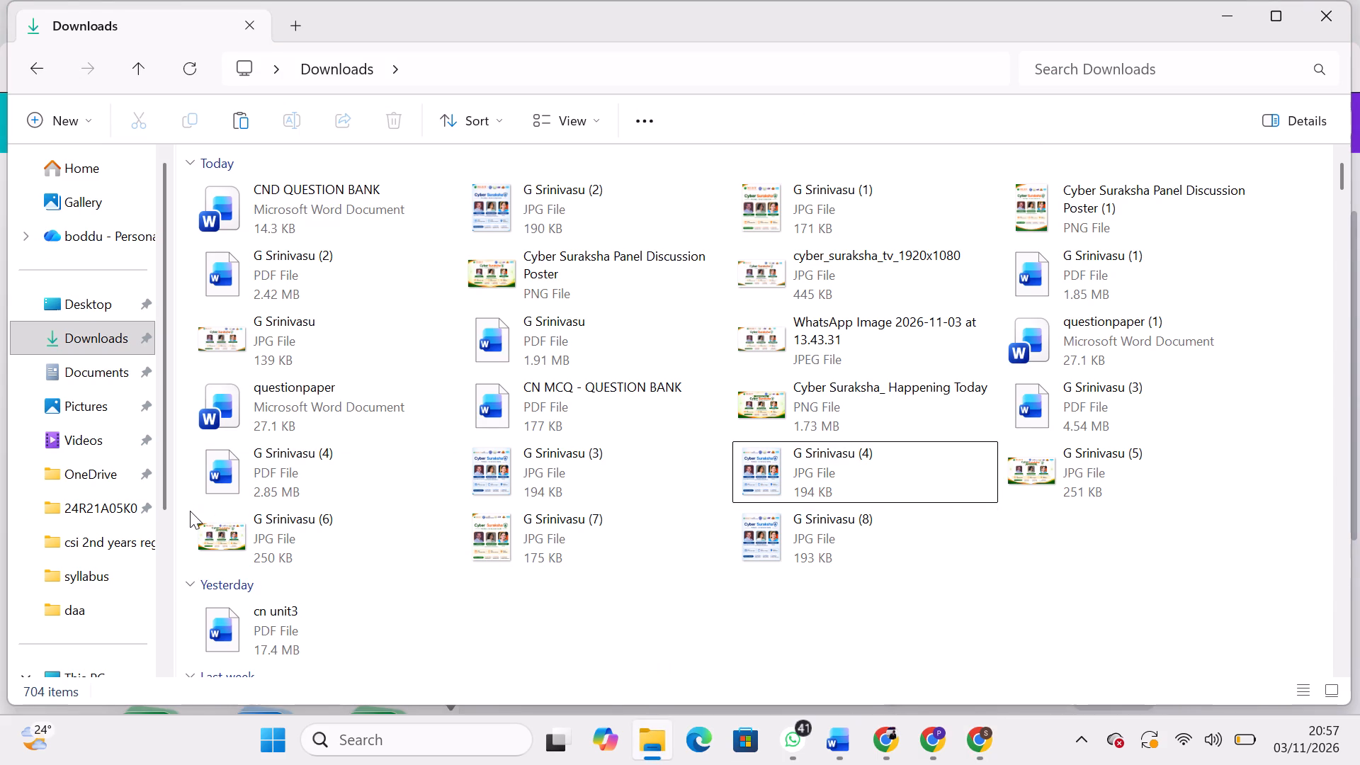
drag(190, 511, 902, 557)
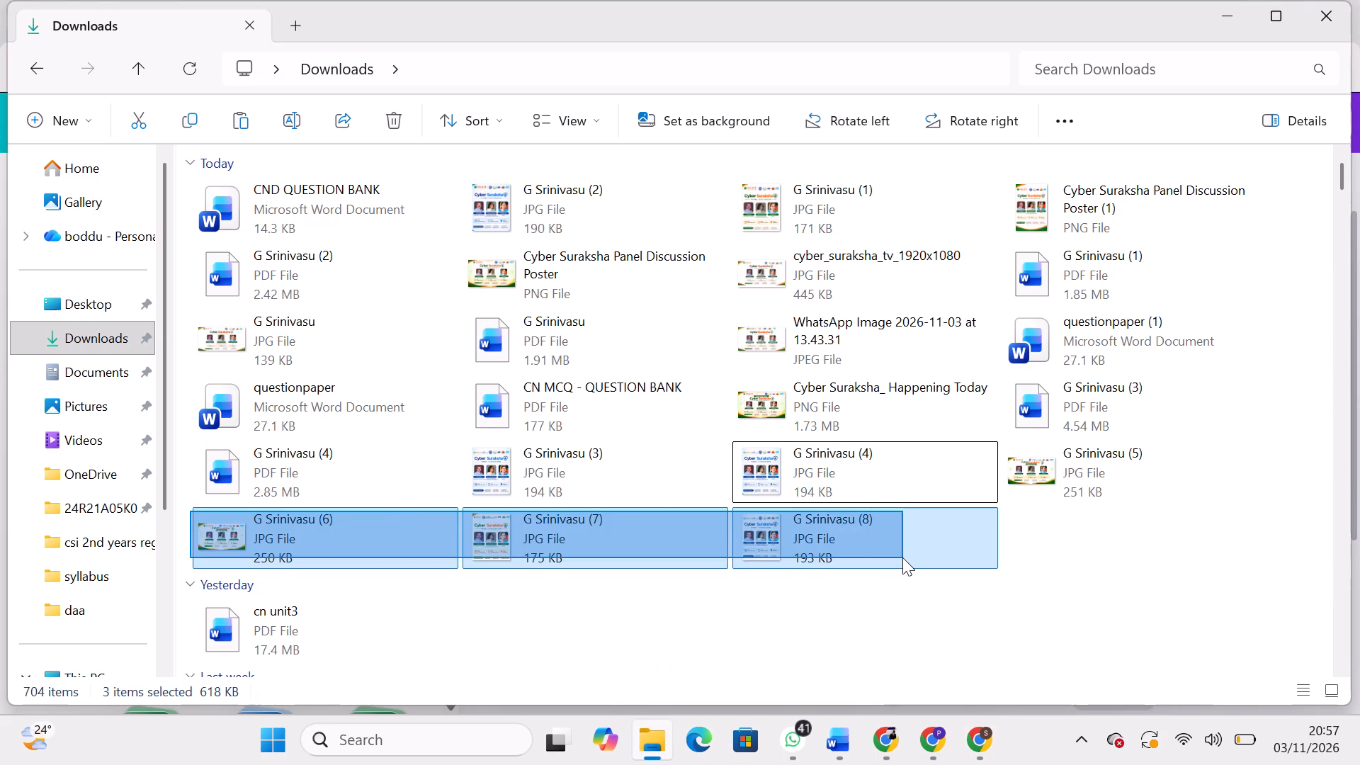
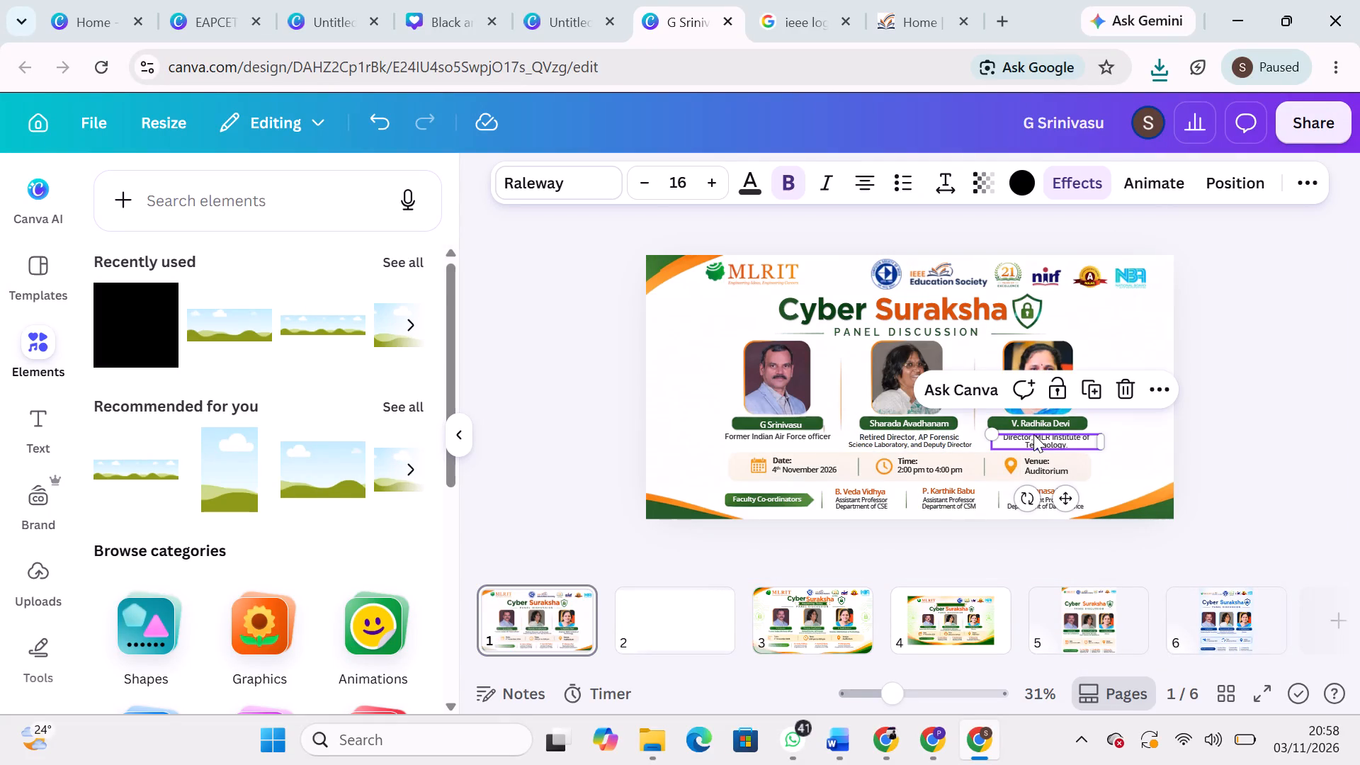
Copy the third speaker's designation, "Director, MLR Institute of Technology.", from page 1 and replace her "Director" text on page 5 with it.
triple_click(1033, 434)
click(1033, 434)
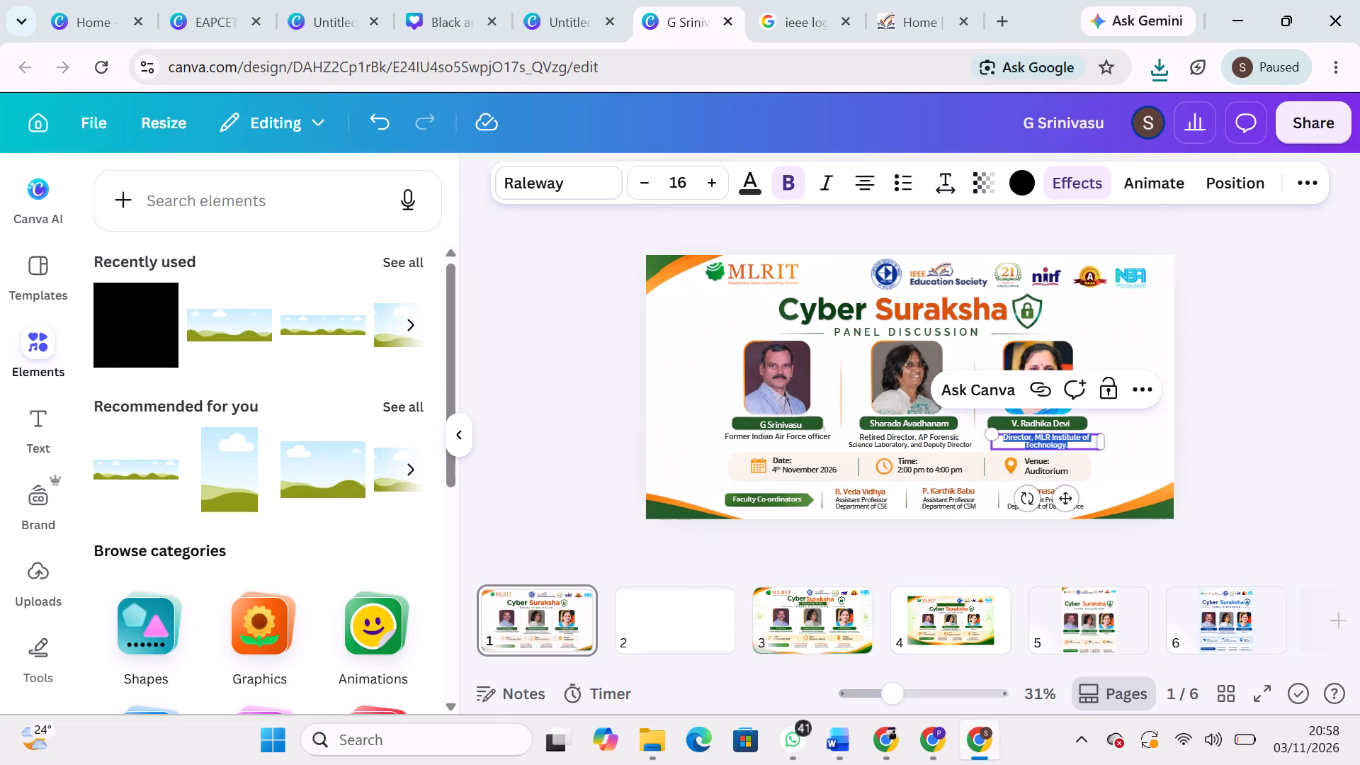
key(ctrl+c)
click(1109, 637)
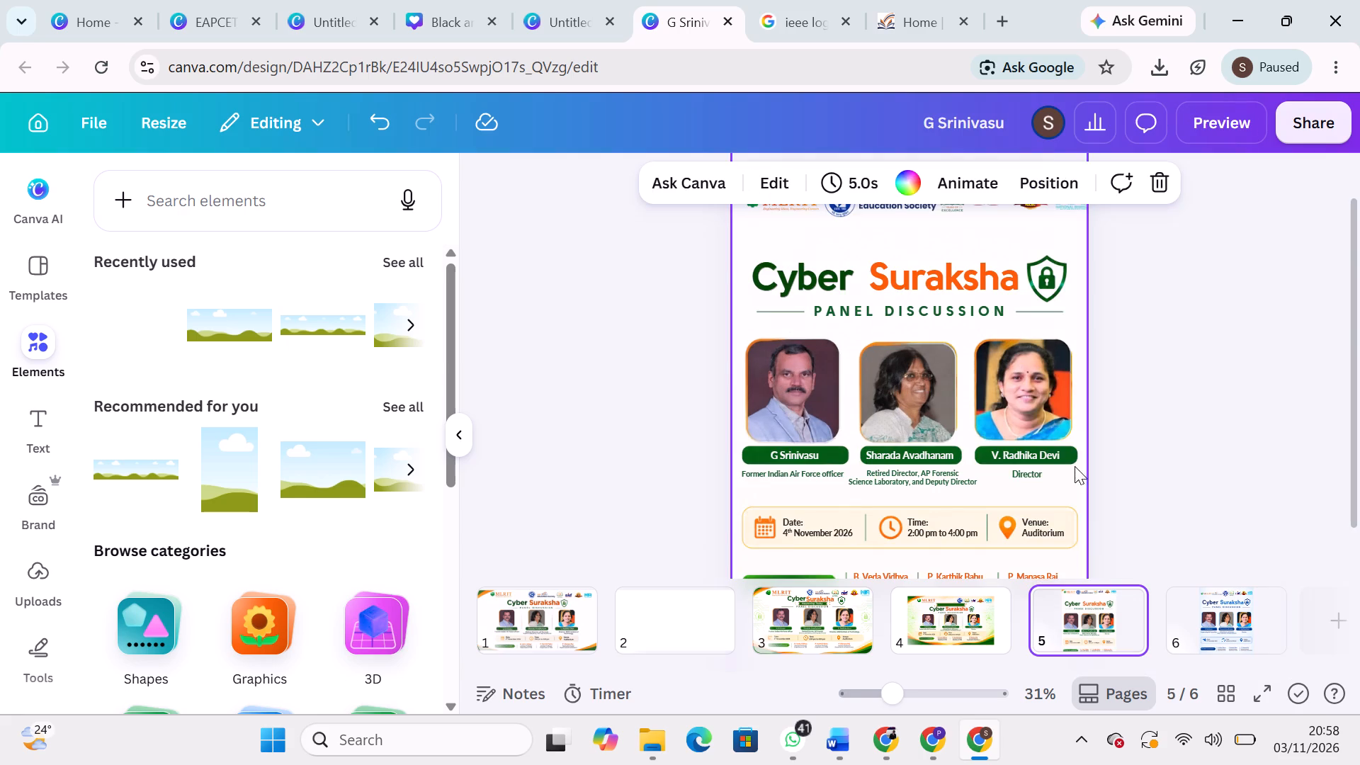
triple_click(1033, 473)
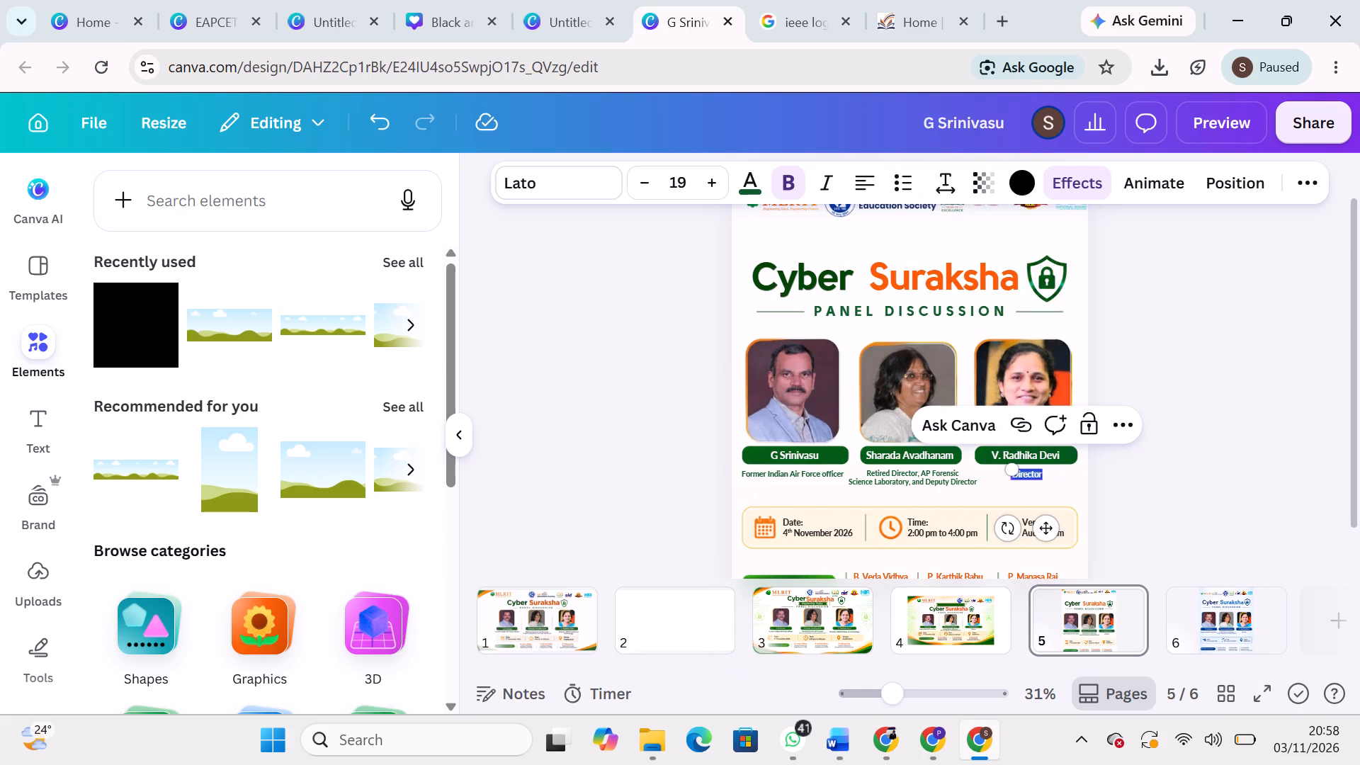
key(ctrl+v)
Fit the third speaker's designation beneath her name plate on page 5 and set its font size to 17.
drag(1009, 488, 993, 488)
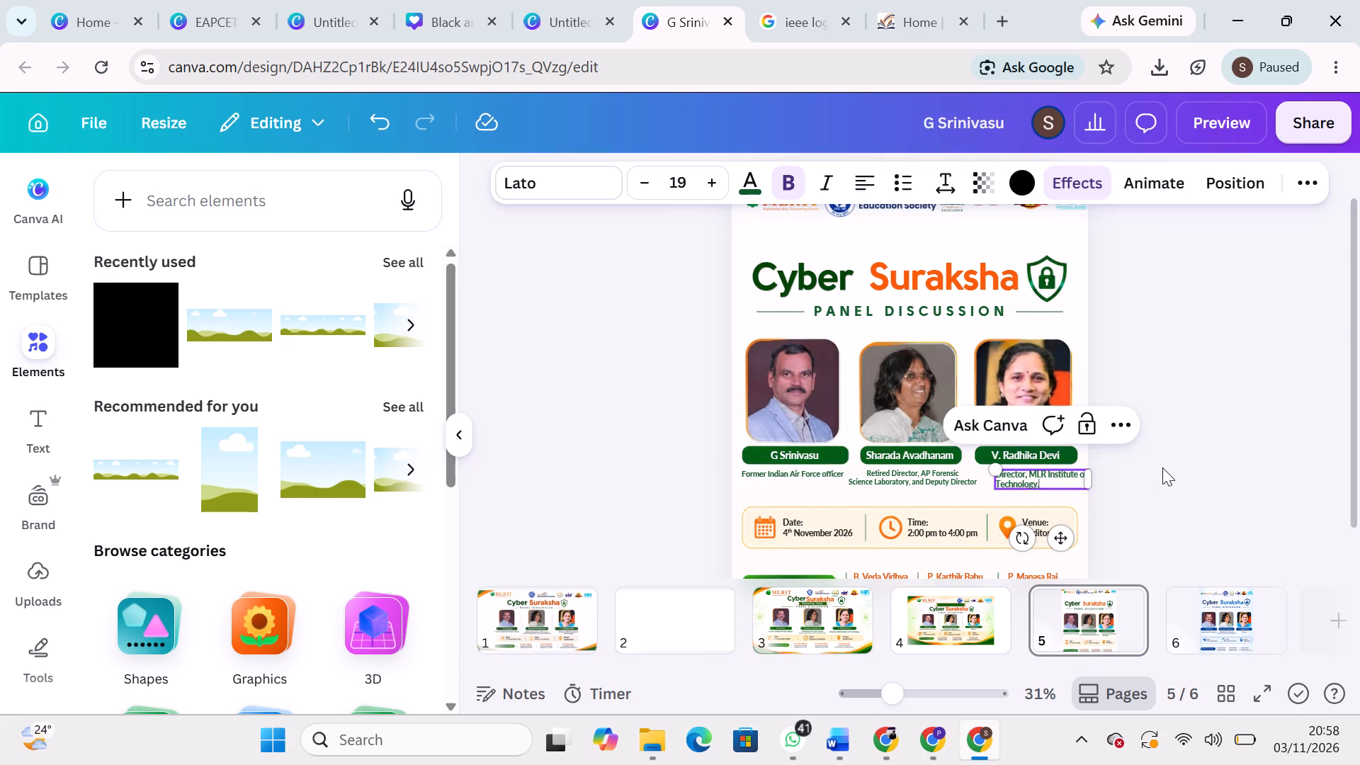
click(1162, 467)
drag(1068, 475, 1058, 475)
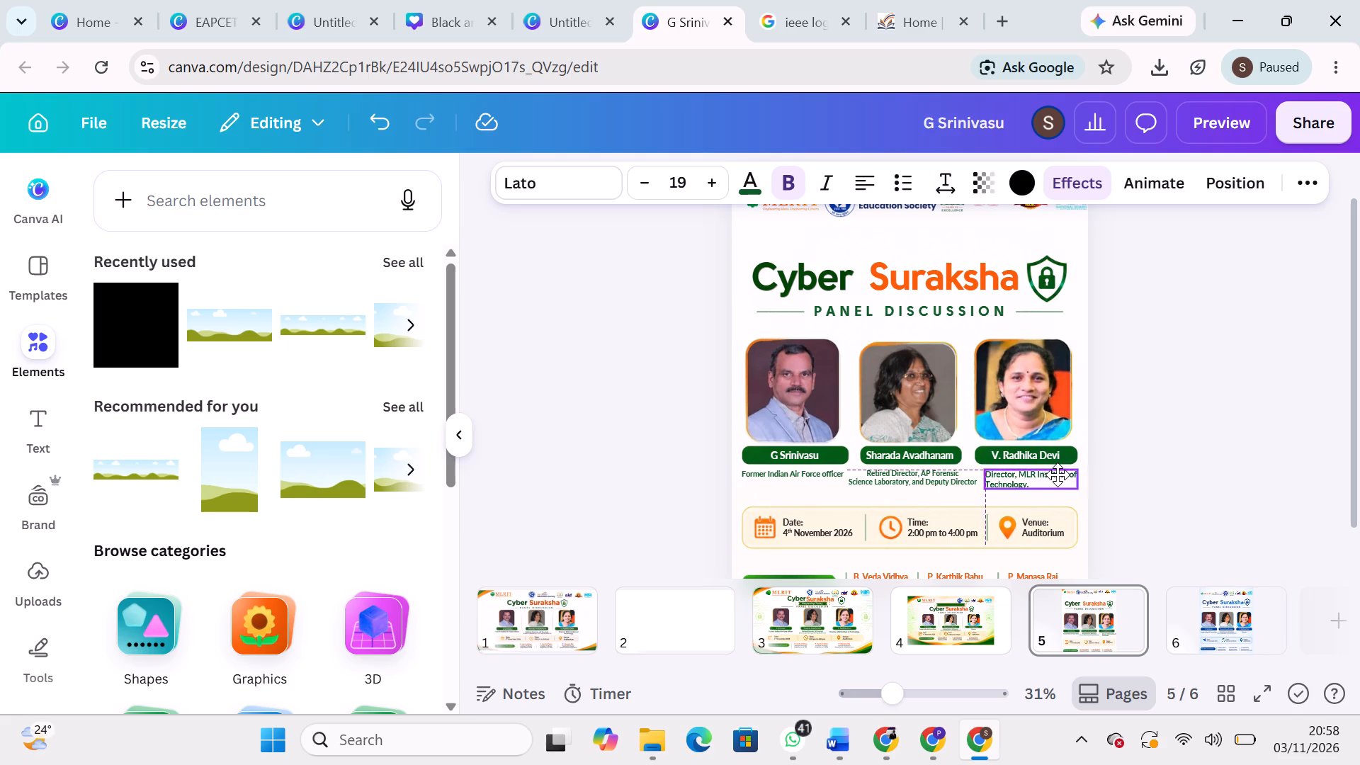
drag(1058, 475, 1057, 475)
click(1163, 477)
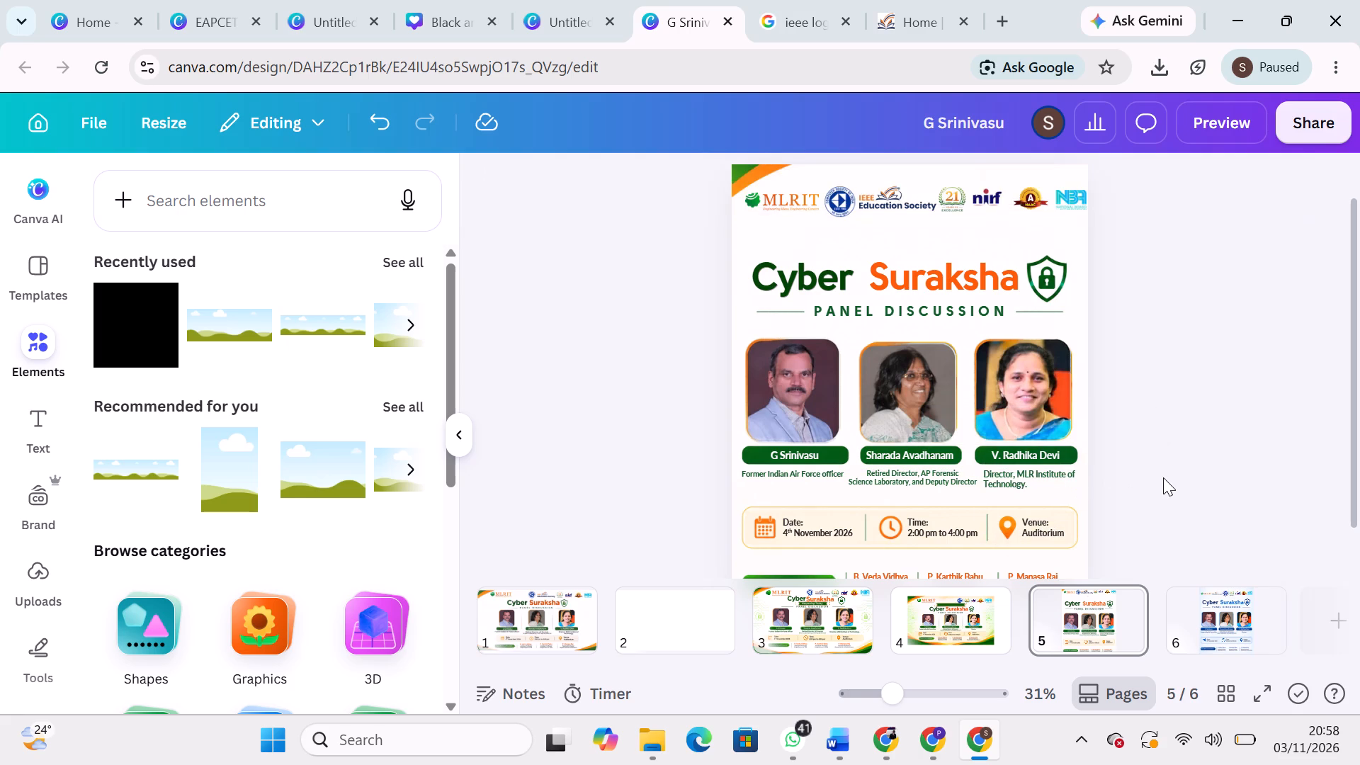
click(1010, 482)
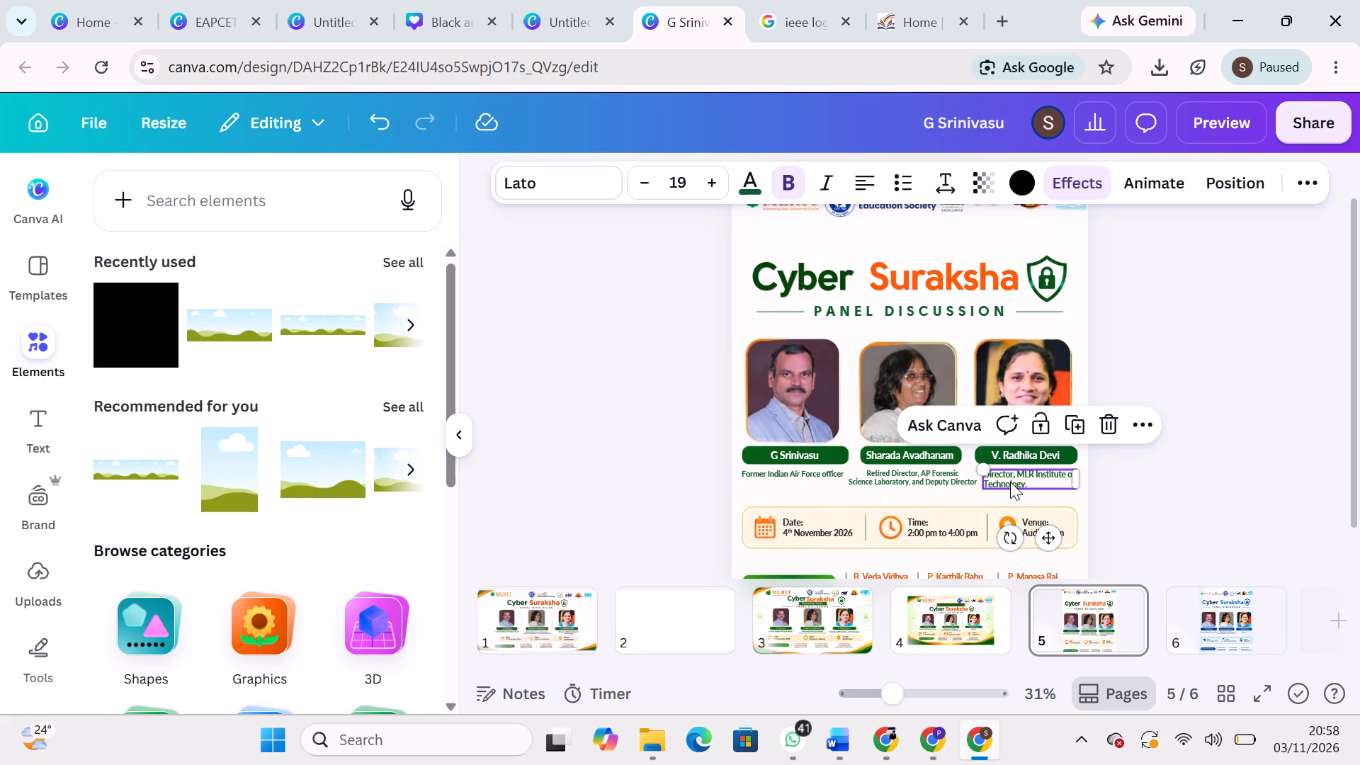
double_click(642, 180)
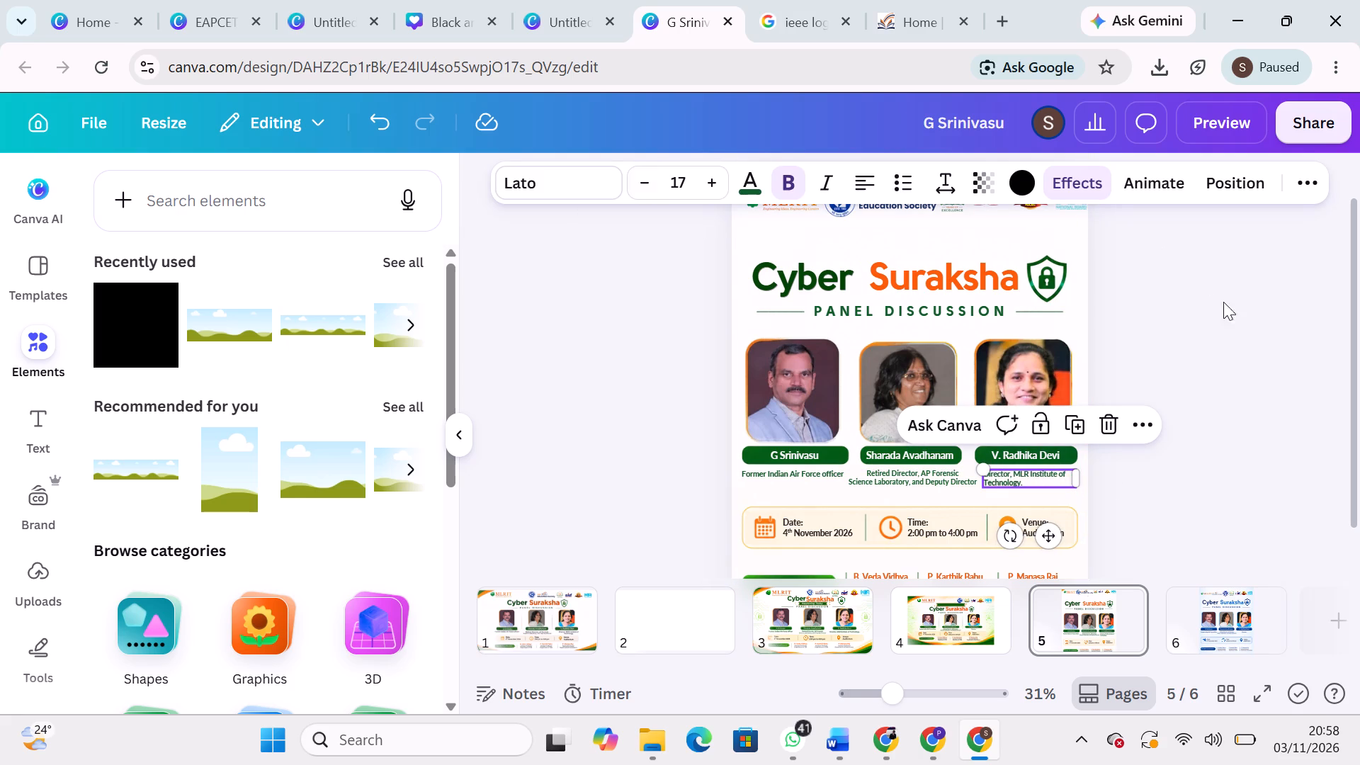
click(1230, 312)
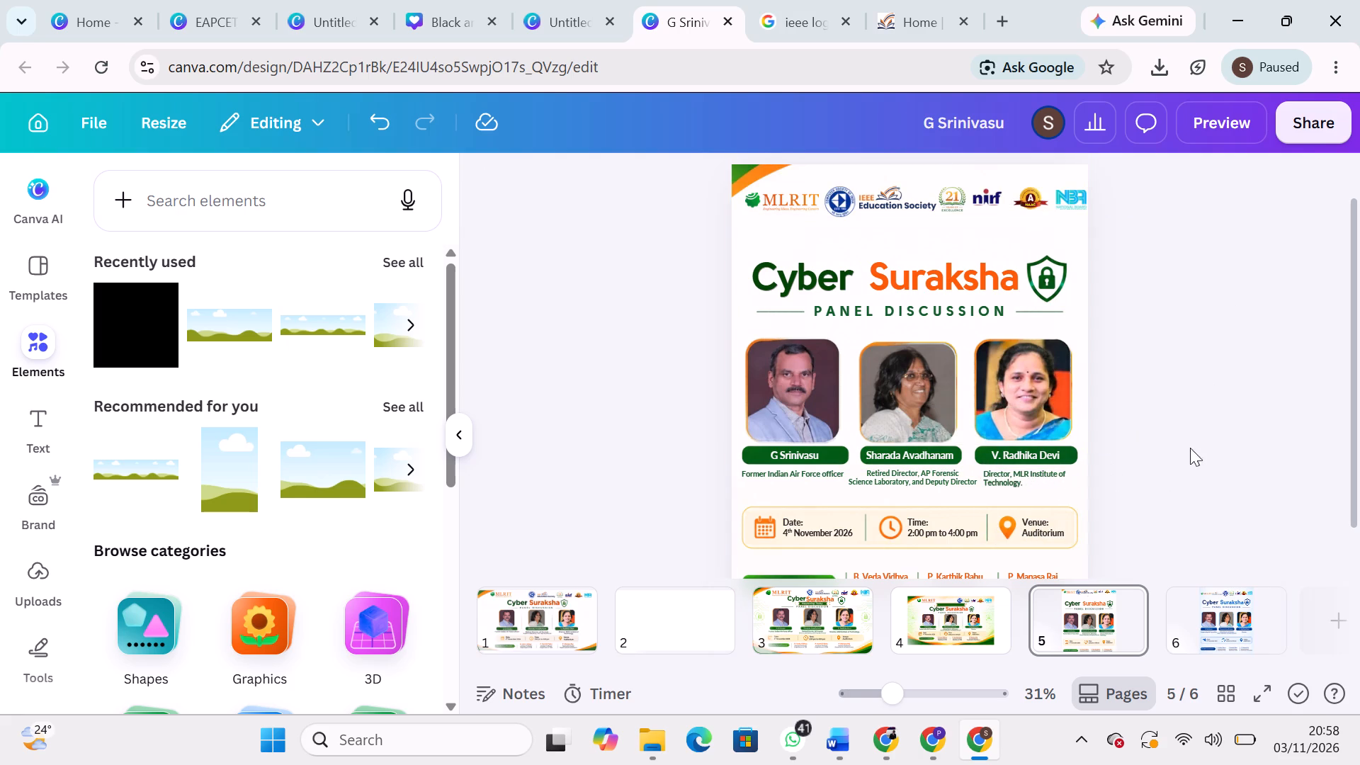
On page 6, replace the third speaker's designation with the copied "Director, MLR Institute of Technology." and place it beneath her name plate.
scroll(1206, 480, down, 1)
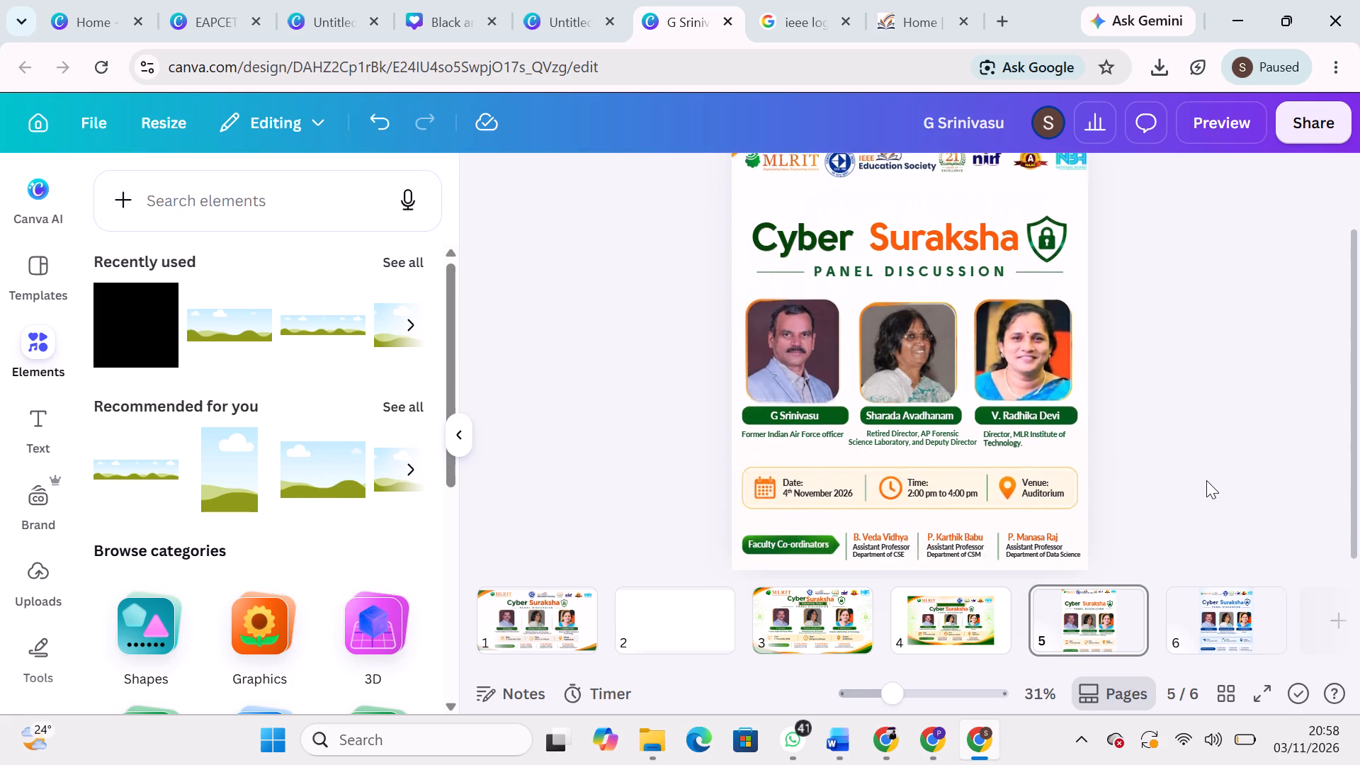
scroll(1206, 480, down, 1)
click(1203, 628)
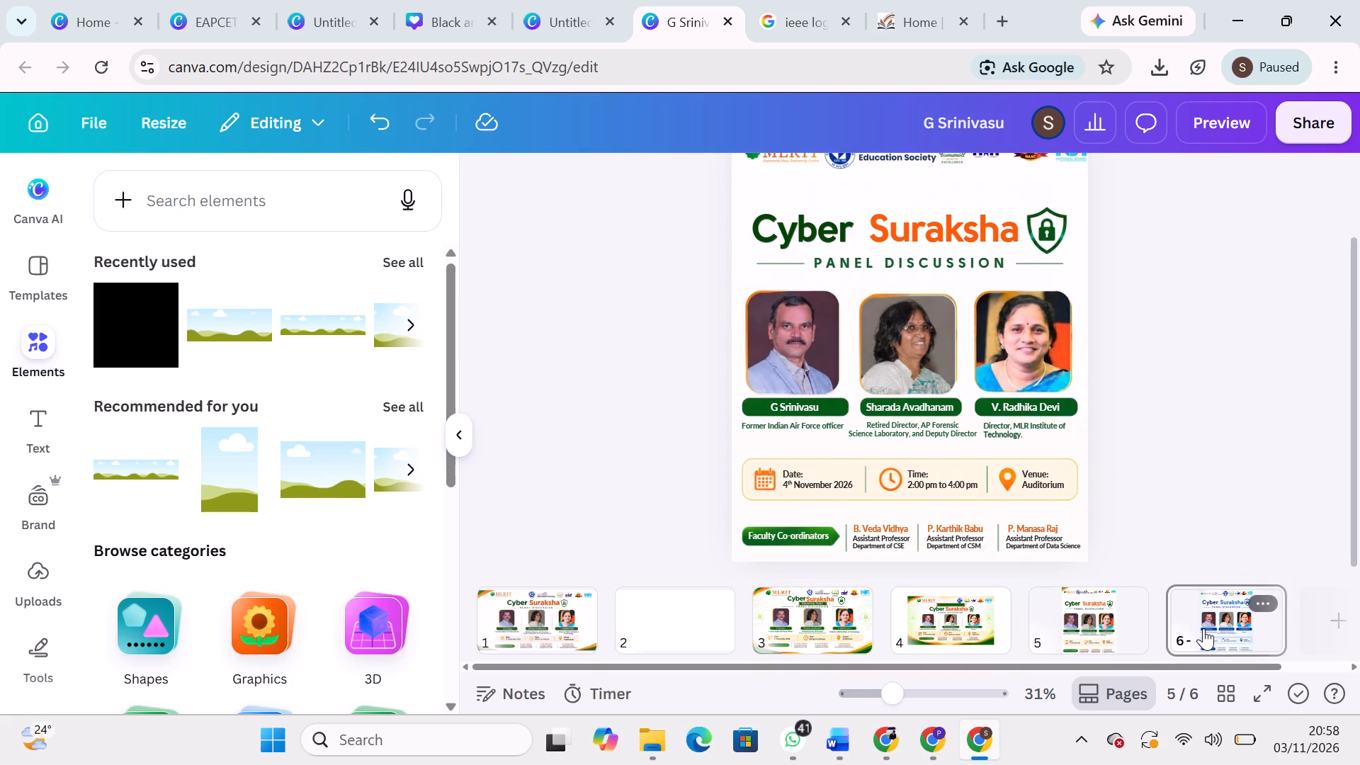
triple_click(1019, 415)
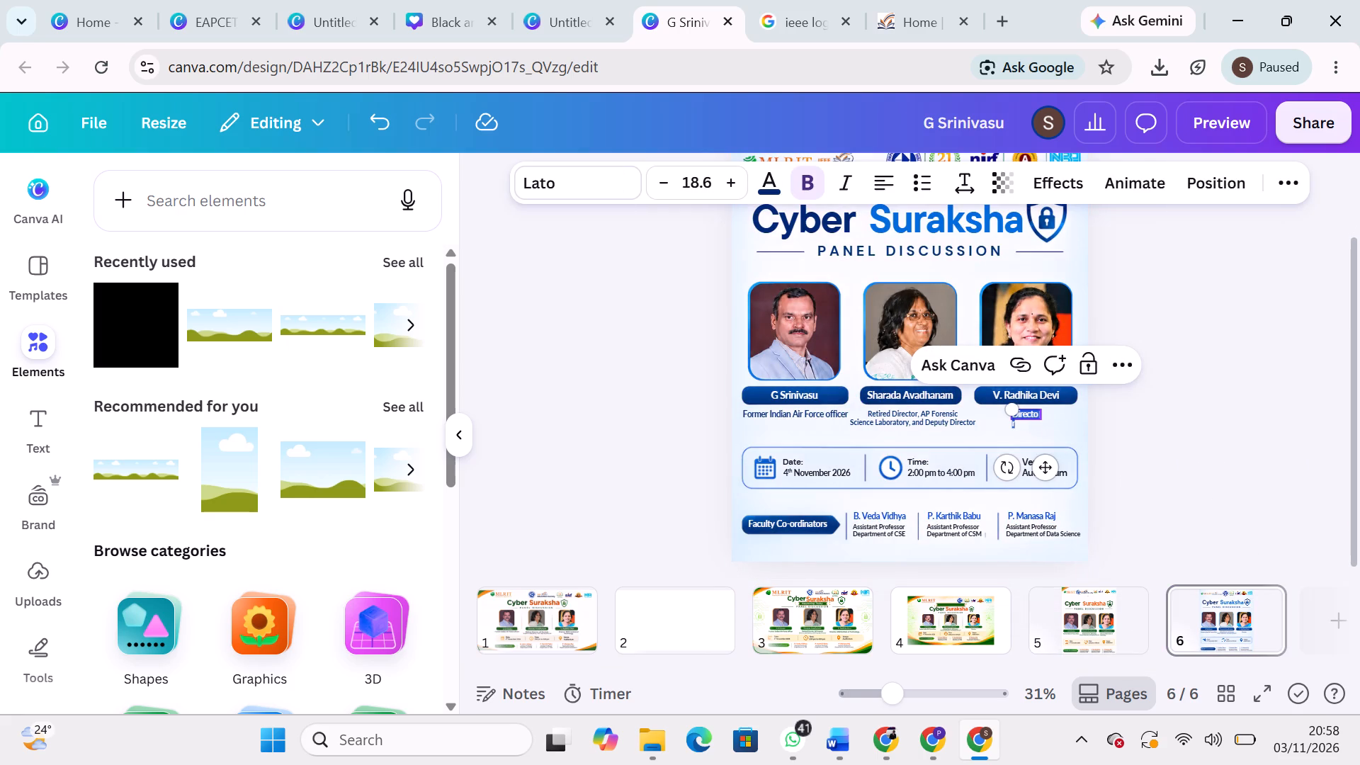
key(ctrl+v)
drag(1166, 436, 1008, 424)
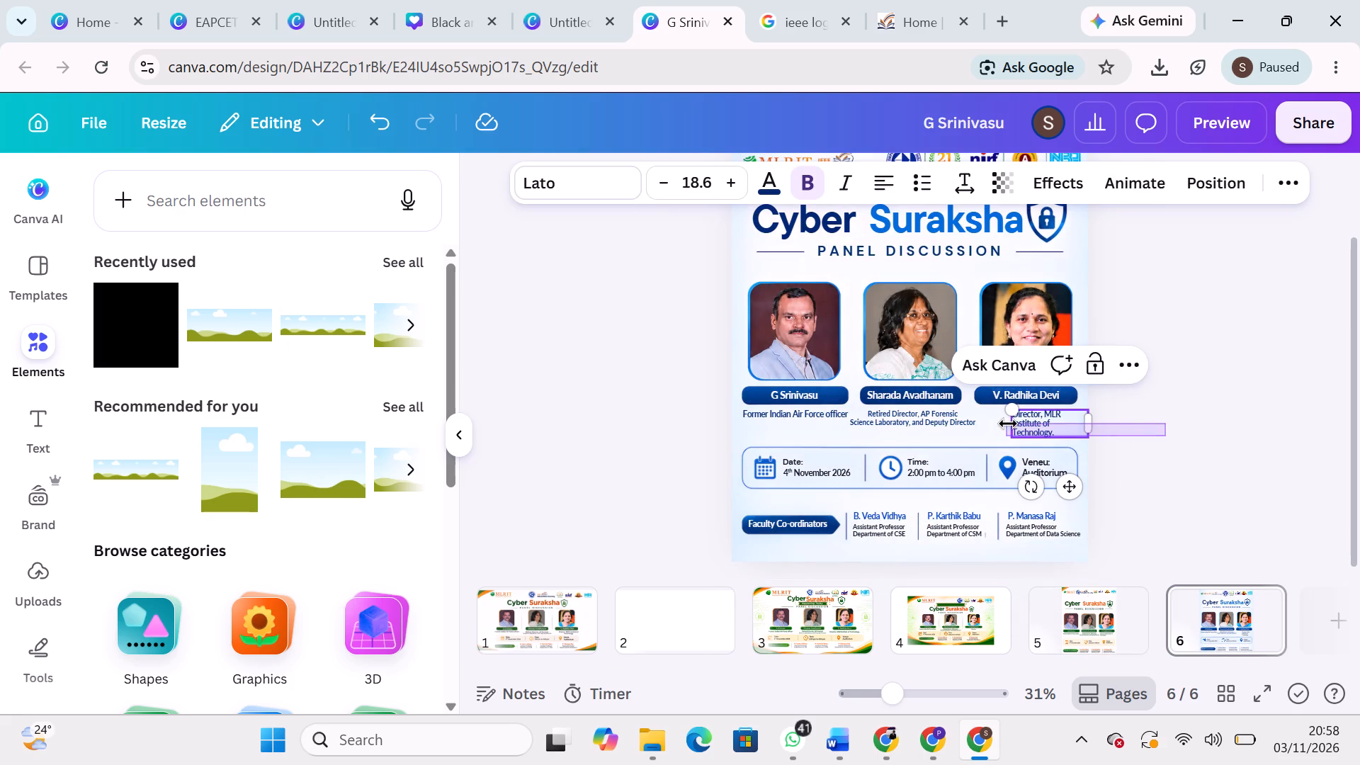
Resize the third speaker's designation box on page 6 so the text fits on two lines, aligned beneath her name plate.
drag(1008, 424, 1208, 423)
click(1208, 423)
drag(1042, 419, 1009, 421)
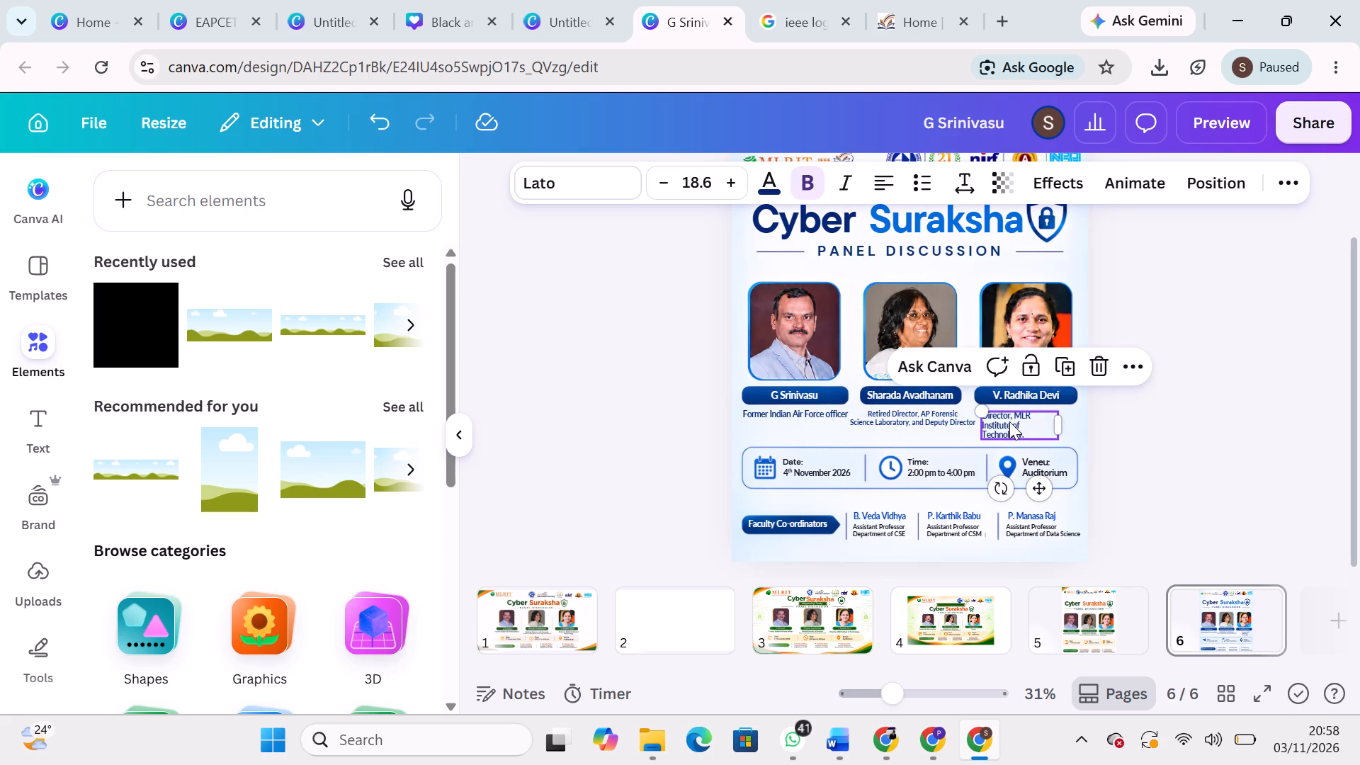
drag(1062, 424, 1072, 424)
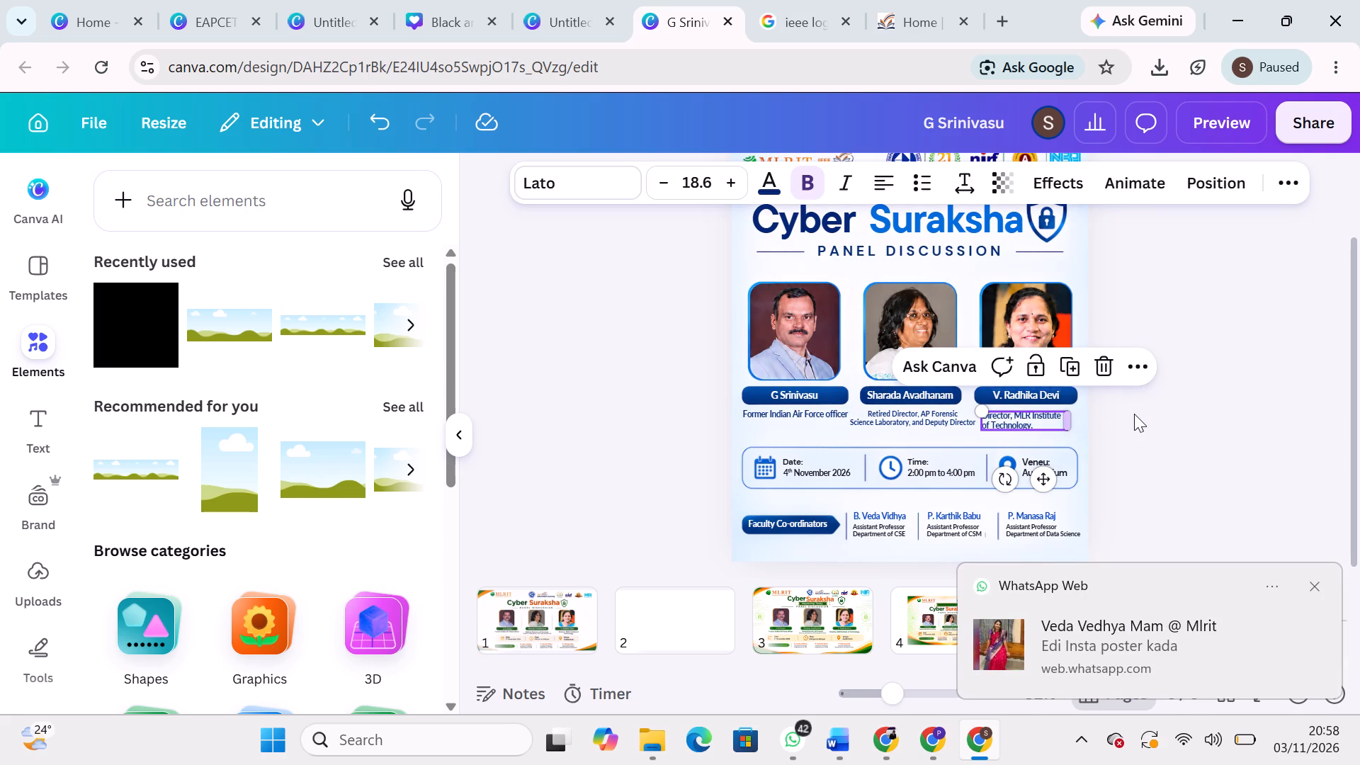
click(1134, 414)
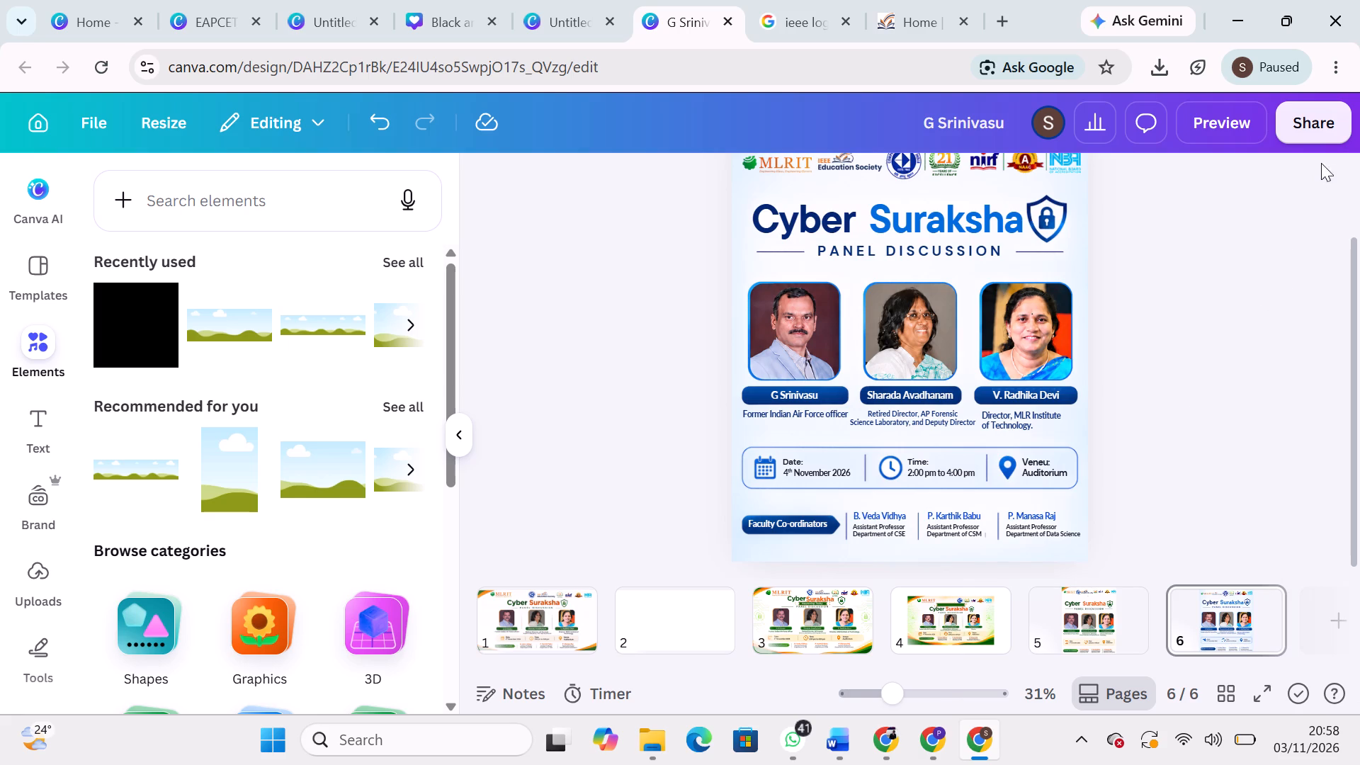
Open the sharing and download options for the poster design.
scroll(1200, 342, up, 1)
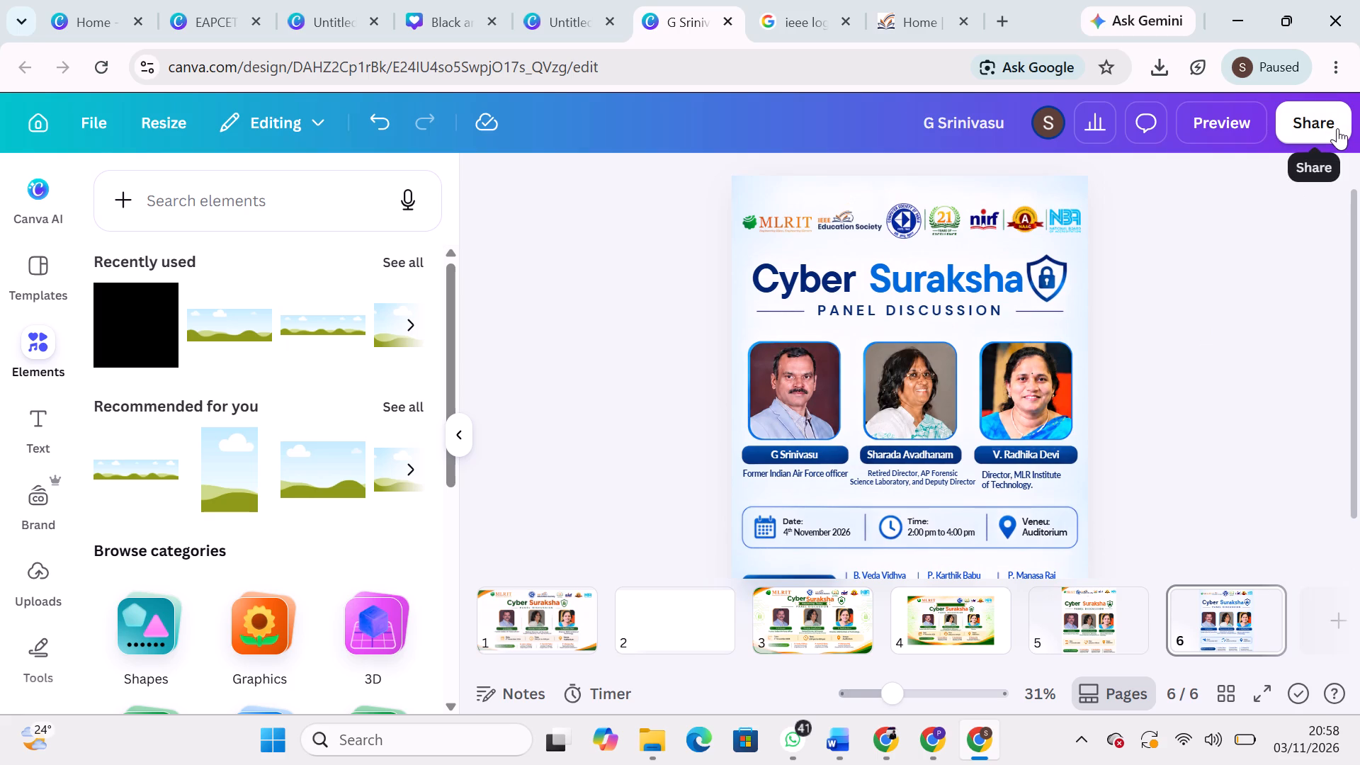
click(1337, 128)
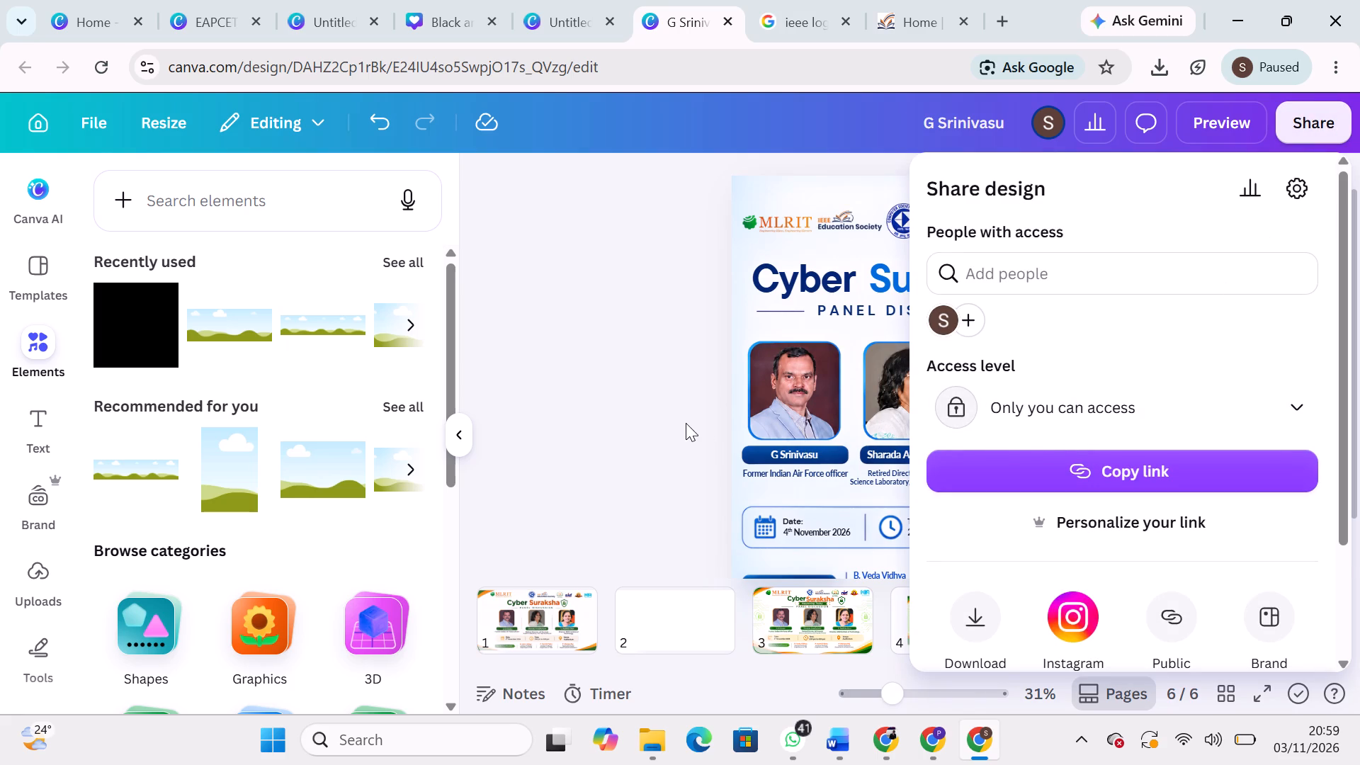
Download only page 6, the blue portrait poster, as a JPG at size 1 and medium quality.
click(686, 423)
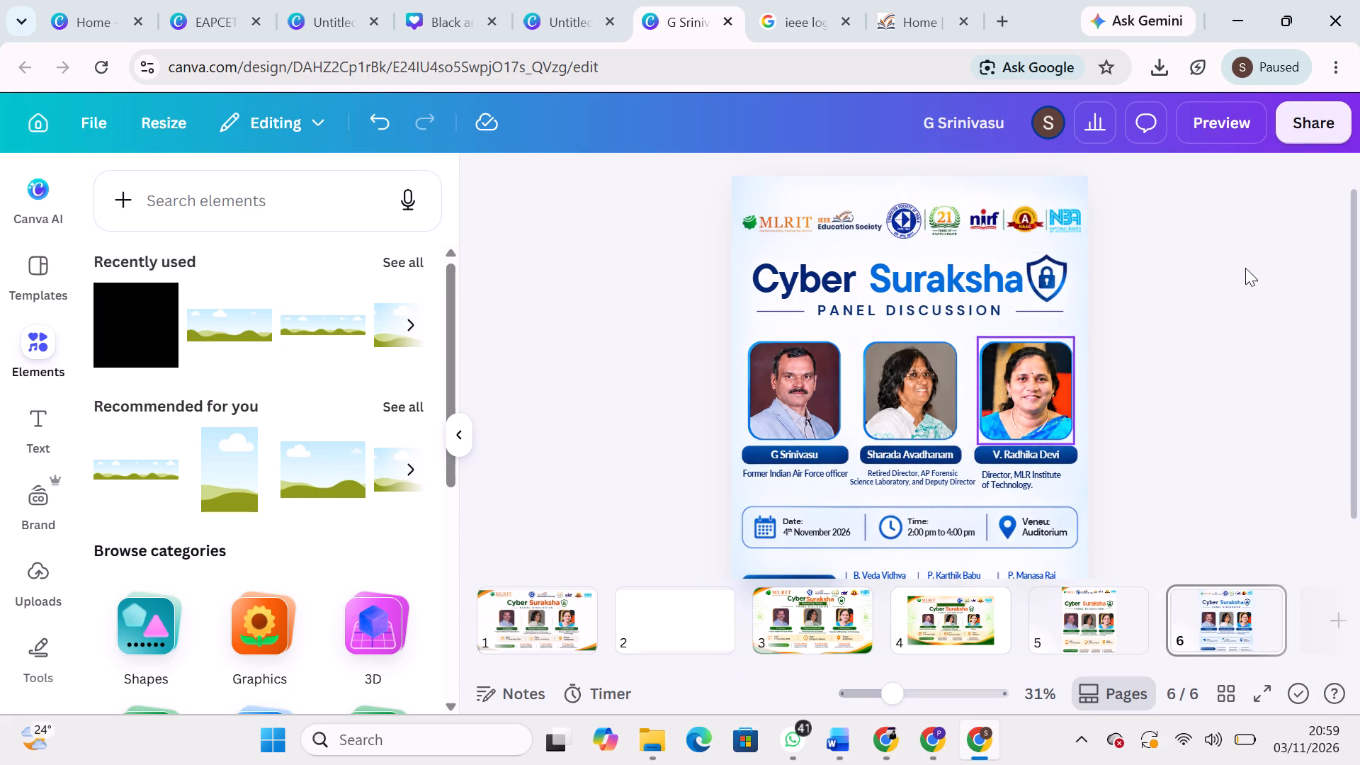
click(1302, 117)
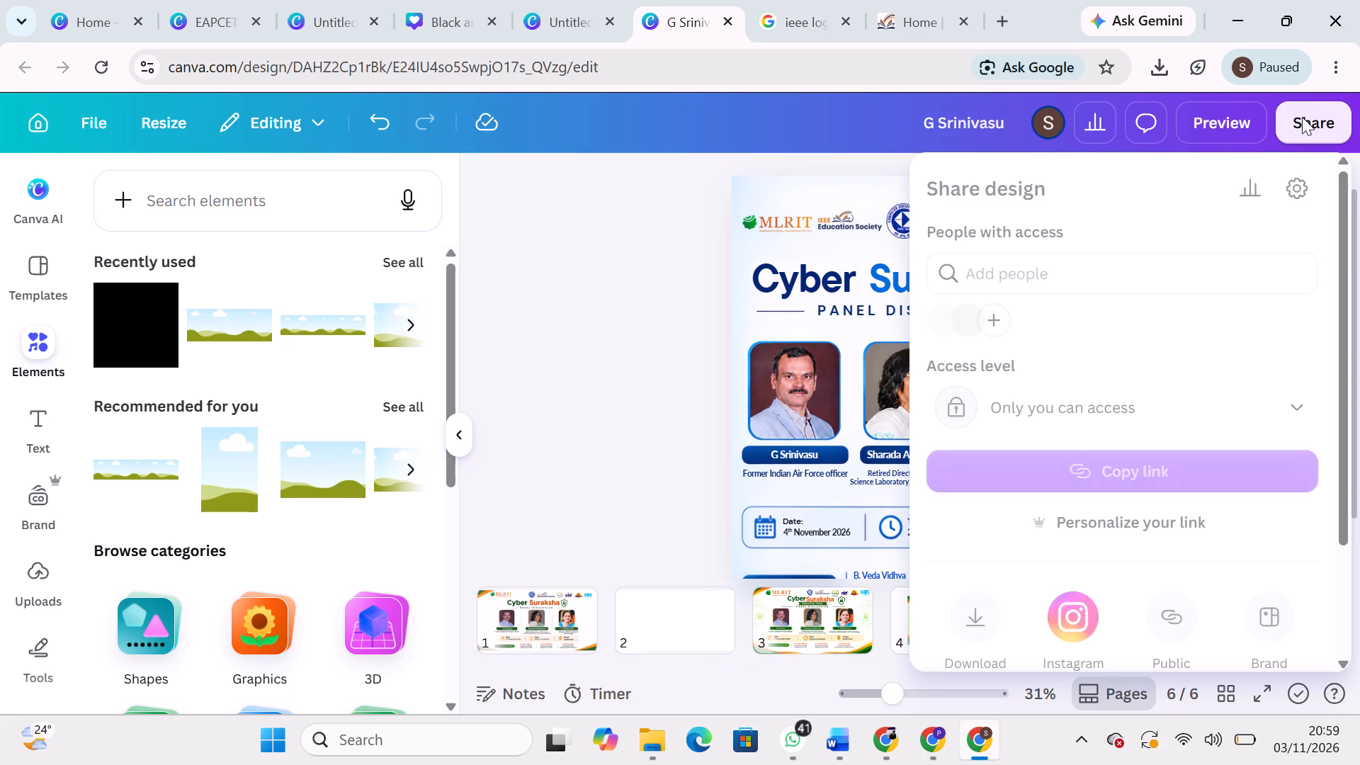
click(967, 650)
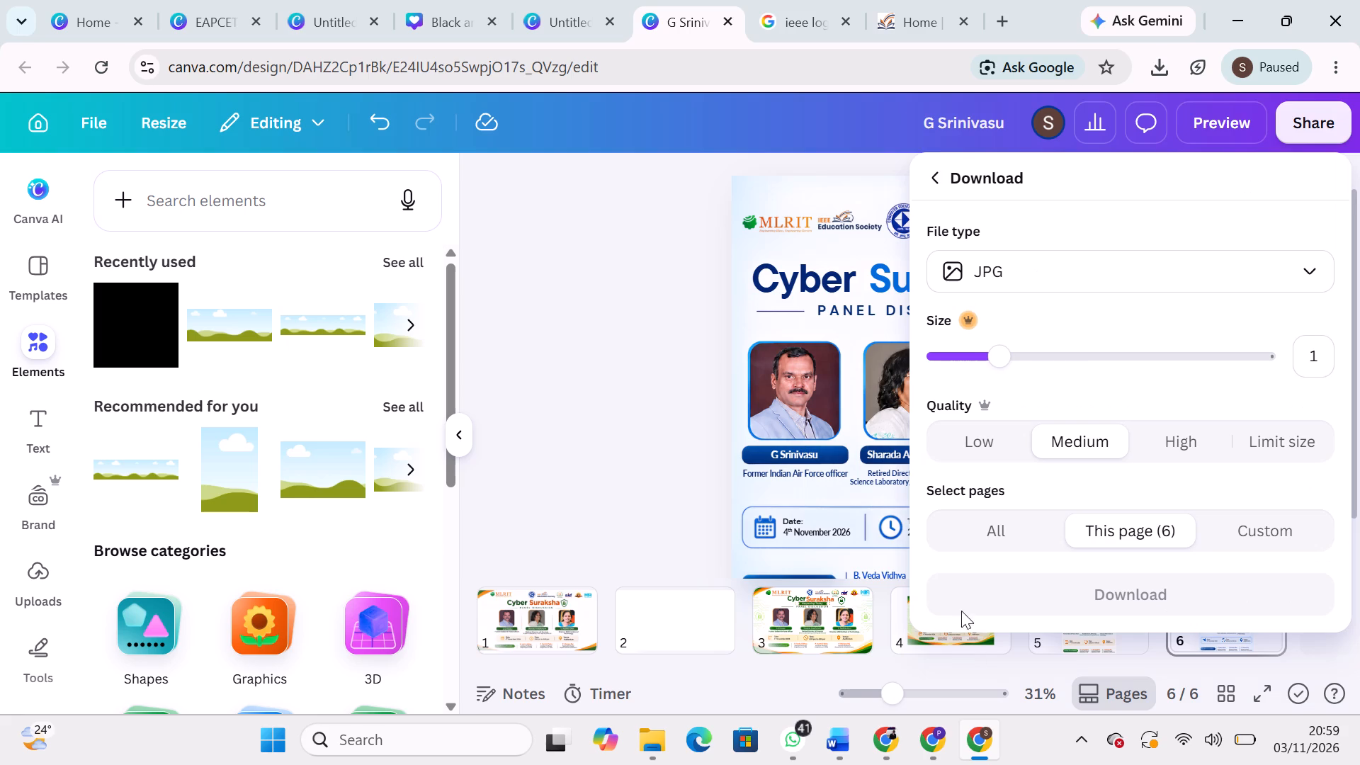
click(1094, 598)
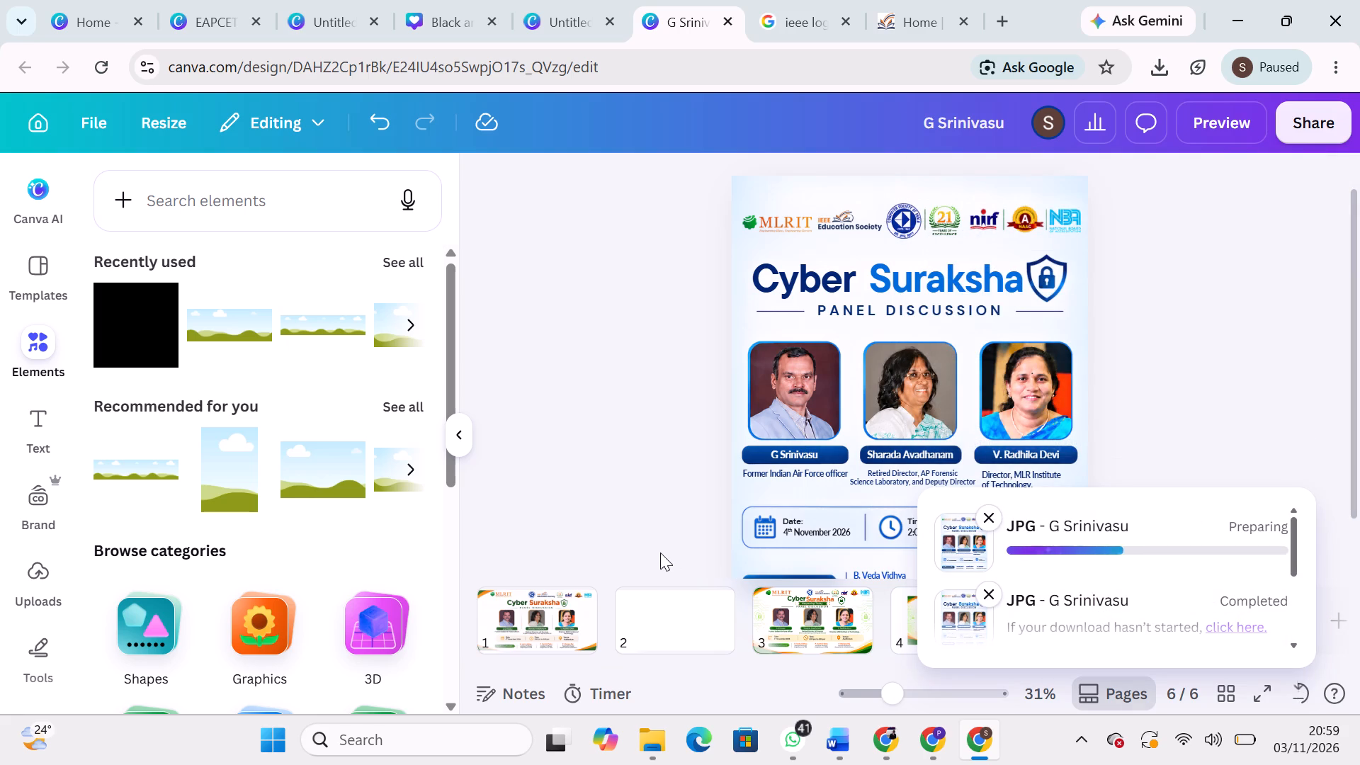
click(1288, 303)
Download only page 5, the green and orange portrait poster, as a JPG at size 1 and medium quality.
click(1033, 627)
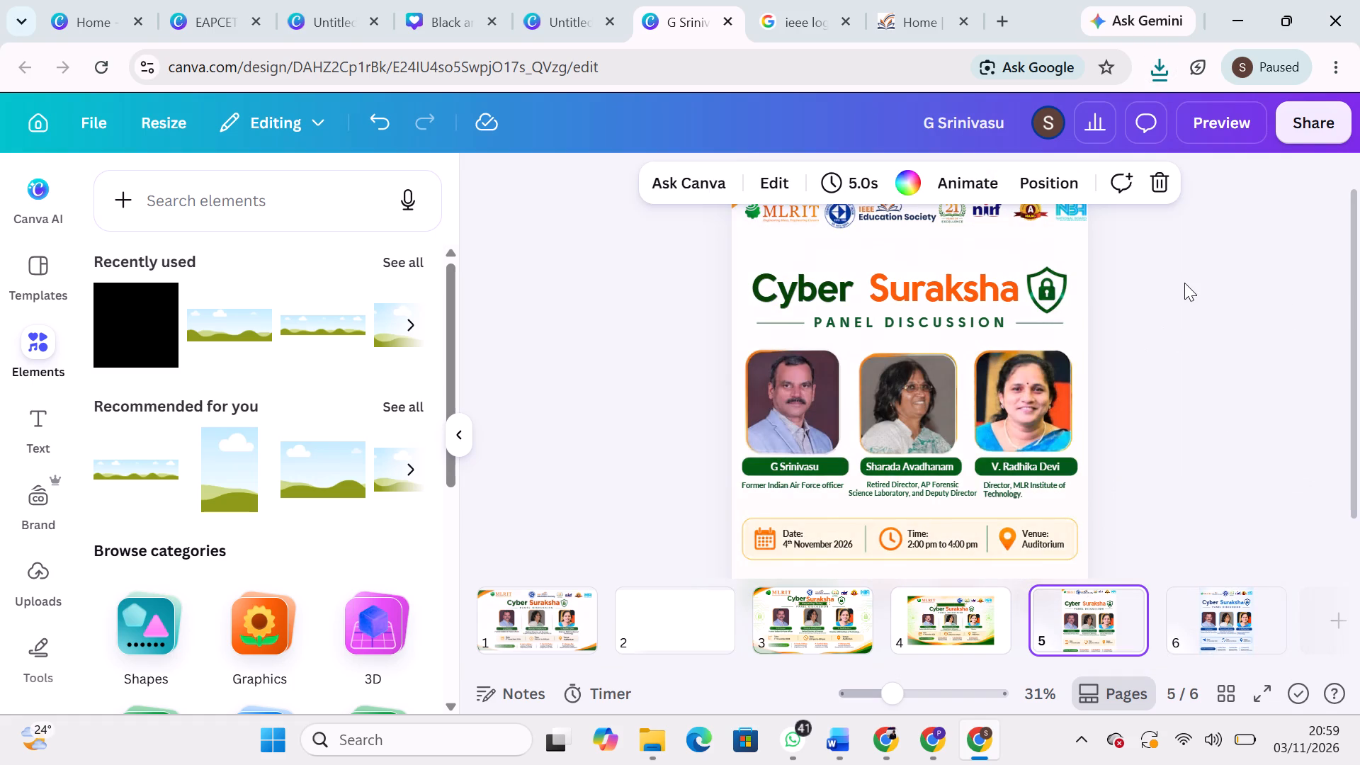
click(1303, 122)
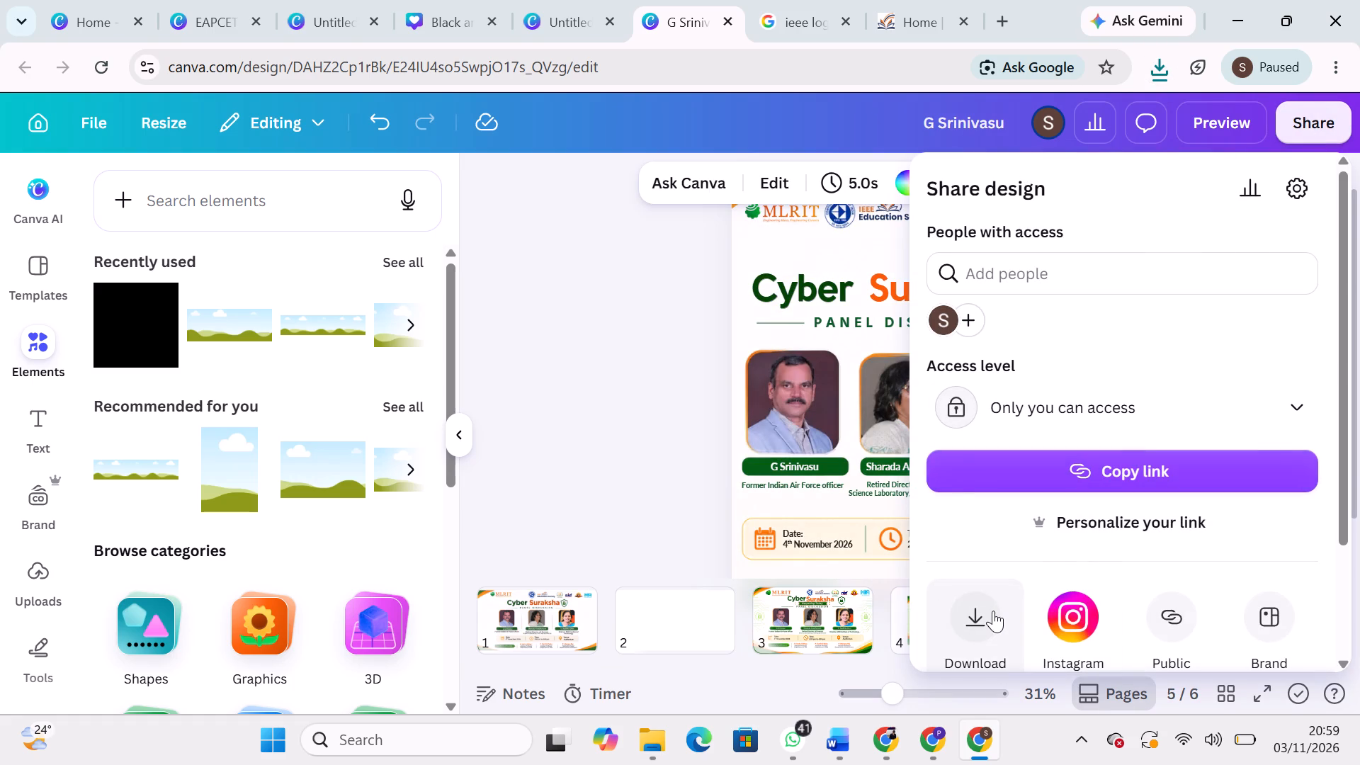
click(993, 611)
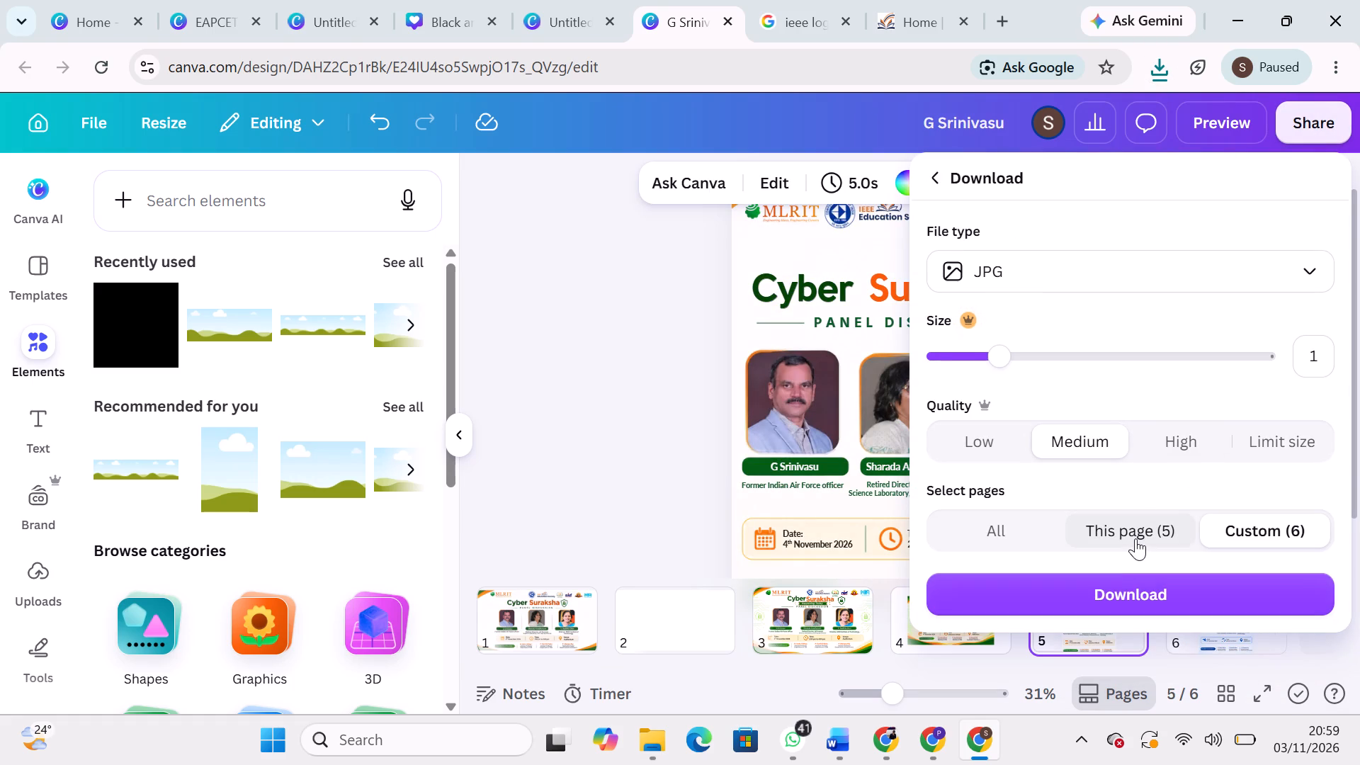
click(1135, 538)
click(1177, 596)
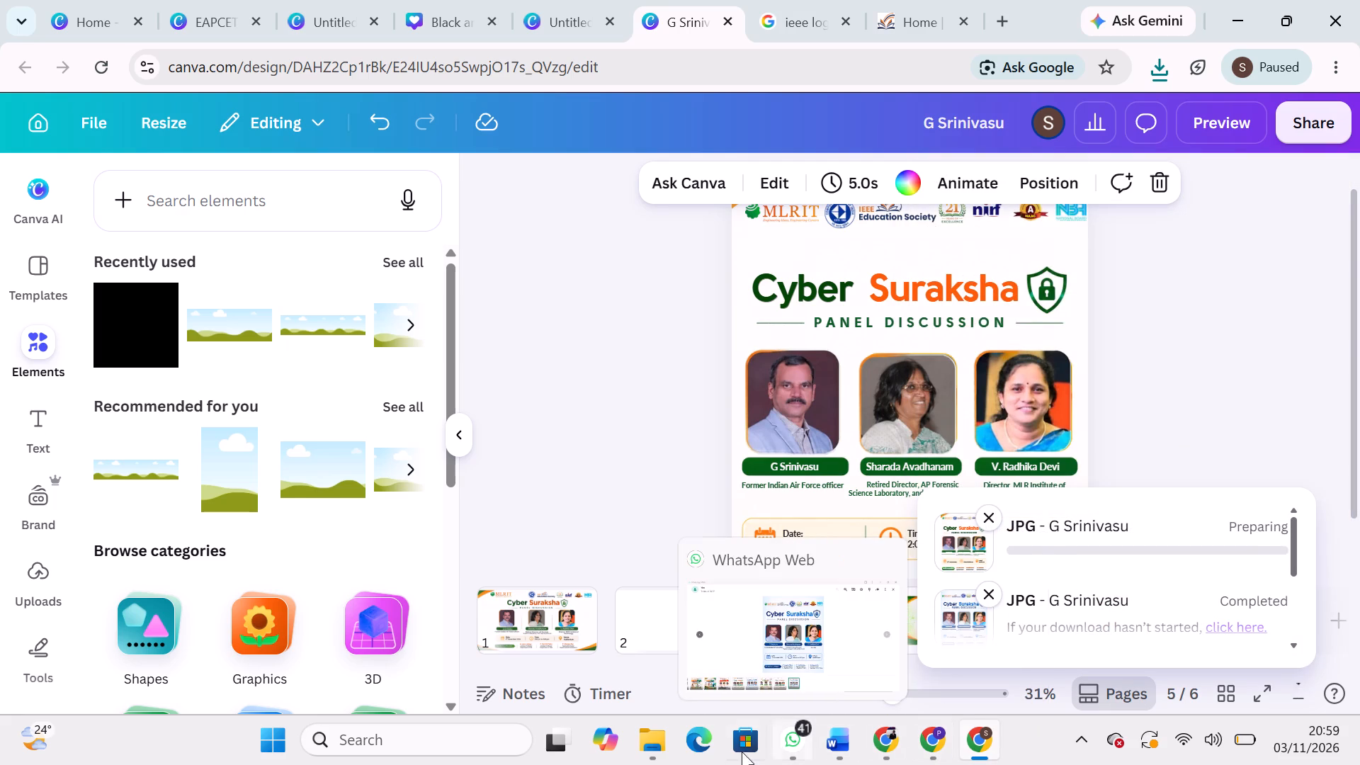
Switch to the Downloads folder in File Explorer and select the newly exported blue portrait poster, the JPG numbered (9).
click(662, 737)
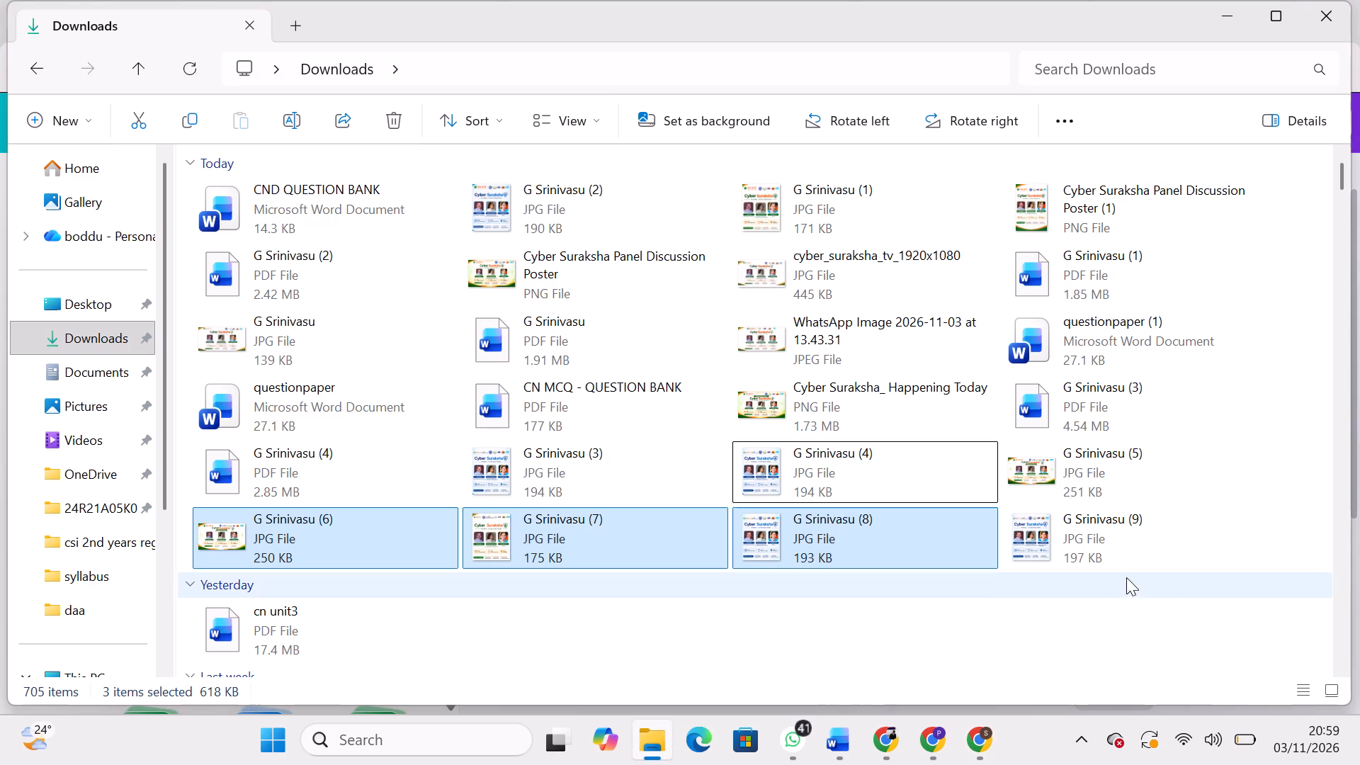
click(1288, 437)
click(1016, 530)
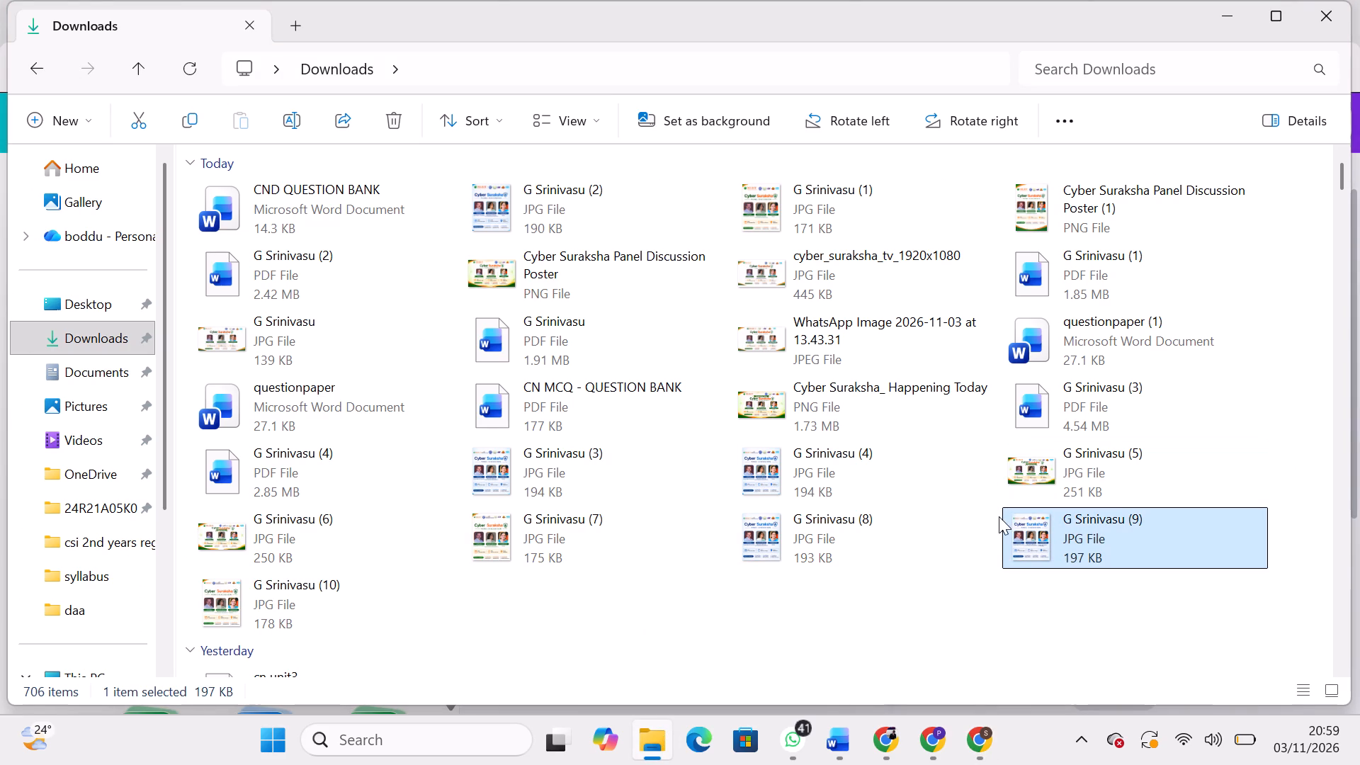
drag(999, 516, 923, 587)
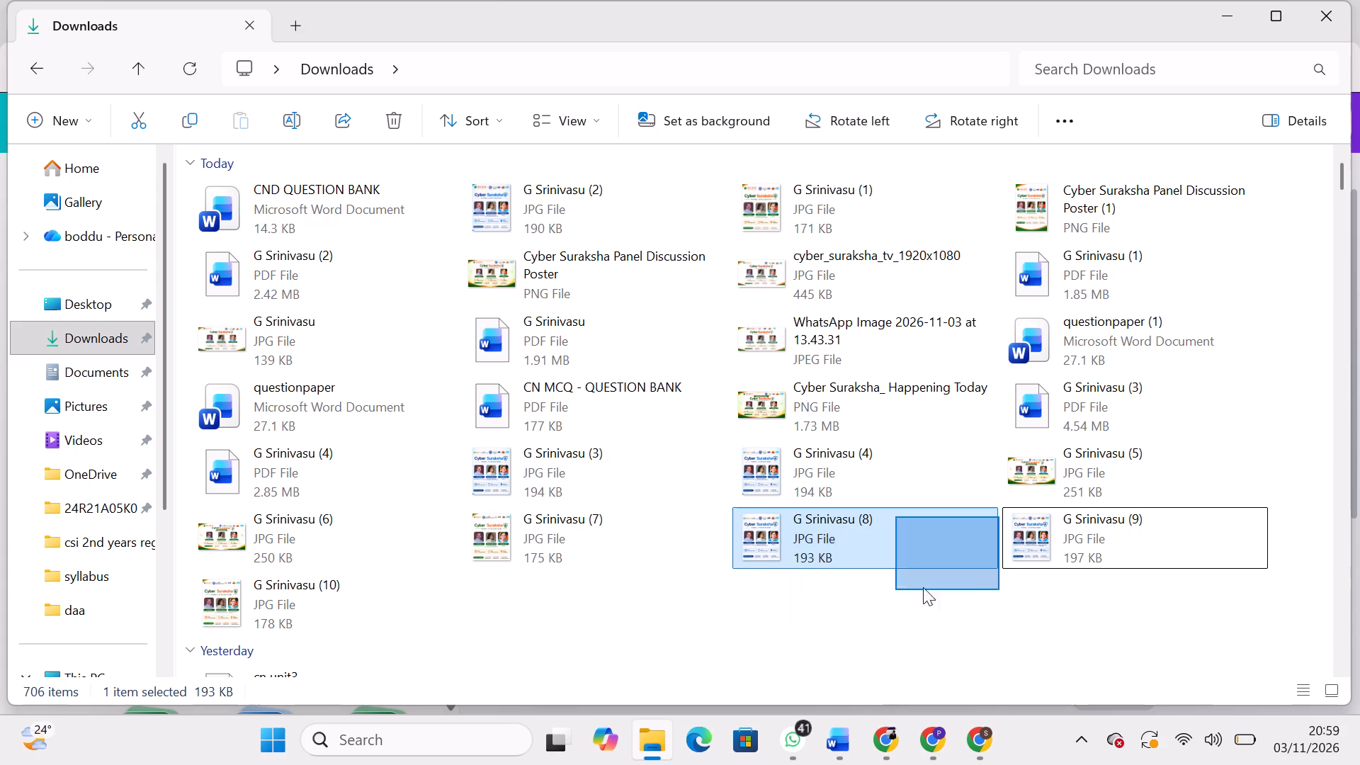
drag(923, 587, 1058, 575)
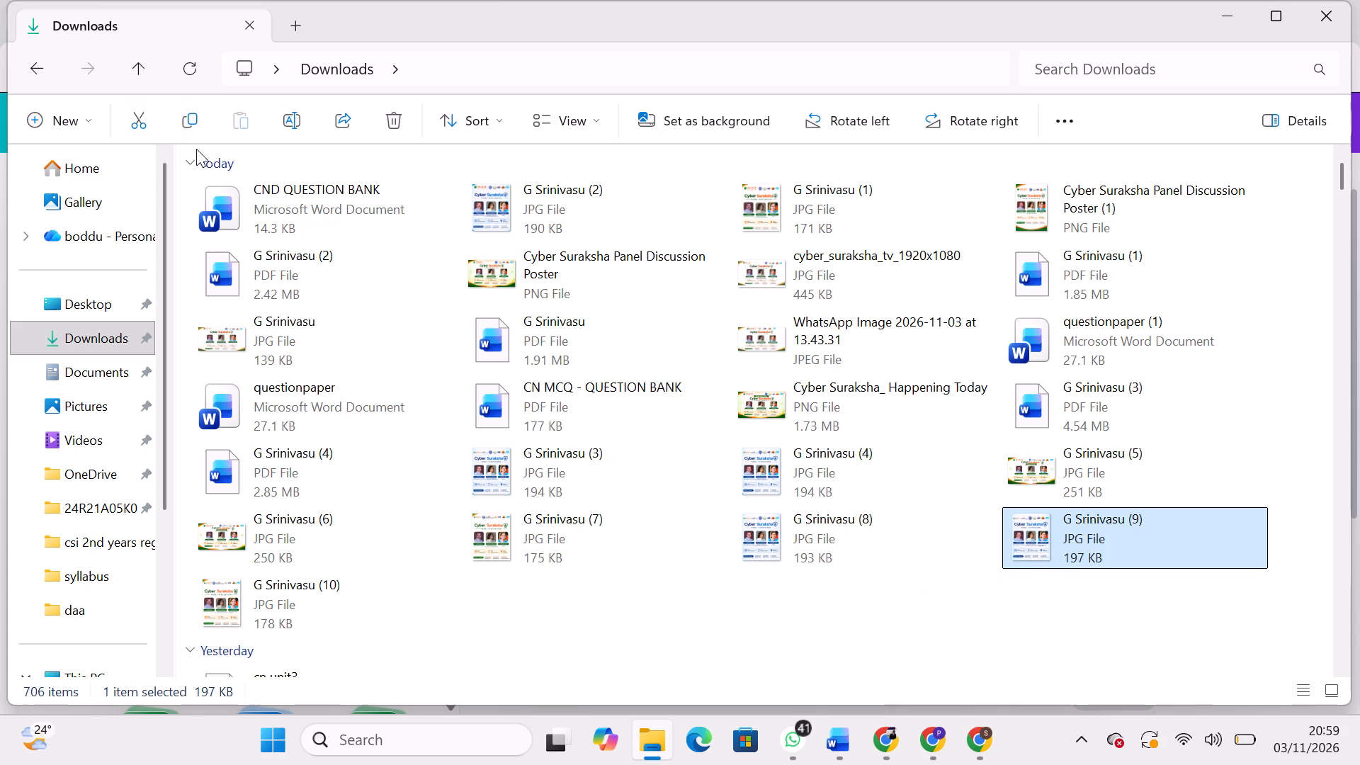
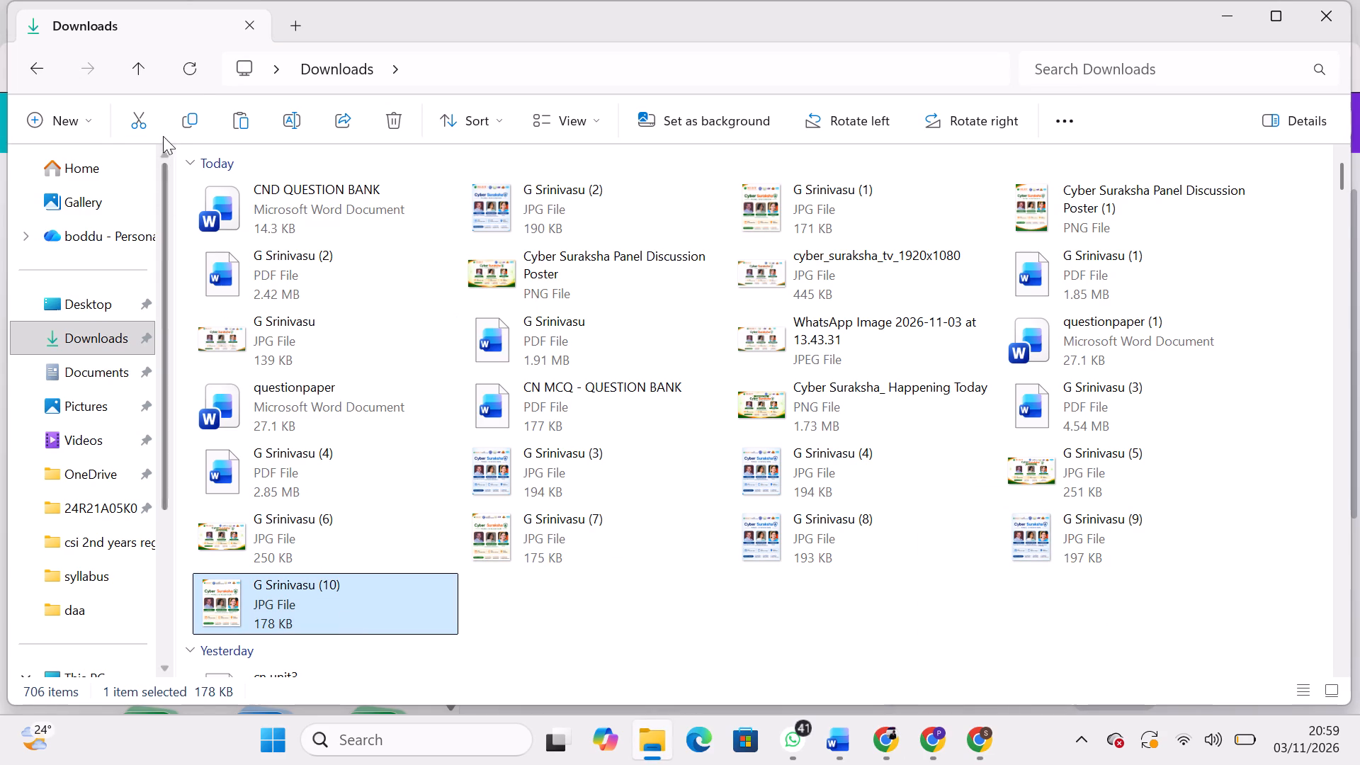
Copy the newest poster JPG, numbered (10), from the Downloads folder and switch to Chrome.
click(171, 130)
click(196, 125)
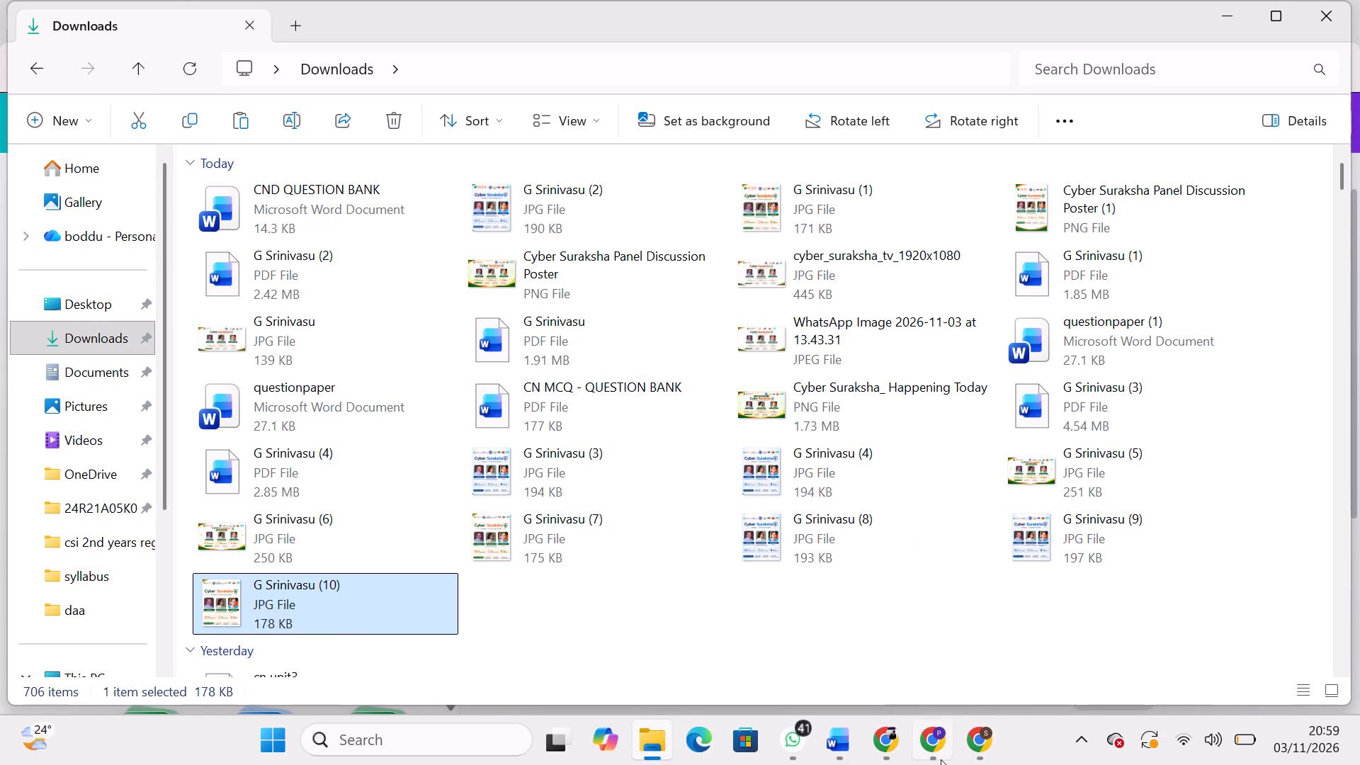
click(958, 724)
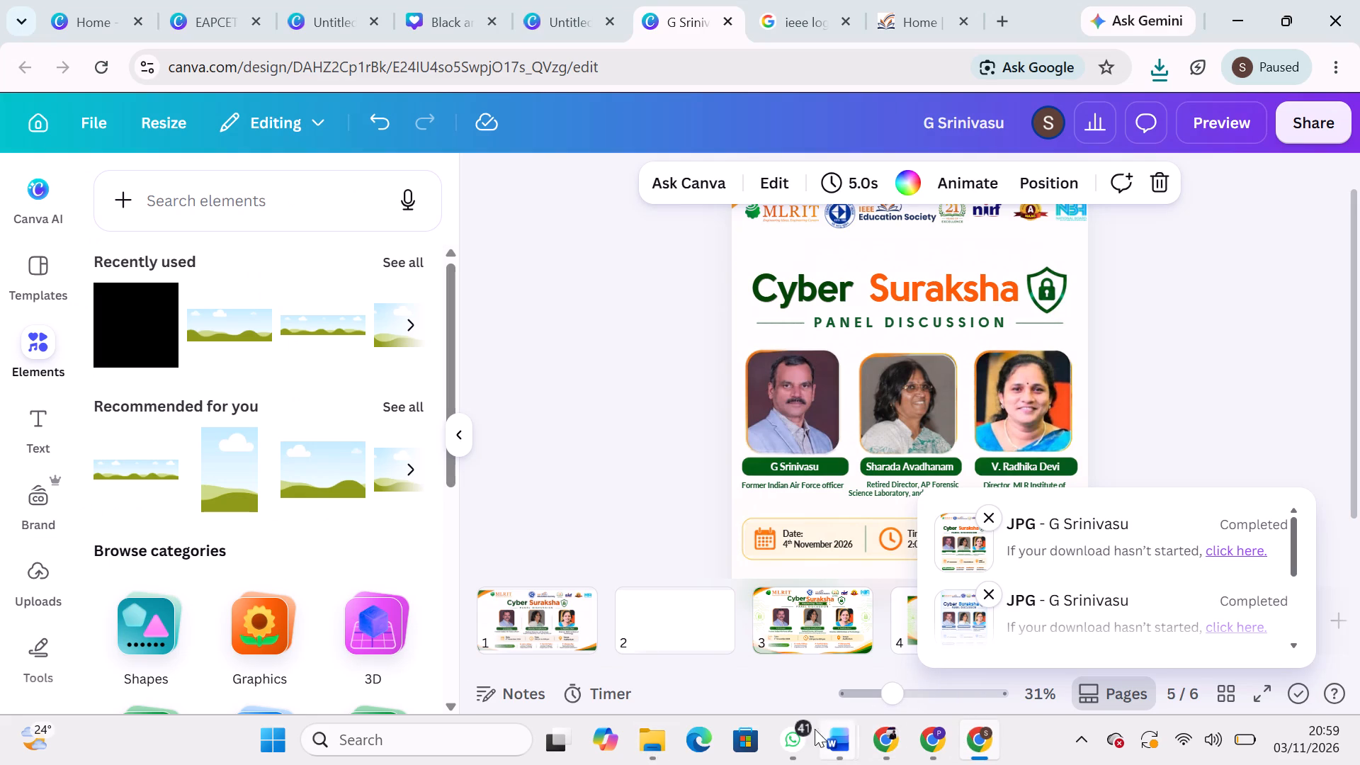